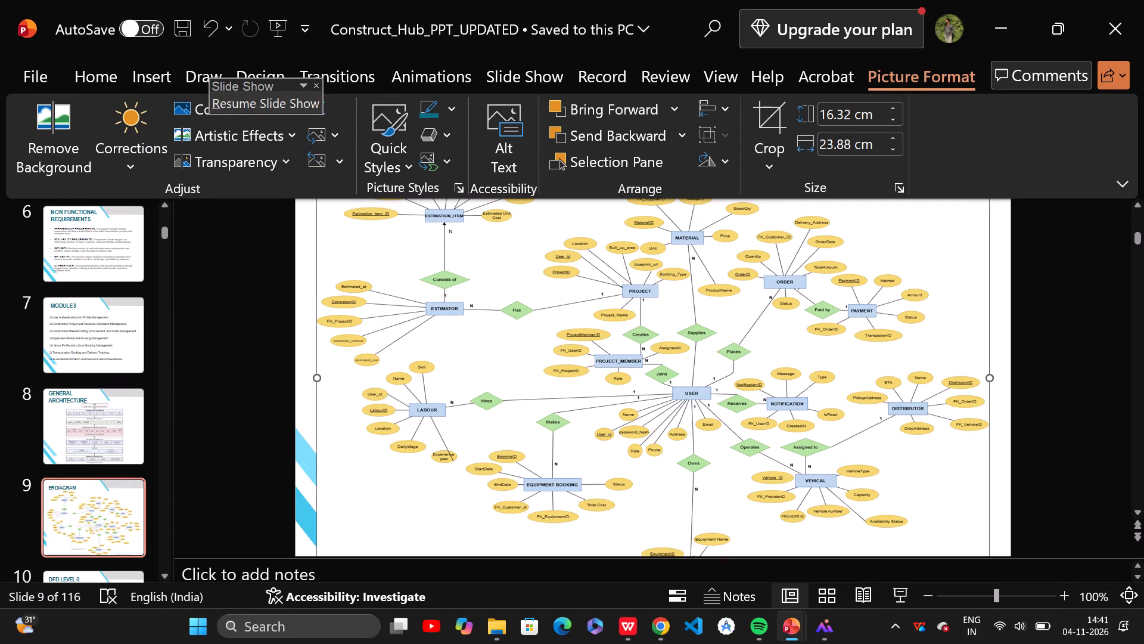
Review the slides from the ER diagram through DFD levels 0, 1 and 2 to the Class Diagram.
ctrl+scroll(812, 475, down, 2)
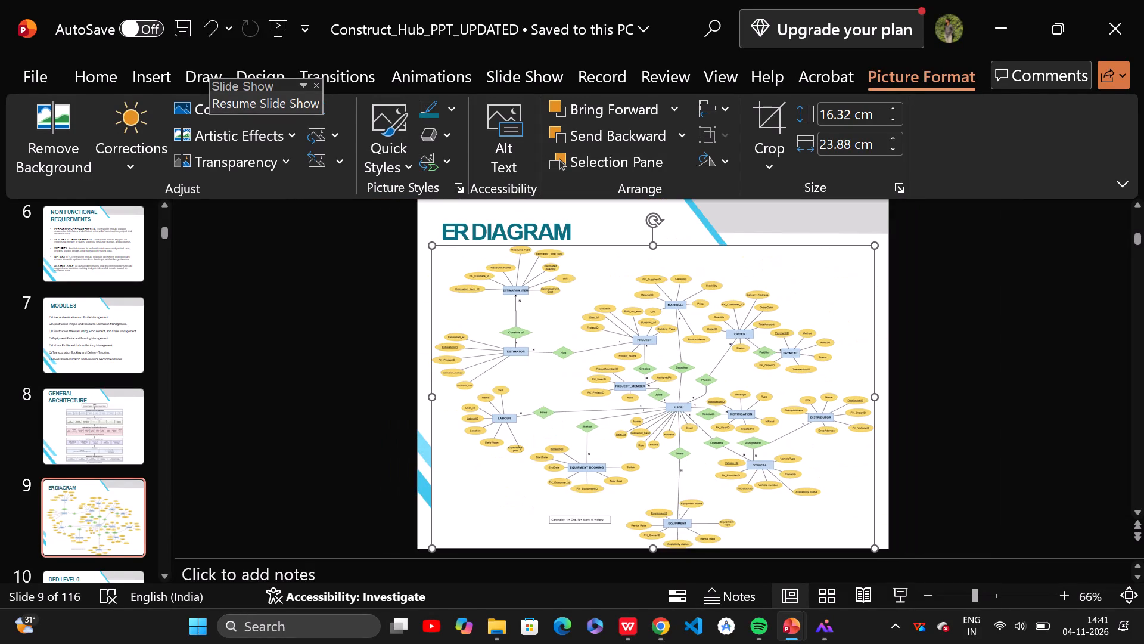
click(941, 404)
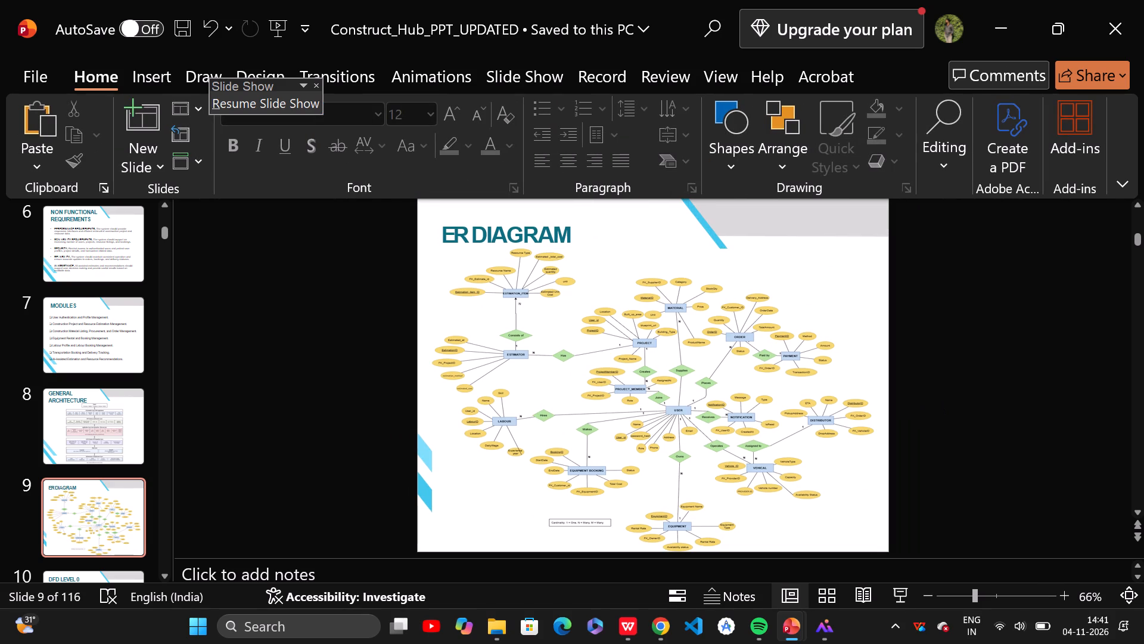
key(Down)
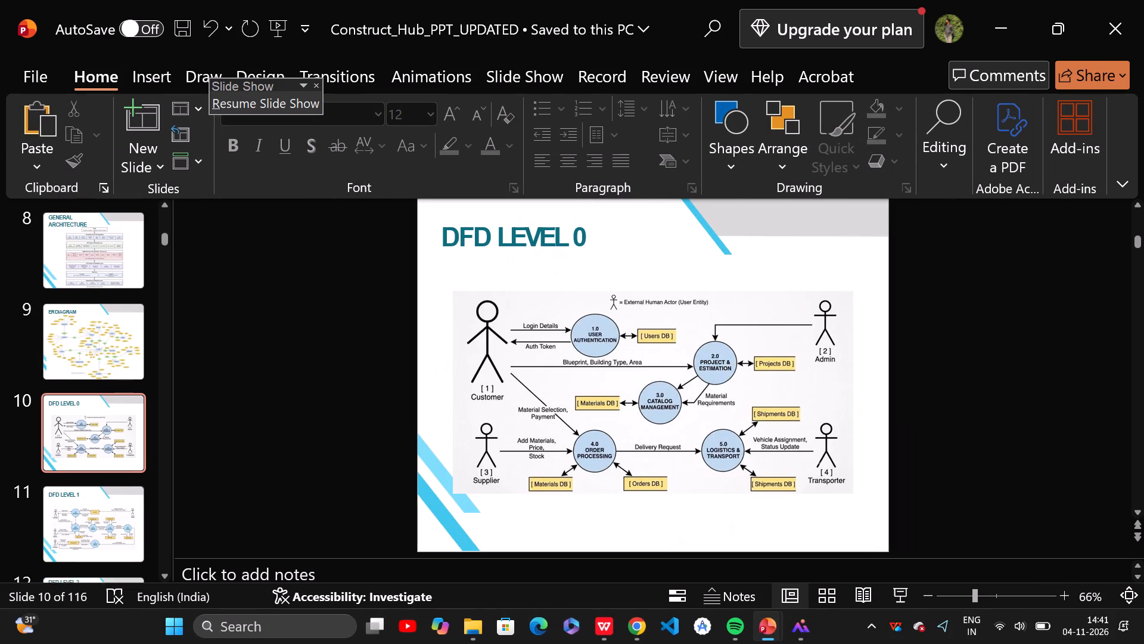
key(Down)
key(Down)
key(Down)
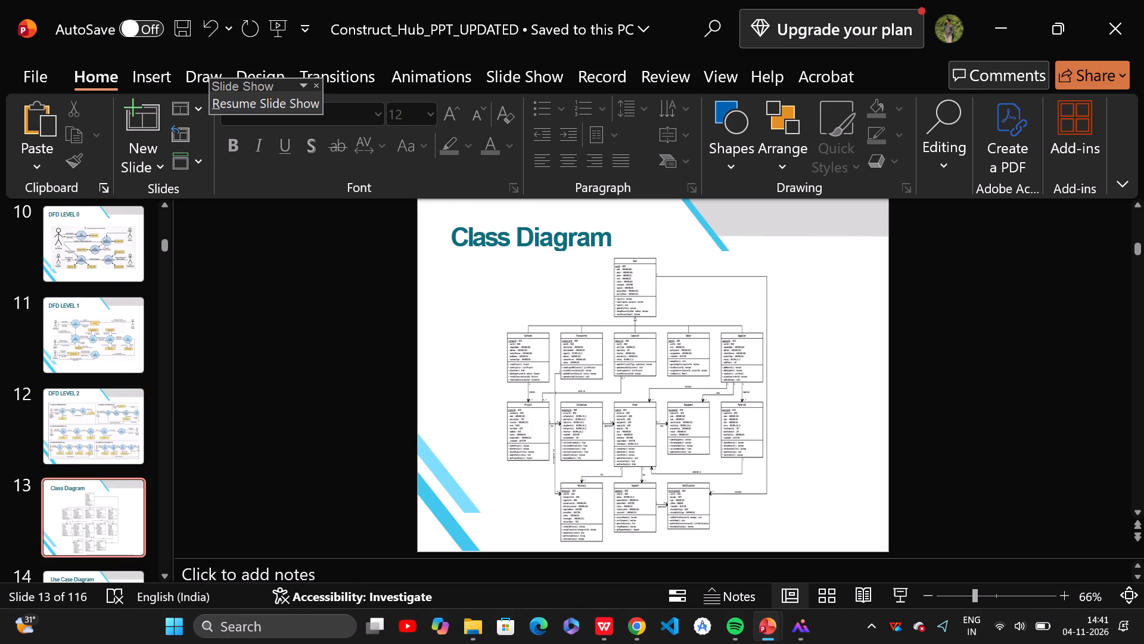
key(Down)
key(Up)
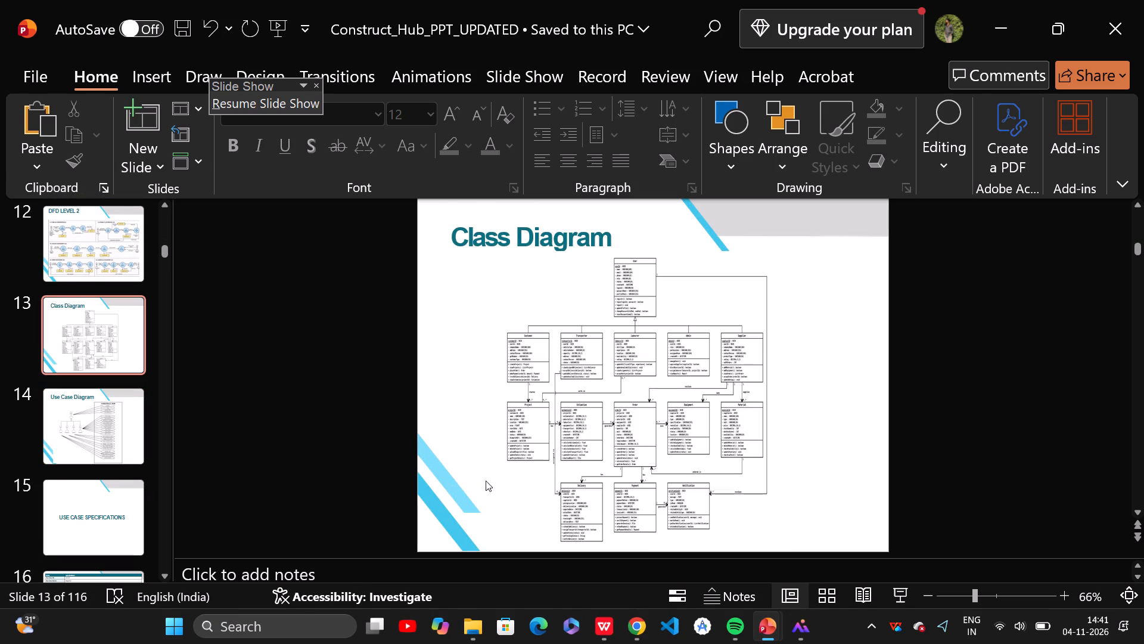
Examine the classes, attributes and relationships in the Class Diagram on slide 13 up close.
ctrl+scroll(563, 402, up, 2)
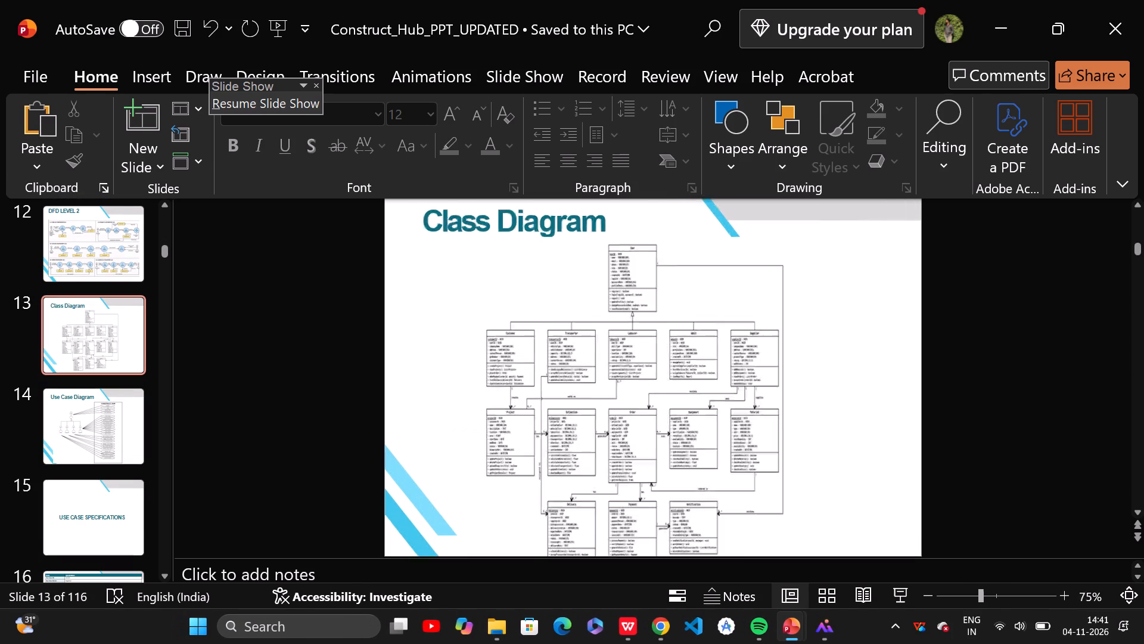
ctrl+scroll(563, 402, up, 4)
ctrl+scroll(563, 402, down, 1)
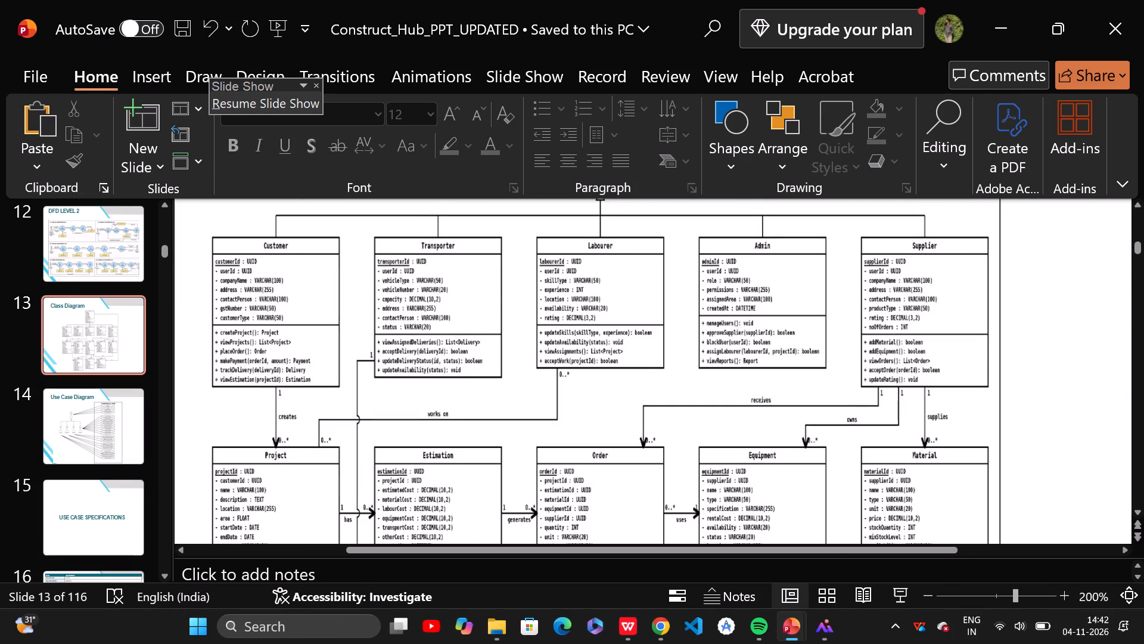
ctrl+scroll(563, 402, down, 3)
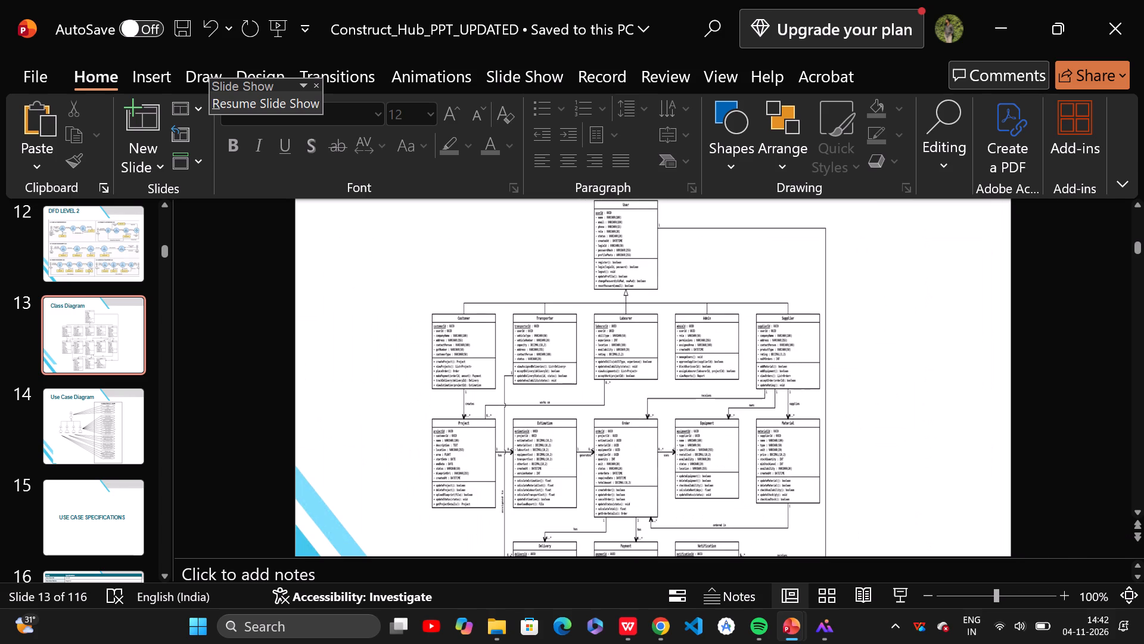
ctrl+scroll(563, 402, down, 1)
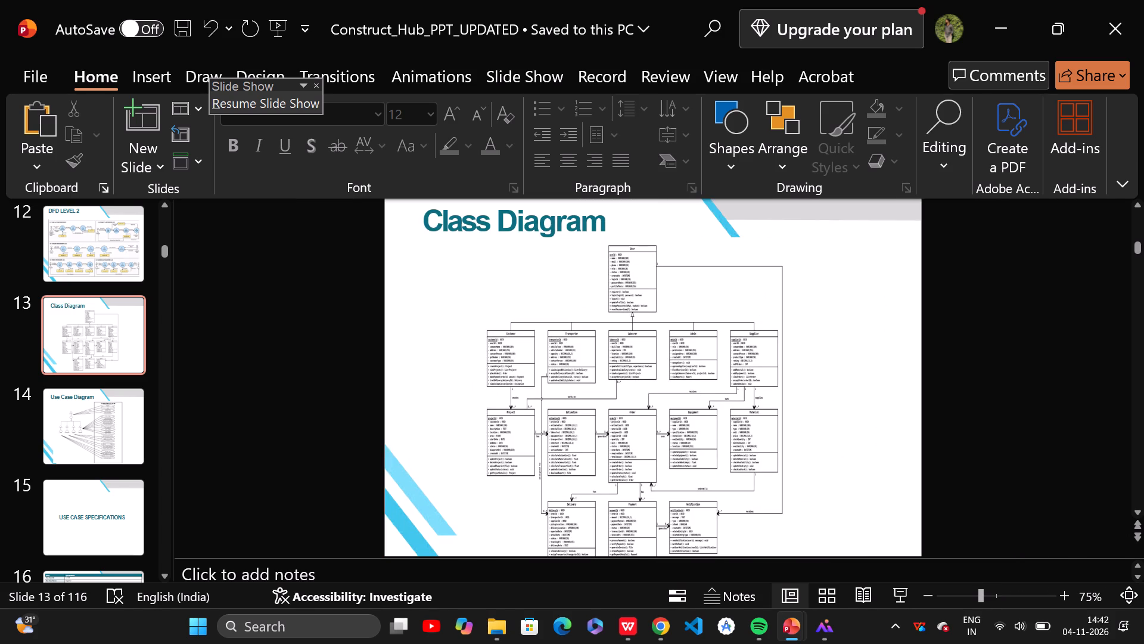
Move the class diagram picture on slide 13 down and slightly right, so it extends past the slide's bottom edge.
click(604, 355)
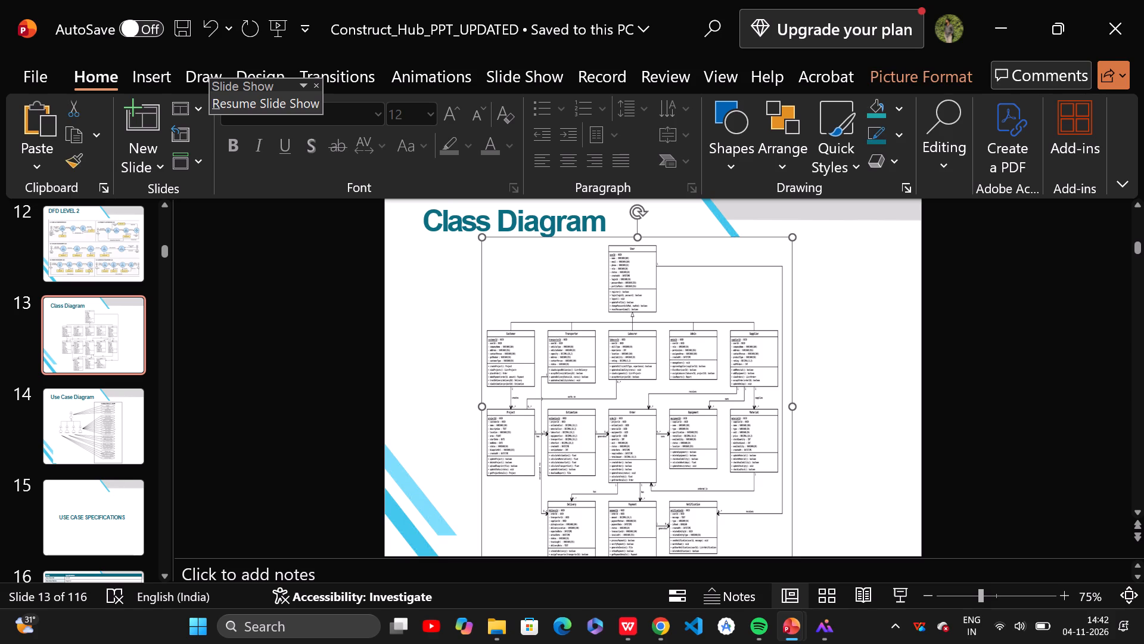
ctrl+scroll(604, 355, up, 3)
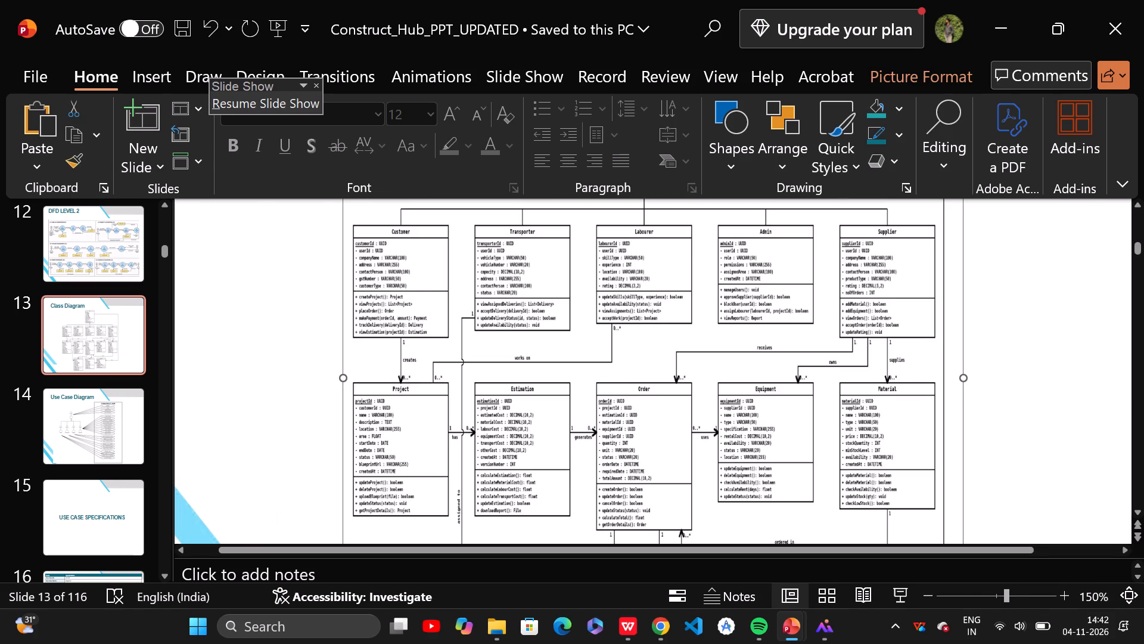
drag(604, 355, 613, 458)
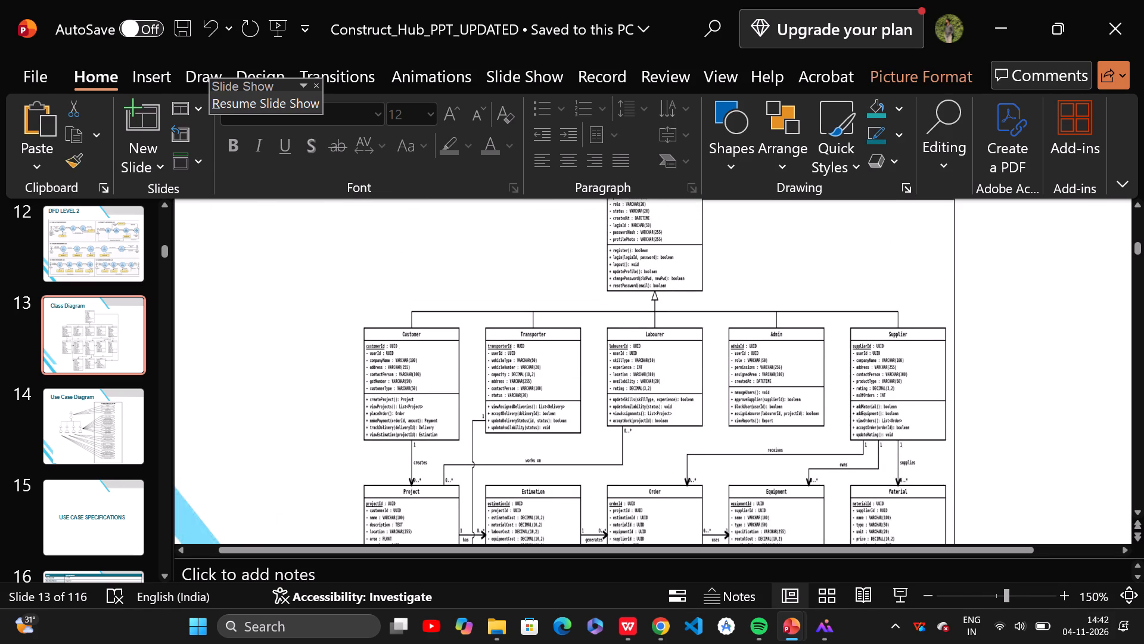
drag(613, 458, 625, 533)
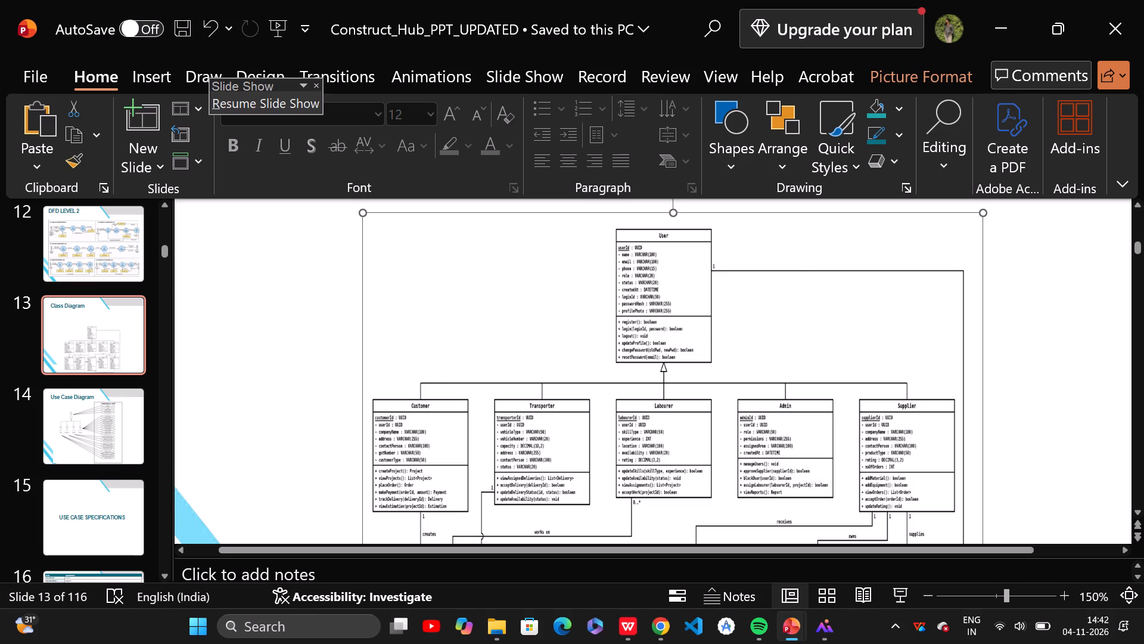
Examine the moved class diagram's Project, Estimation, Order, Equipment and Material classes and their relationships.
ctrl+scroll(664, 374, down, 2)
ctrl+scroll(664, 374, up, 2)
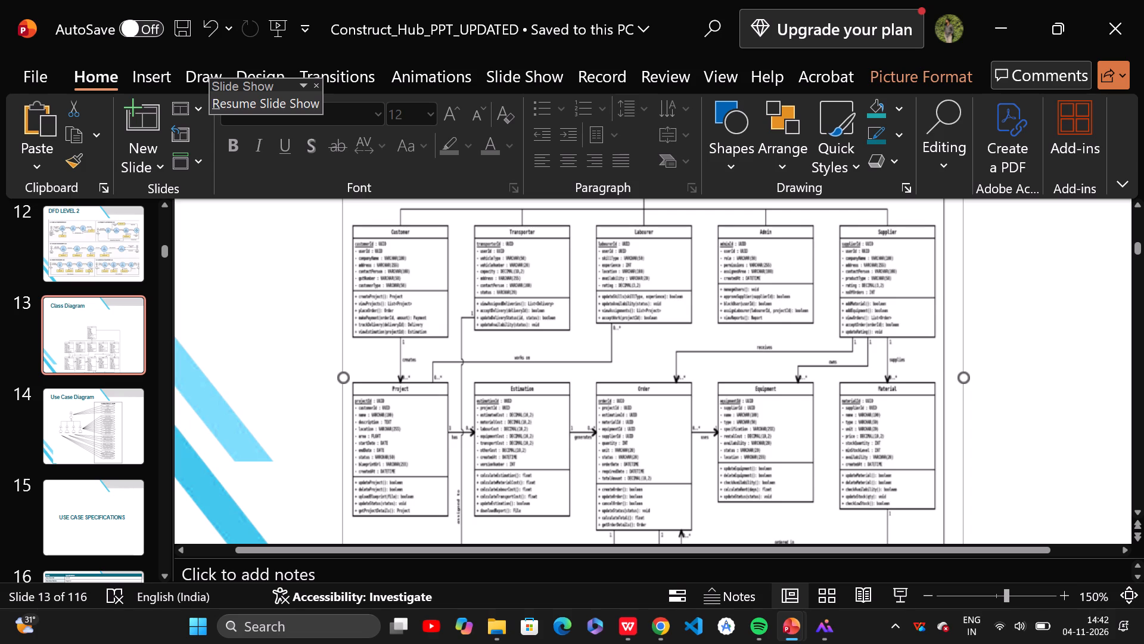
ctrl+scroll(481, 422, down, 2)
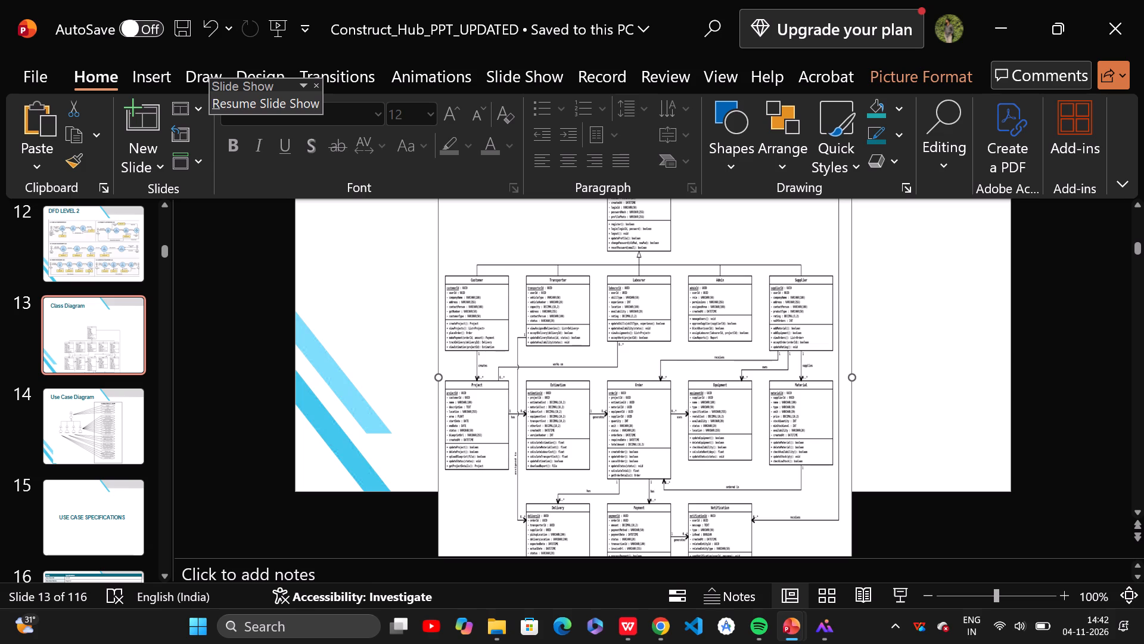
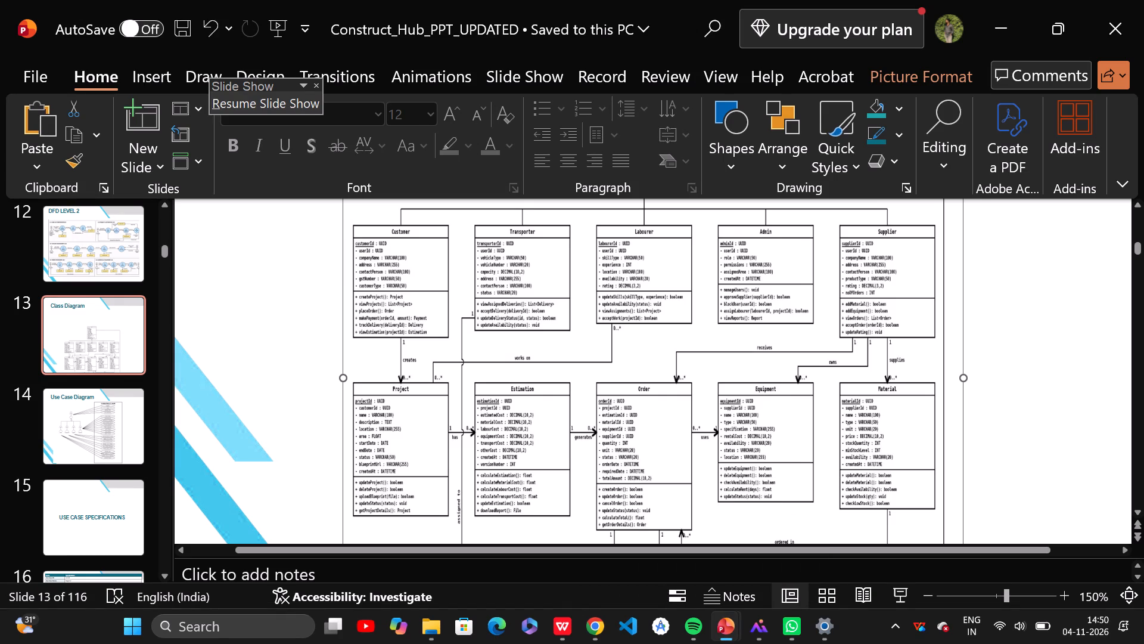
key(Delete)
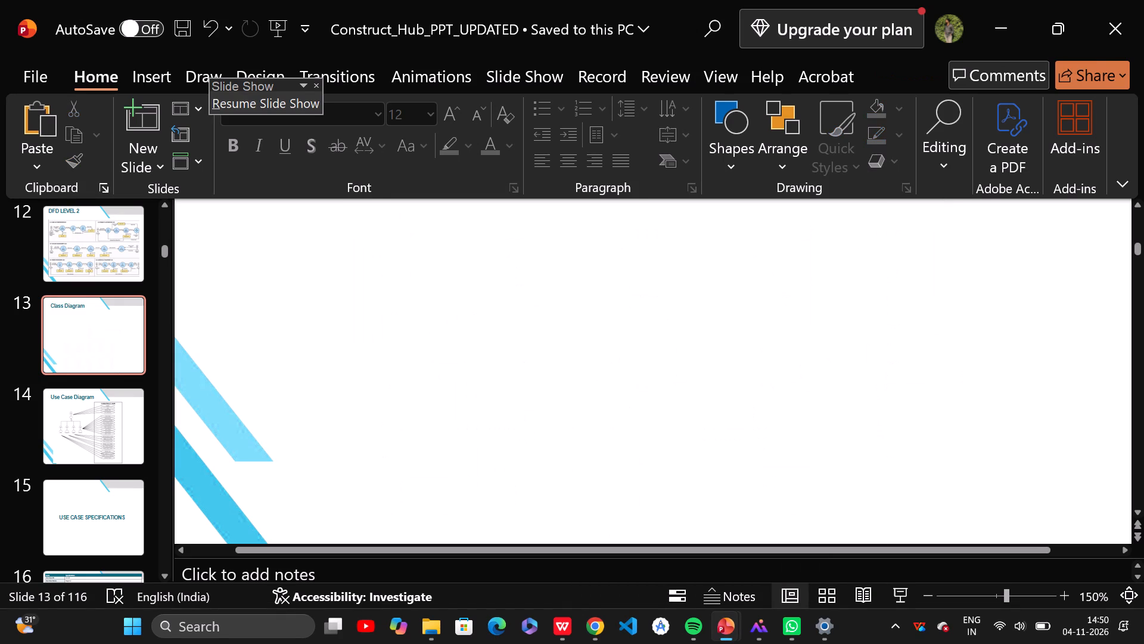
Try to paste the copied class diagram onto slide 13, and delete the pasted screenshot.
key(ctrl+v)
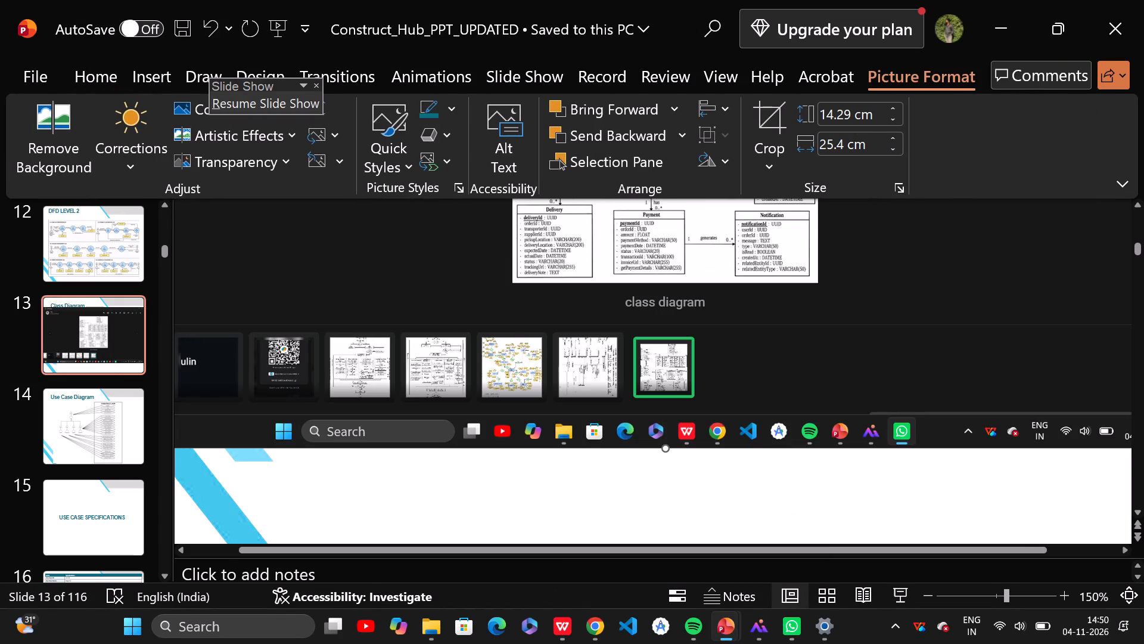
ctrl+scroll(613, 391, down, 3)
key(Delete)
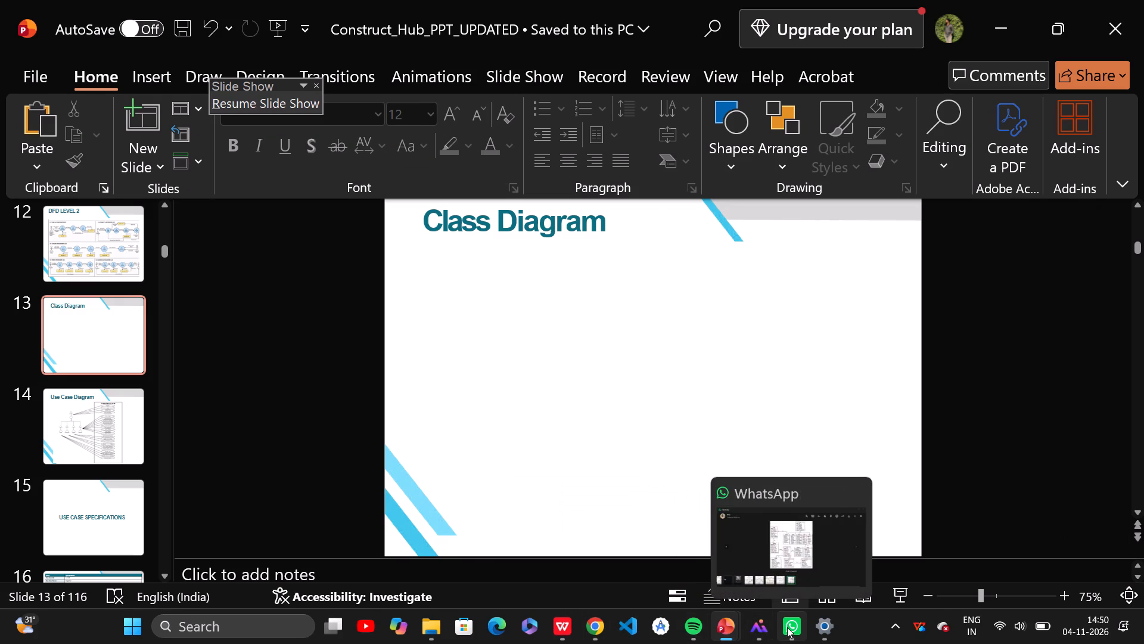
Download the generated class diagram from ChatGPT in Chrome and copy the Construction Management UML Class Diagram file from Downloads.
click(593, 627)
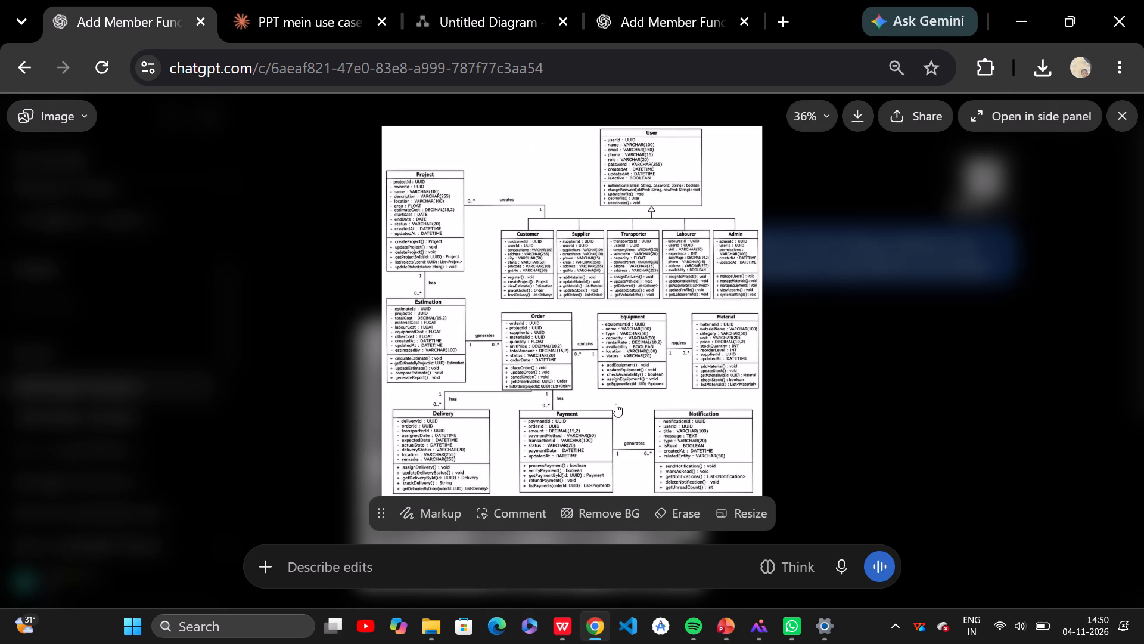
click(848, 123)
click(1042, 67)
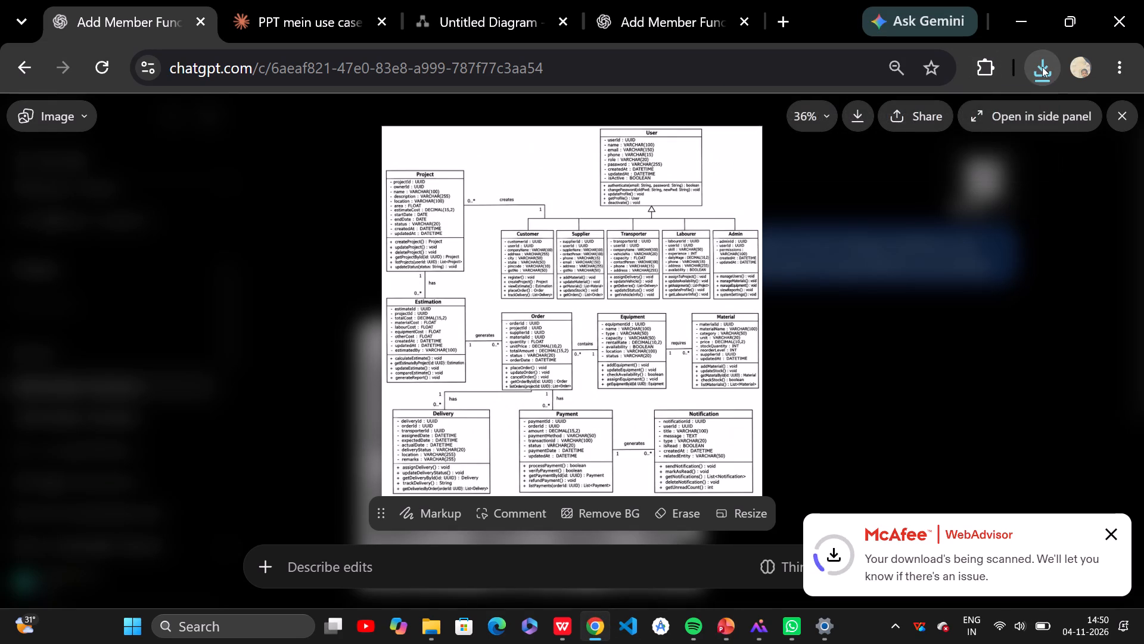
click(1040, 72)
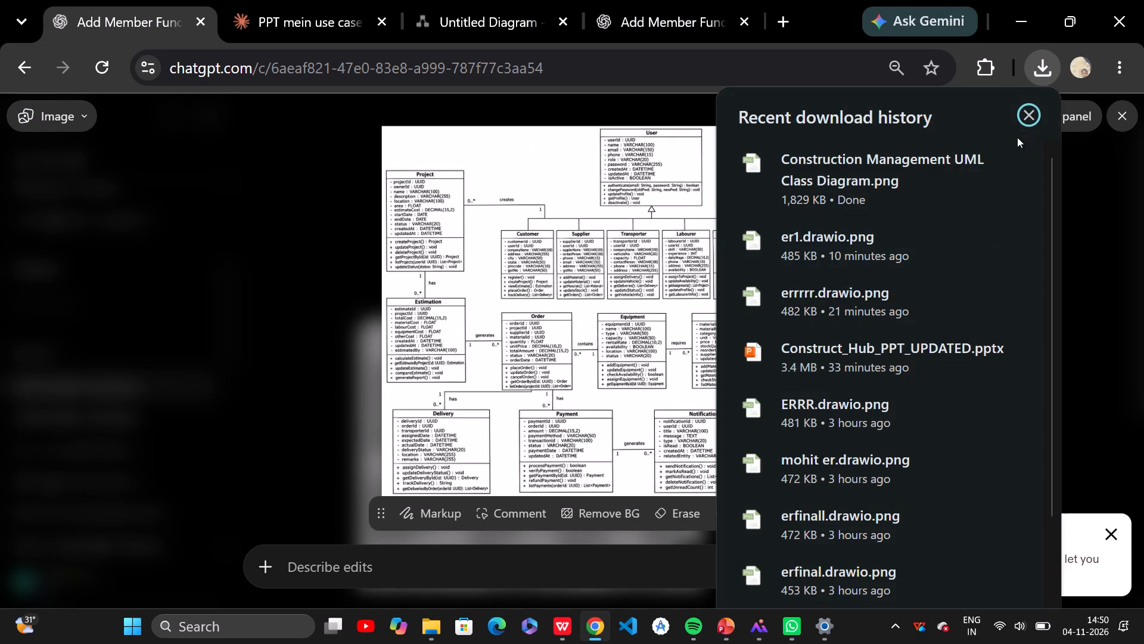
click(975, 168)
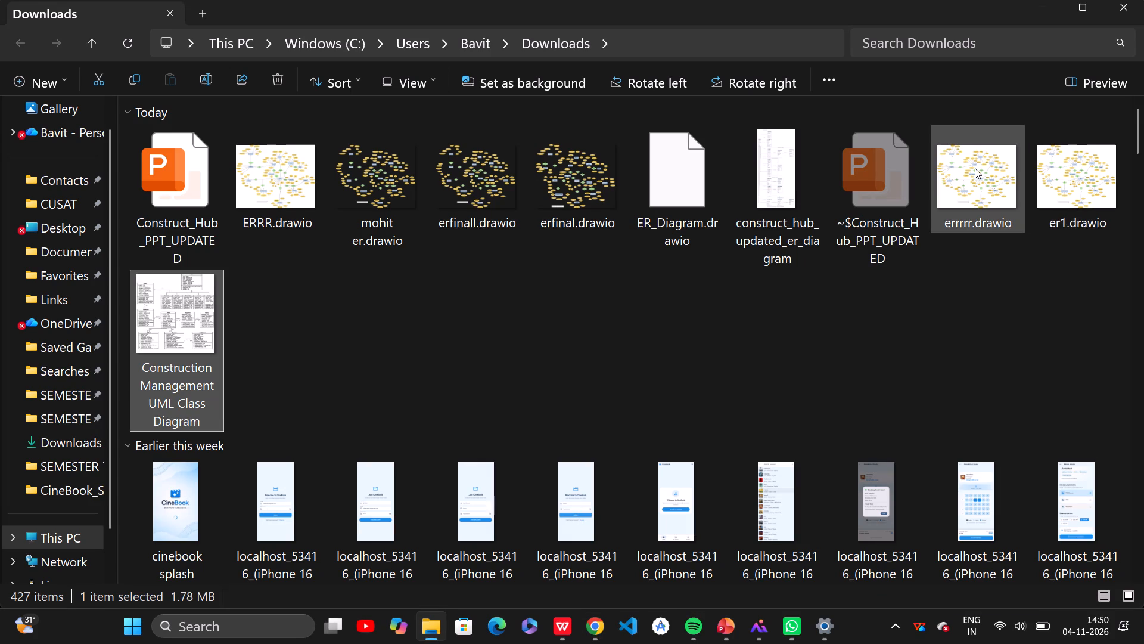
key(ctrl+c)
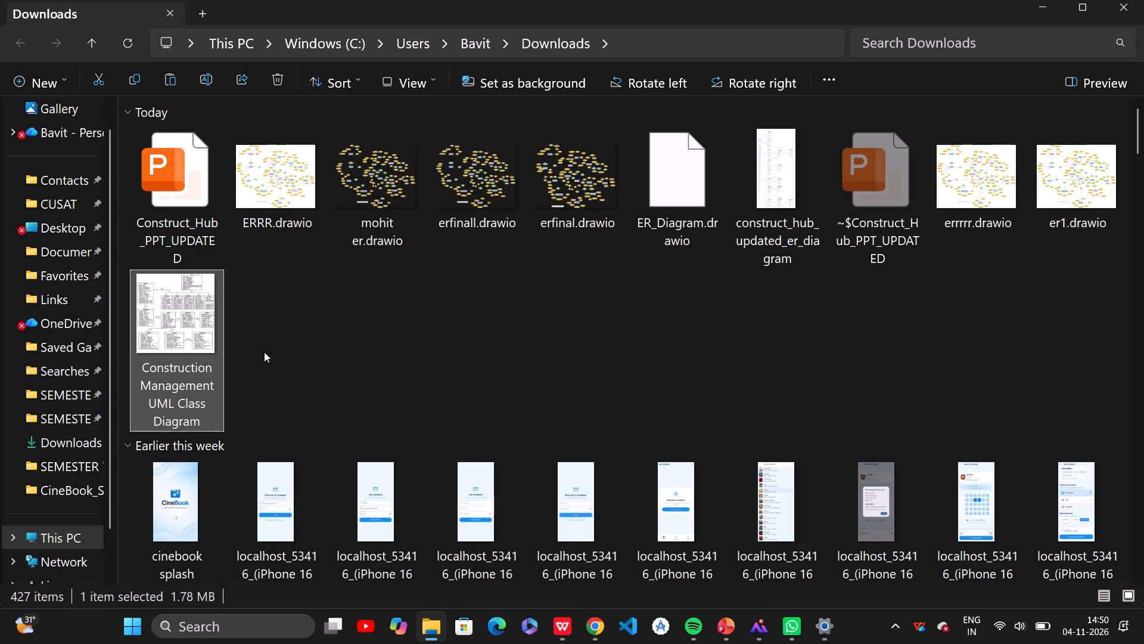
Return to the presentation in PowerPoint and paste the downloaded class diagram image onto the empty Class Diagram slide.
key(alt+Tab)
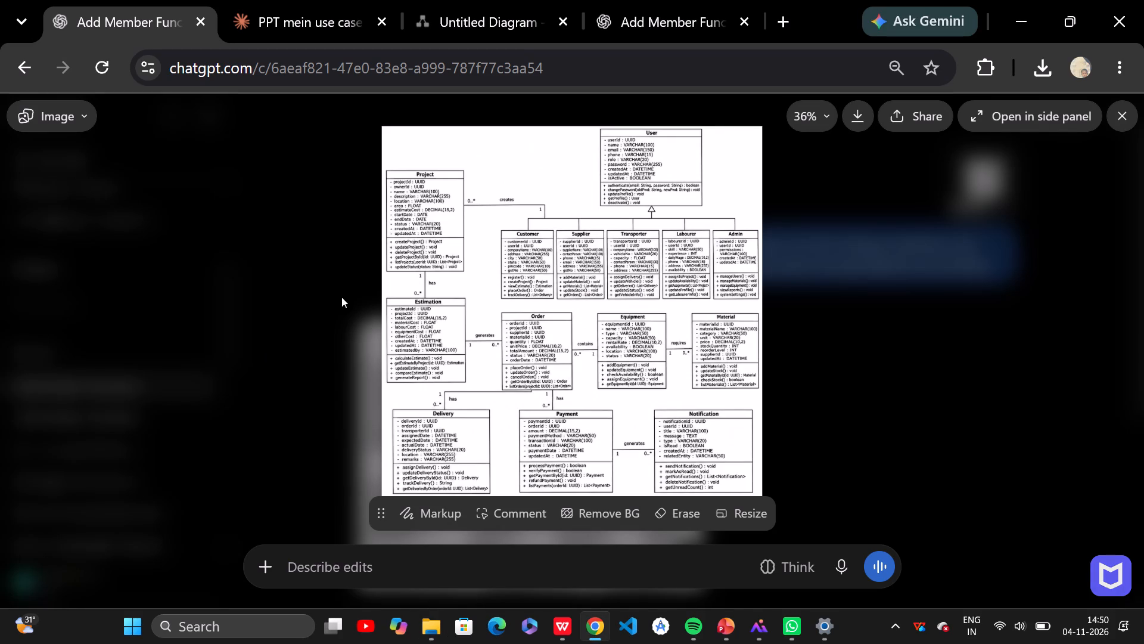
click(726, 621)
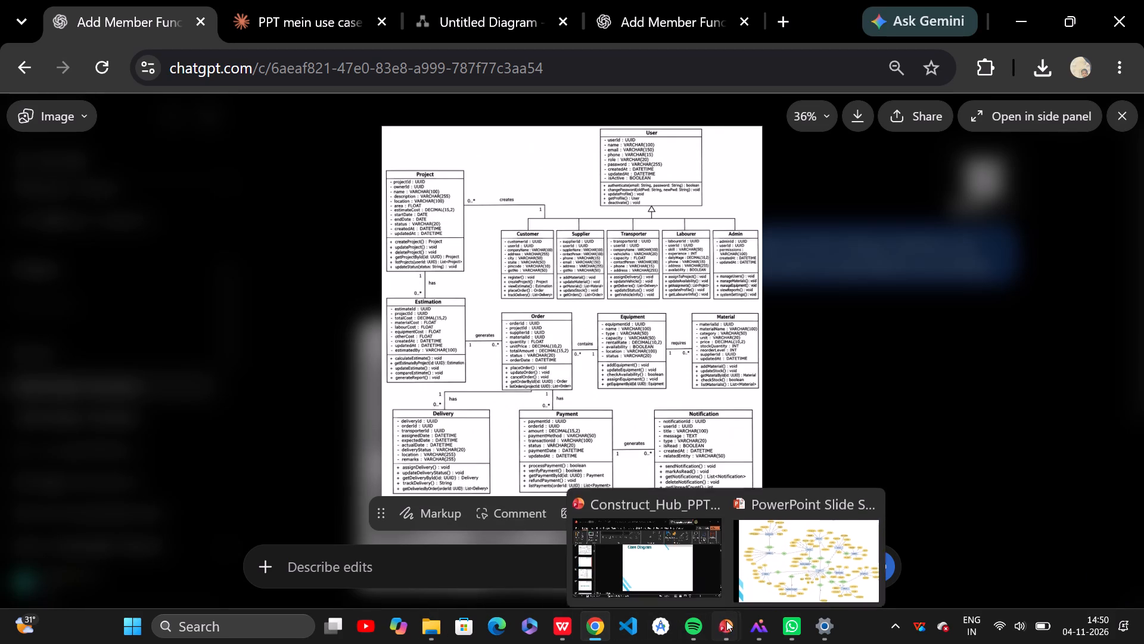
click(635, 563)
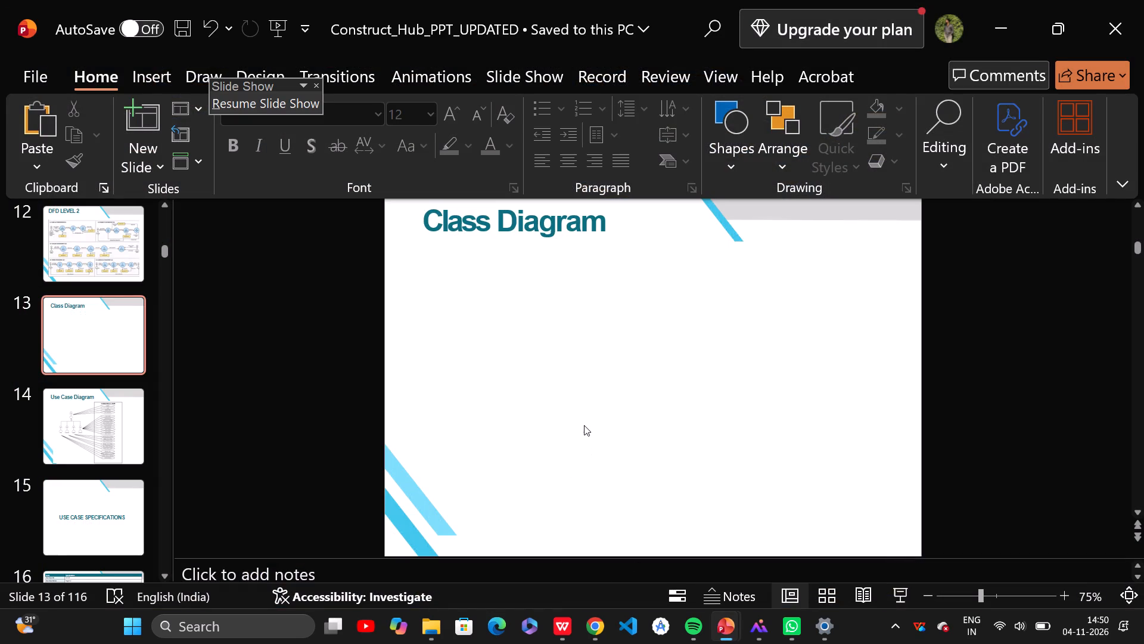
click(583, 424)
key(ctrl+v)
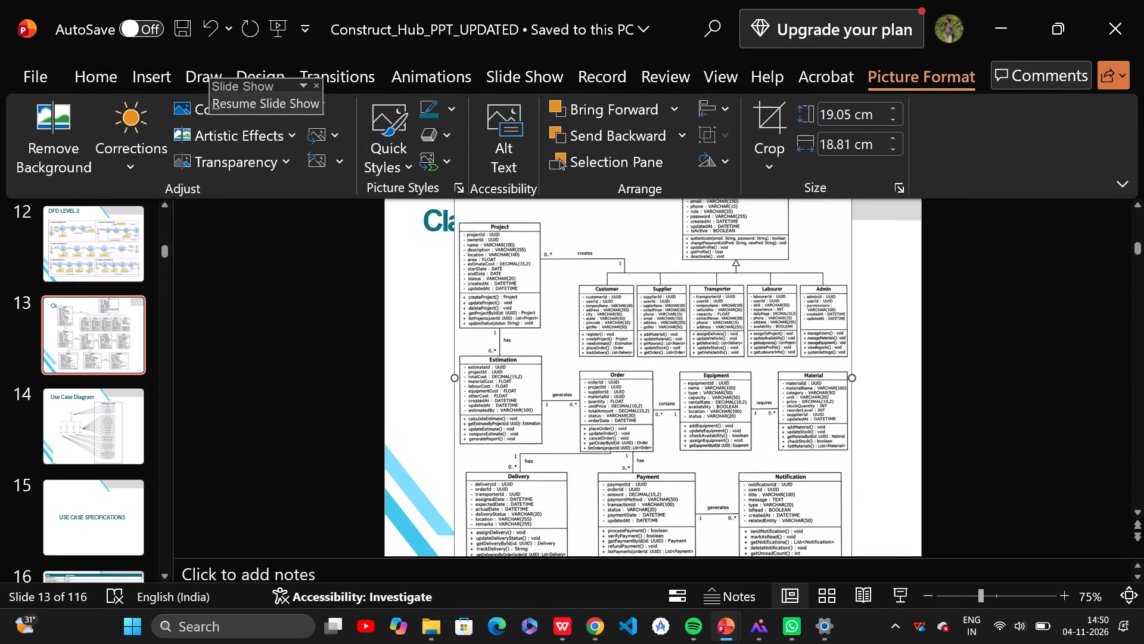
Shorten the class diagram picture from its top edge to a height of about 16.1 cm, clearing the slide title.
ctrl+scroll(583, 424, down, 3)
drag(654, 244, 654, 256)
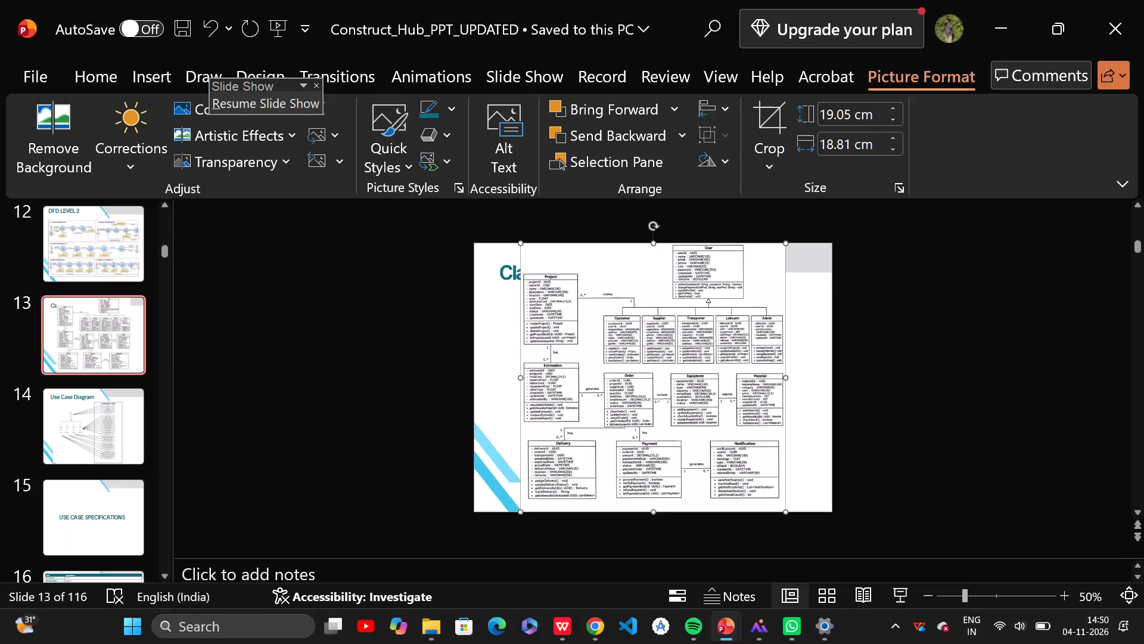
drag(654, 256, 654, 286)
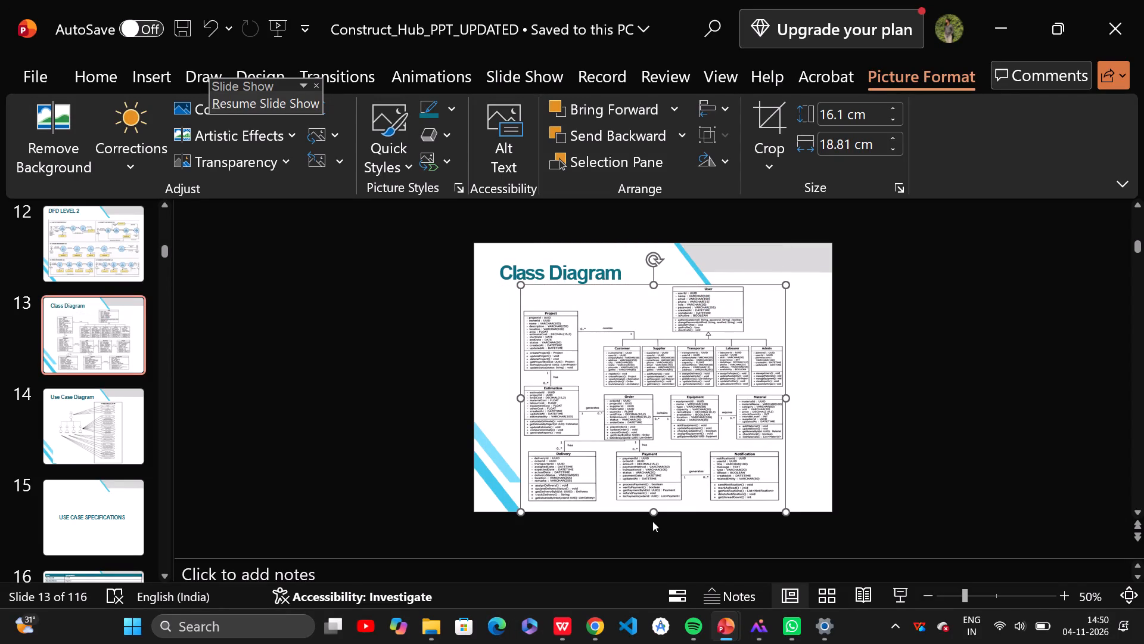
click(655, 515)
key(Up)
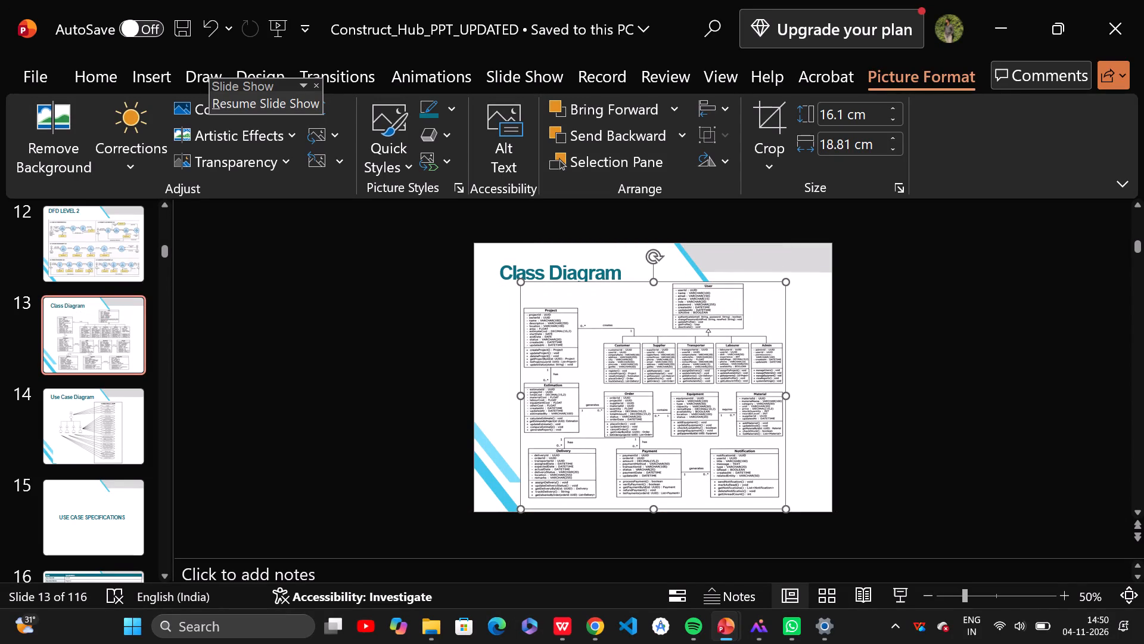
key(Up)
key(Down)
key(Down)
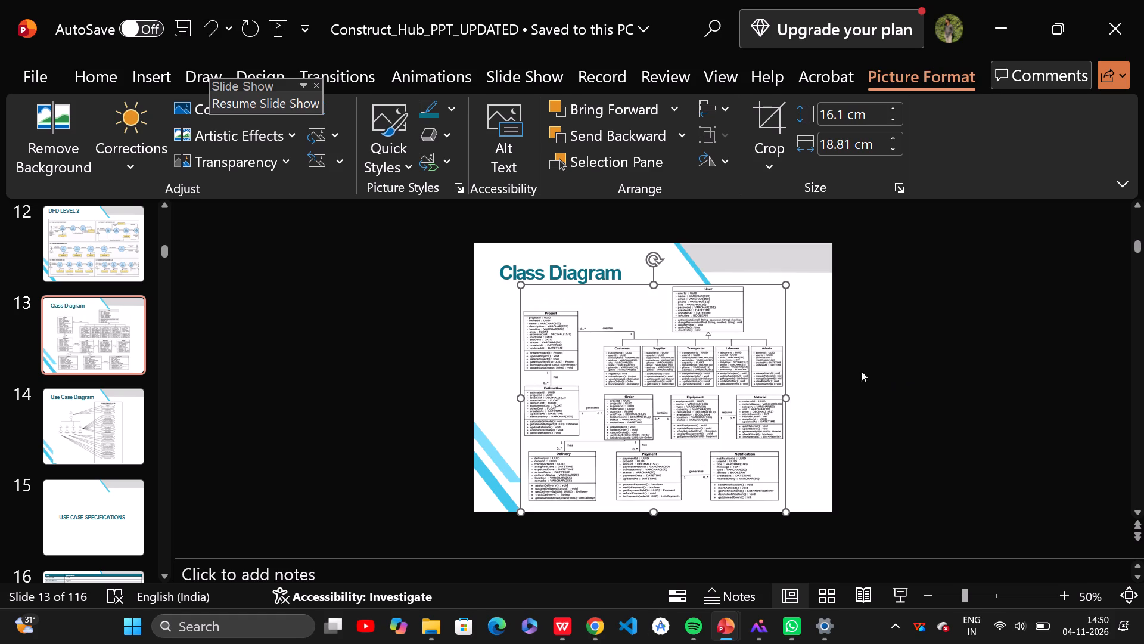
click(828, 371)
Go back to the ER Diagram slide and bring up the presentation's slide show.
key(Up)
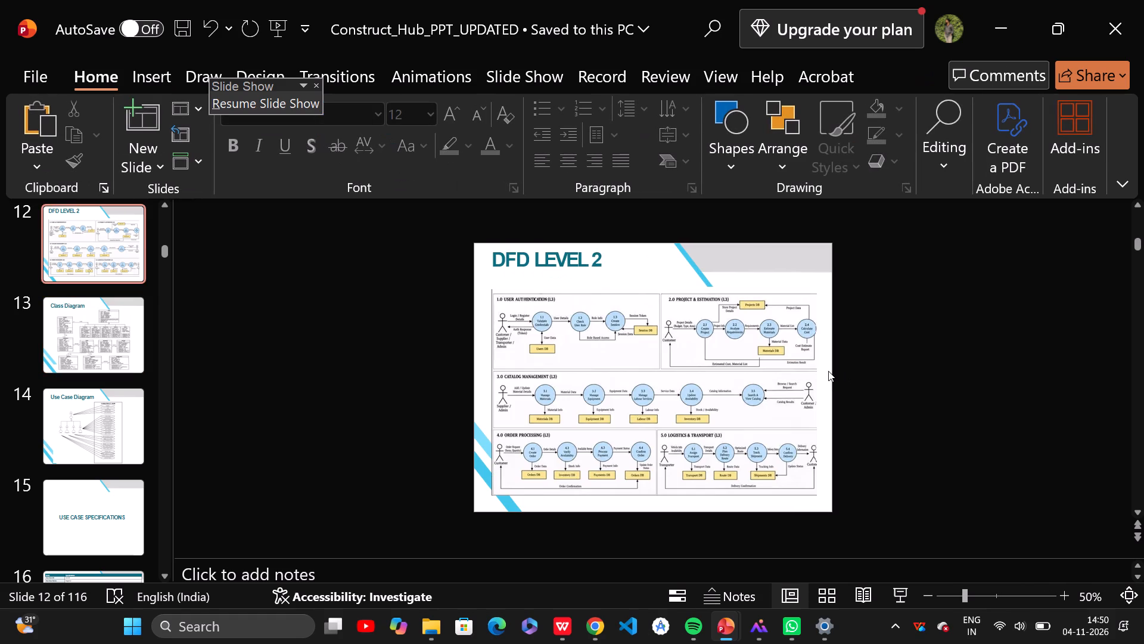
key(Up)
key(Up)
key(Up)
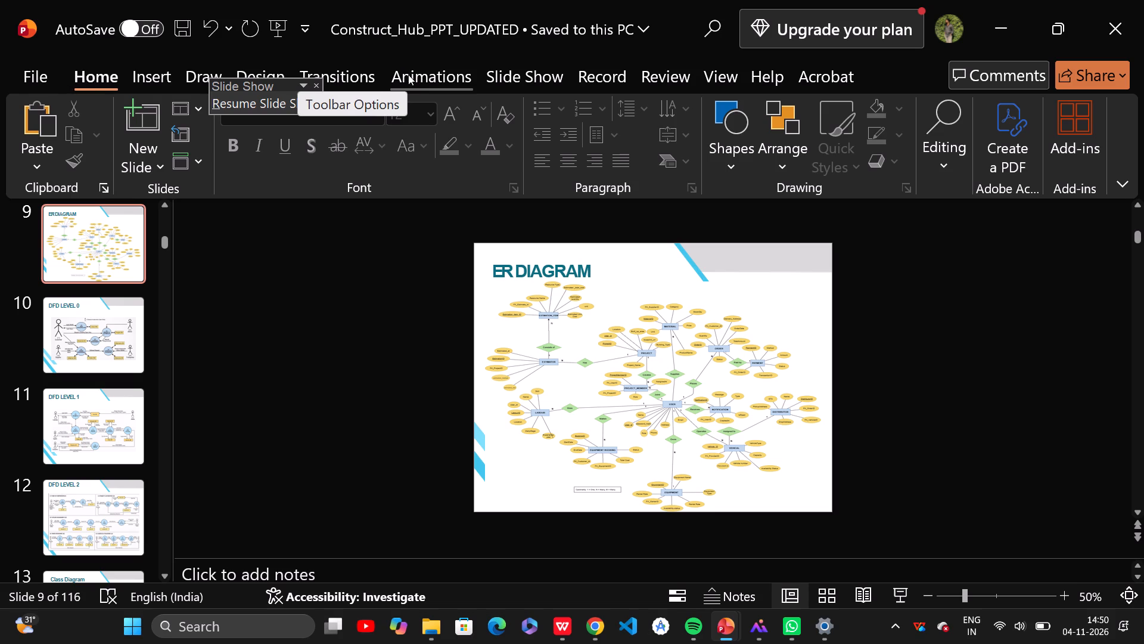
click(539, 81)
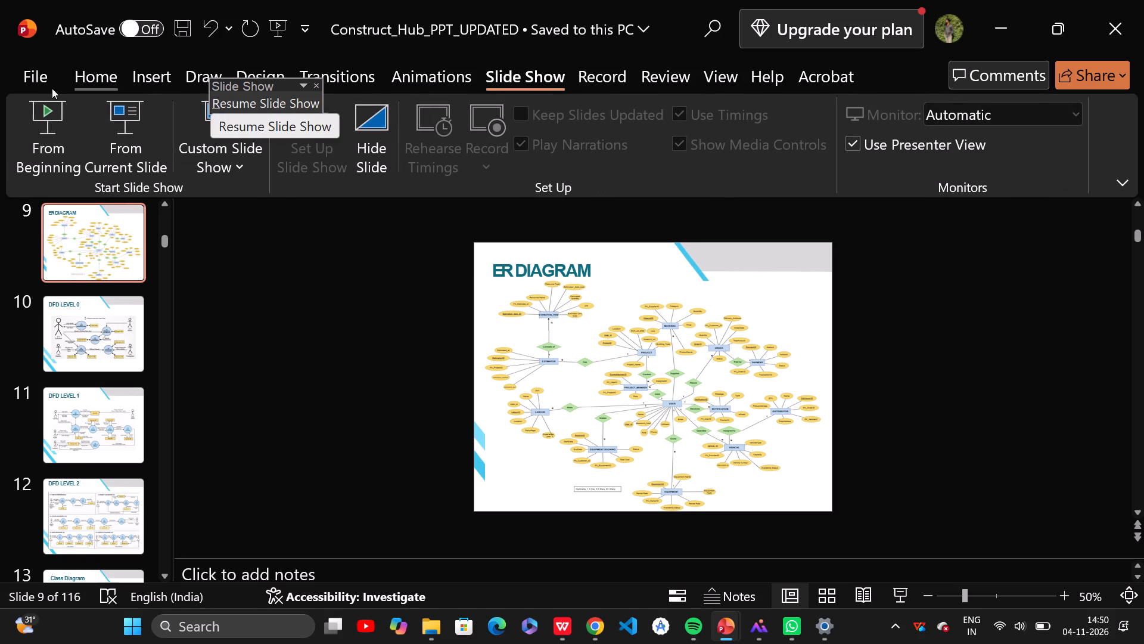
click(41, 106)
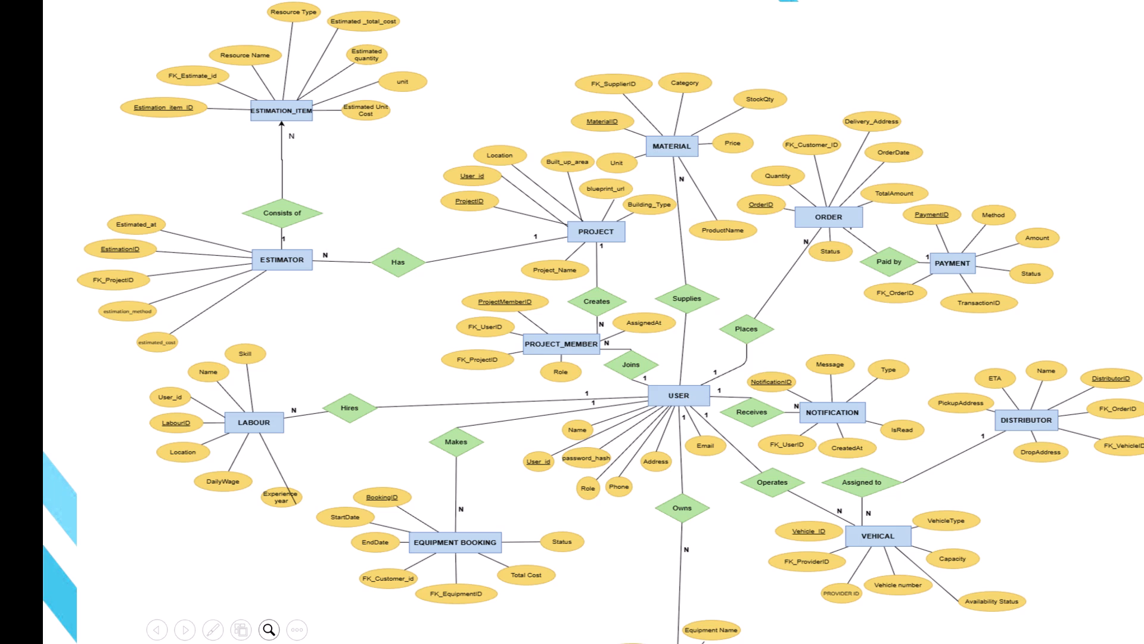
Examine the magnified ER diagram's entities, attributes and relationships in the slide show, and end the show.
ctrl+scroll(117, 363, up, 4)
scroll(117, 363, left, 1)
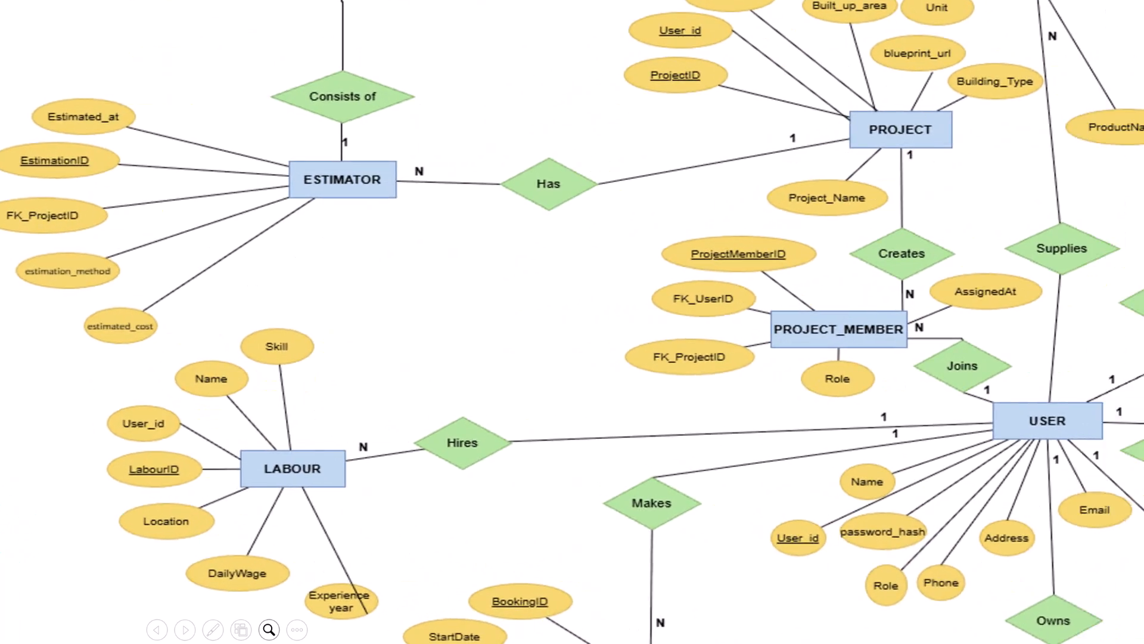
scroll(117, 363, left, 2)
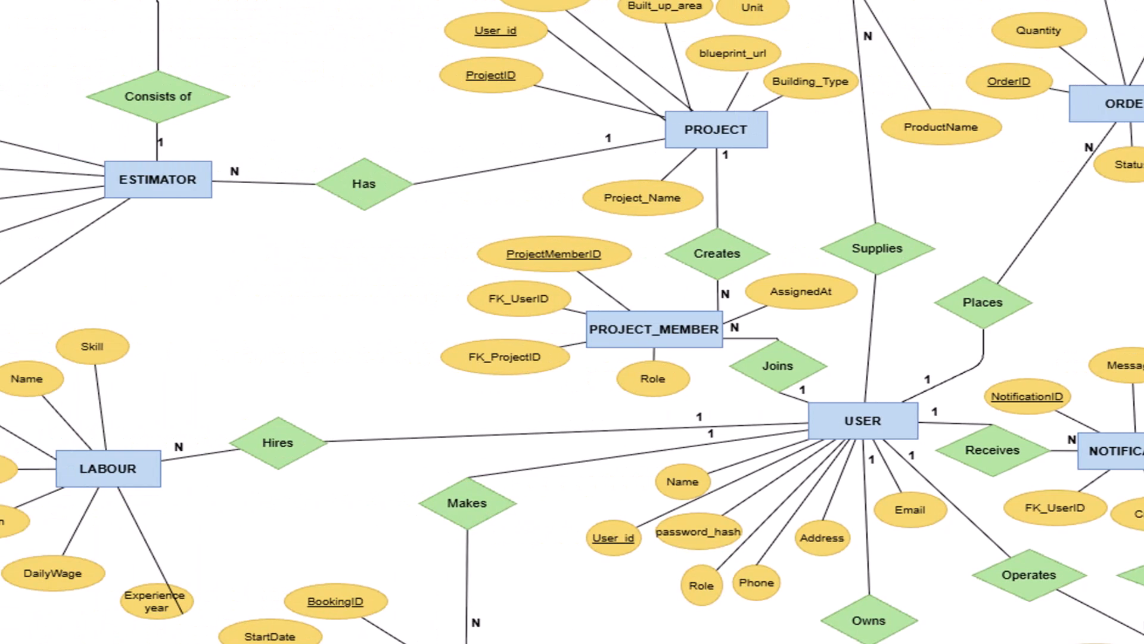
ctrl+scroll(117, 363, down, 4)
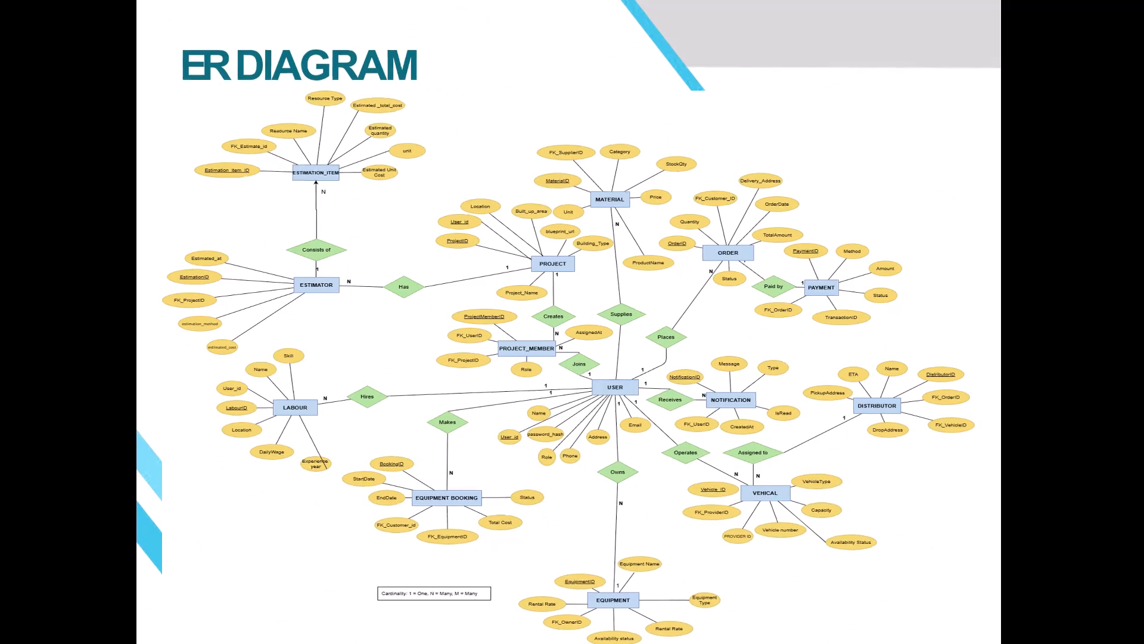
right_click(117, 363)
key(Right)
key(Down)
key(Down)
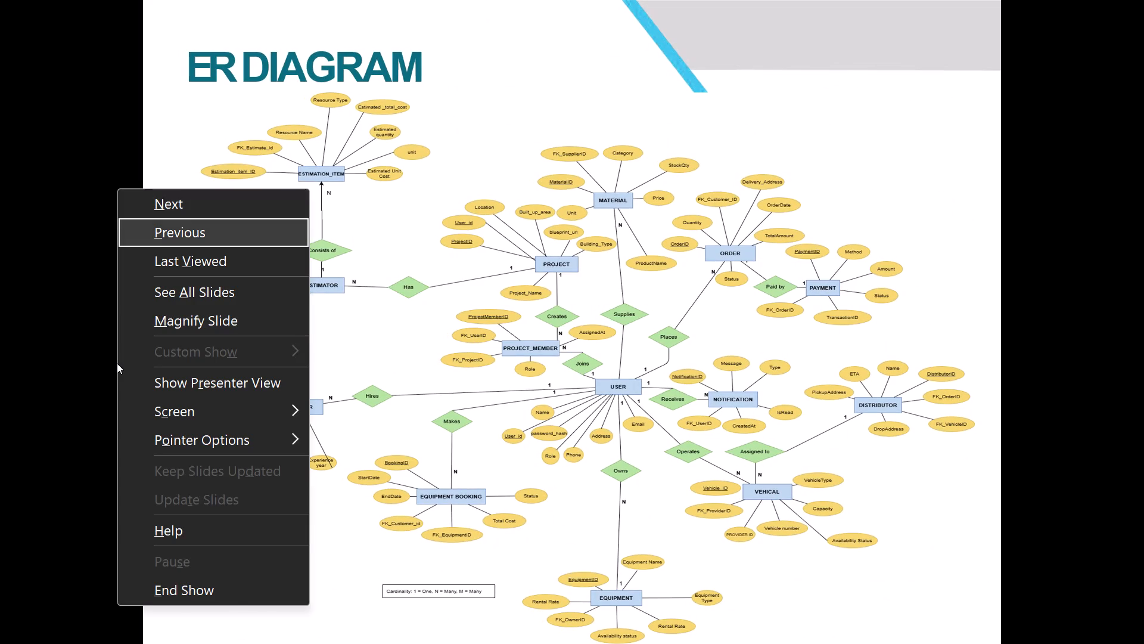
key(Escape)
key(Escape)
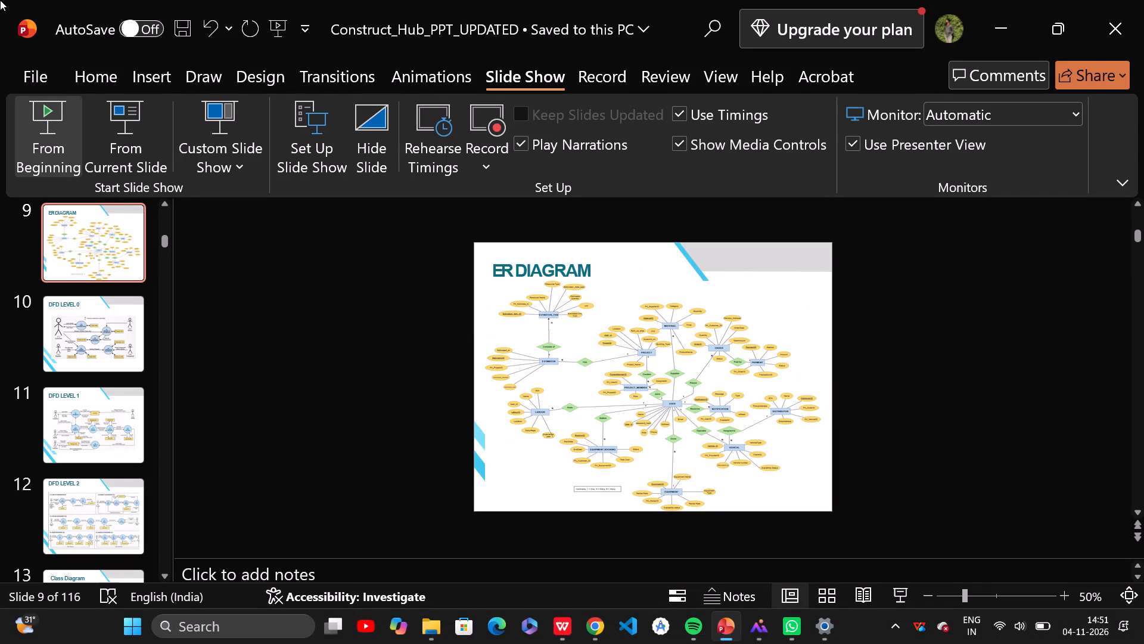
Start the slide show from the beginning and advance to the DFD Level 0 slide.
click(41, 115)
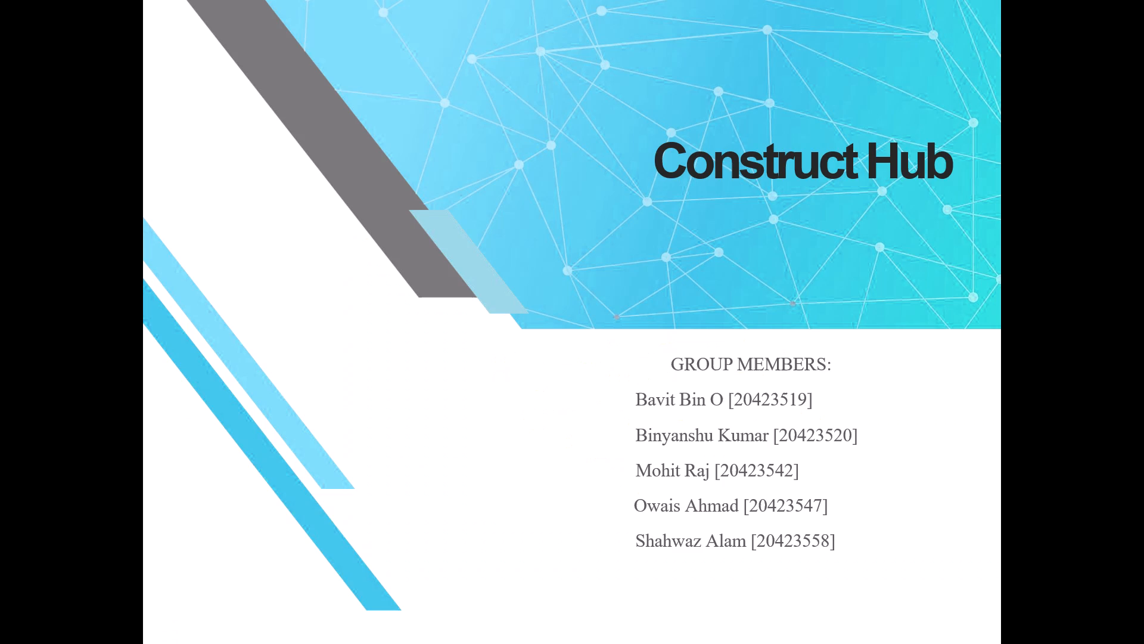
key(Right)
key(Right)
key(Right)
key(Right)
key(Right)
key(Right)
key(Right)
key(Right)
key(Right)
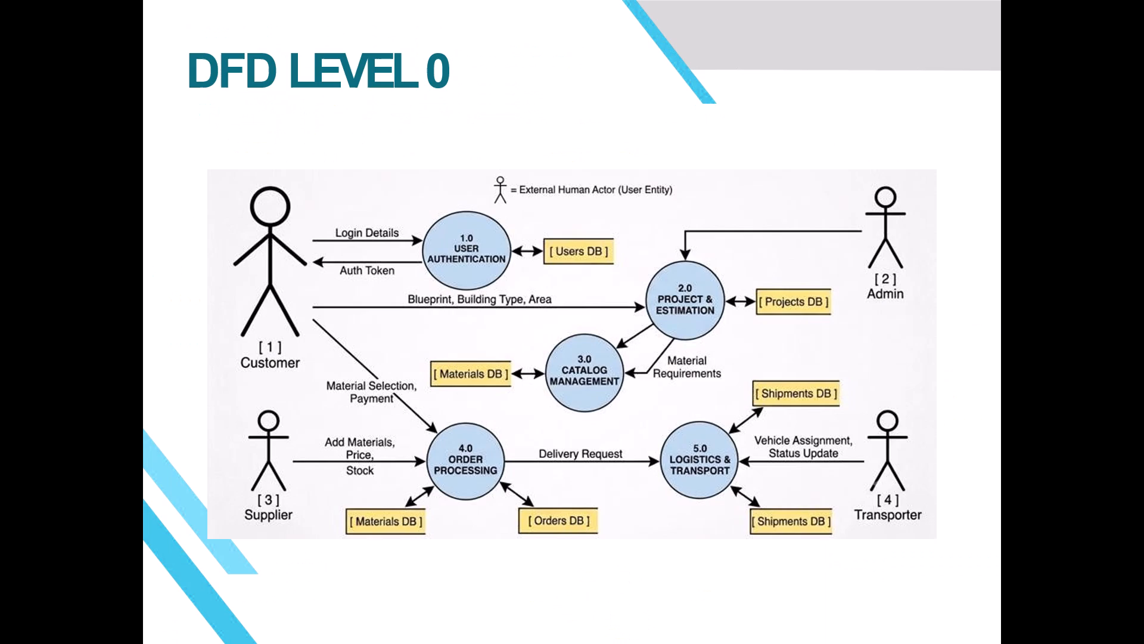
Skim the slides from DFD Level 0 through the Class Diagram in the slide show and return to DFD Level 0.
key(Right)
key(Right)
key(Right)
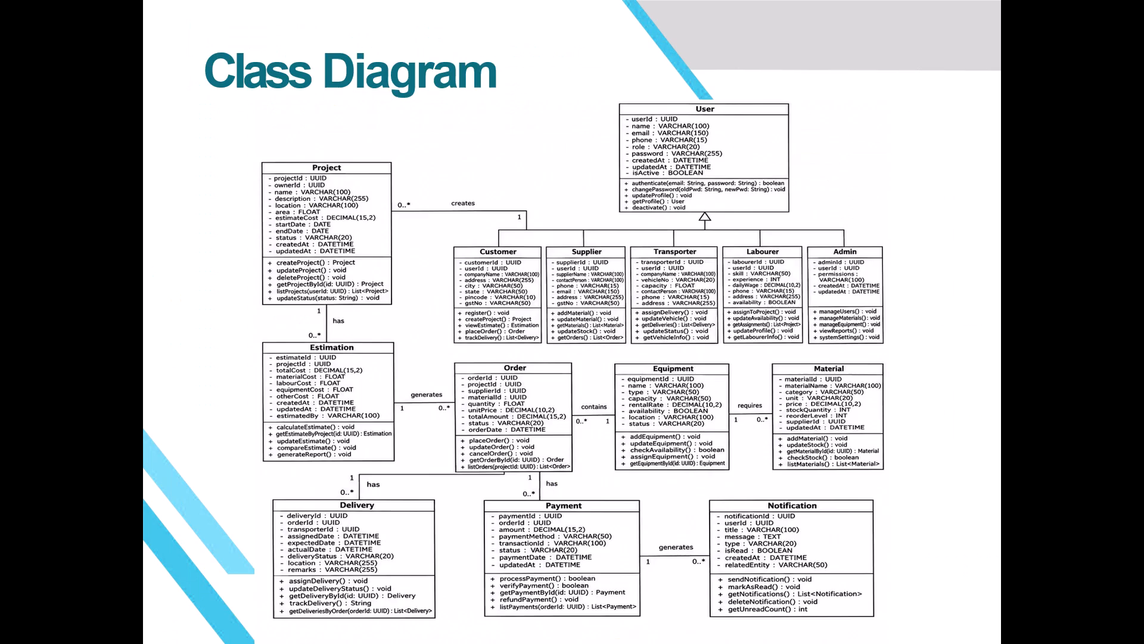
key(Right)
key(Left)
key(Left)
key(Left)
key(Left)
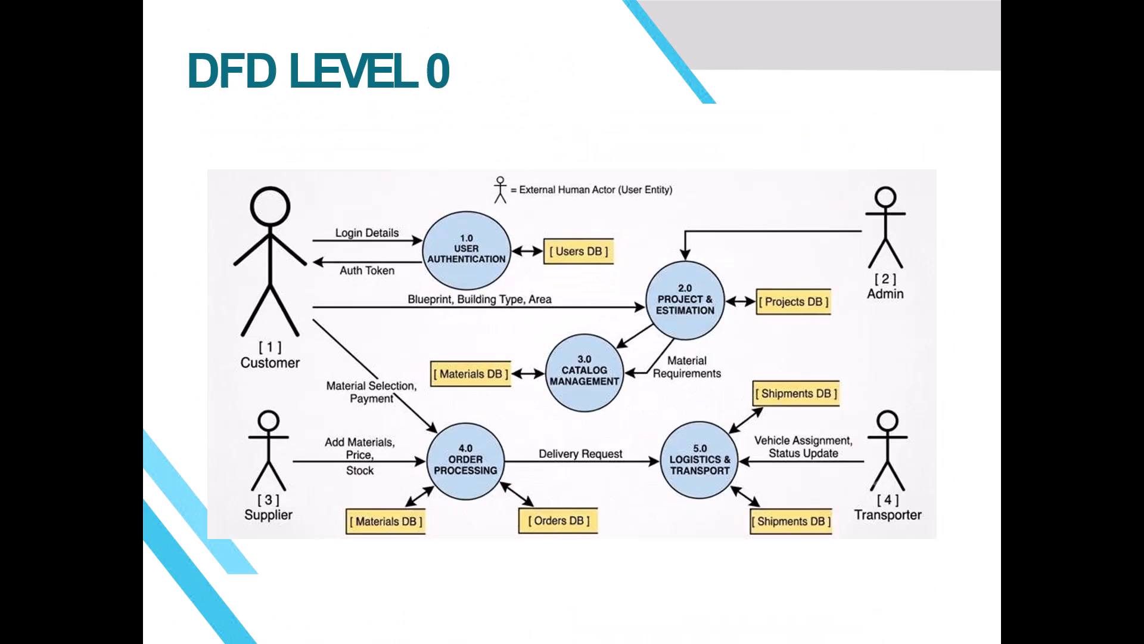
key(Right)
key(Left)
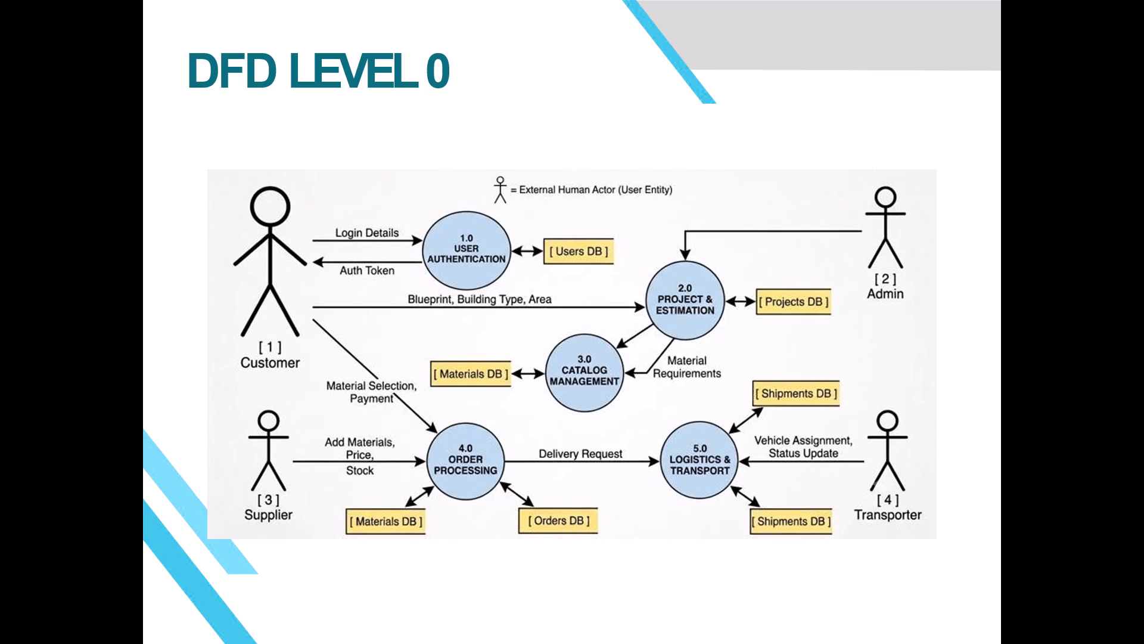
Examine the processes, data stores and flows on the DFD Level 0, Level 1 and Level 2 slides, ending back at Level 0.
click(42, 118)
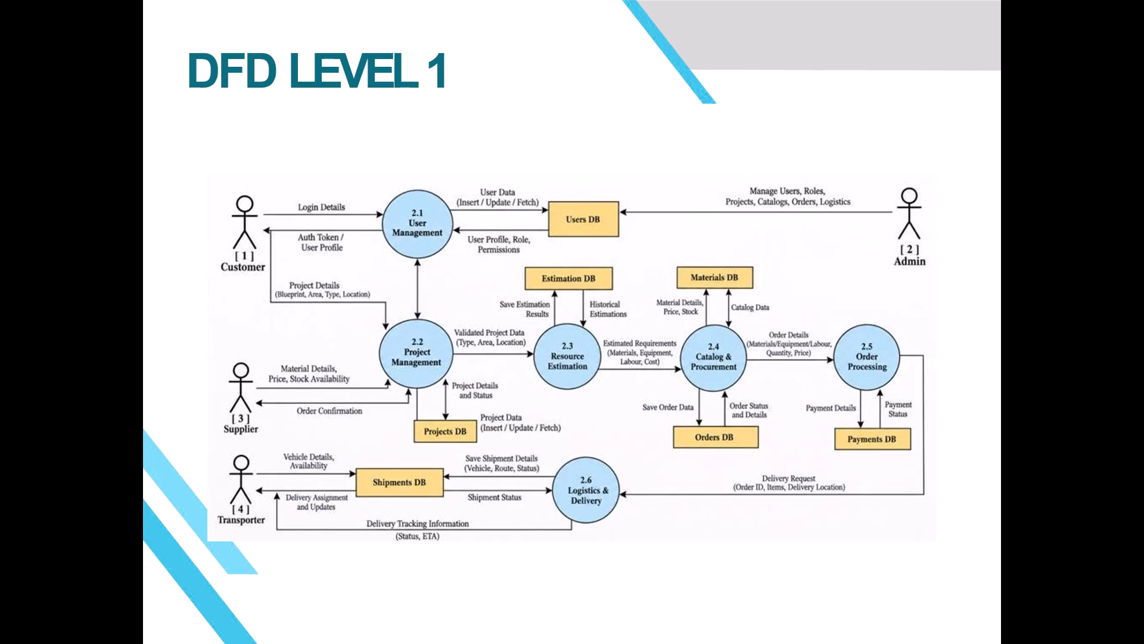
key(Down)
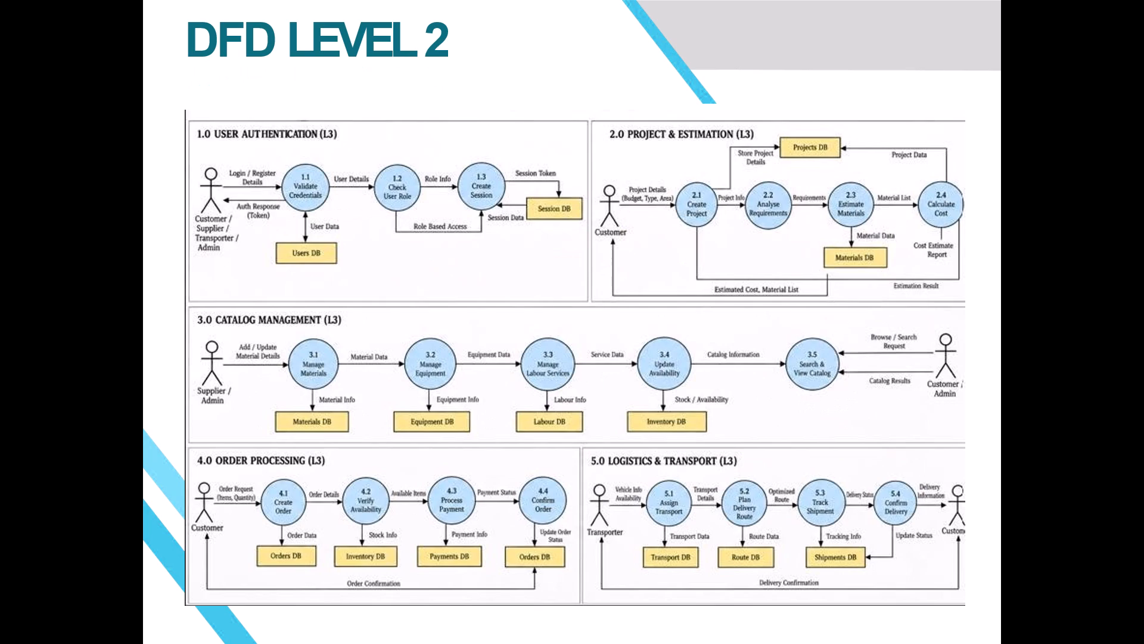
key(Up)
key(Up)
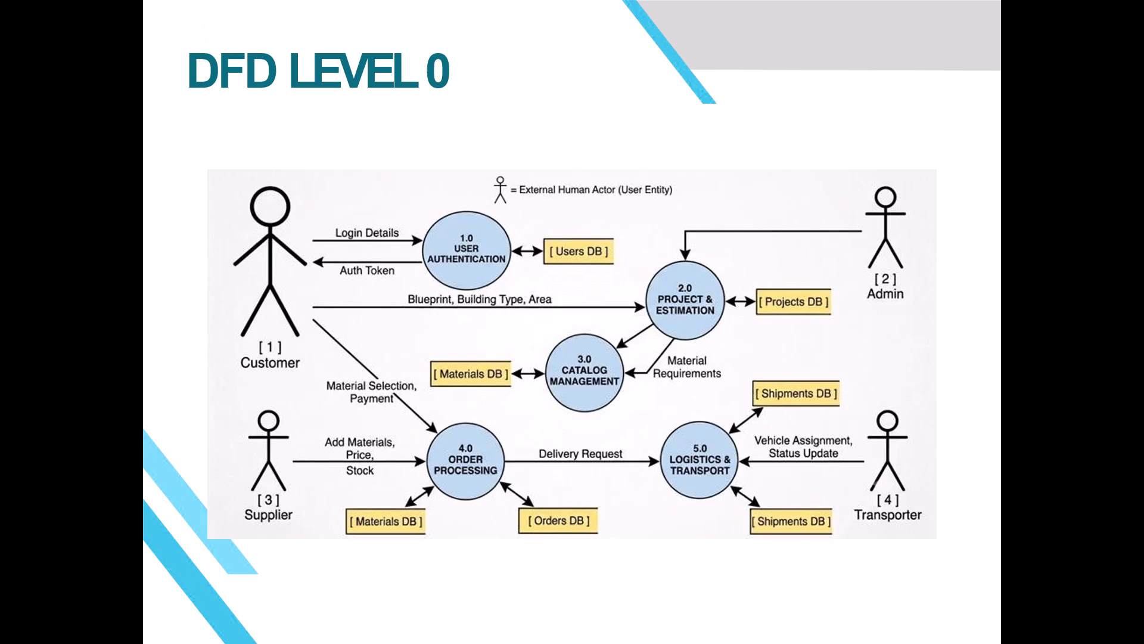
key(Down)
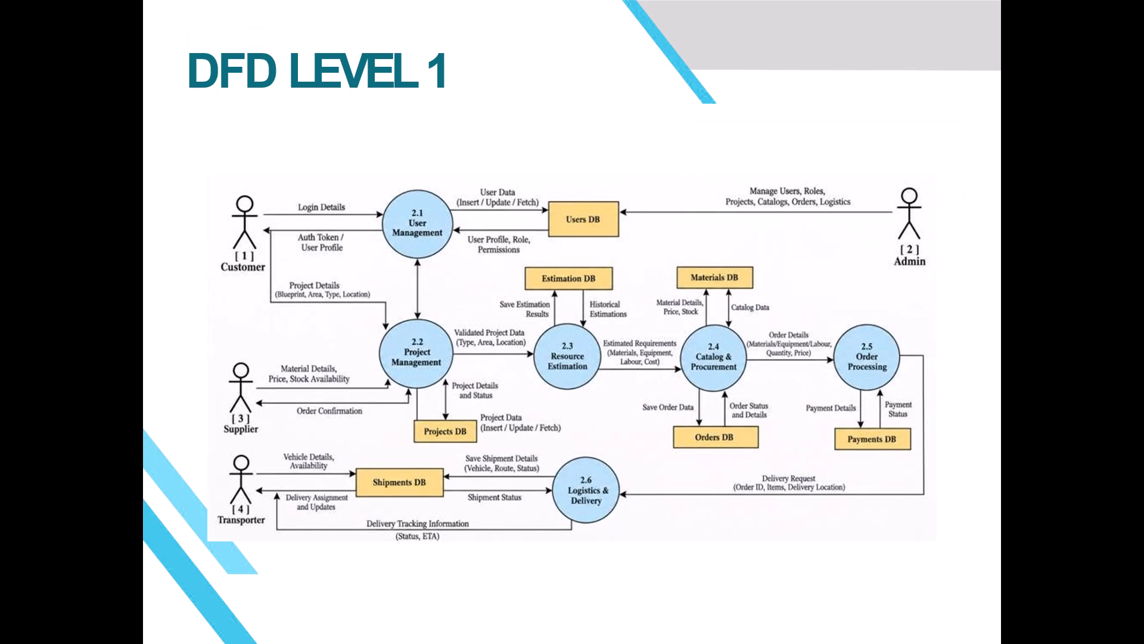
key(Down)
key(Down)
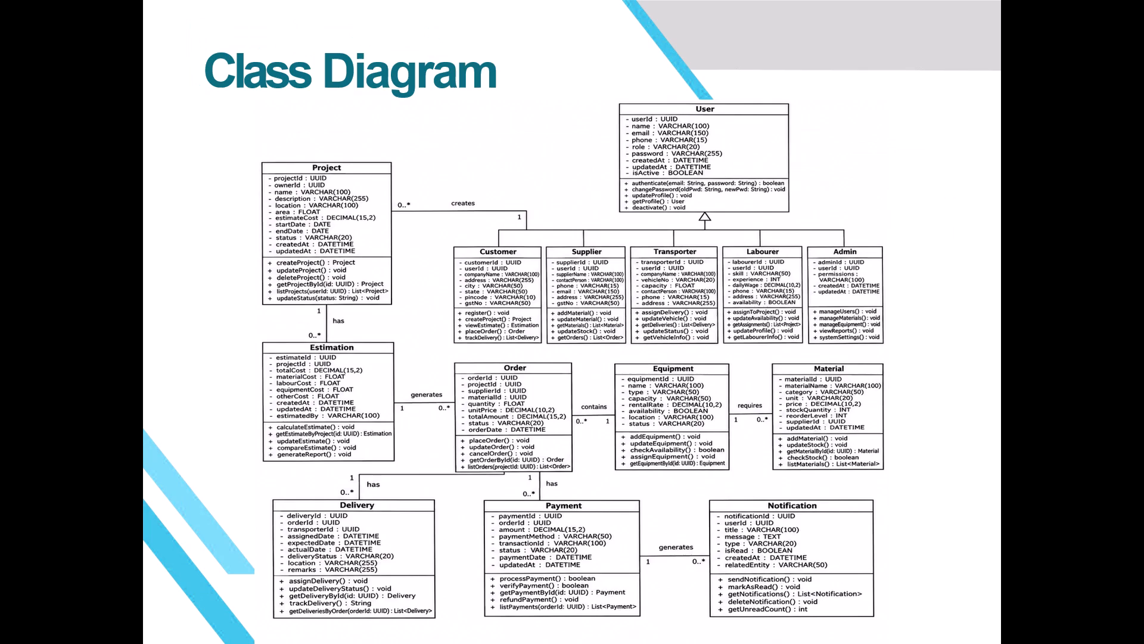
key(Up)
key(Up)
key(Down)
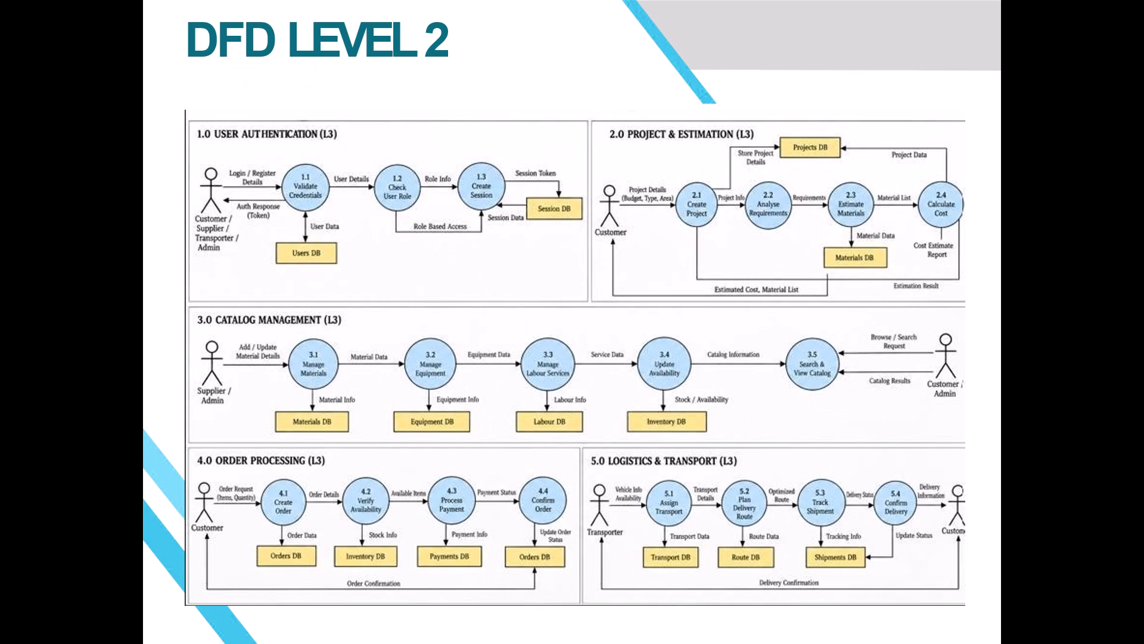
key(Down)
key(Up)
key(Up)
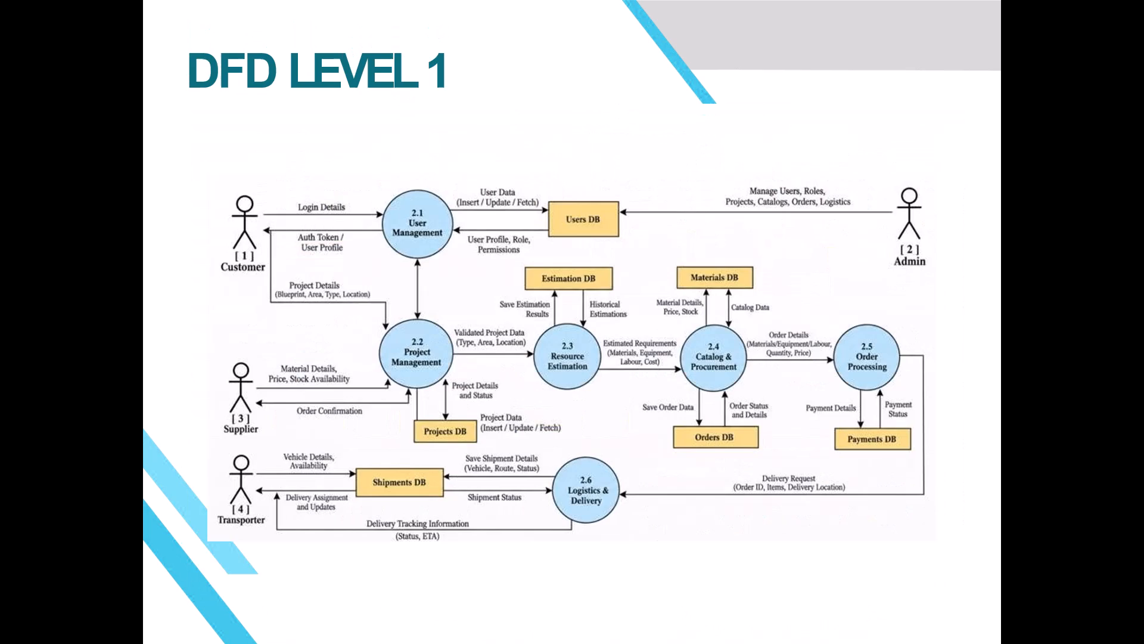
key(Up)
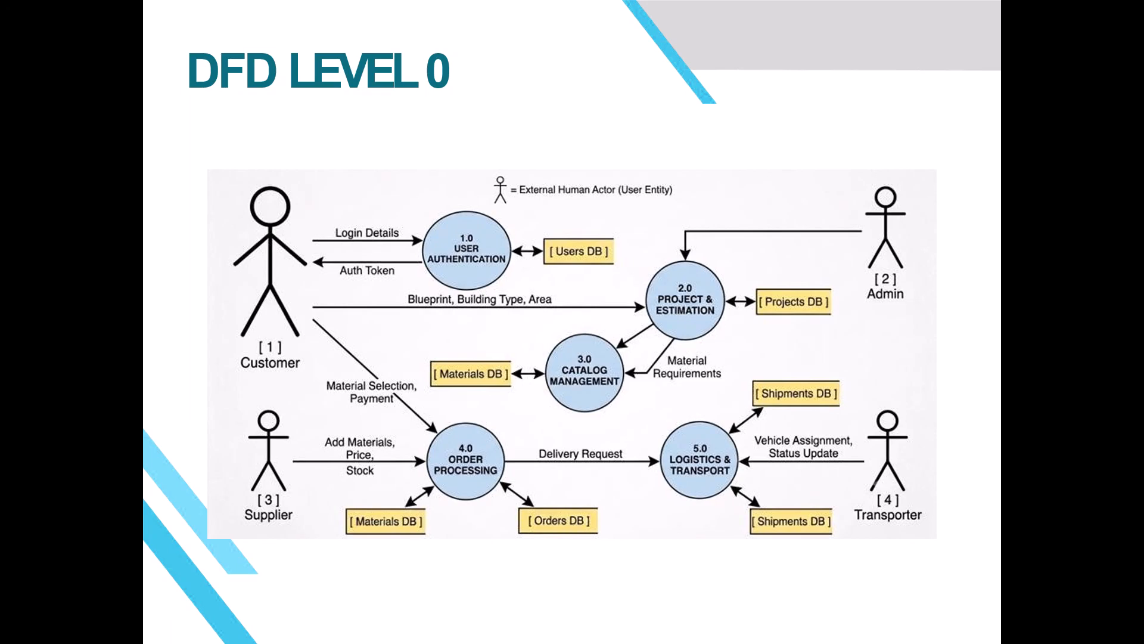
Review the slides in order from the ER Diagram through the DFD levels, stopping at the Class Diagram slide.
key(Up)
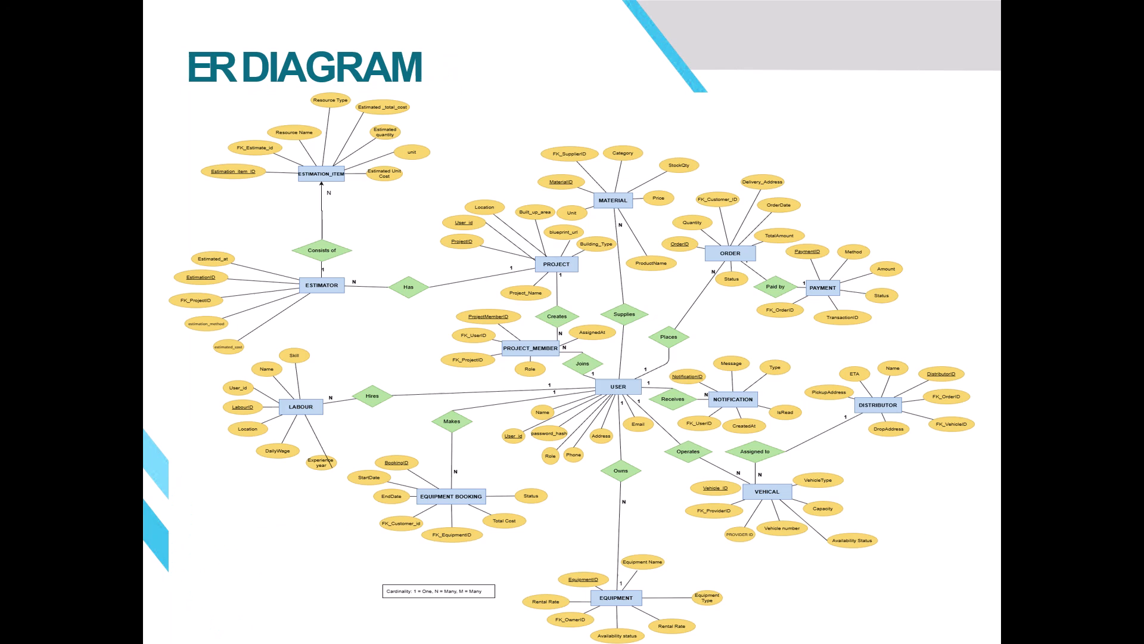
key(Down)
key(Down)
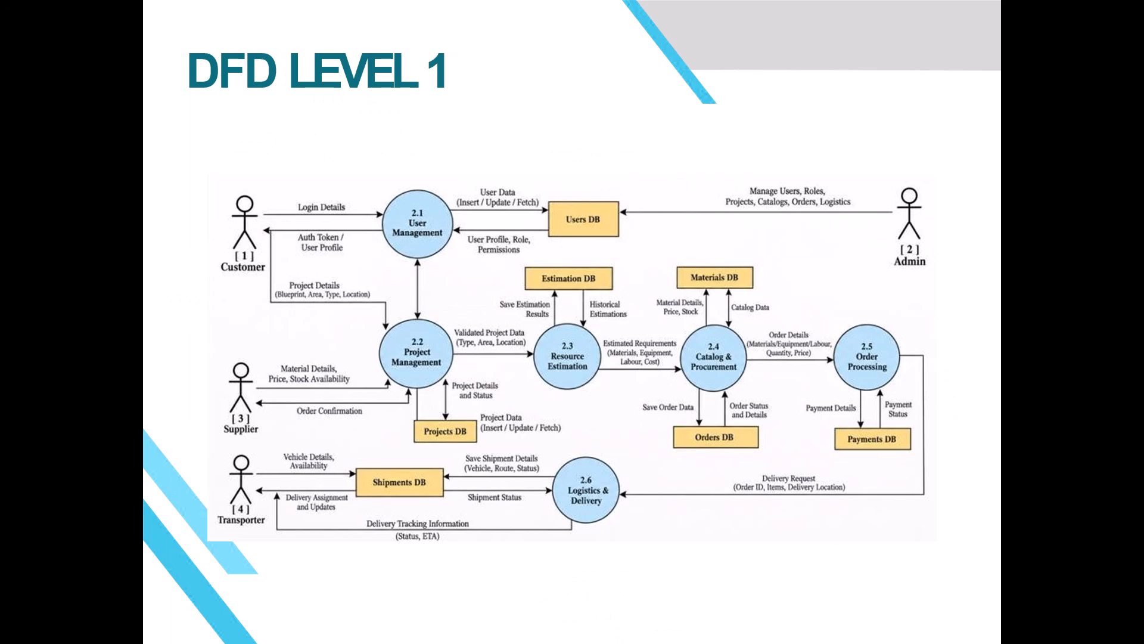
key(Down)
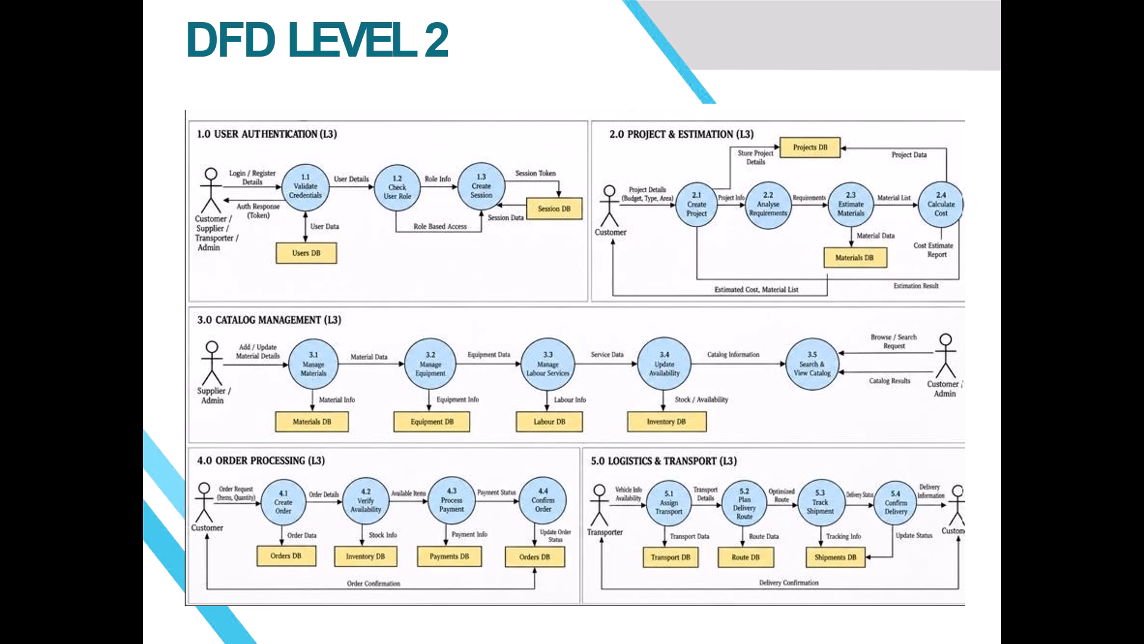
key(Down)
key(Down)
key(Up)
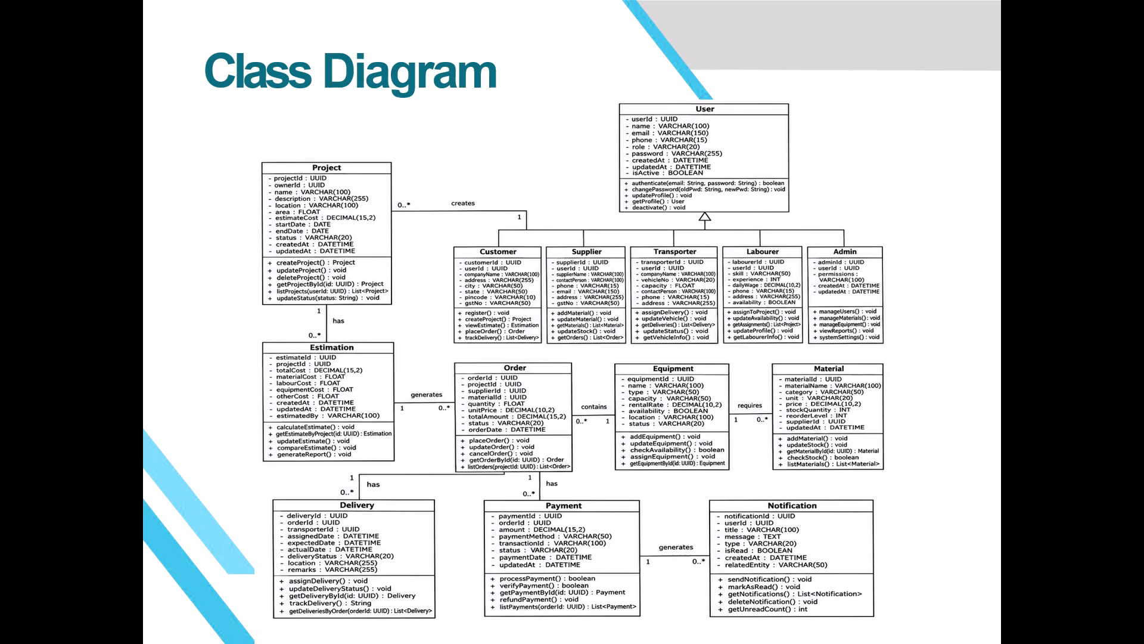
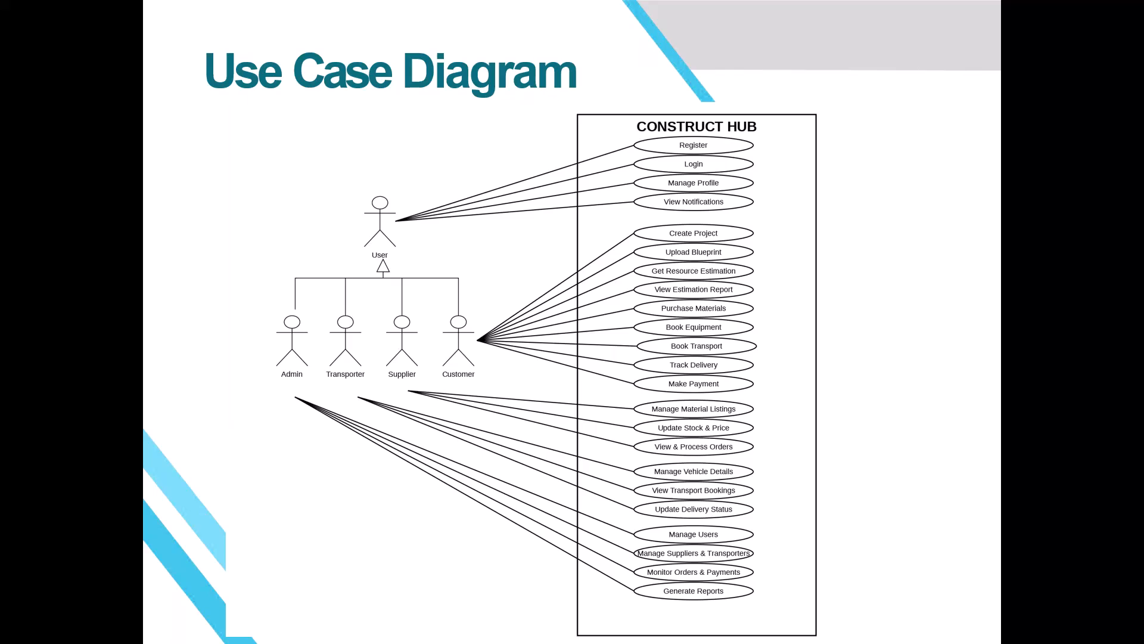
Go back from the Use Case Diagram slide to the Class Diagram slide.
key(Up)
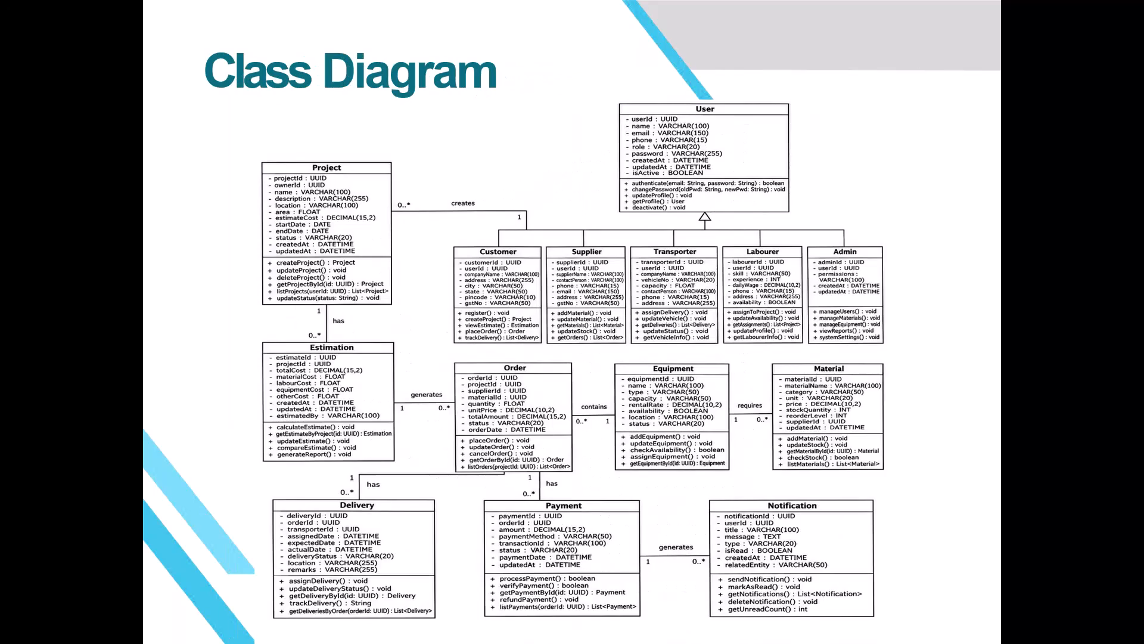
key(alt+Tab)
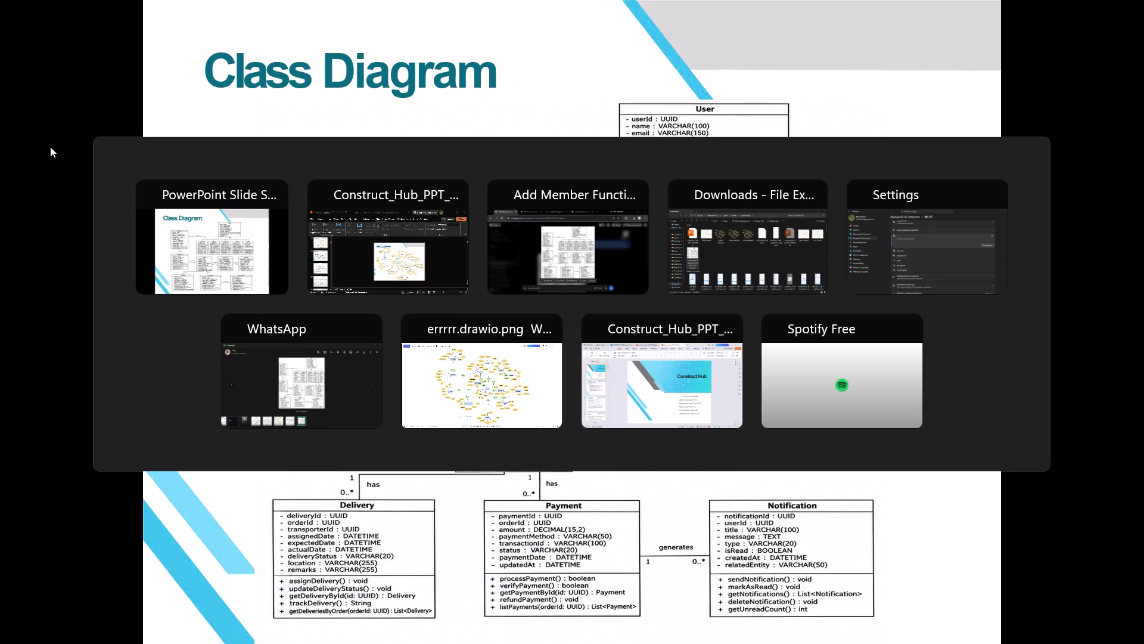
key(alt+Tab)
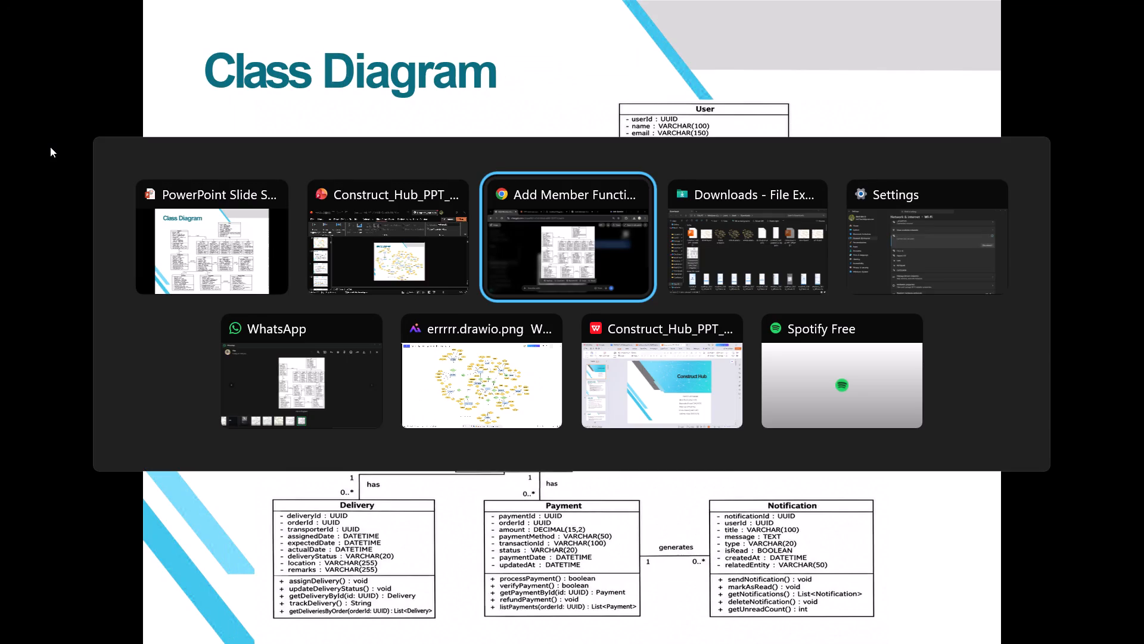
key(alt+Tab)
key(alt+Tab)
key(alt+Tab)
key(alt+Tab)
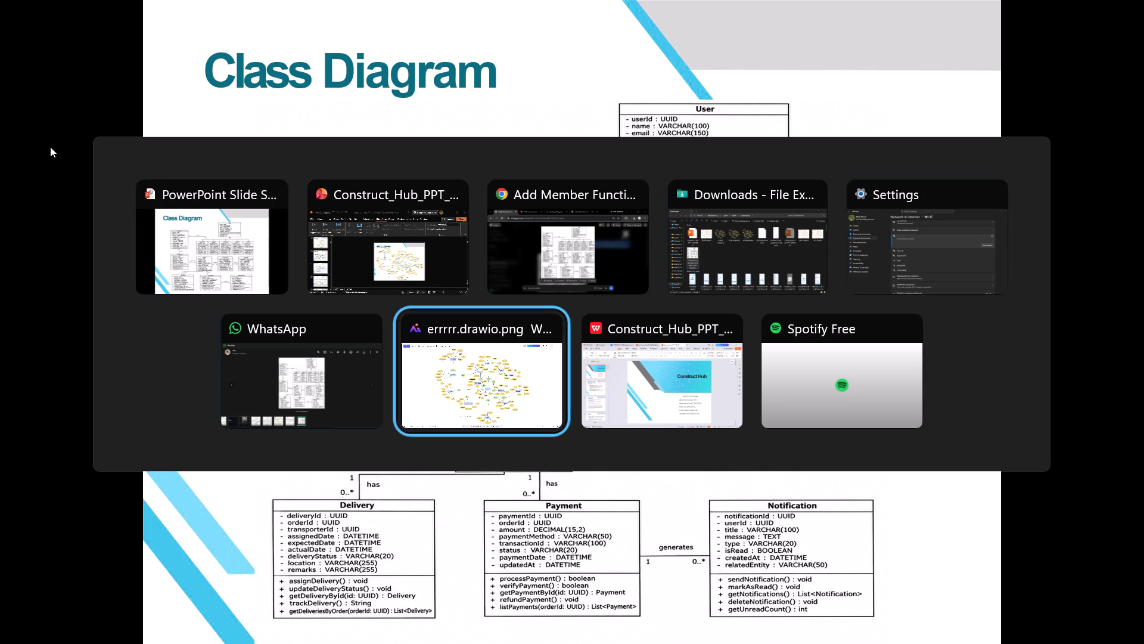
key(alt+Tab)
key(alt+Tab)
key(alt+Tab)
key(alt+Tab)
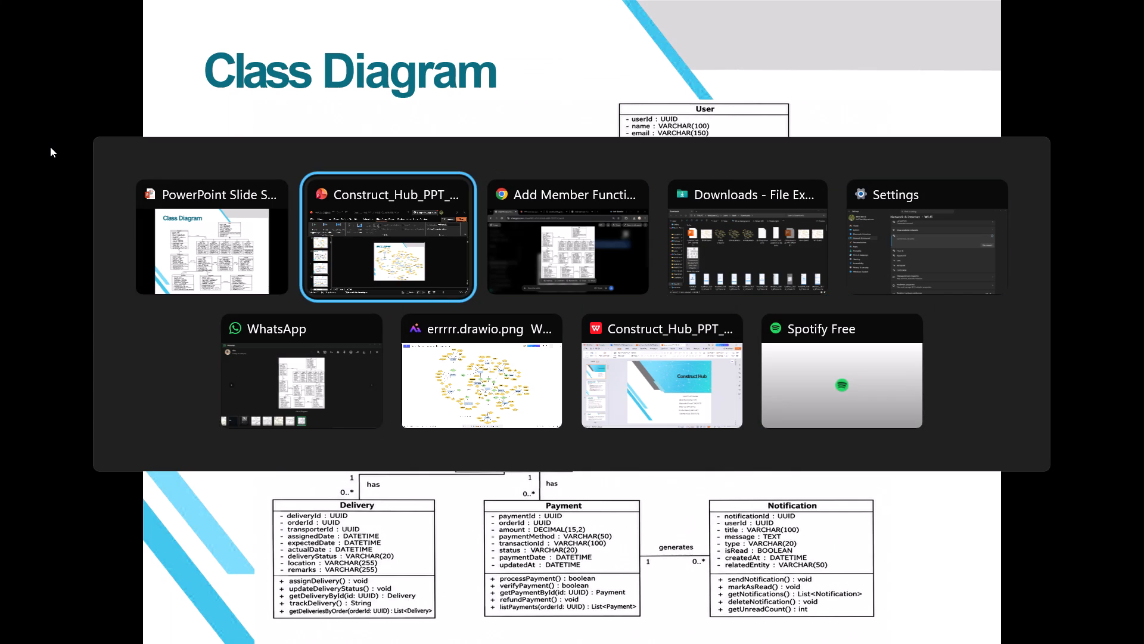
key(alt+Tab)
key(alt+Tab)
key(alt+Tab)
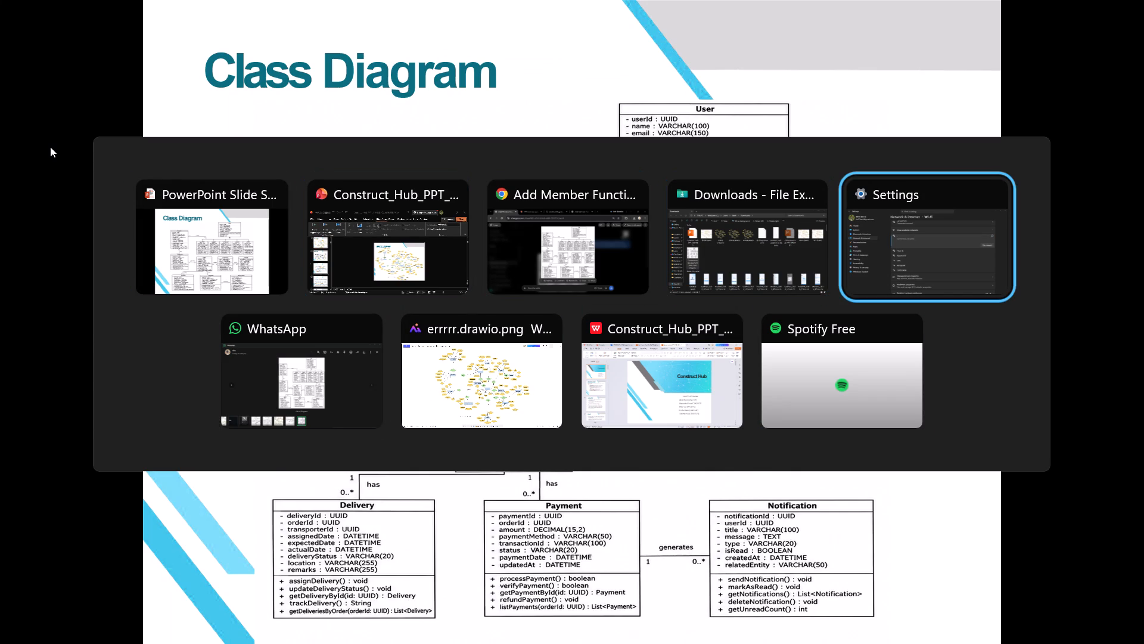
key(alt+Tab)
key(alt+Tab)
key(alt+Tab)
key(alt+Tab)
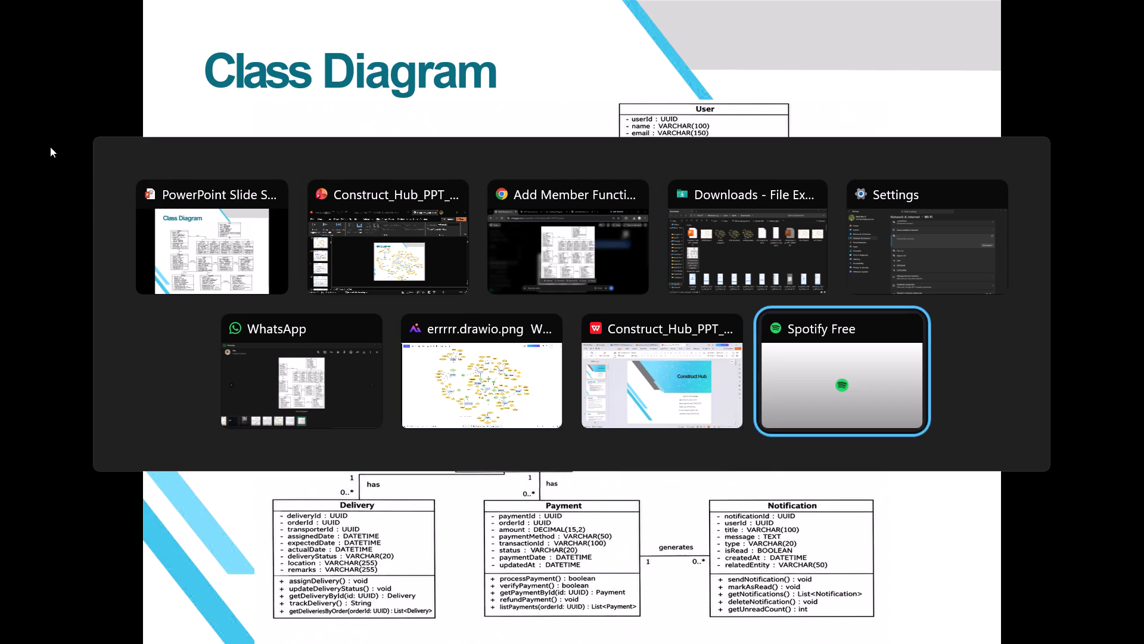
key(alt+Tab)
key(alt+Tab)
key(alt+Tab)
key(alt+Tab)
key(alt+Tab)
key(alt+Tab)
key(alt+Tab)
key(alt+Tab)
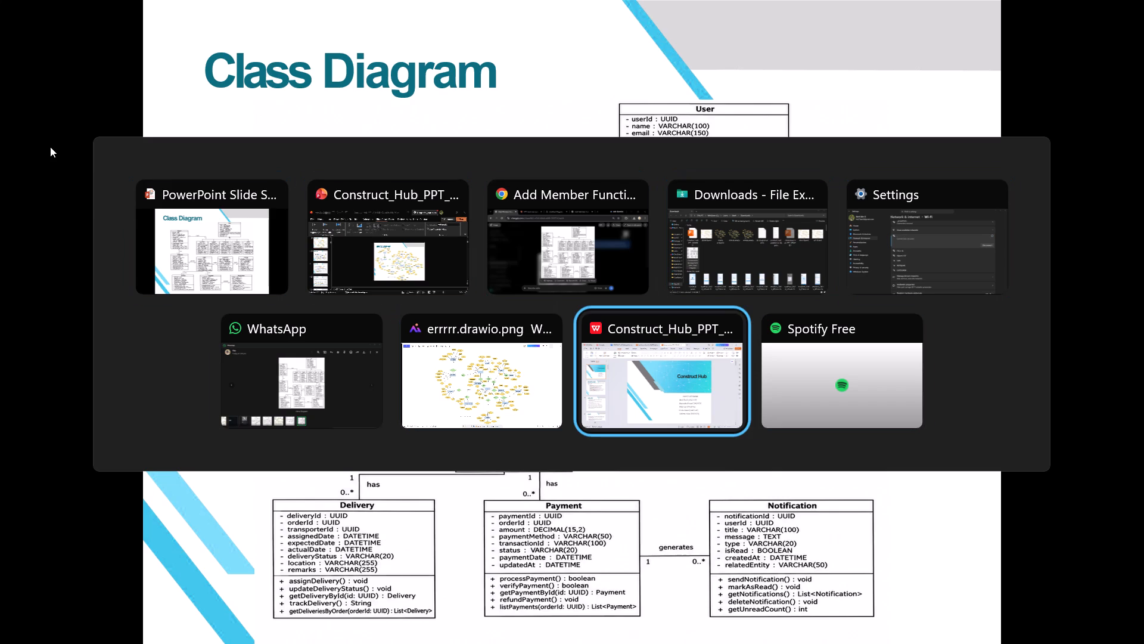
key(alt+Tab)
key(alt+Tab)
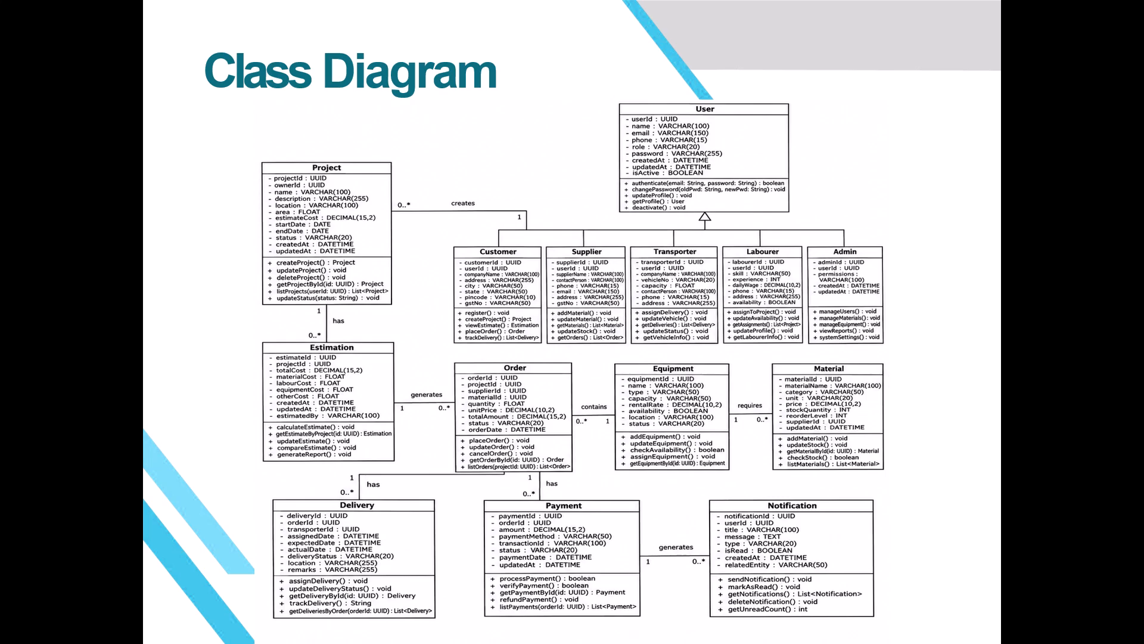
ctrl+scroll(50, 147, down, 1)
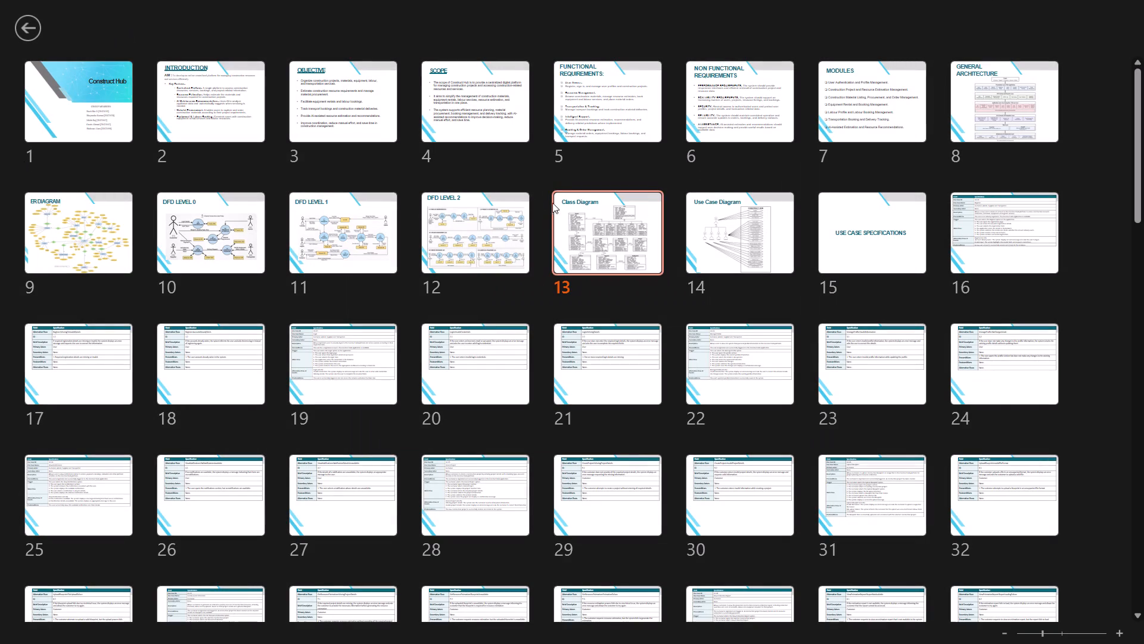
double_click(585, 214)
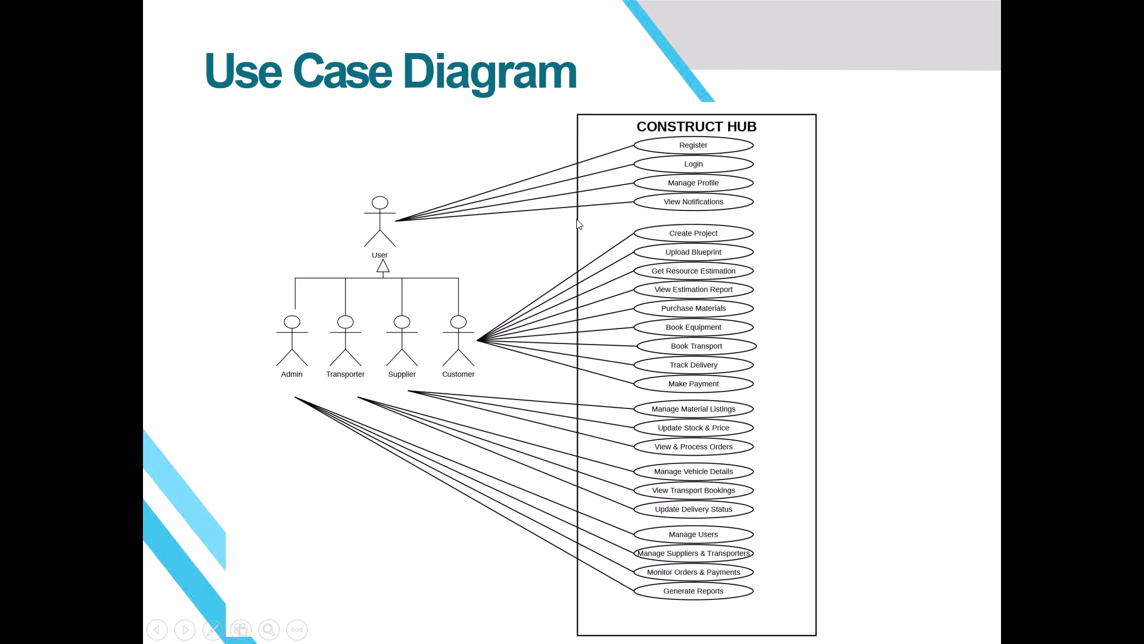
key(Left)
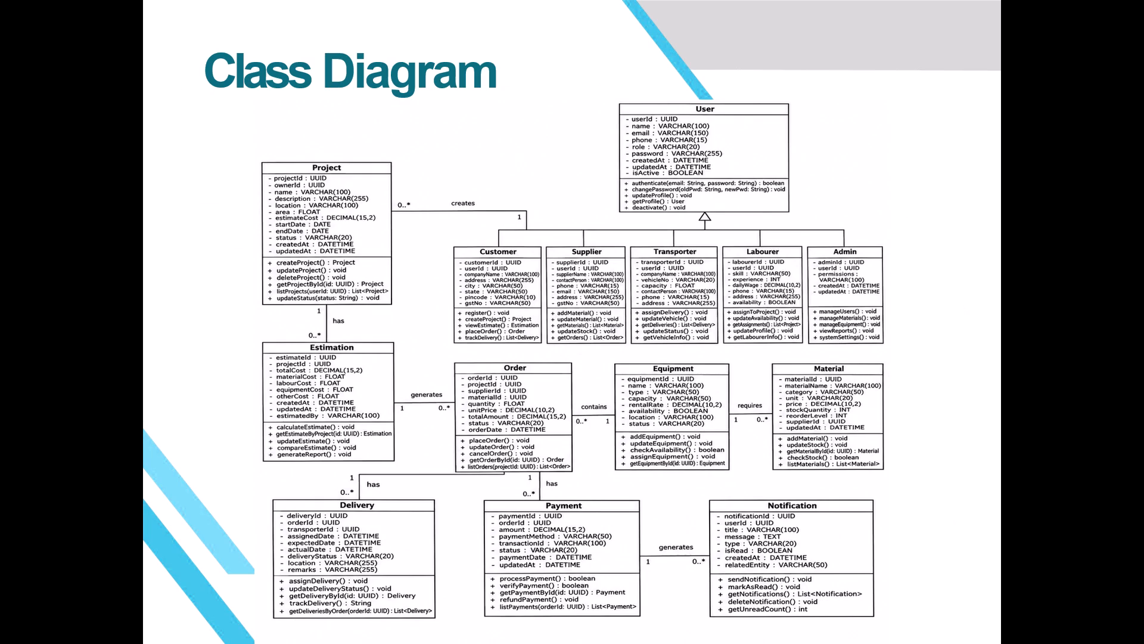
key(super+Print)
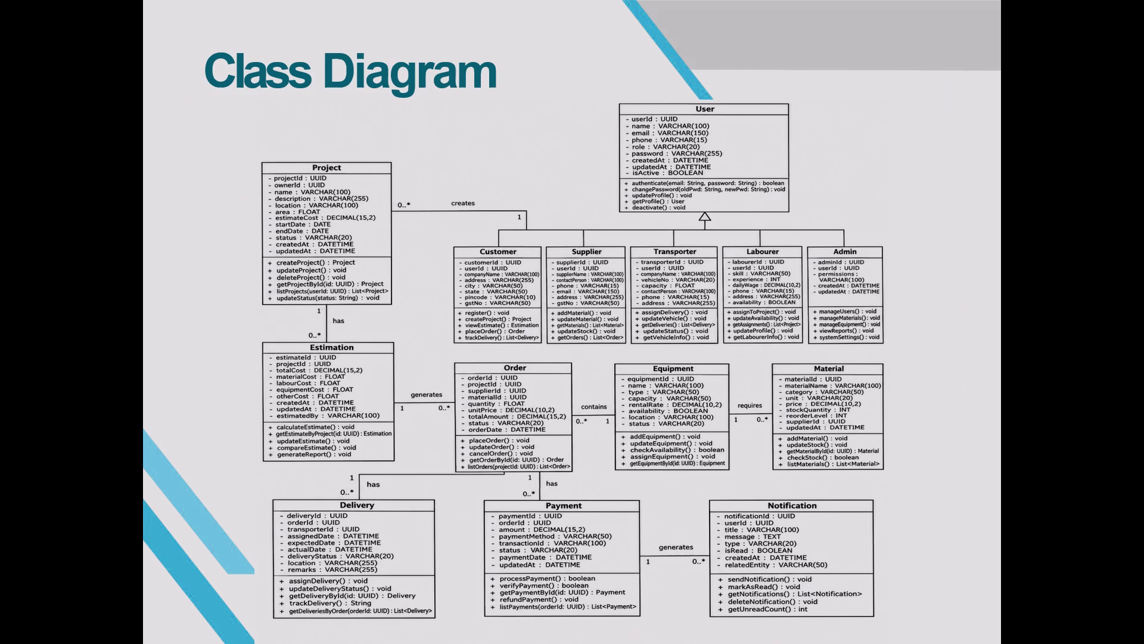
double_click(744, 406)
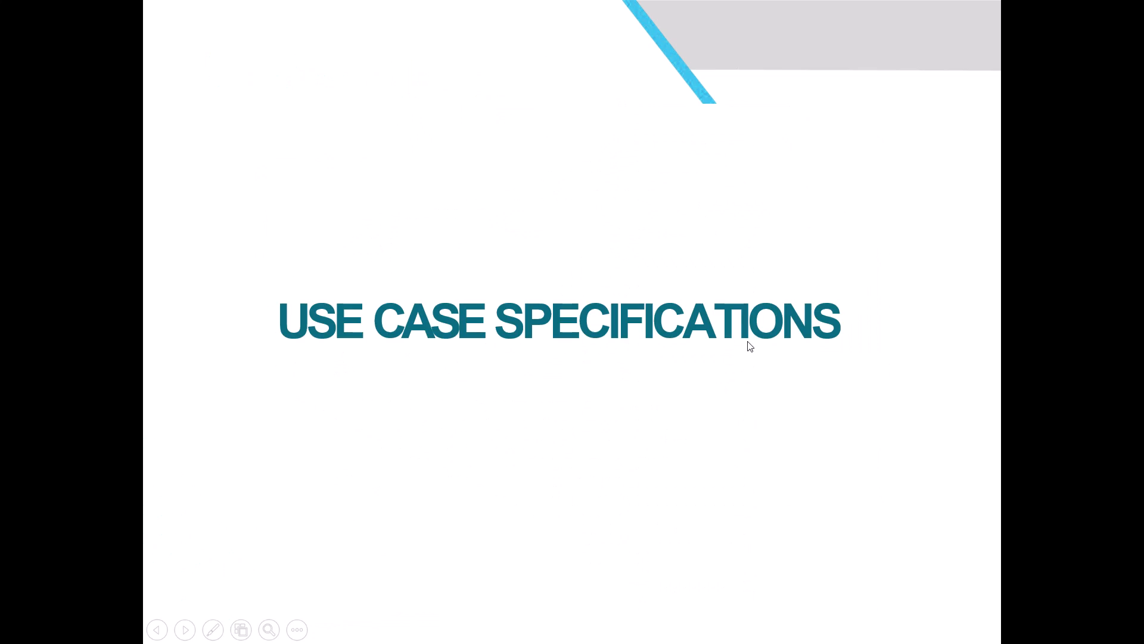
key(Left)
key(Left)
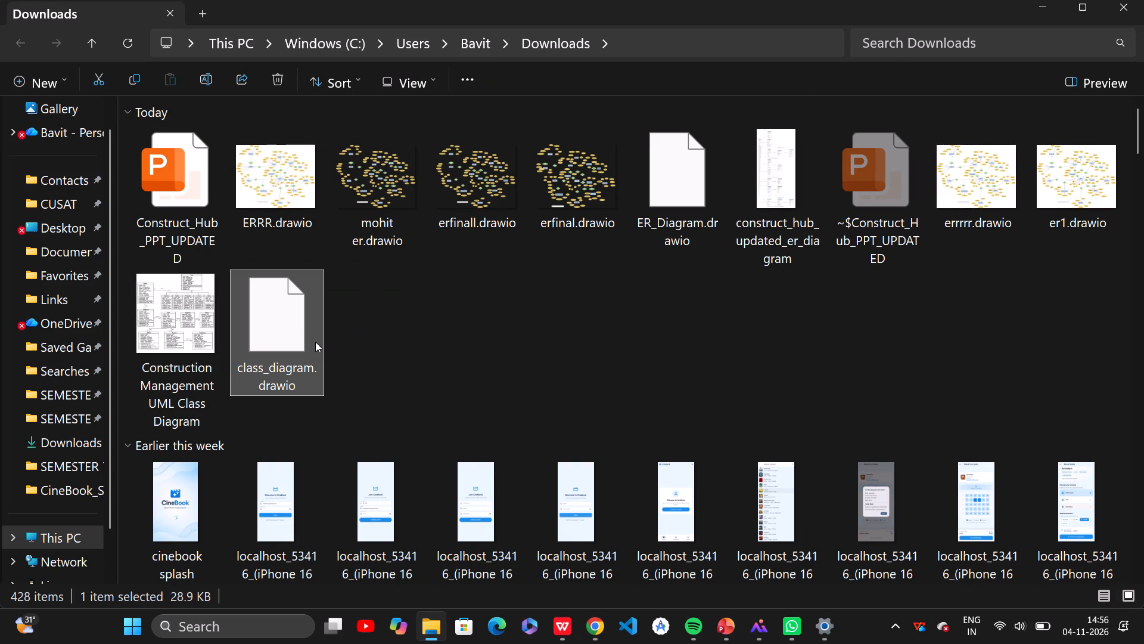
Copy class_diagram.drawio from Downloads, paste it into the blank draw.io diagram, and deselect the imported shapes.
key(ctrl+c)
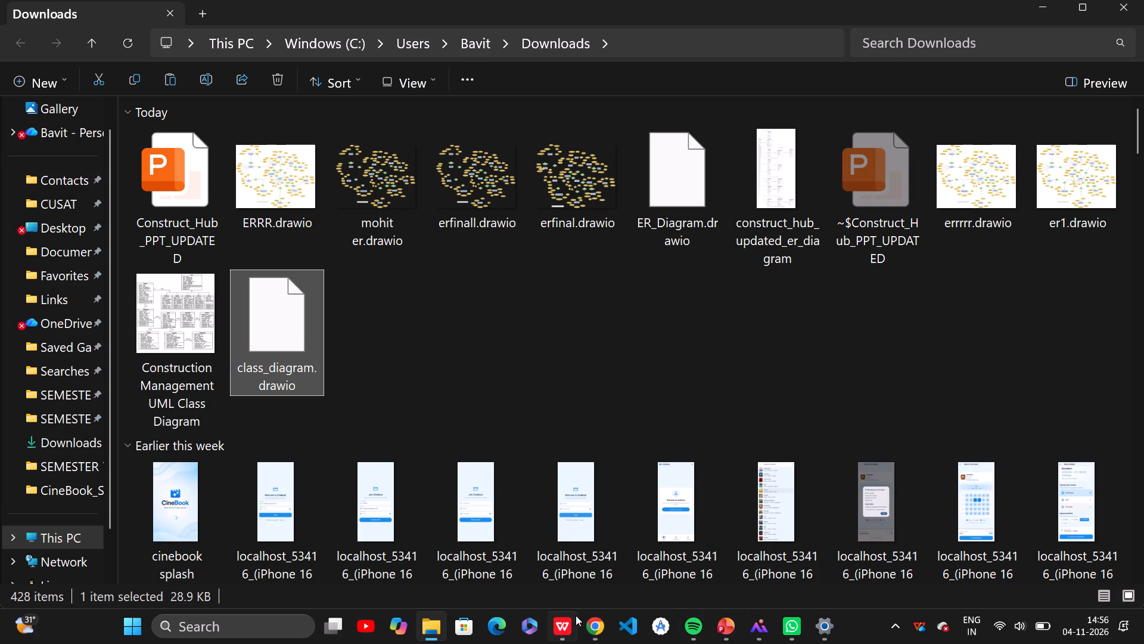
click(584, 619)
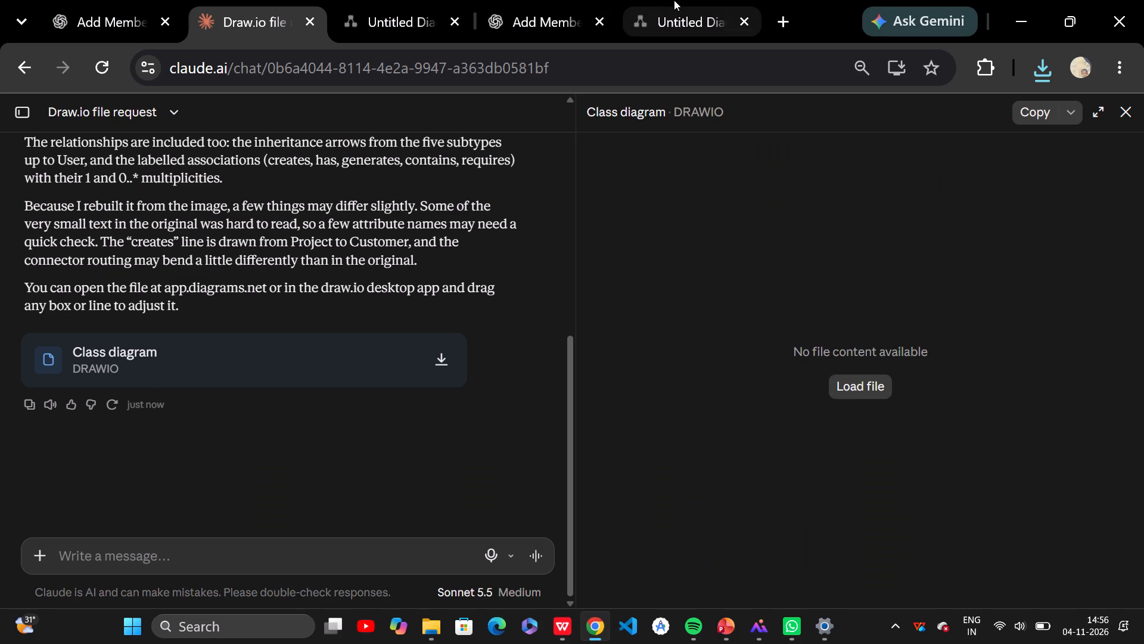
click(674, 0)
click(561, 255)
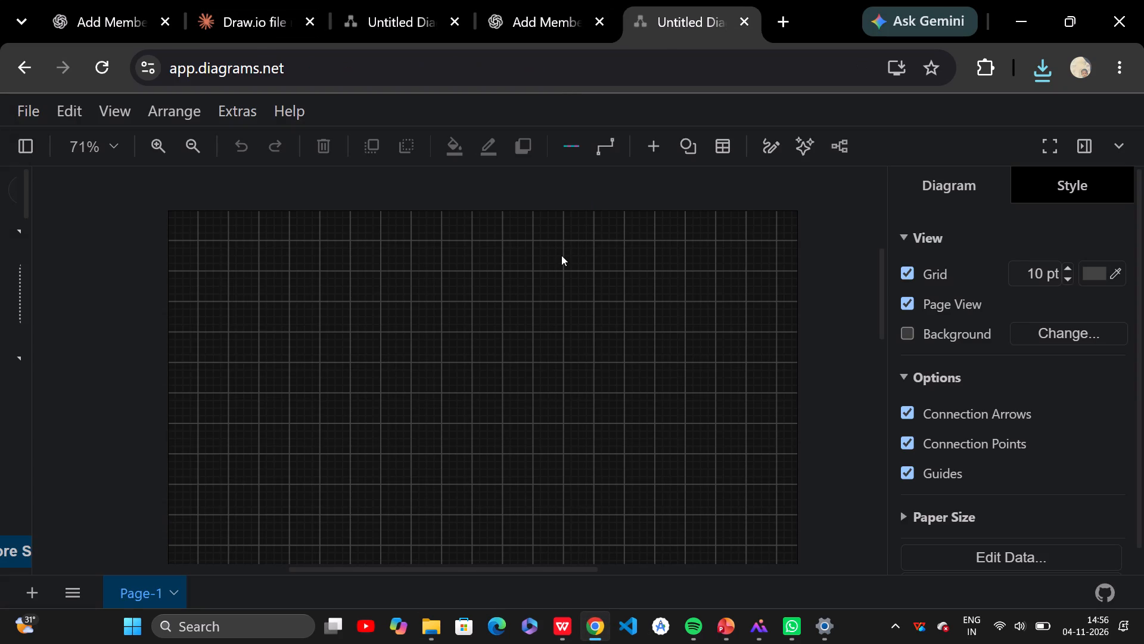
key(ctrl+v)
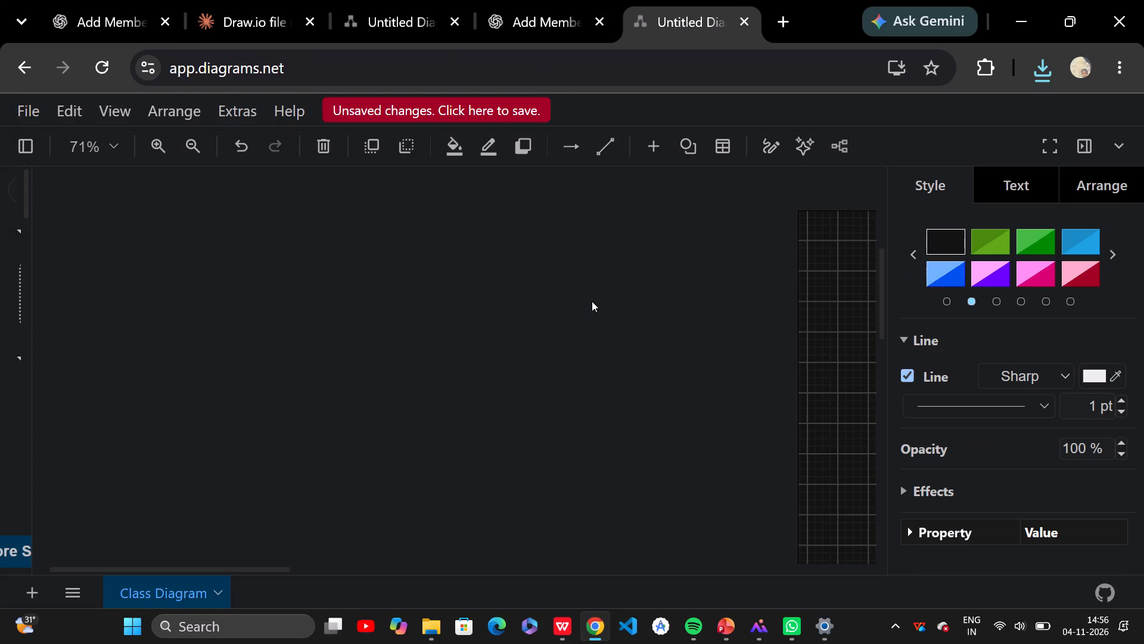
scroll(688, 412, left, 1)
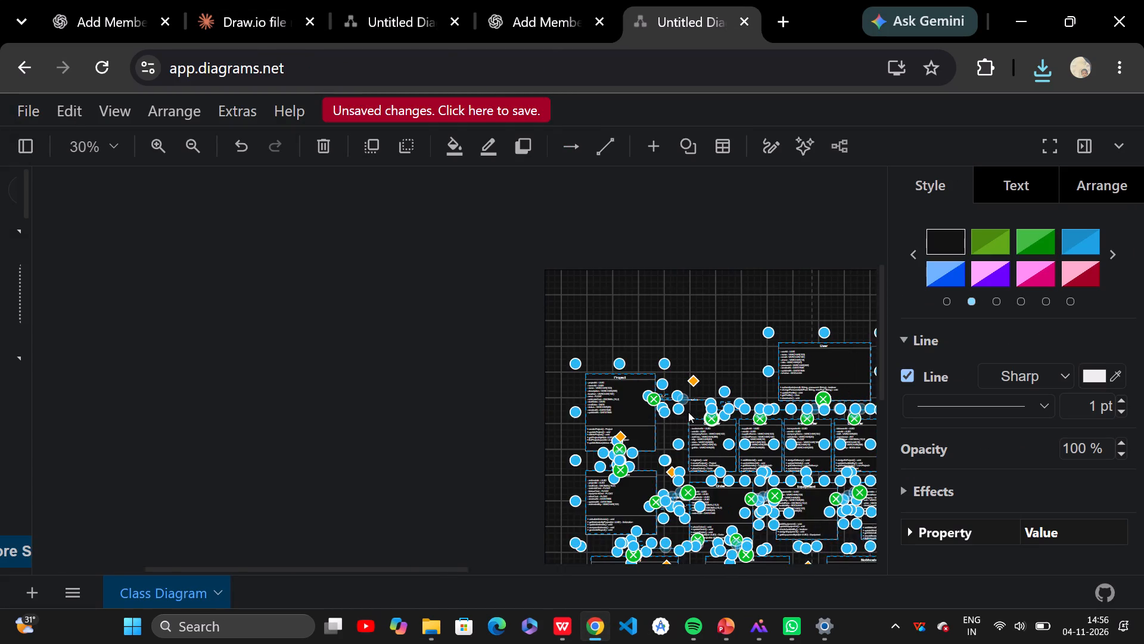
scroll(688, 412, left, 2)
scroll(688, 412, down, 1)
scroll(652, 444, down, 1)
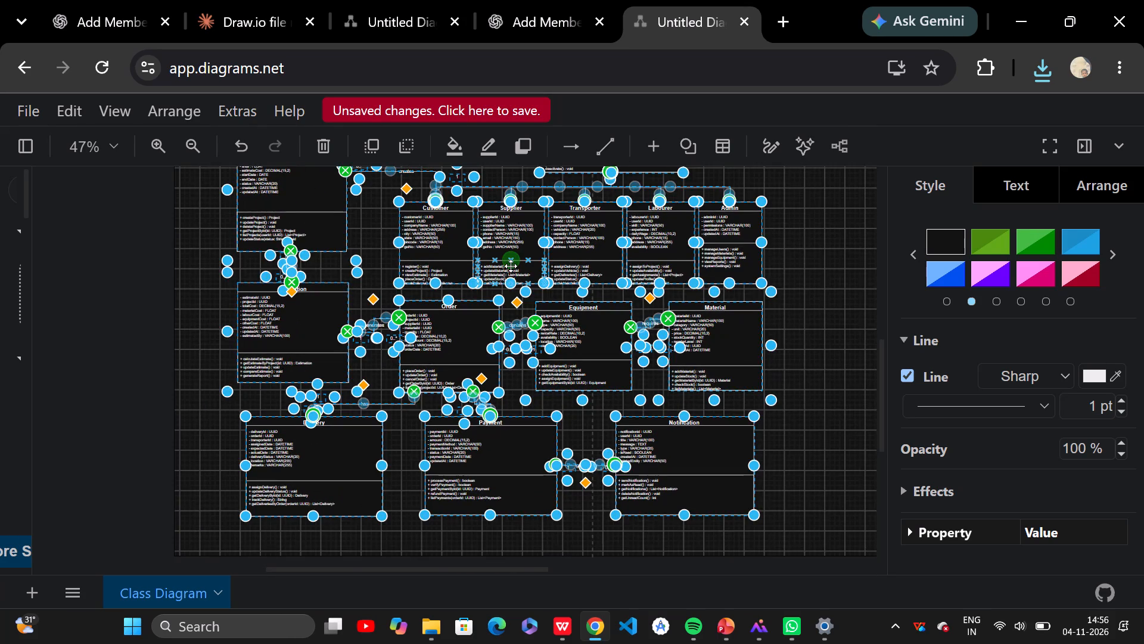
scroll(511, 266, up, 2)
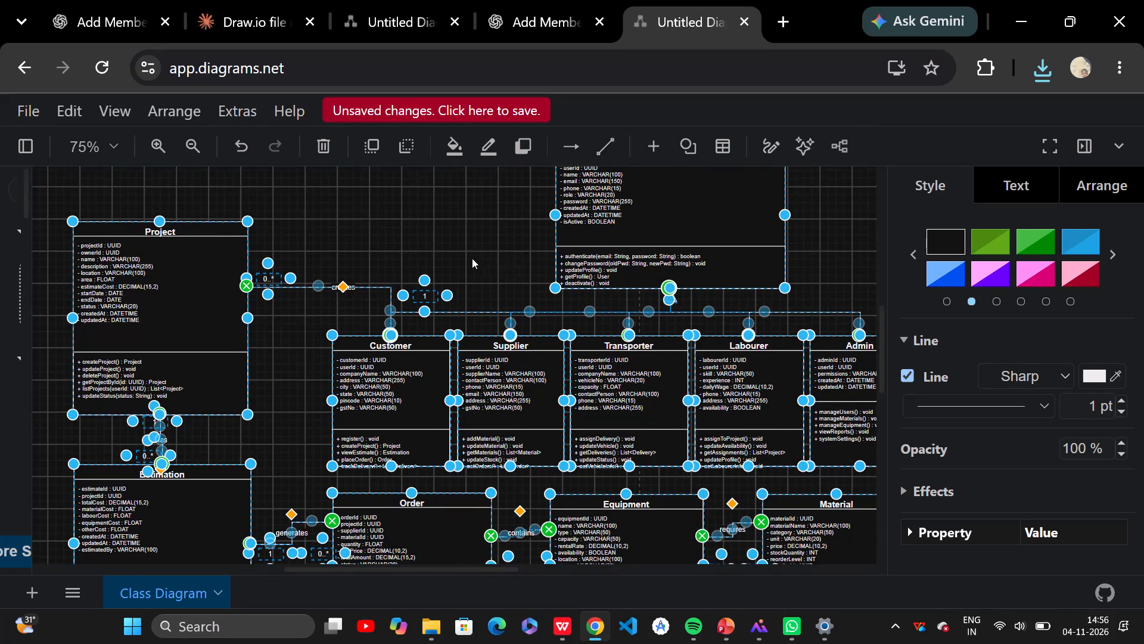
click(464, 253)
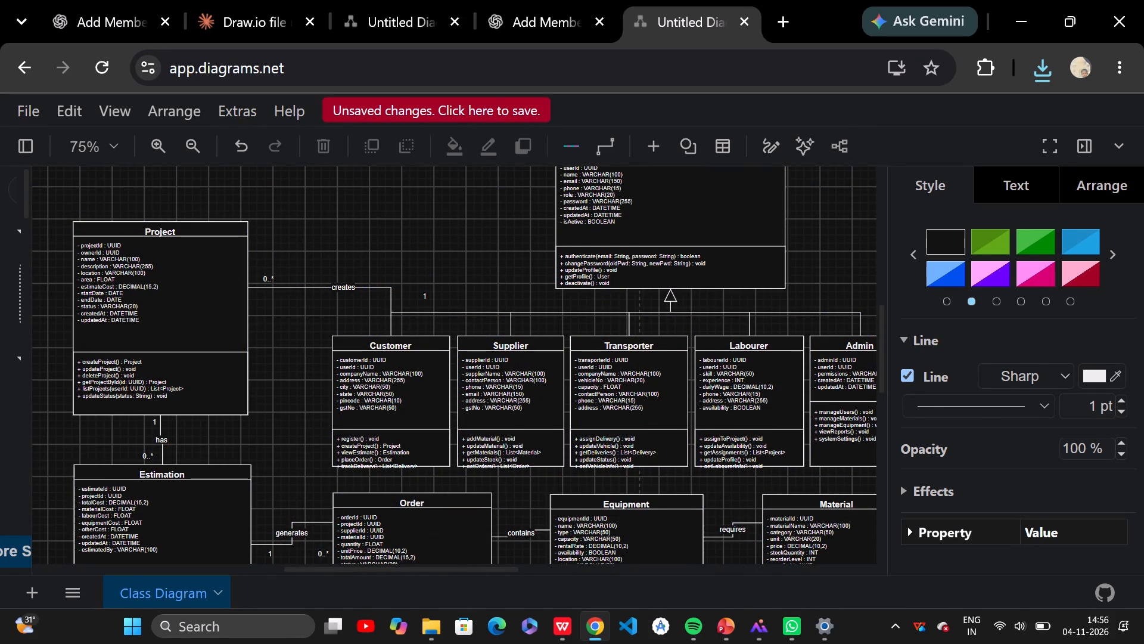
Shift the "creates" connector off the Project box and reposition its lower end just above the left part of Customer's top edge.
click(387, 290)
drag(390, 299, 369, 295)
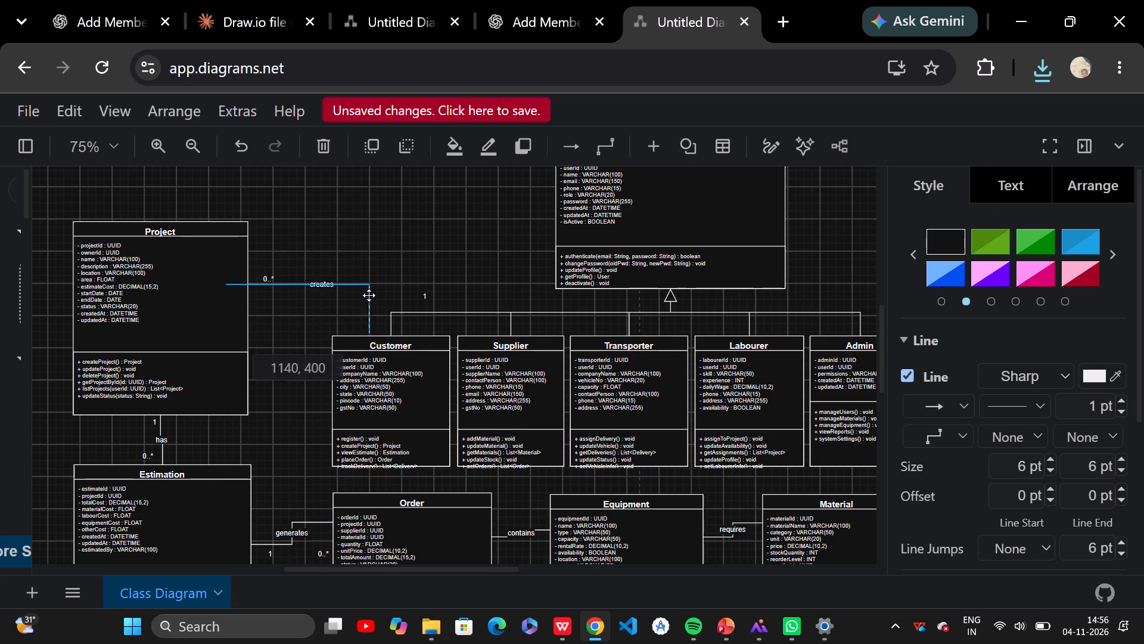
drag(369, 295, 409, 293)
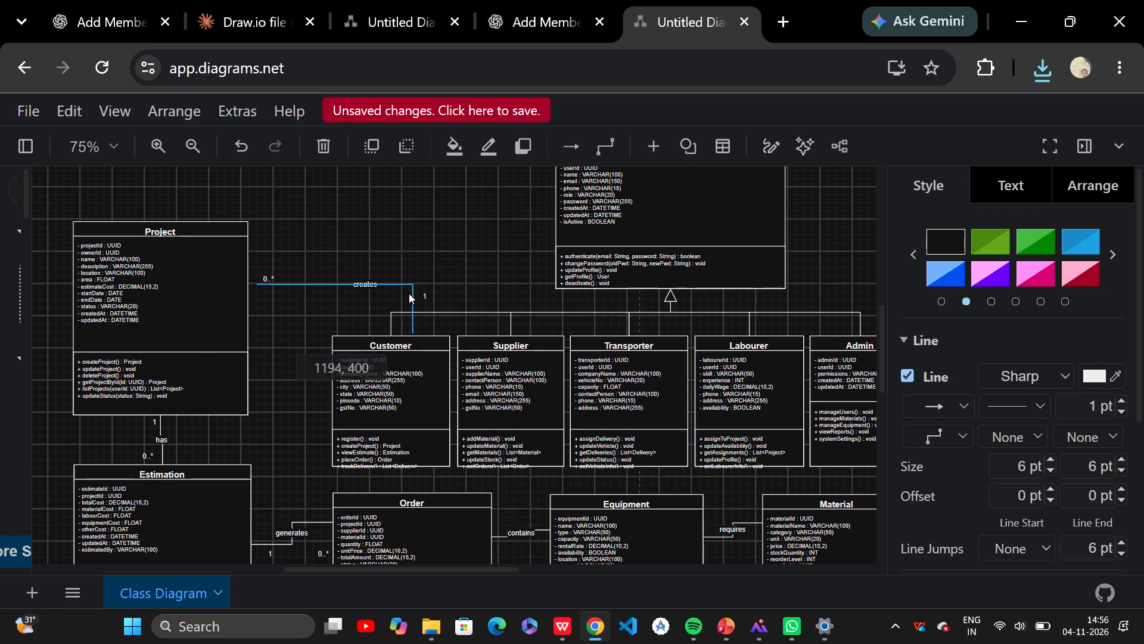
drag(409, 293, 412, 292)
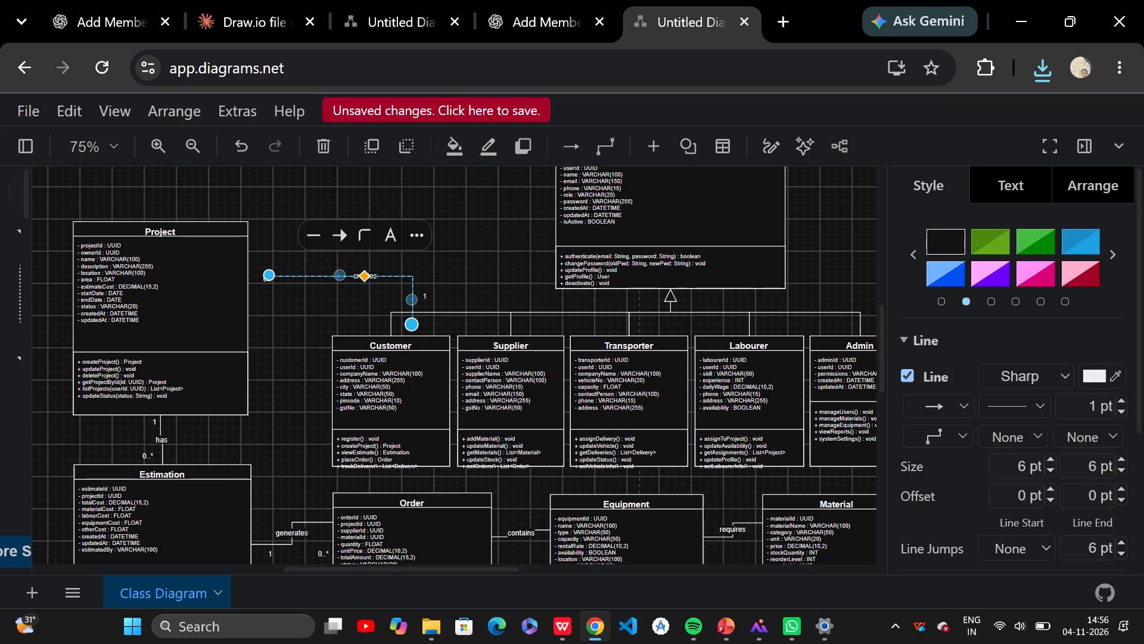
drag(409, 301, 358, 312)
key(ctrl+z)
drag(414, 321, 396, 321)
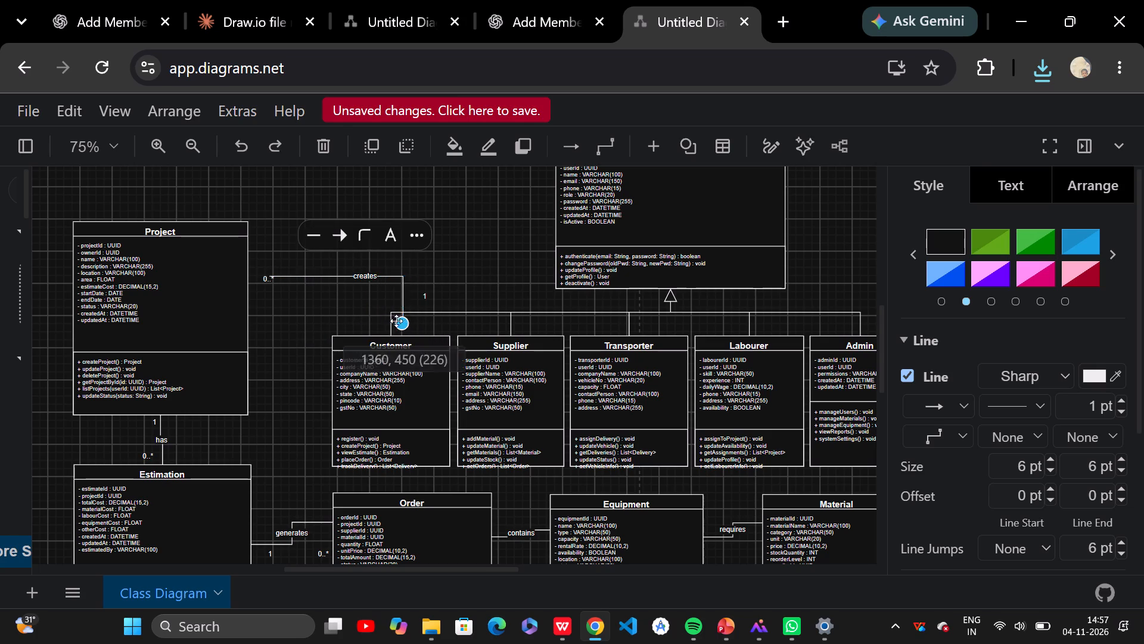
drag(396, 321, 355, 333)
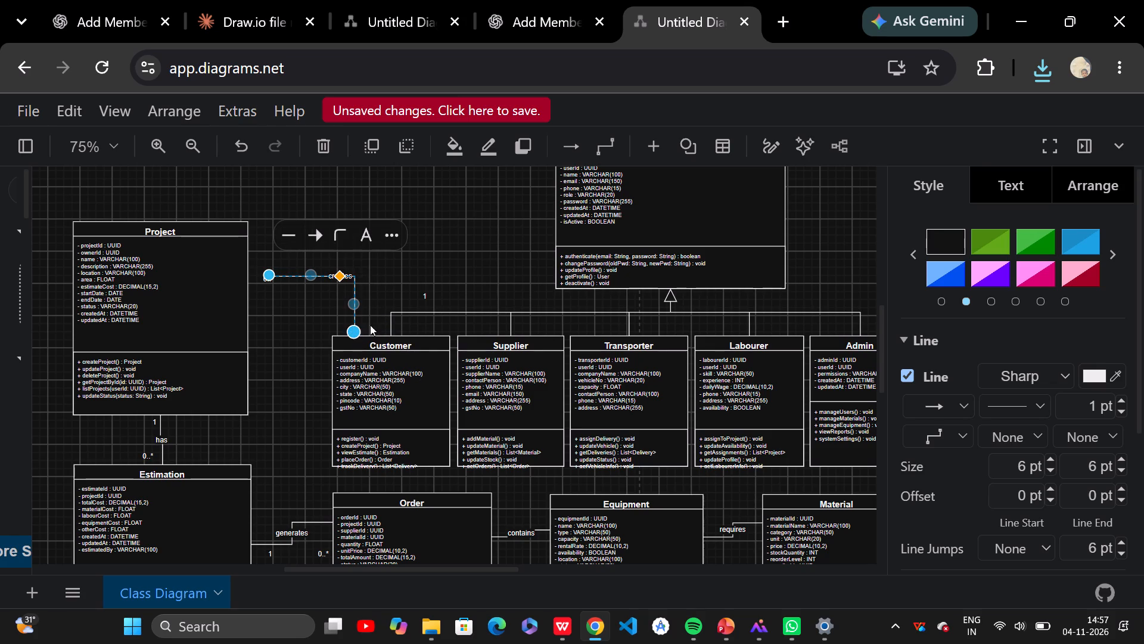
Replace the "creates" connector's "1" multiplicity label with a new text label "1" beside its lower end above Customer.
click(425, 296)
key(Delete)
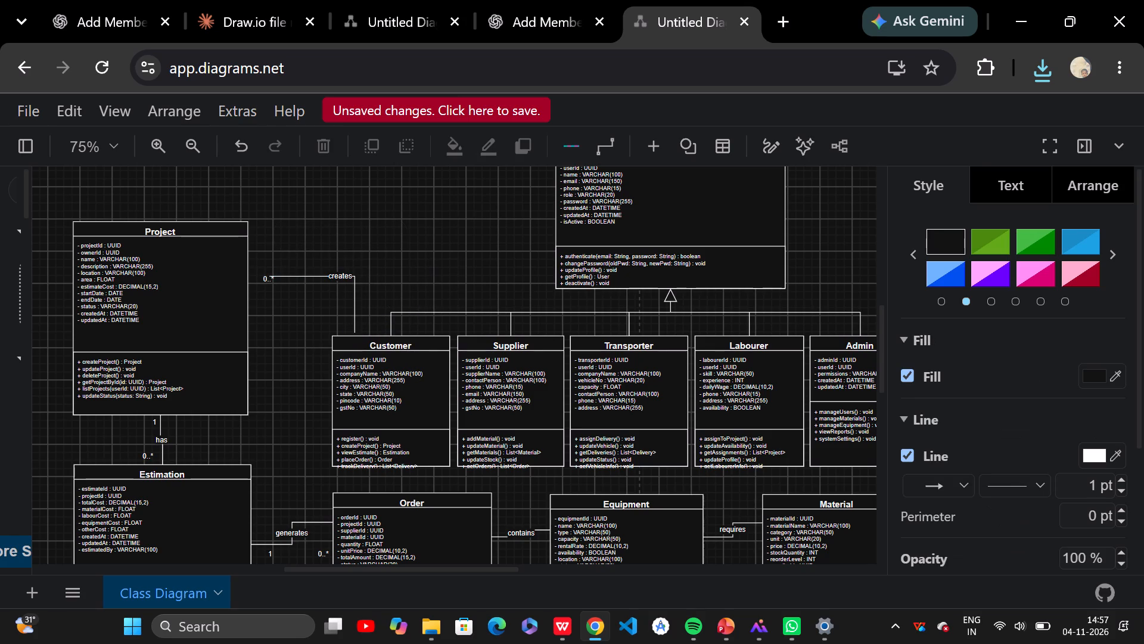
double_click(360, 324)
click(360, 324)
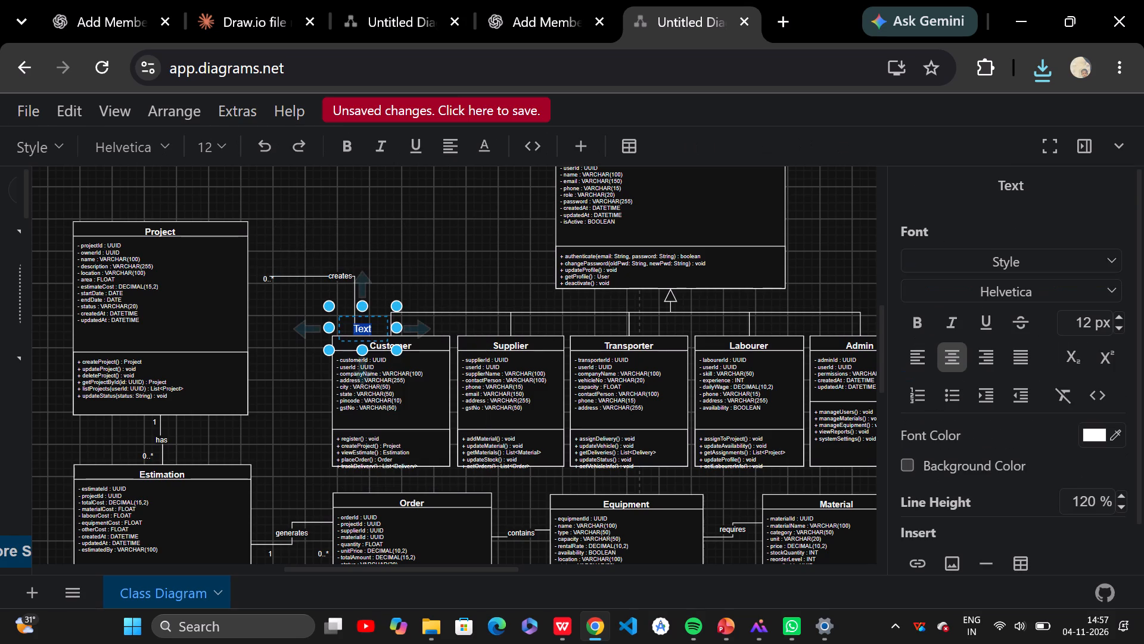
key(1)
click(413, 270)
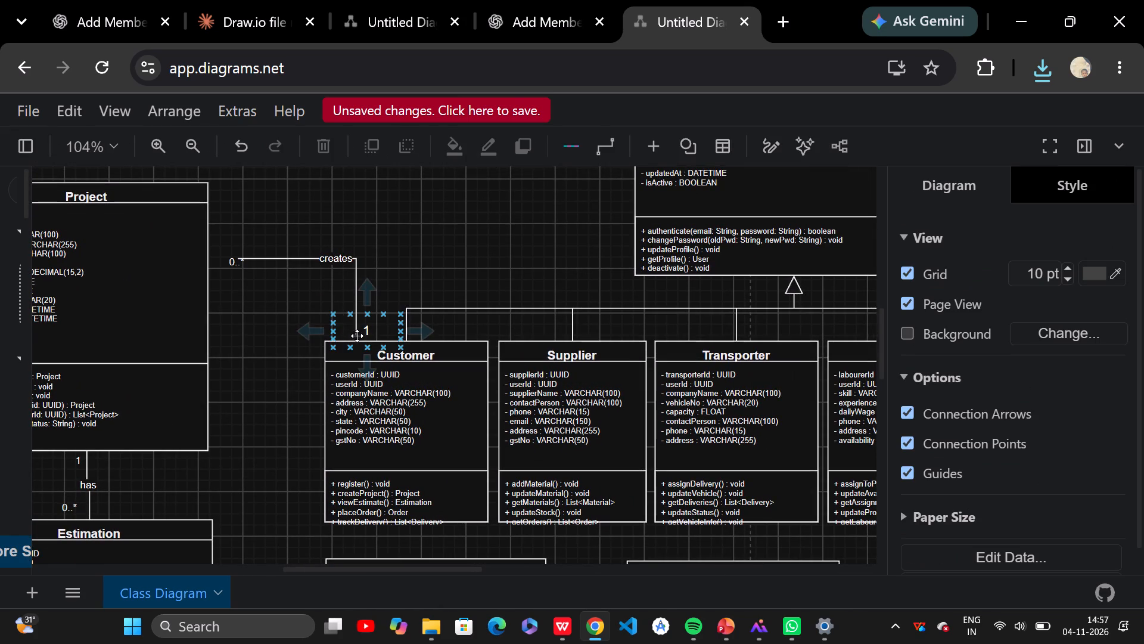
Attach the lower end of the "creates" connector to the Customer class's left edge, near its top corner.
click(359, 337)
click(357, 338)
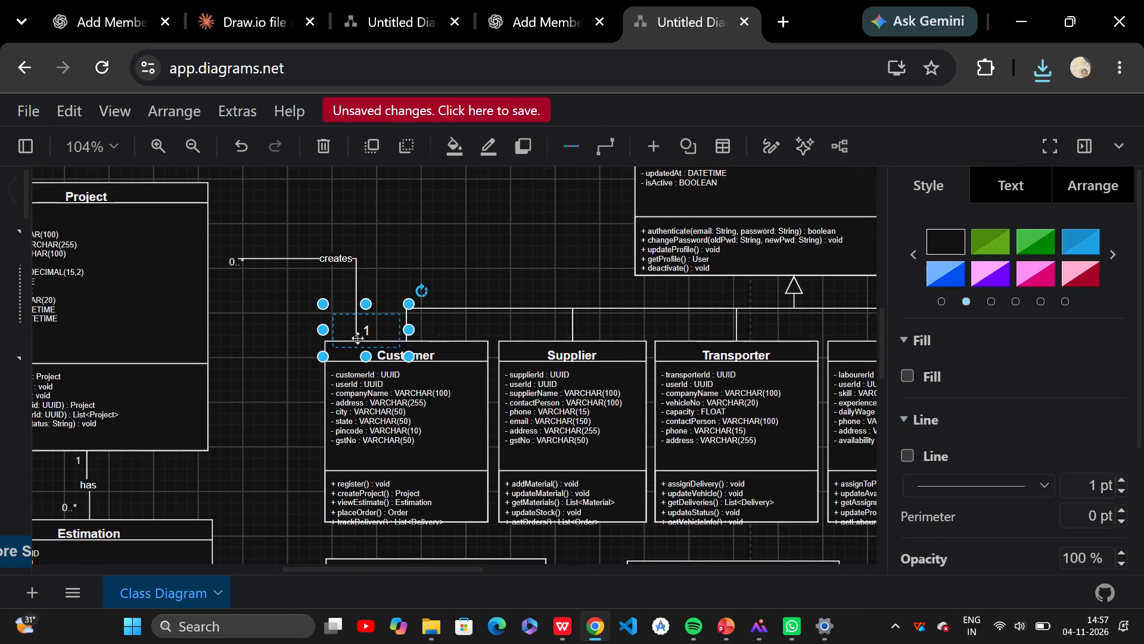
click(356, 337)
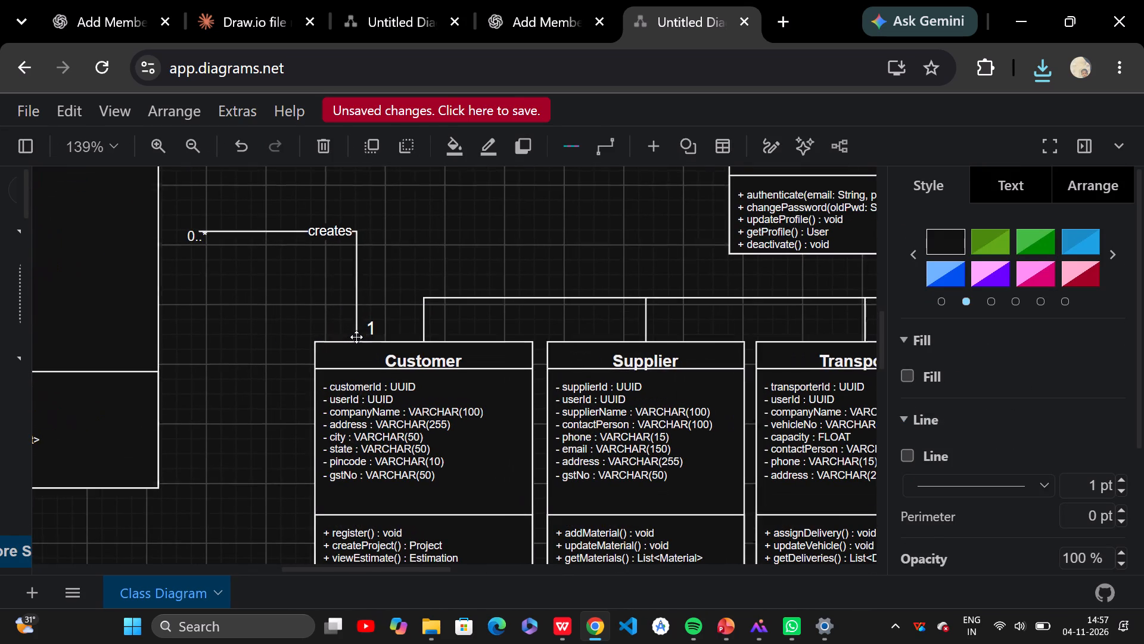
click(356, 337)
click(356, 327)
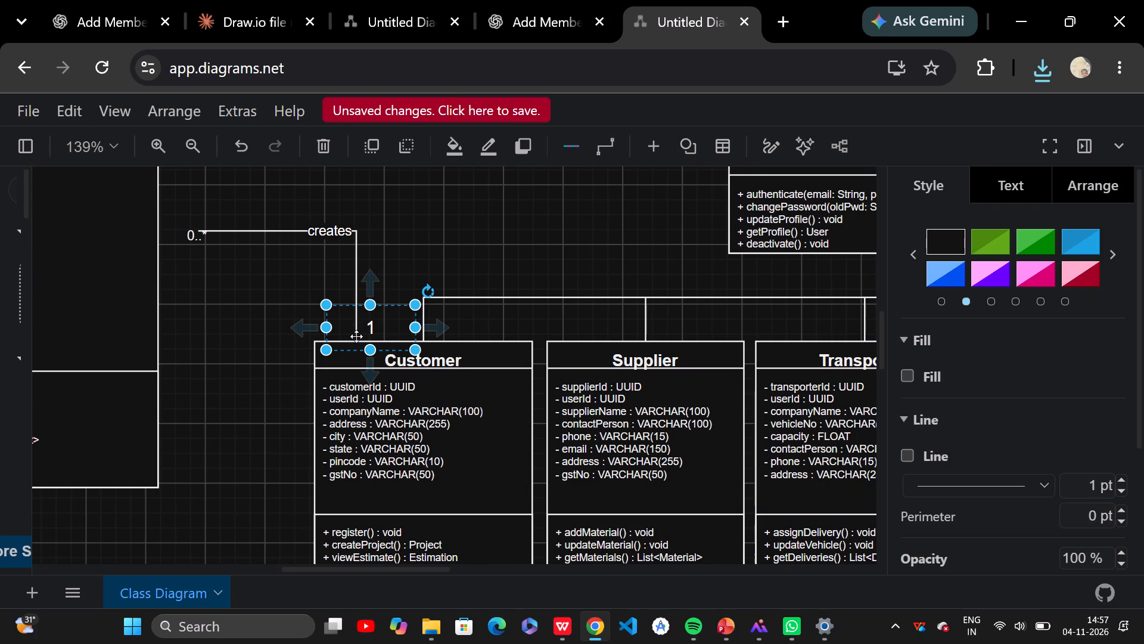
click(356, 336)
click(393, 274)
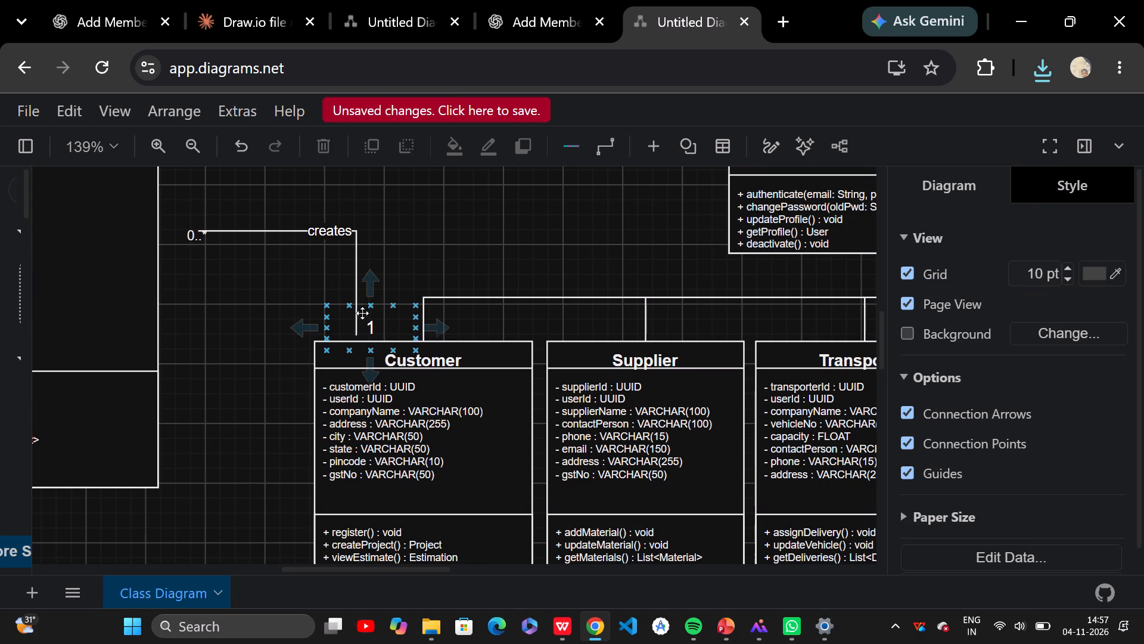
click(358, 321)
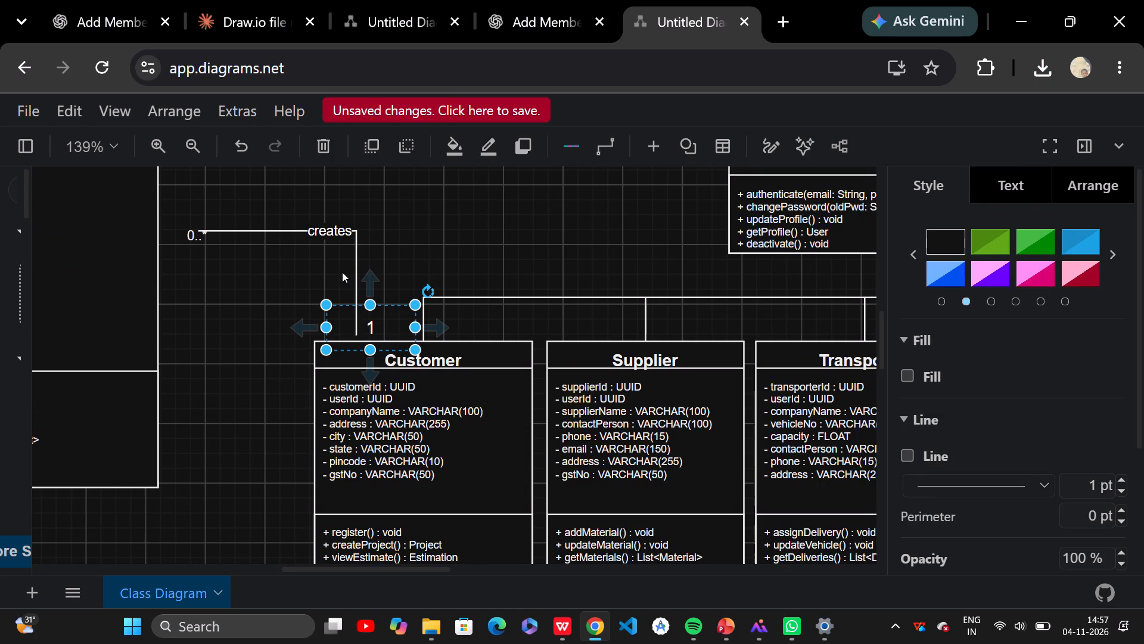
click(342, 272)
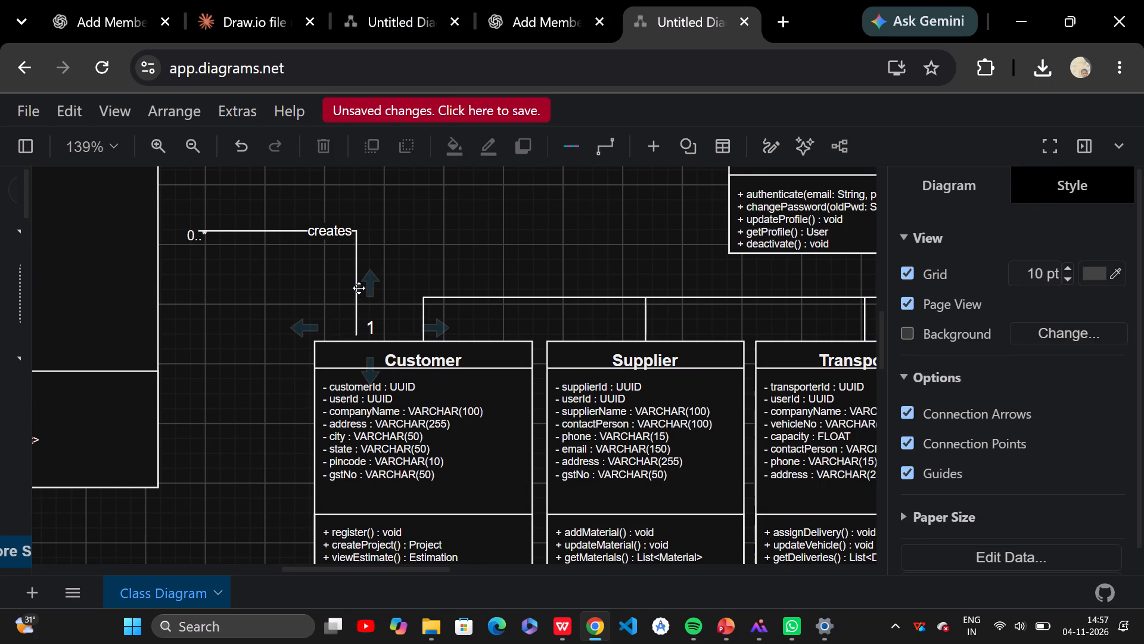
click(355, 284)
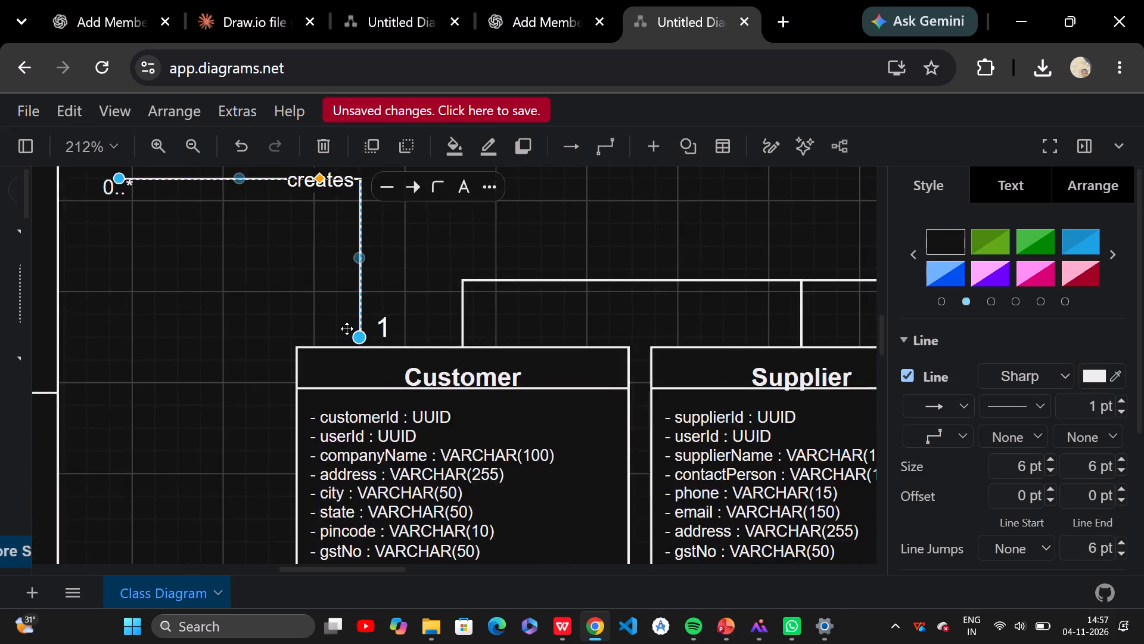
drag(366, 343, 365, 353)
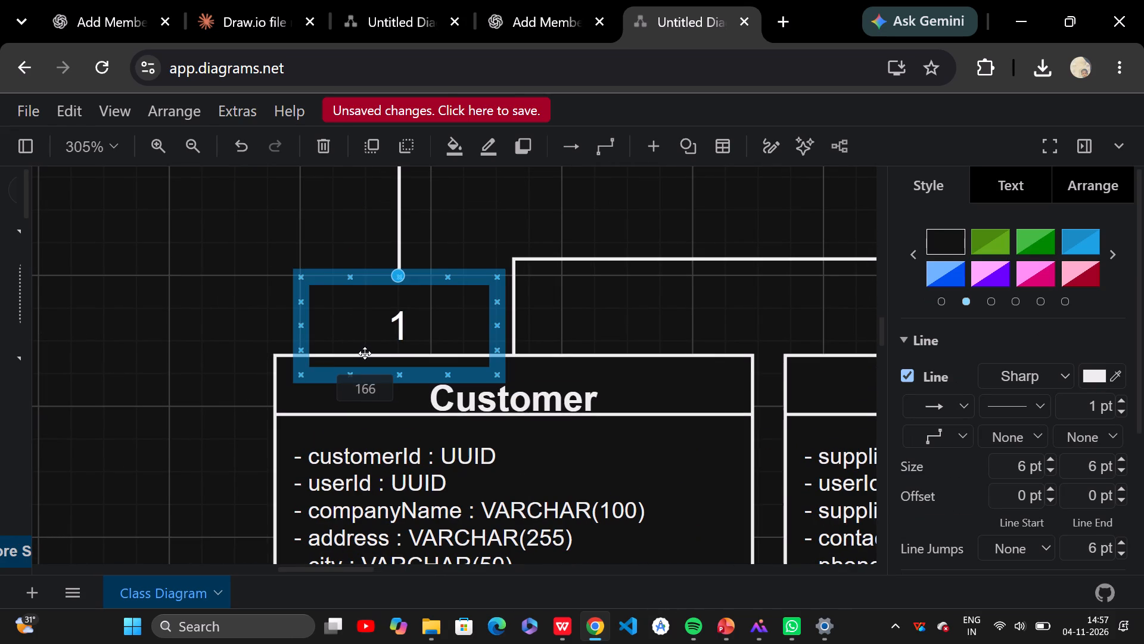
drag(365, 353, 365, 357)
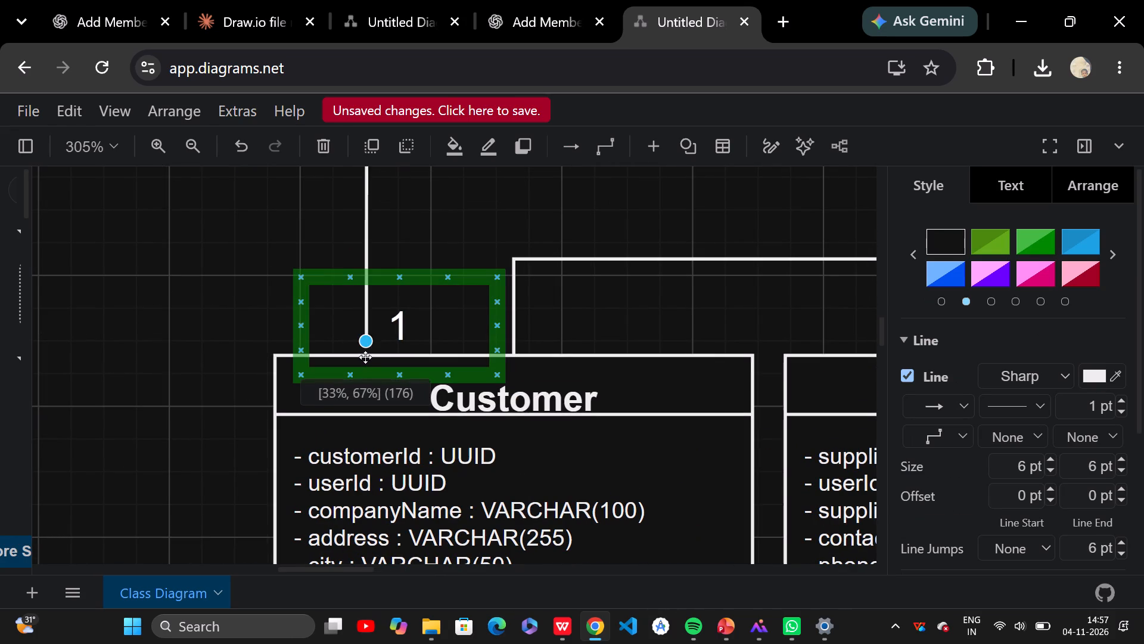
drag(365, 357, 362, 360)
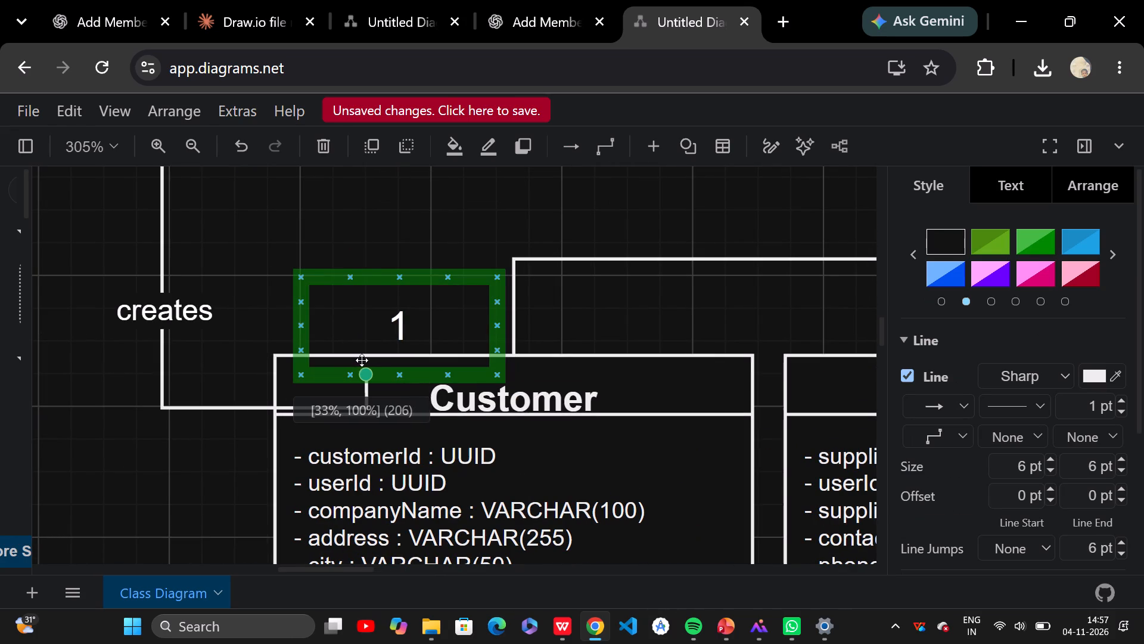
drag(362, 360, 354, 366)
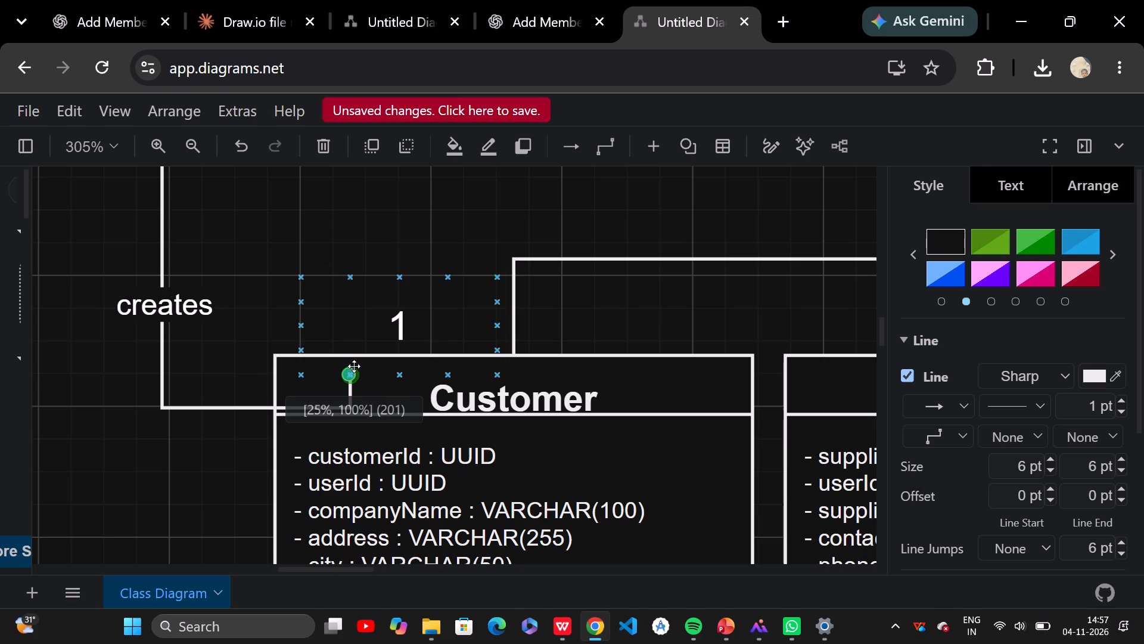
drag(354, 366, 275, 371)
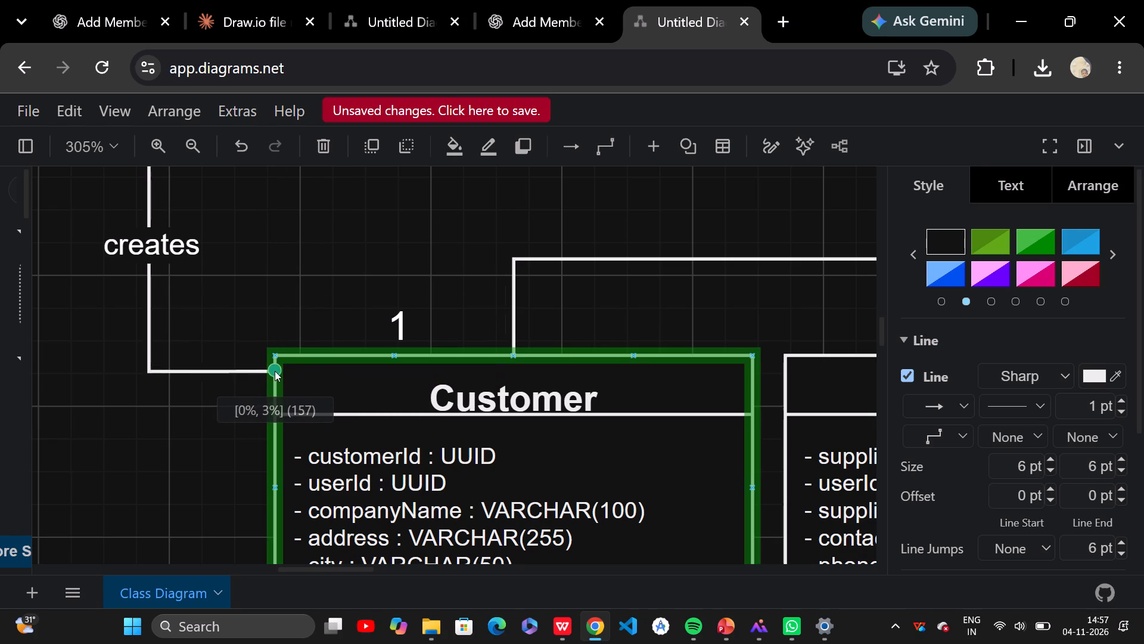
drag(275, 371, 274, 373)
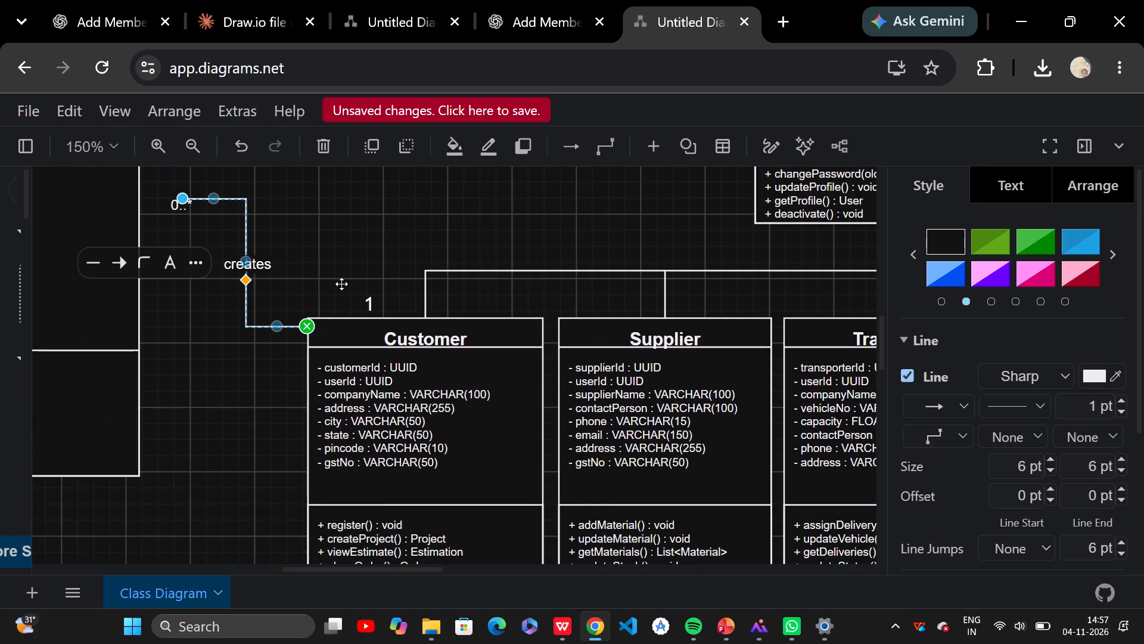
Replace the "1" label above the Customer class with a new text label "1" on the "creates" connector beside Customer's upper-left corner.
click(363, 308)
double_click(363, 308)
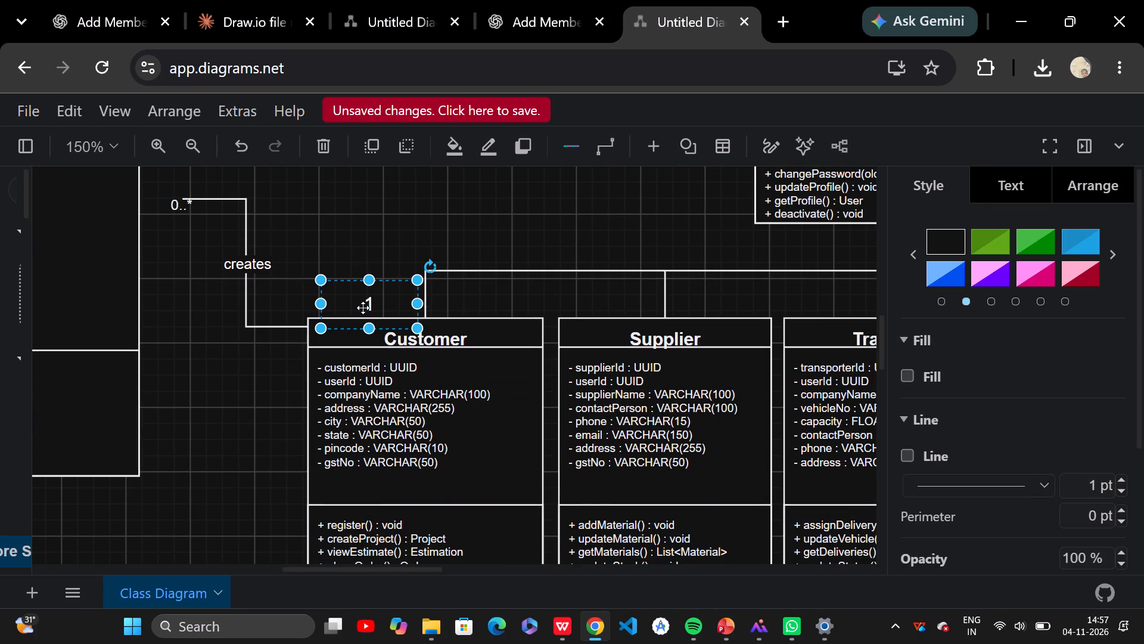
key(Delete)
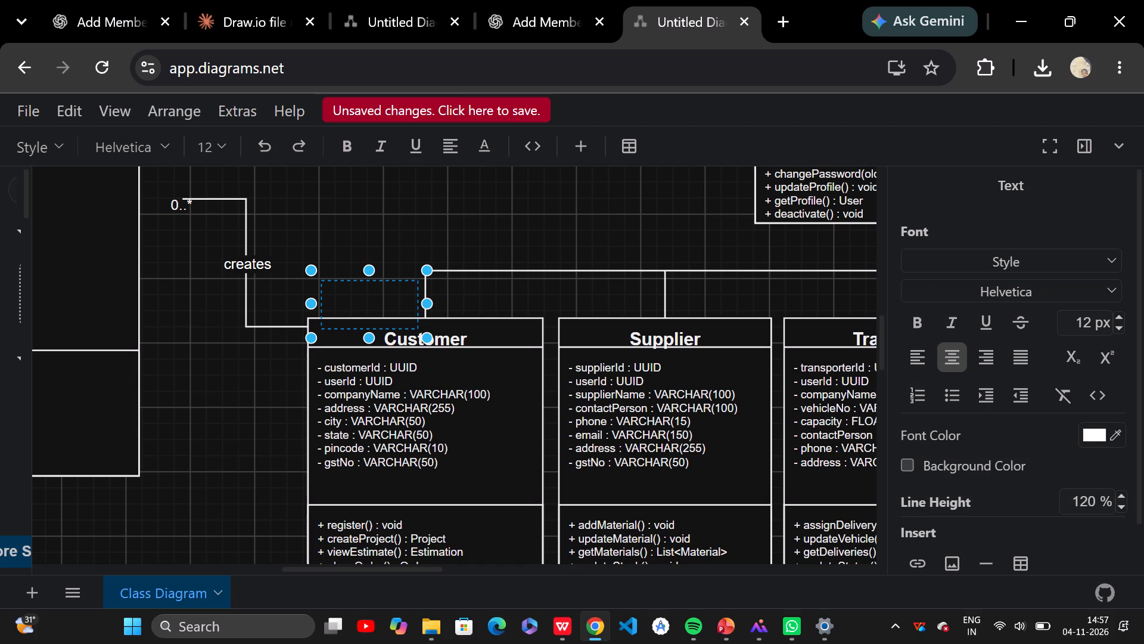
double_click(271, 314)
click(271, 314)
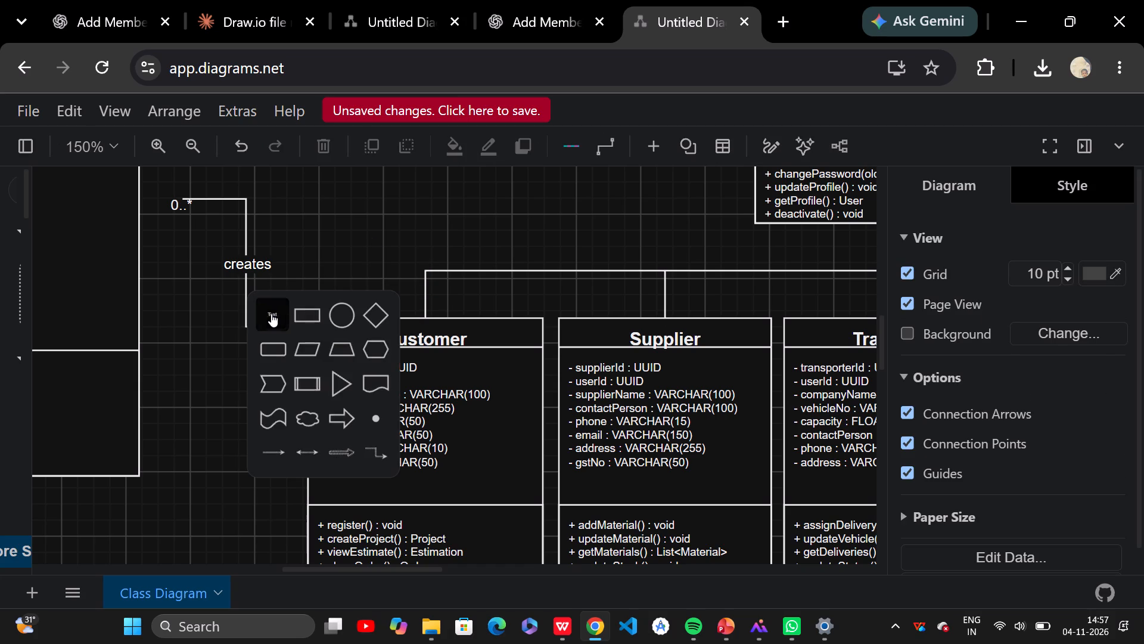
key(1)
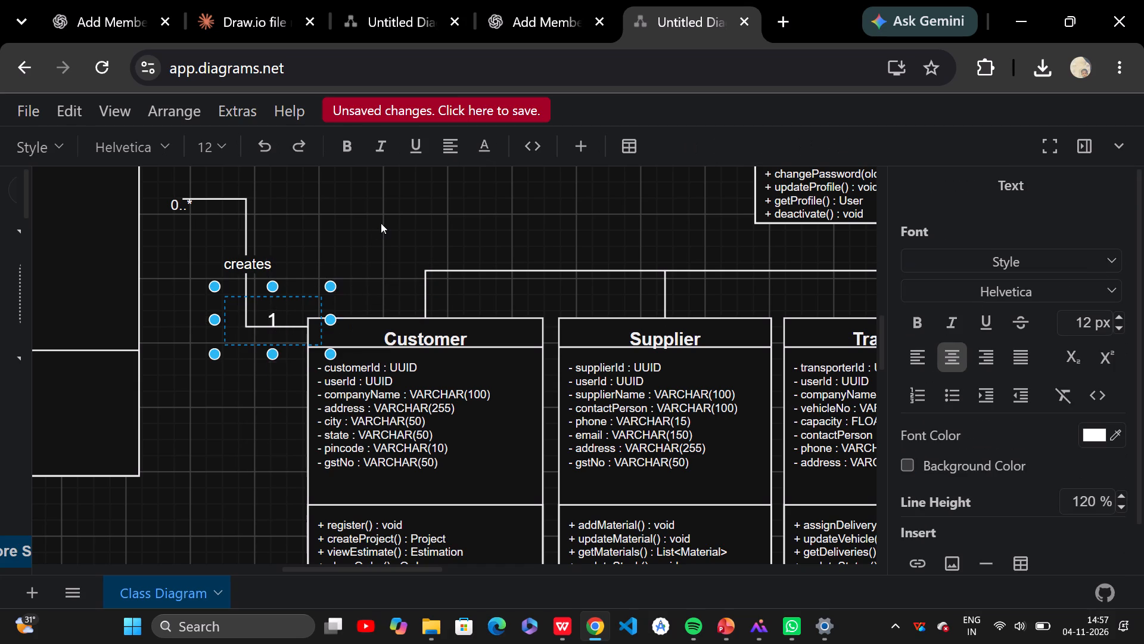
click(381, 221)
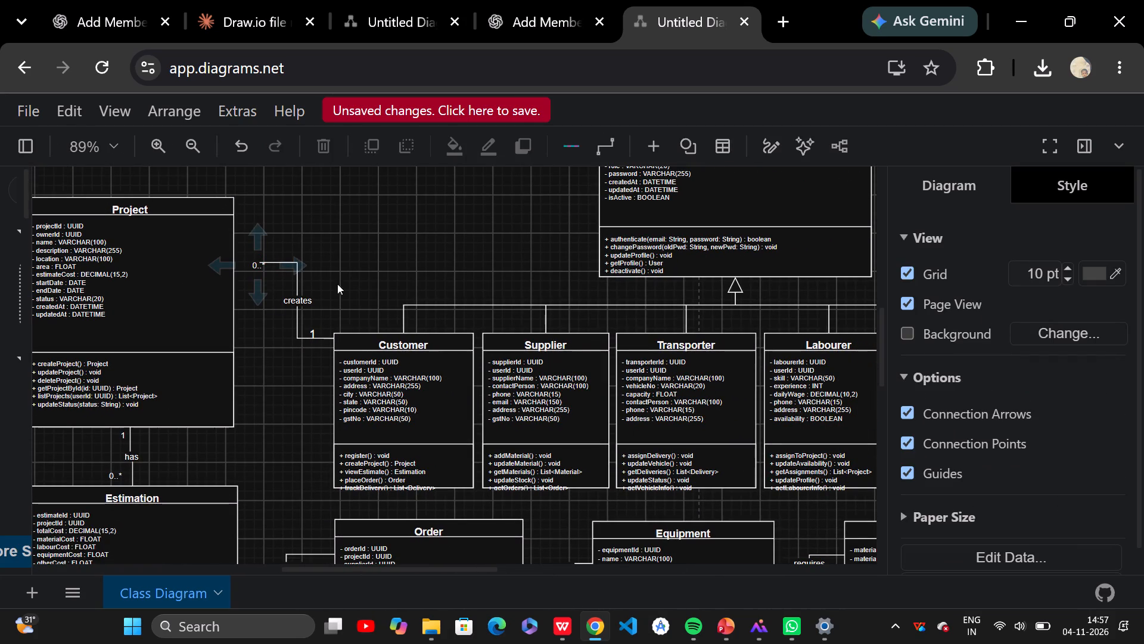
Review the layout and connectors of the Project, Estimation, Order, Equipment, Material, Delivery, Payment and Notification classes.
scroll(301, 360, down, 1)
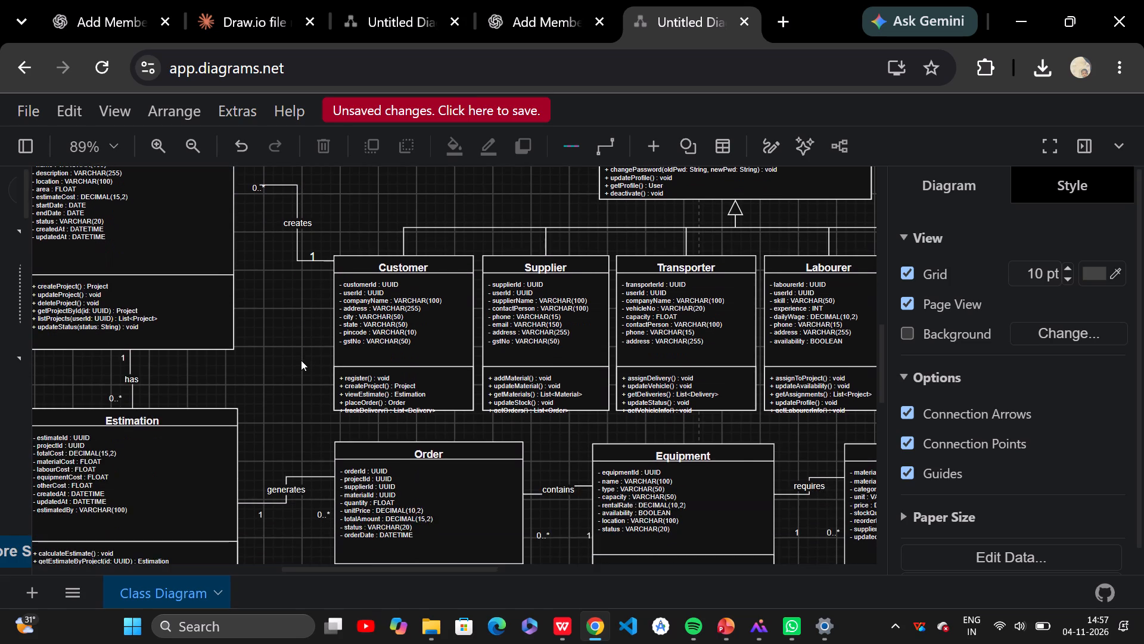
scroll(301, 360, down, 1)
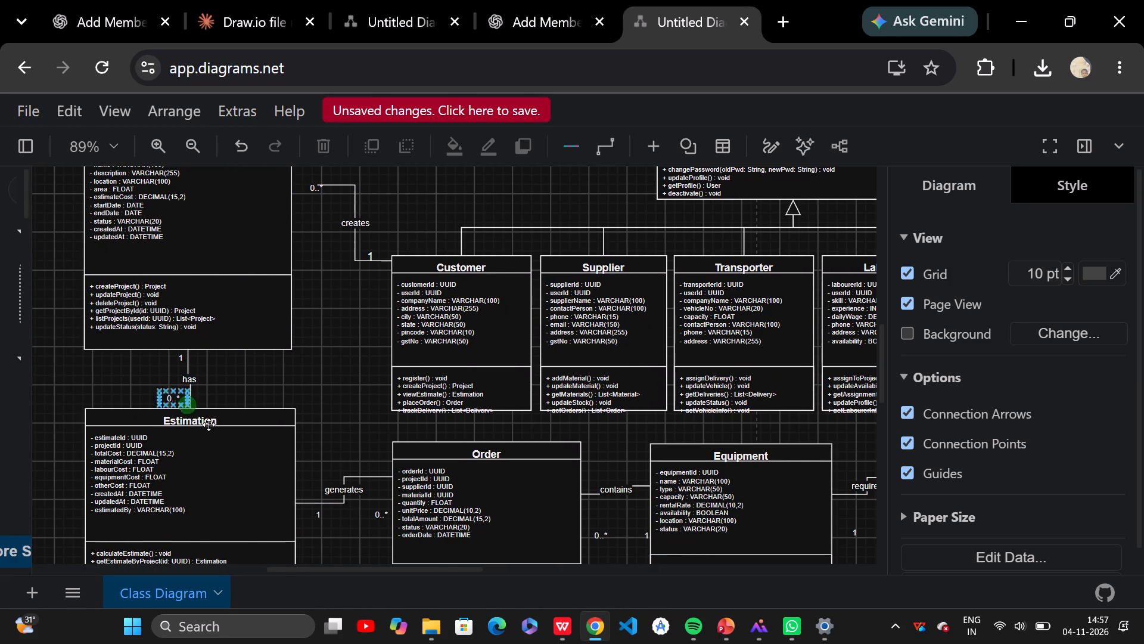
scroll(216, 434, down, 1)
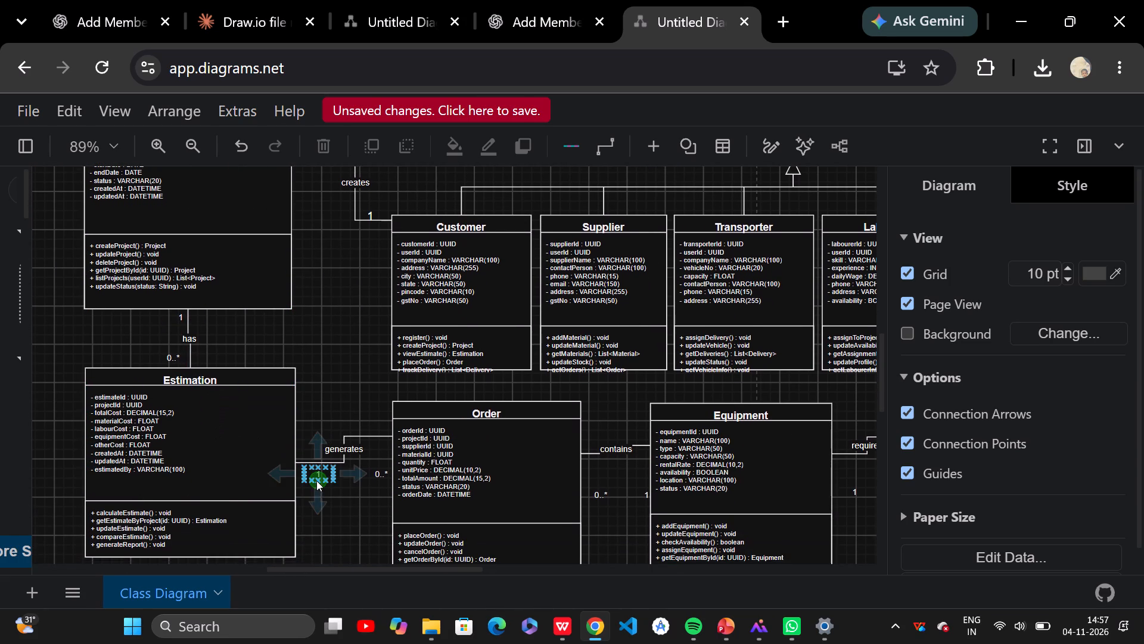
scroll(411, 484, down, 1)
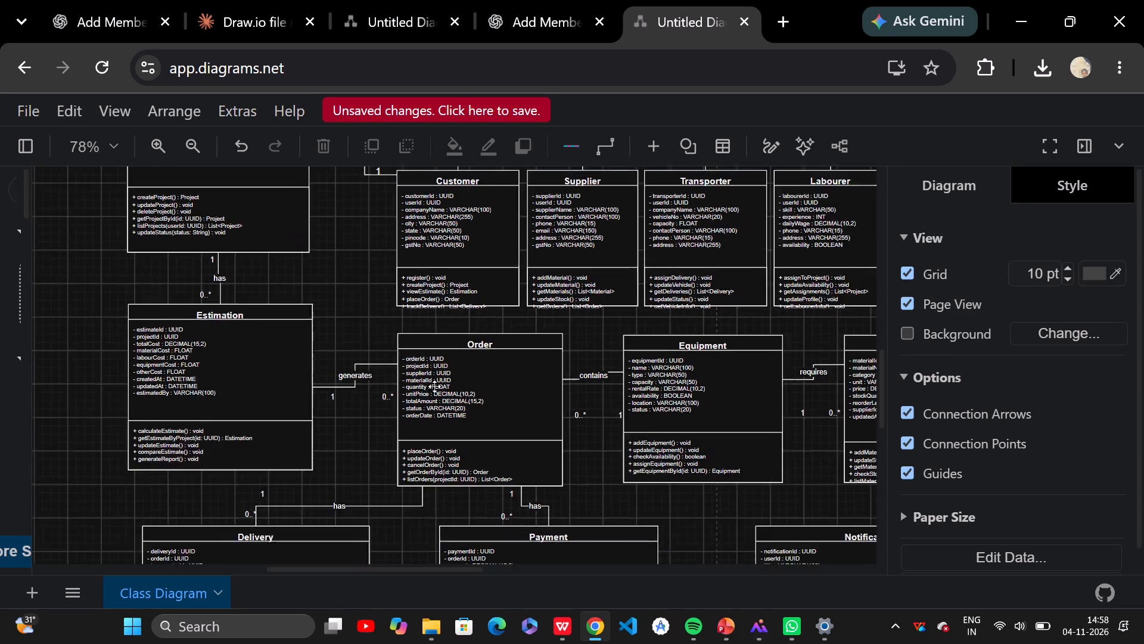
scroll(434, 386, down, 1)
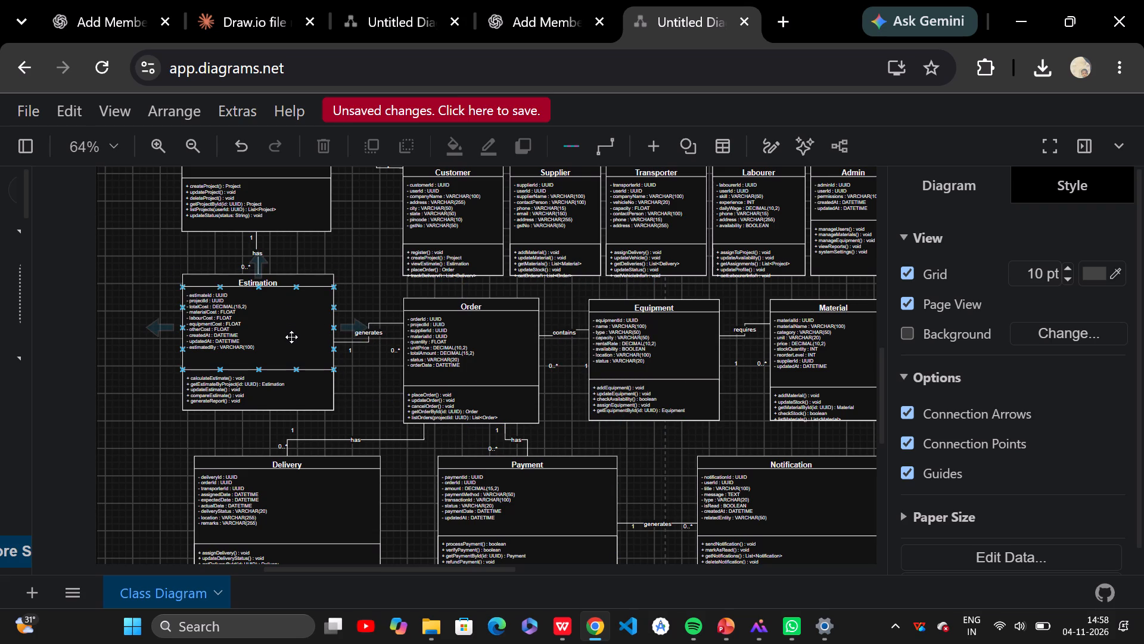
key(1)
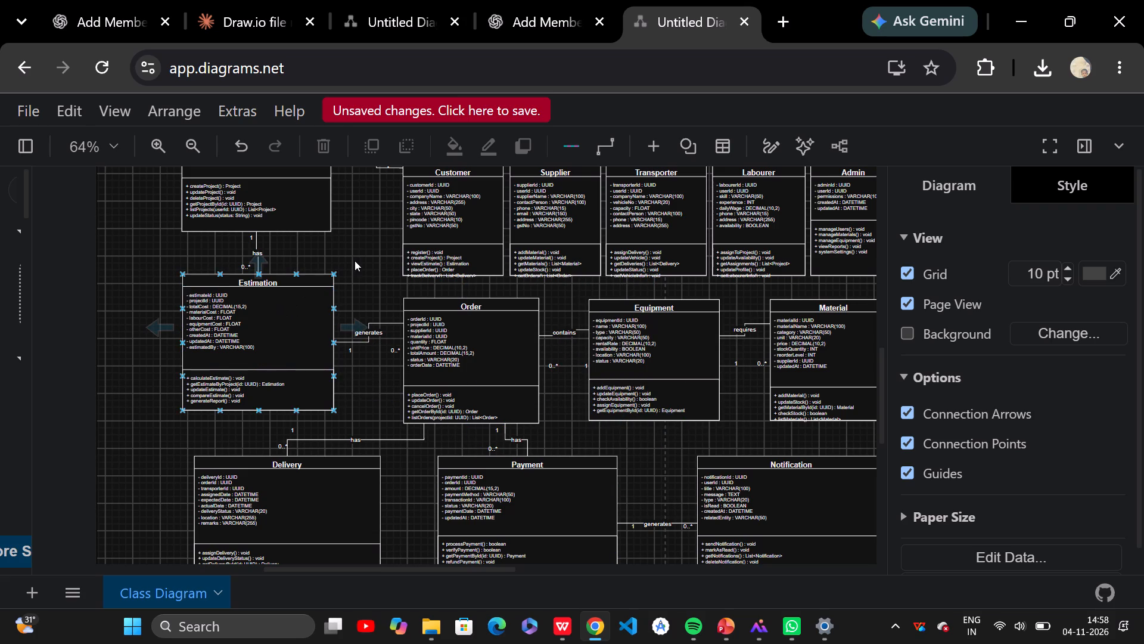
click(355, 261)
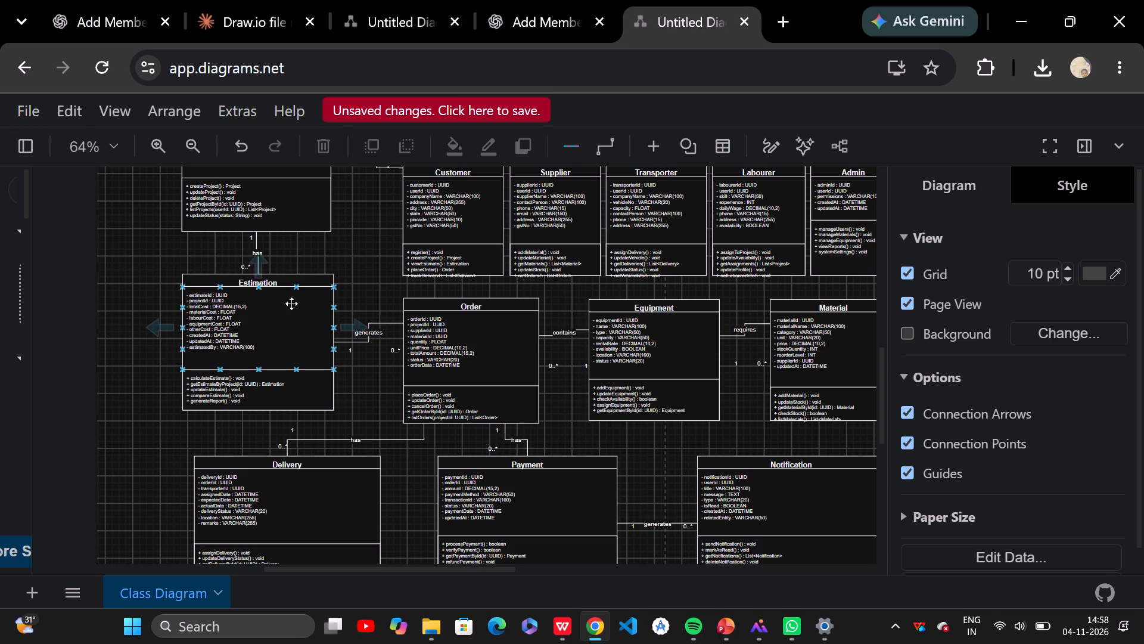
click(355, 276)
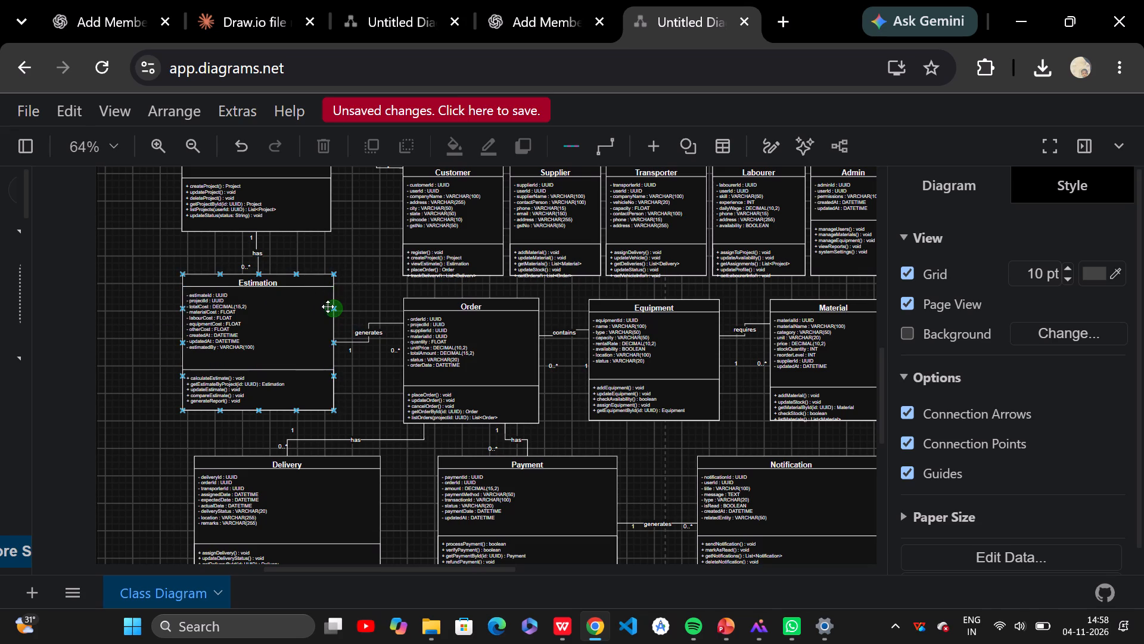
click(355, 278)
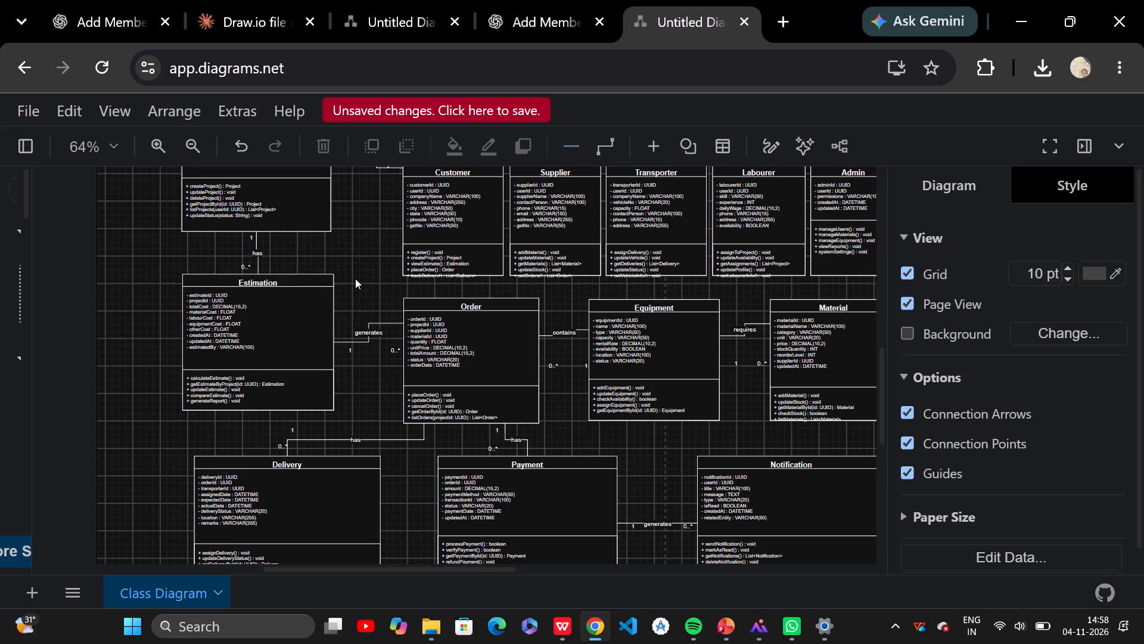
click(356, 241)
scroll(357, 287, left, 1)
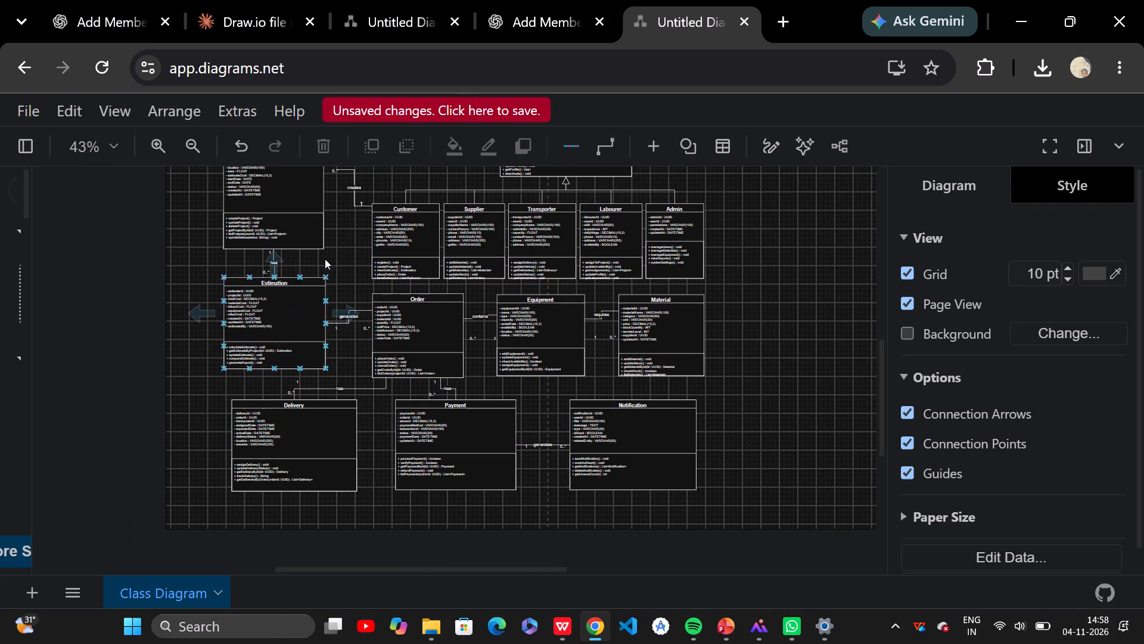
click(343, 241)
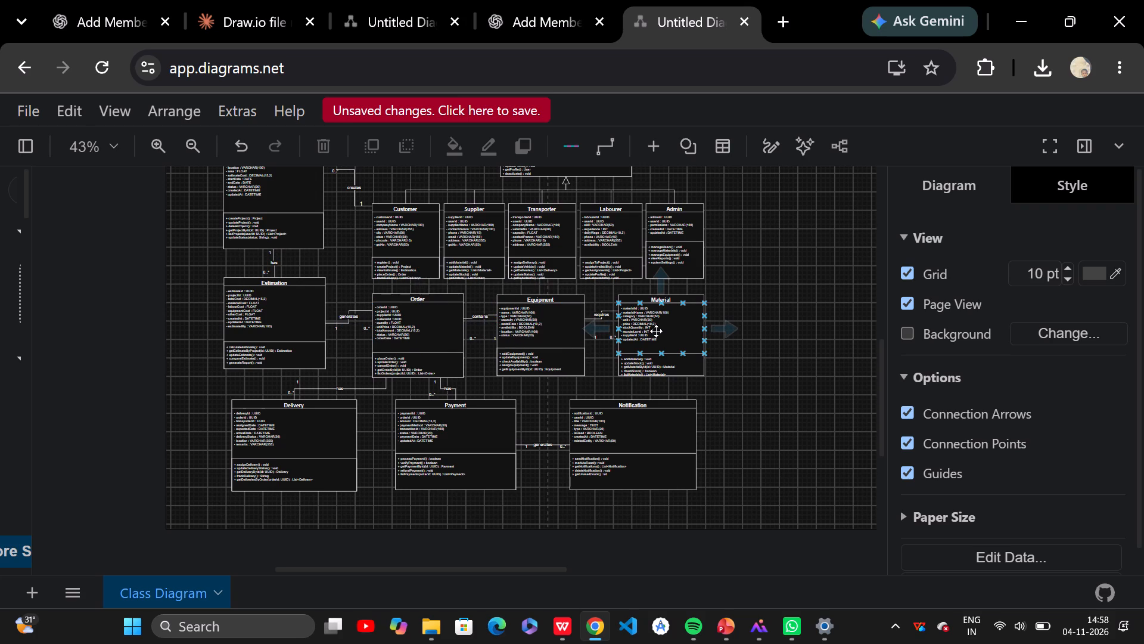
key(1)
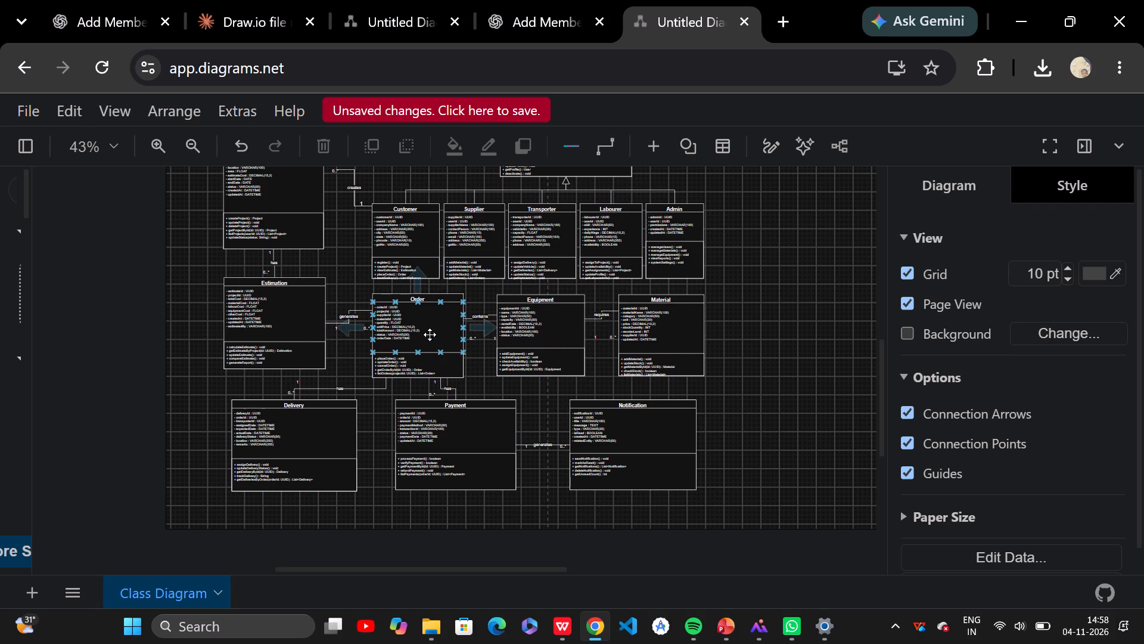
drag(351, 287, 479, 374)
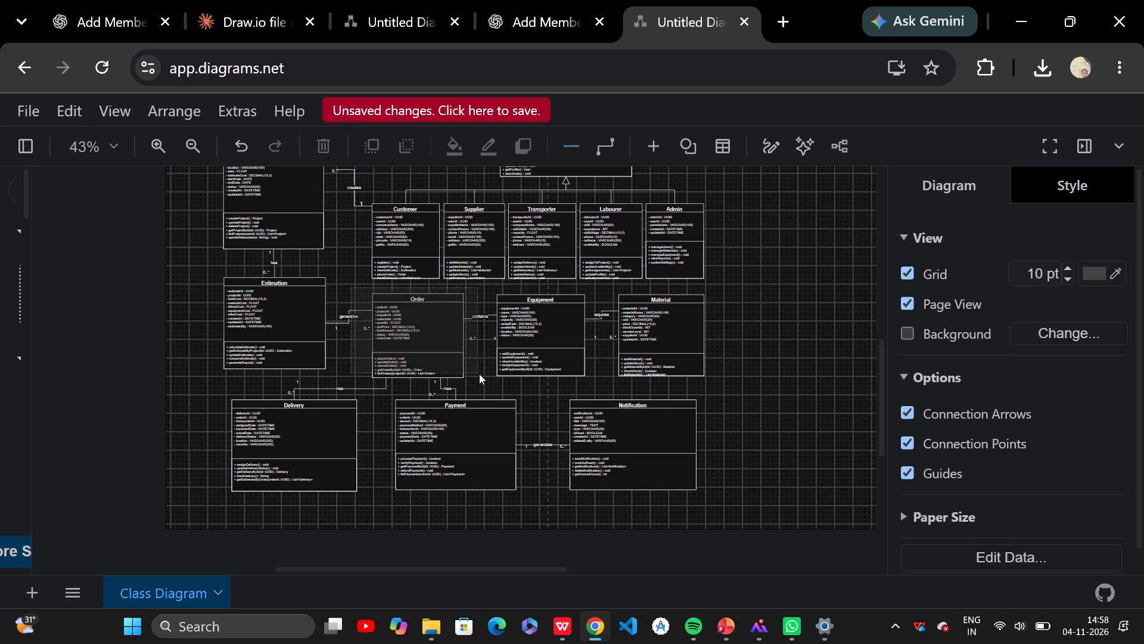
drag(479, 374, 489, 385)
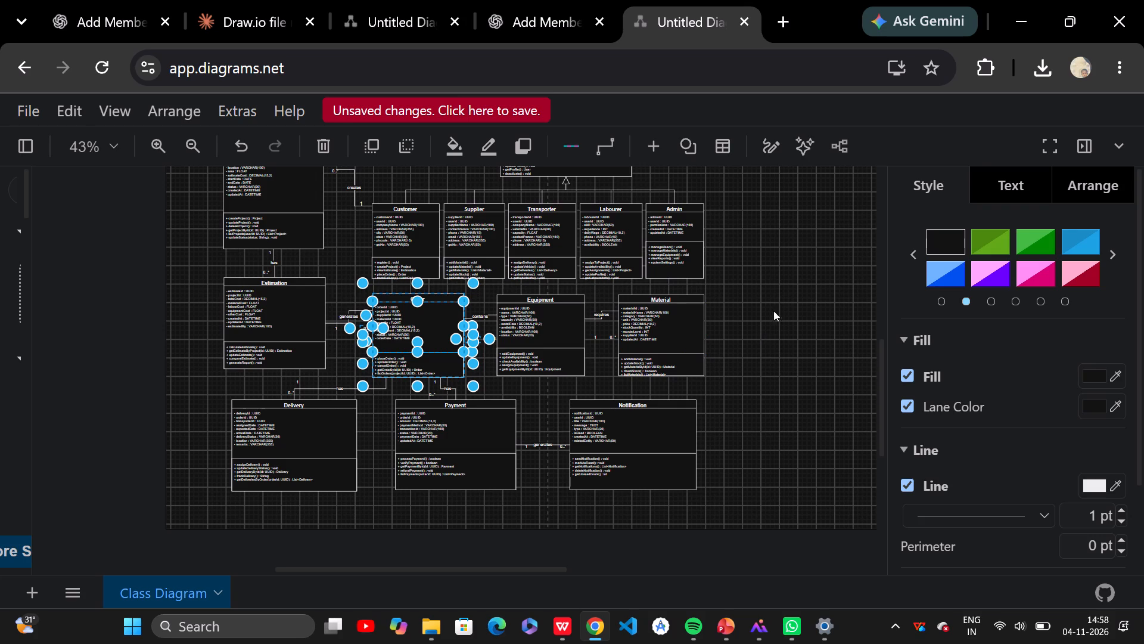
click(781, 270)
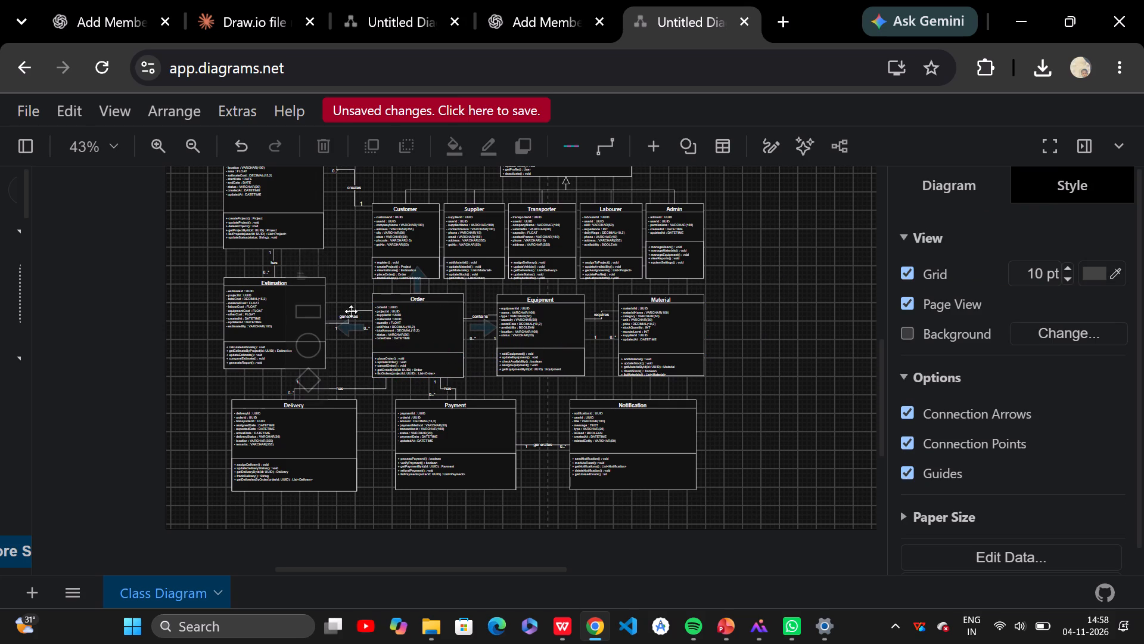
Cut the Order class from between Estimation and Equipment and paste it into the empty area to the right of Material.
drag(362, 287, 452, 363)
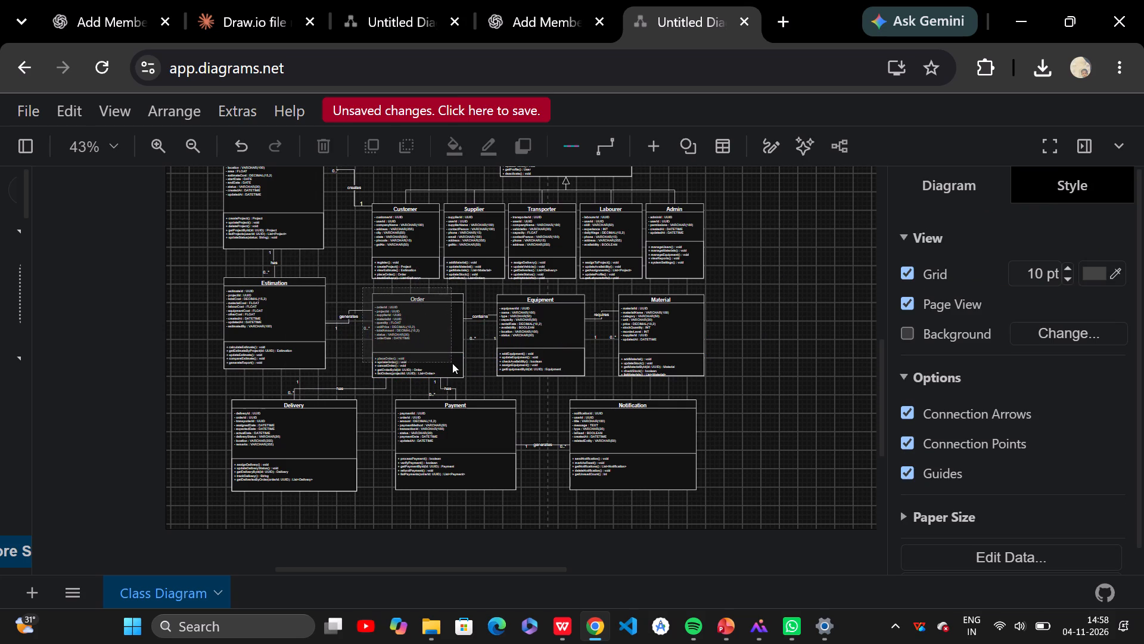
drag(452, 363, 467, 376)
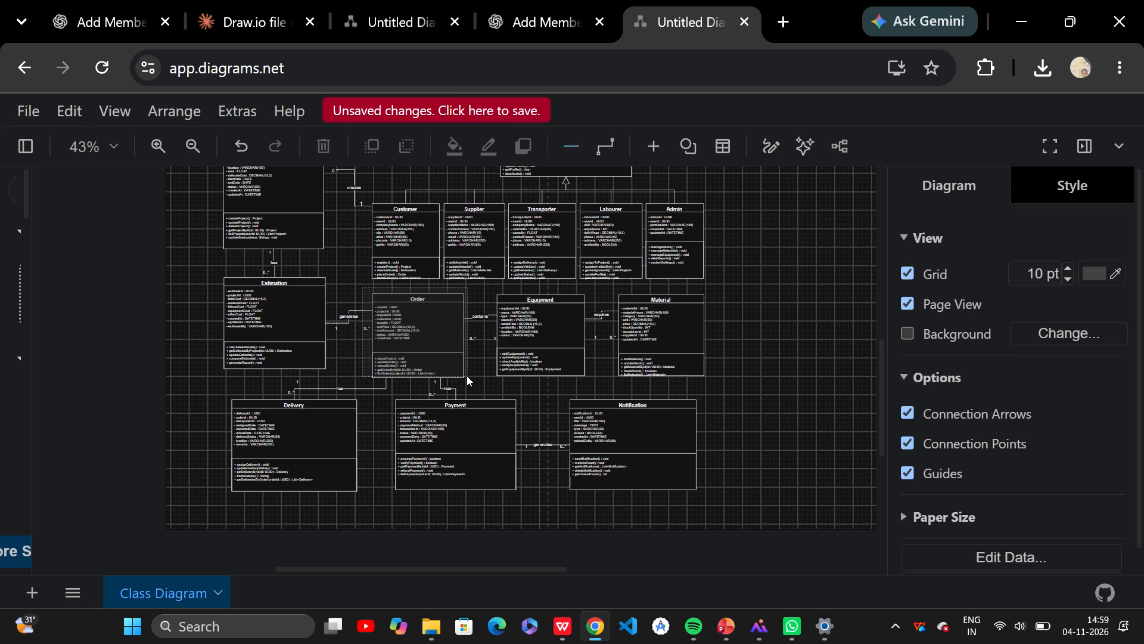
drag(467, 376, 472, 381)
drag(472, 381, 472, 383)
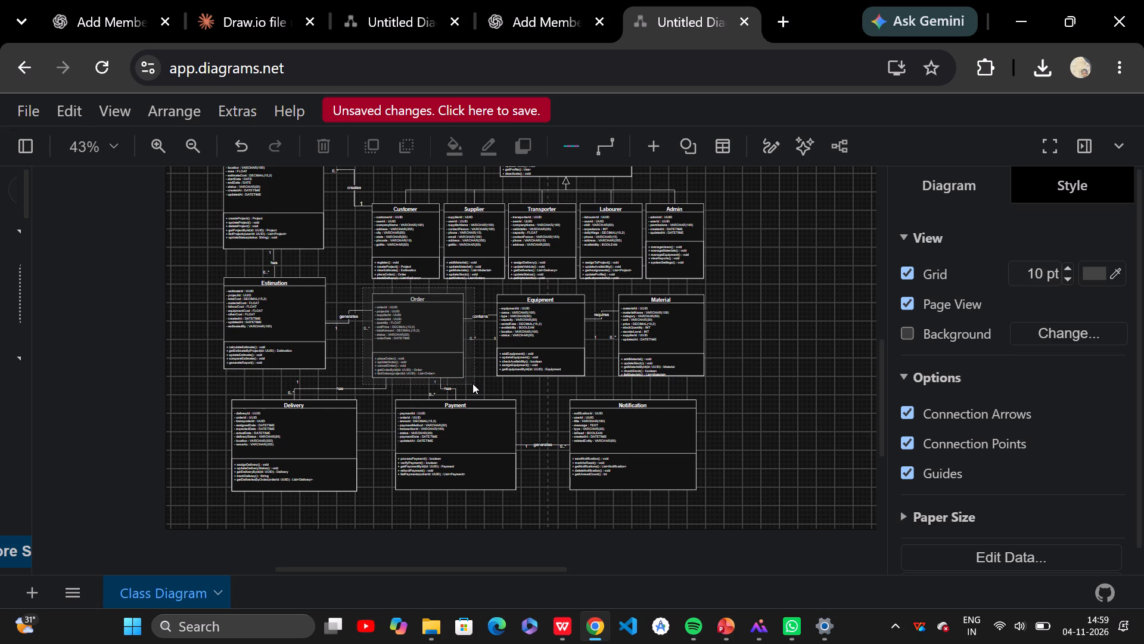
drag(472, 383, 471, 378)
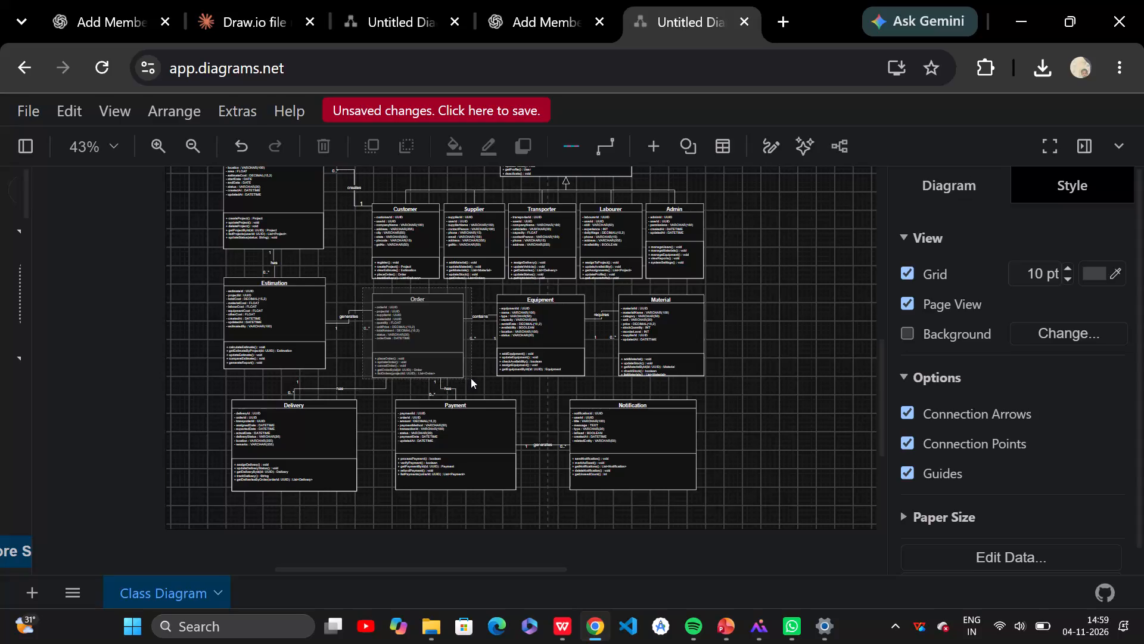
drag(471, 378, 471, 379)
key(ctrl+x)
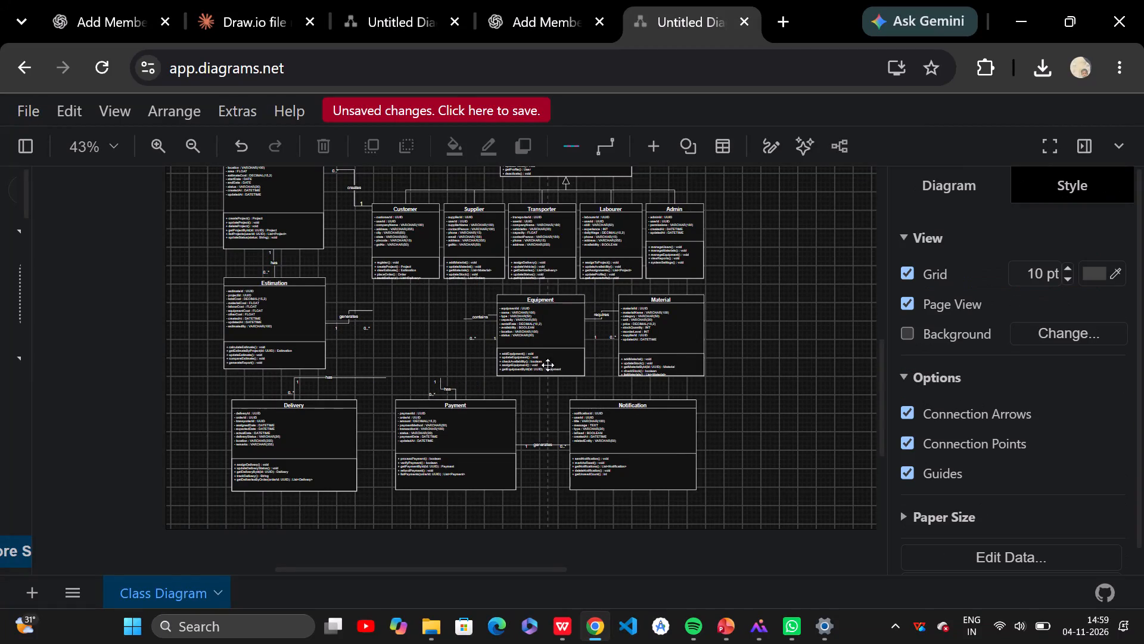
triple_click(825, 336)
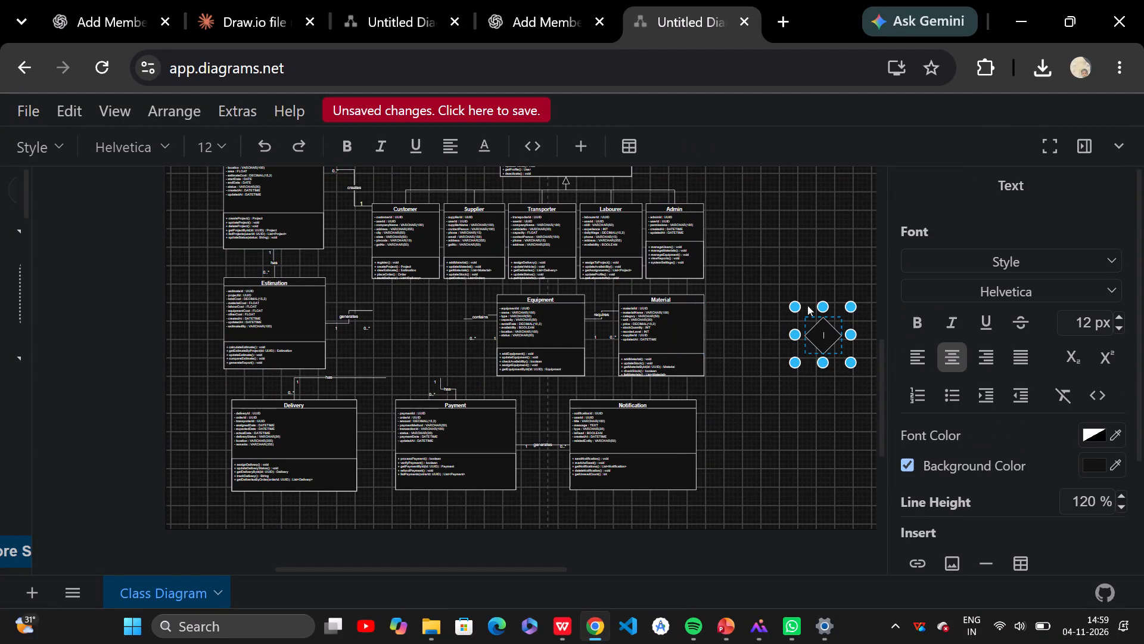
click(800, 271)
click(820, 330)
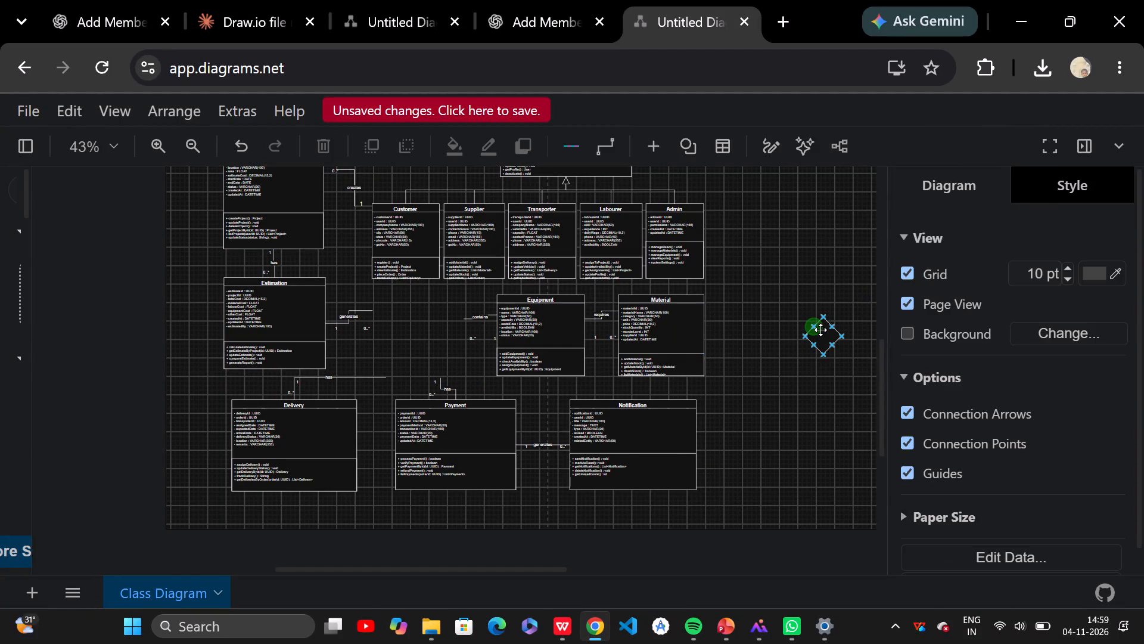
key(Delete)
key(ctrl+v)
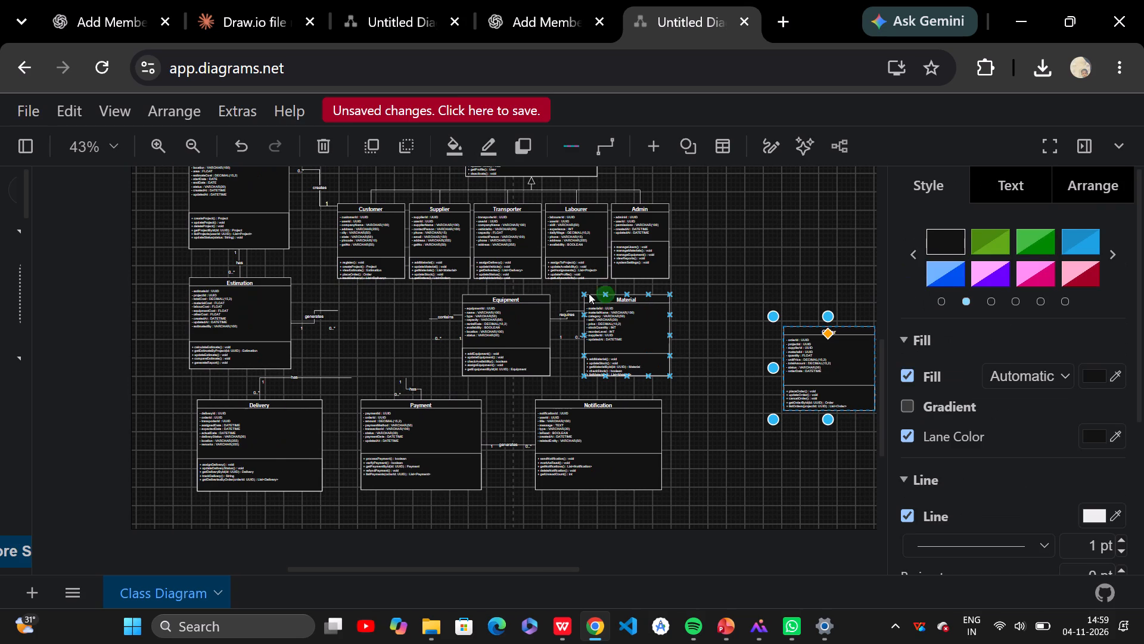
Cut the Material class from beside Equipment and paste it into the empty area to the right of the Admin class, above Order.
drag(571, 293, 685, 379)
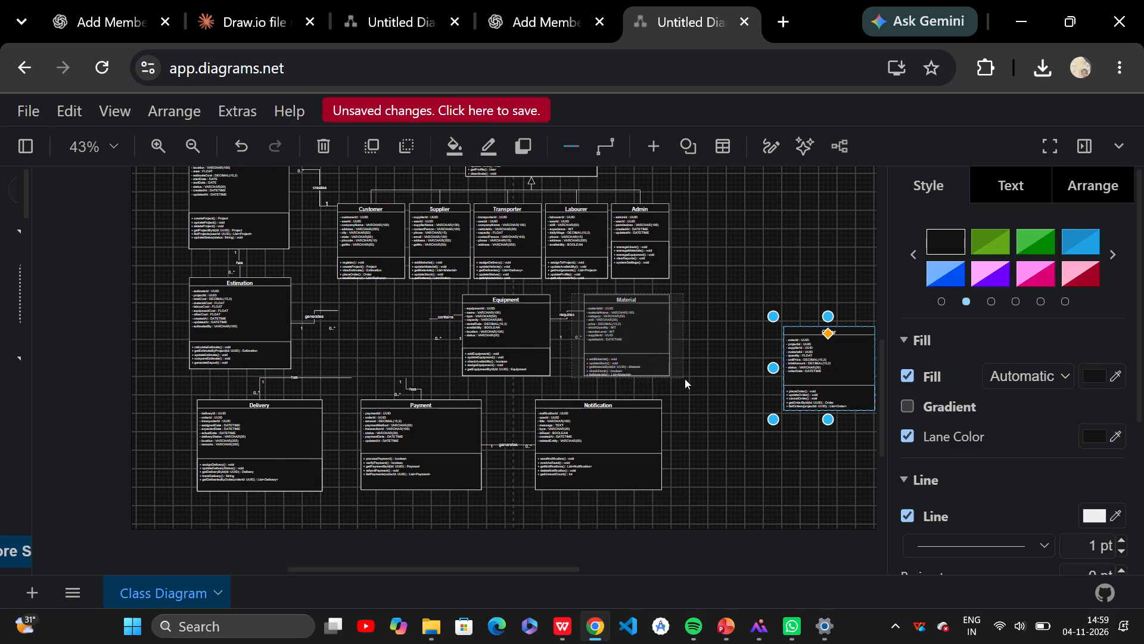
drag(685, 379, 683, 379)
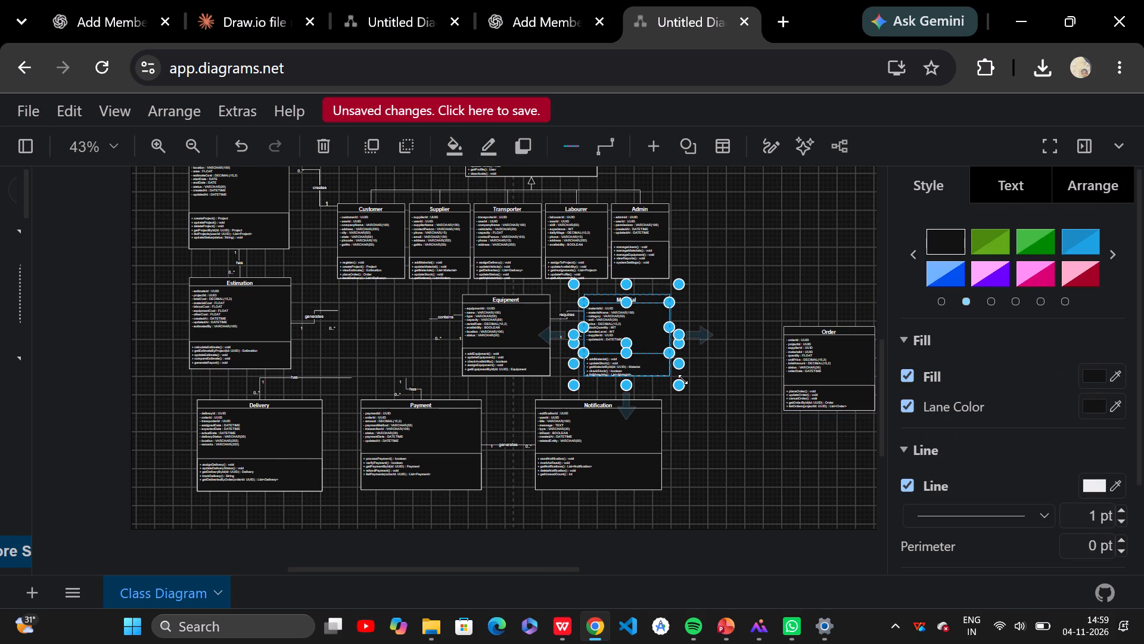
key(ctrl+x)
click(374, 329)
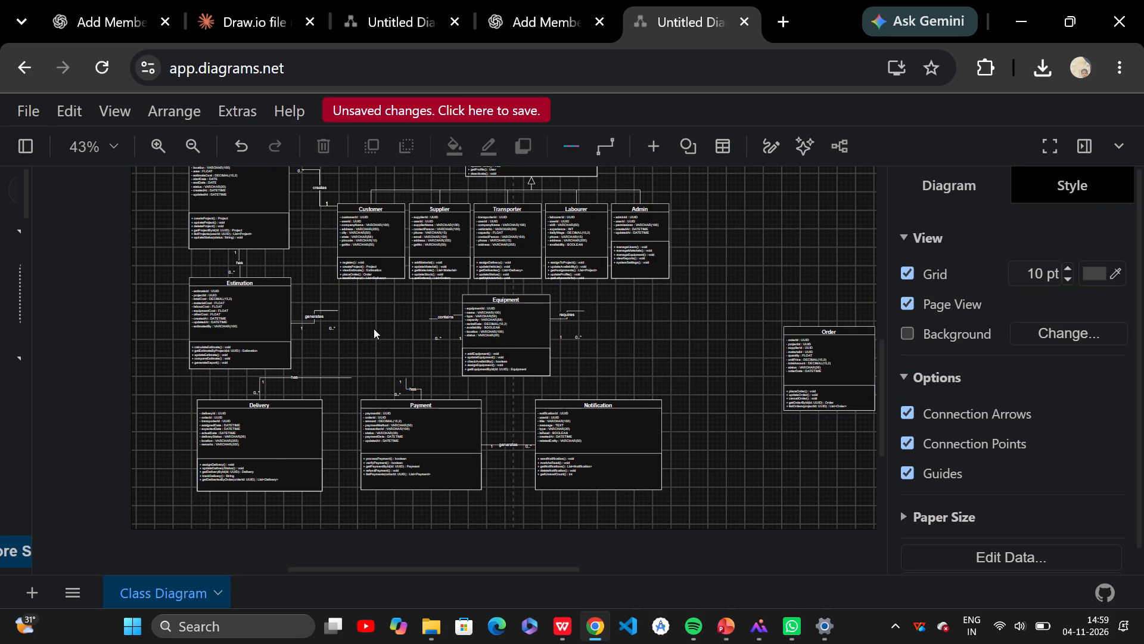
click(365, 321)
key(ctrl+v)
double_click(732, 298)
key(Delete)
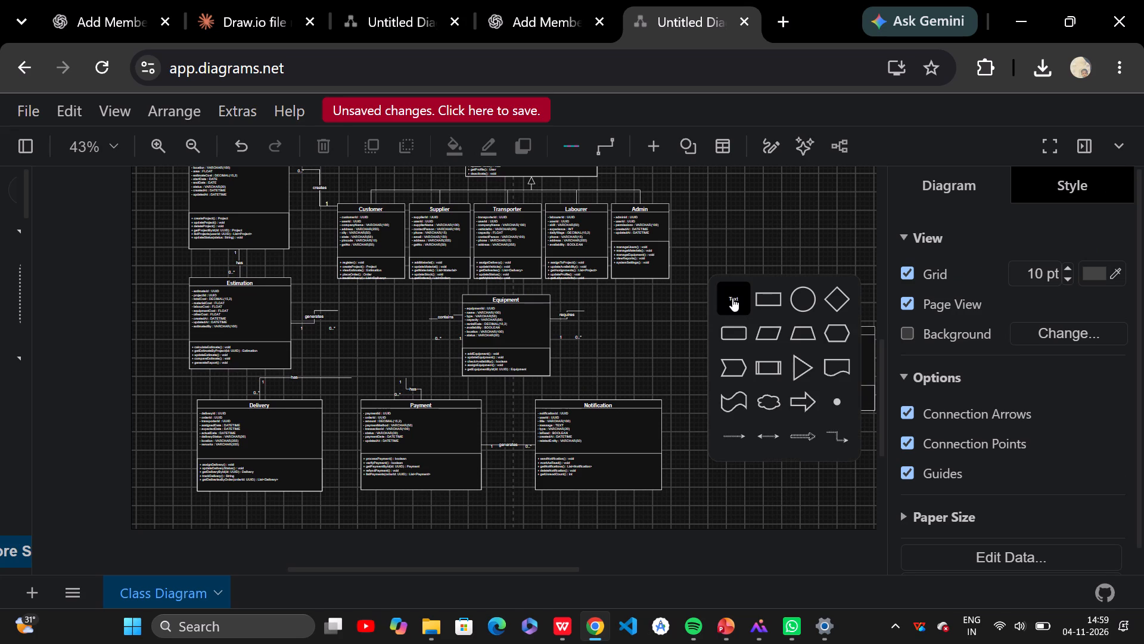
click(736, 234)
key(ctrl+v)
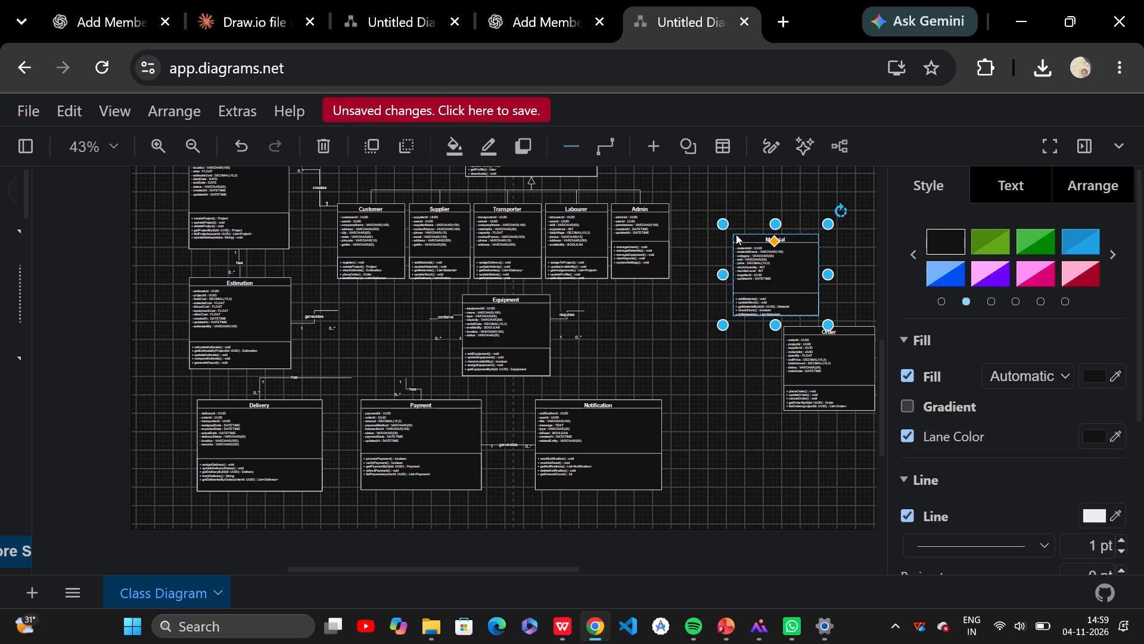
Move the whole Material class, with its attribute and method compartments, into the gap between Estimation and Equipment, above Payment.
click(756, 261)
drag(718, 223, 838, 319)
key(Left)
key(Left)
key(Left)
key(Left)
key(Left)
key(Left)
key(Left)
key(Left)
key(Left)
key(Left)
key(Left)
key(Left)
key(Left)
key(Left)
key(Left)
key(Left)
key(Left)
key(Left)
key(Left)
key(Left)
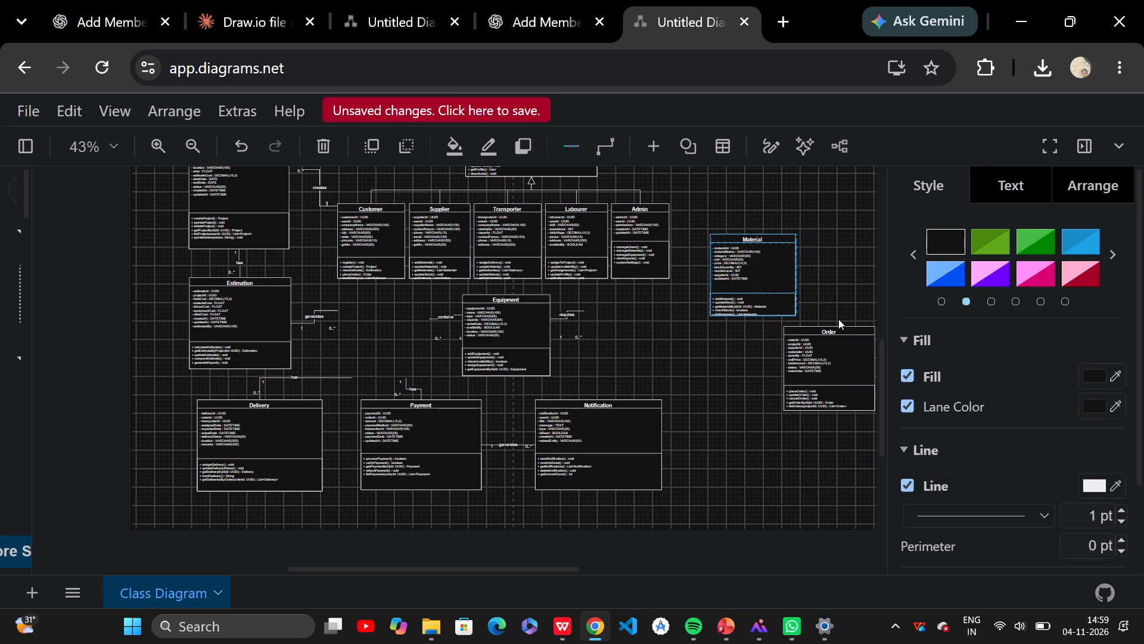
key(Down)
key(Down)
key(Down)
key(Down)
key(Down)
key(Down)
key(Down)
key(Down)
key(Down)
key(Down)
key(Down)
key(Down)
key(Down)
key(Down)
key(Down)
key(Down)
key(Down)
key(Down)
key(Down)
key(Down)
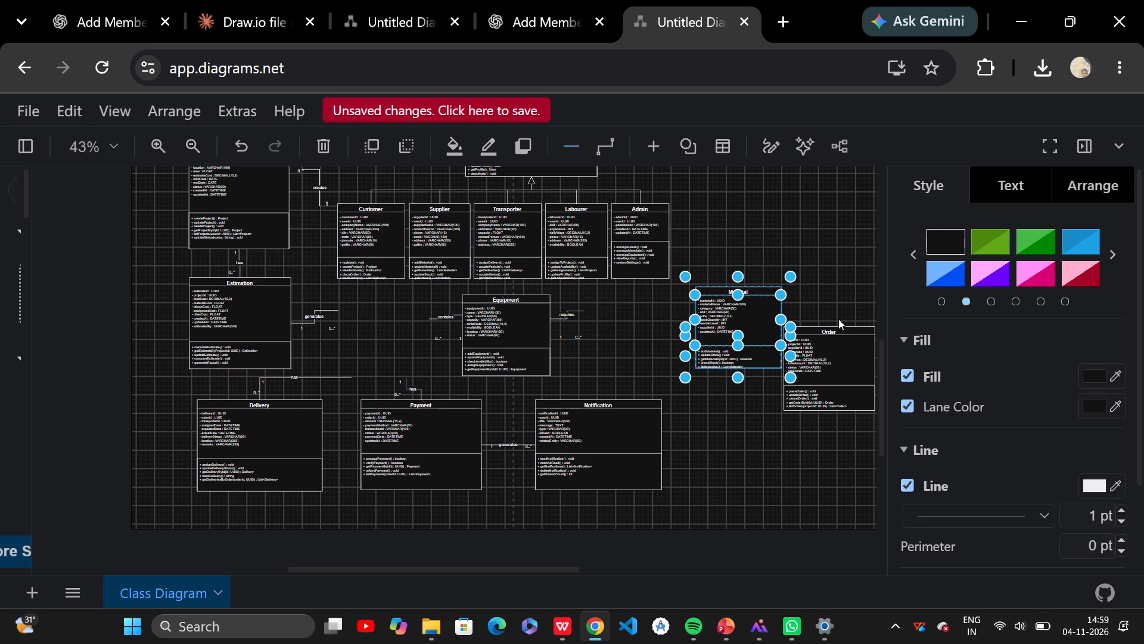
key(Left)
key(Left)
key(Left)
key(Left)
key(Left)
key(Left)
key(Left)
key(Left)
key(Left)
key(Left)
key(Left)
key(Left)
key(Left)
key(Left)
key(Left)
key(Left)
key(Left)
key(Left)
key(Left)
key(Left)
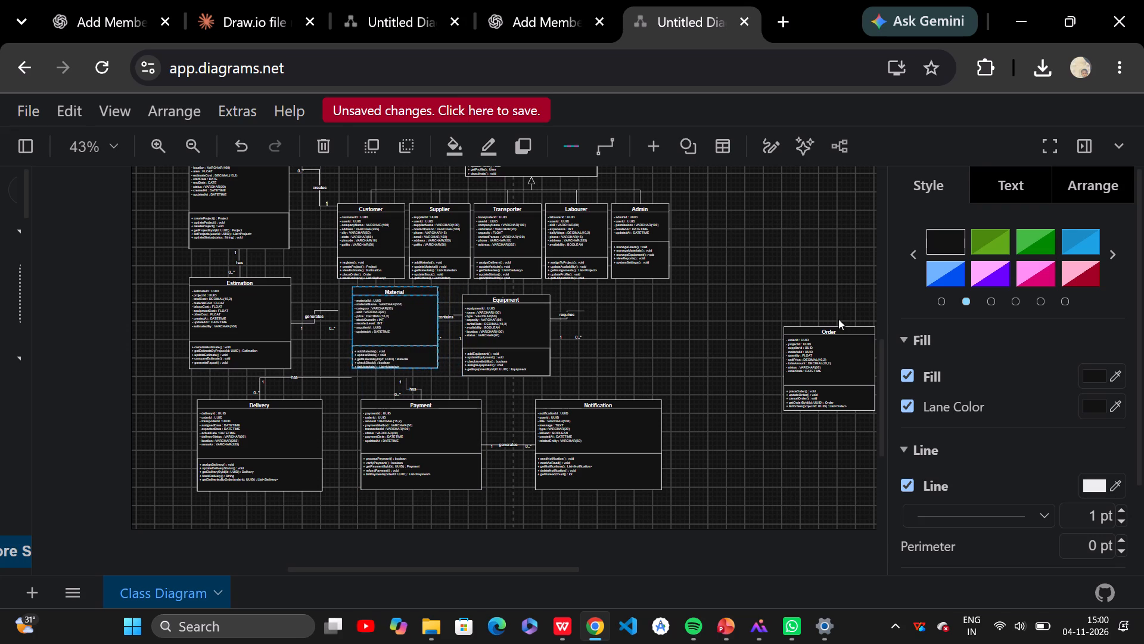
key(Left)
key(Left)
key(Left)
key(Left)
key(Left)
key(Left)
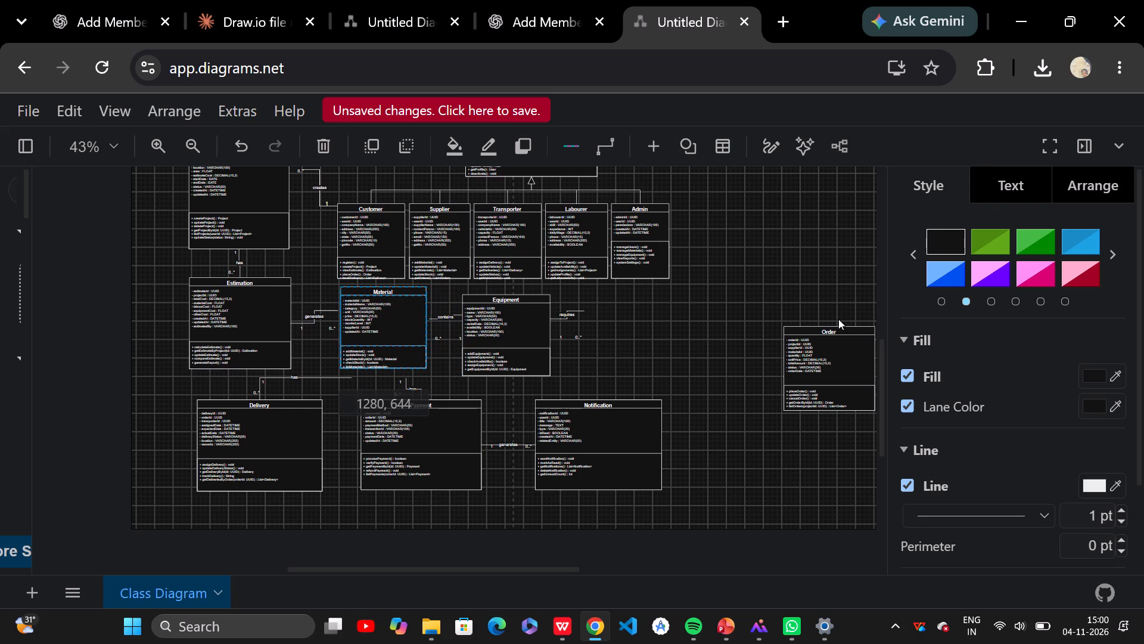
key(Left)
key(Left)
key(Down)
key(Down)
key(Down)
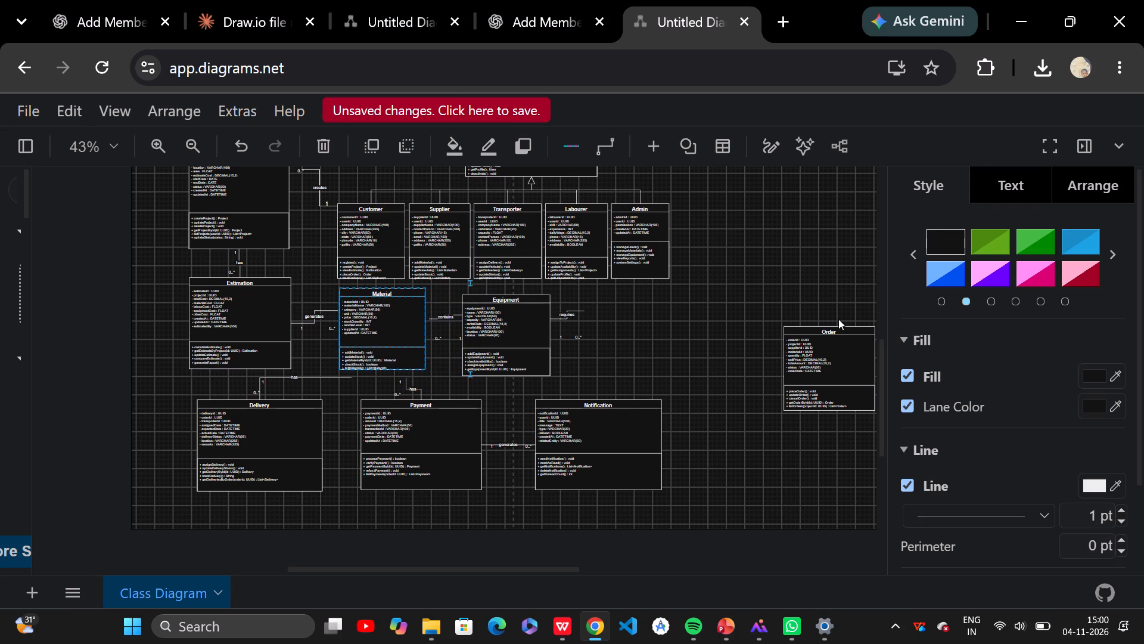
key(Down)
key(Down)
key(Down)
key(Left)
key(Left)
key(Left)
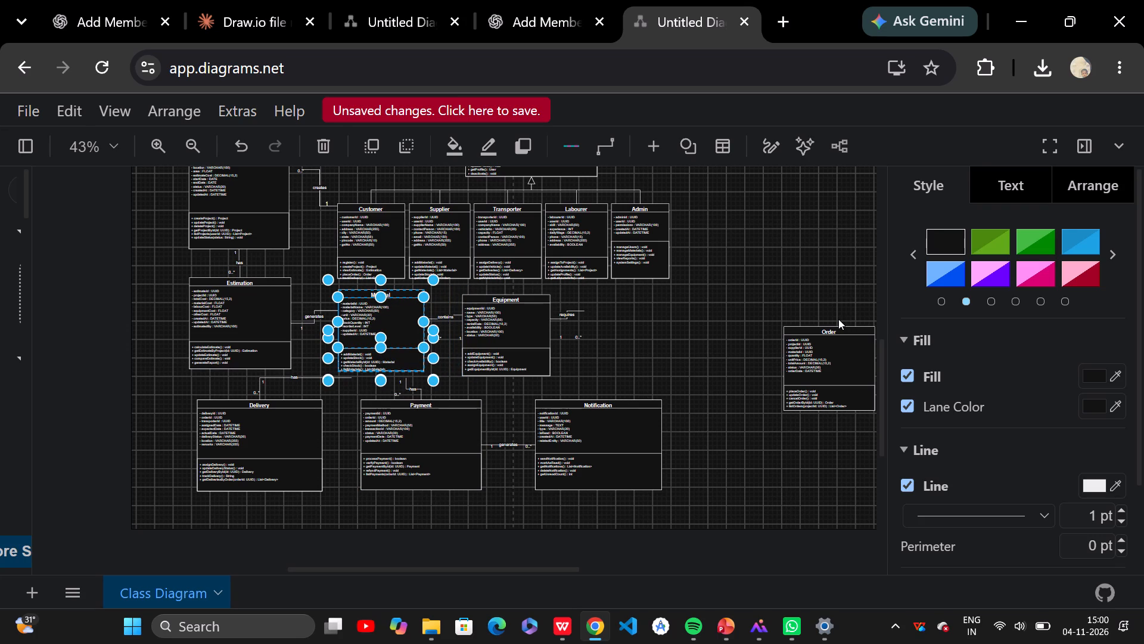
click(690, 370)
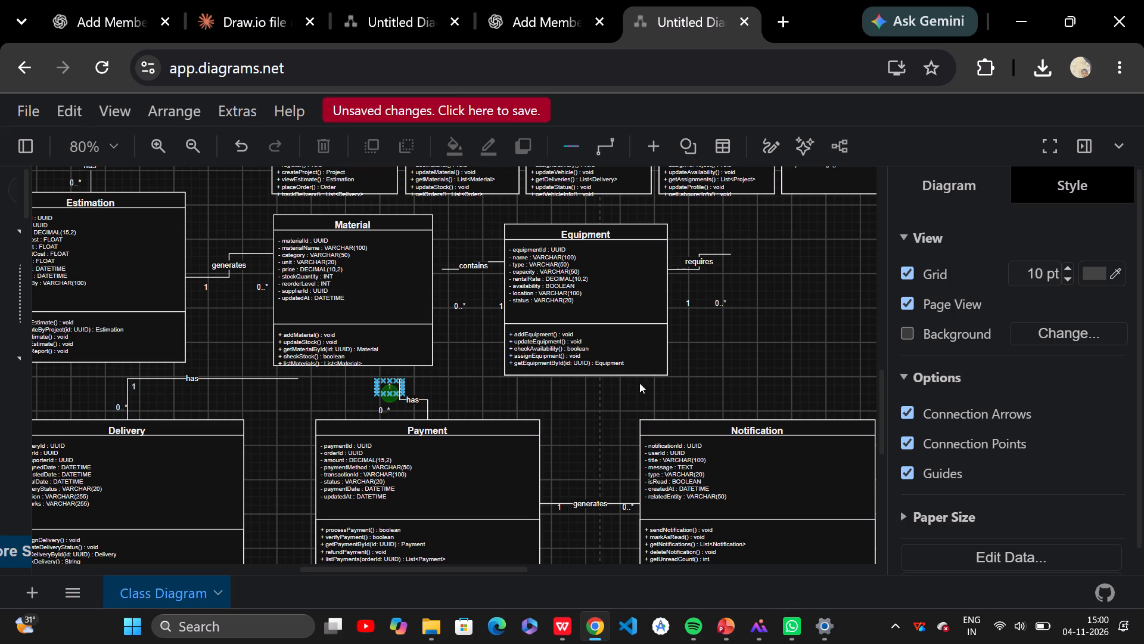
Move the whole Order class, with its attribute and method compartments, next to Equipment at the end of the "requires" connector, below Admin.
scroll(682, 374, left, 4)
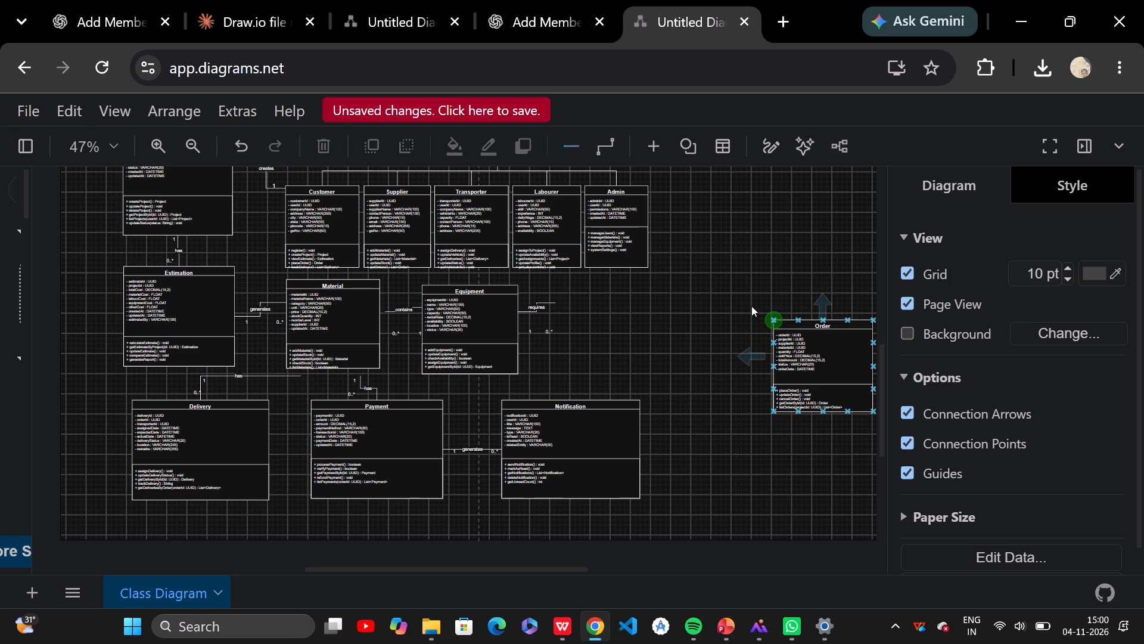
drag(756, 309, 875, 431)
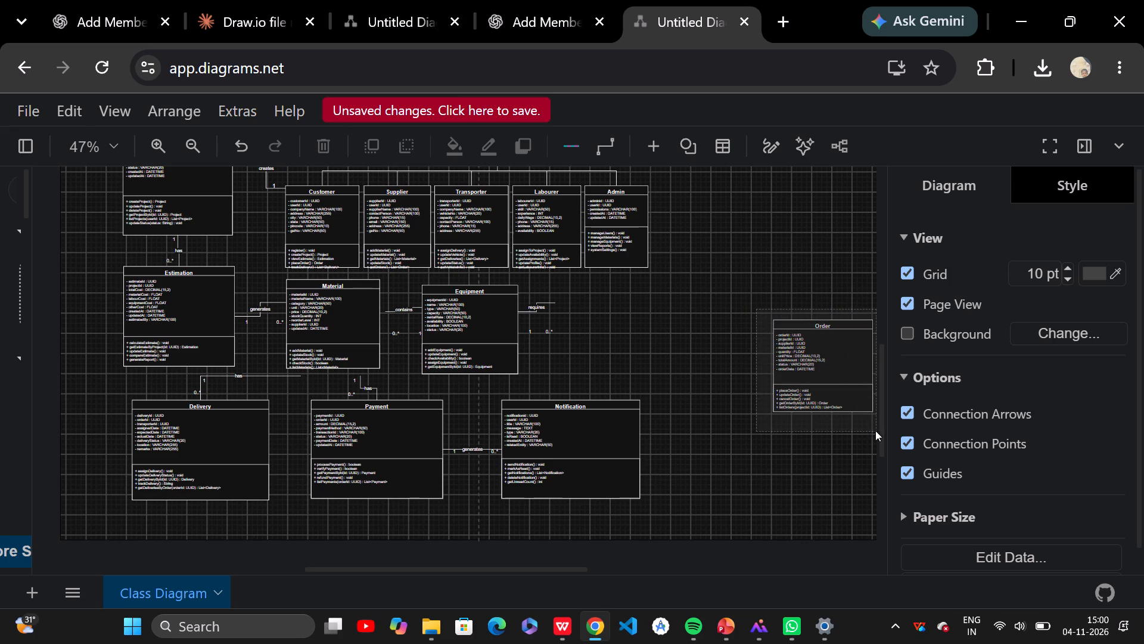
drag(875, 431, 873, 431)
key(Left)
key(Left)
key(Left)
key(Left)
key(Left)
key(Left)
key(Left)
key(Left)
key(Left)
key(Left)
key(Left)
key(Left)
key(Left)
key(Left)
key(Left)
key(Left)
key(Left)
key(Left)
key(Left)
key(Left)
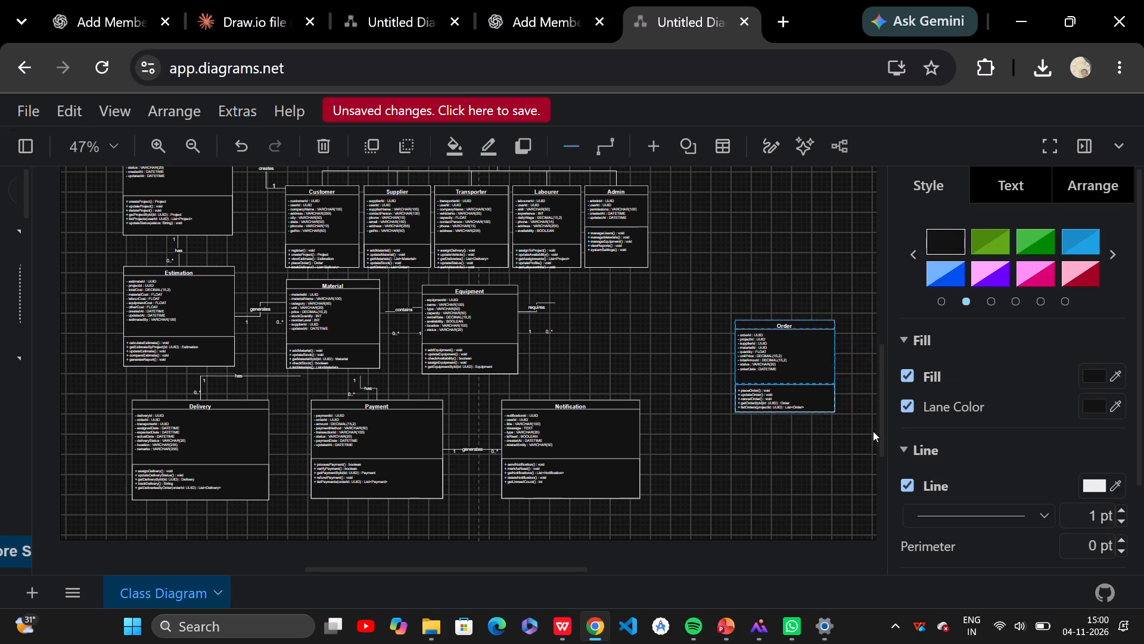
key(Up)
key(Up)
key(Up)
key(Up)
key(Up)
key(Up)
key(Up)
key(Up)
key(Up)
key(Up)
key(Up)
key(Up)
key(Up)
key(Up)
key(Up)
key(Up)
key(Up)
key(Up)
key(Up)
key(Up)
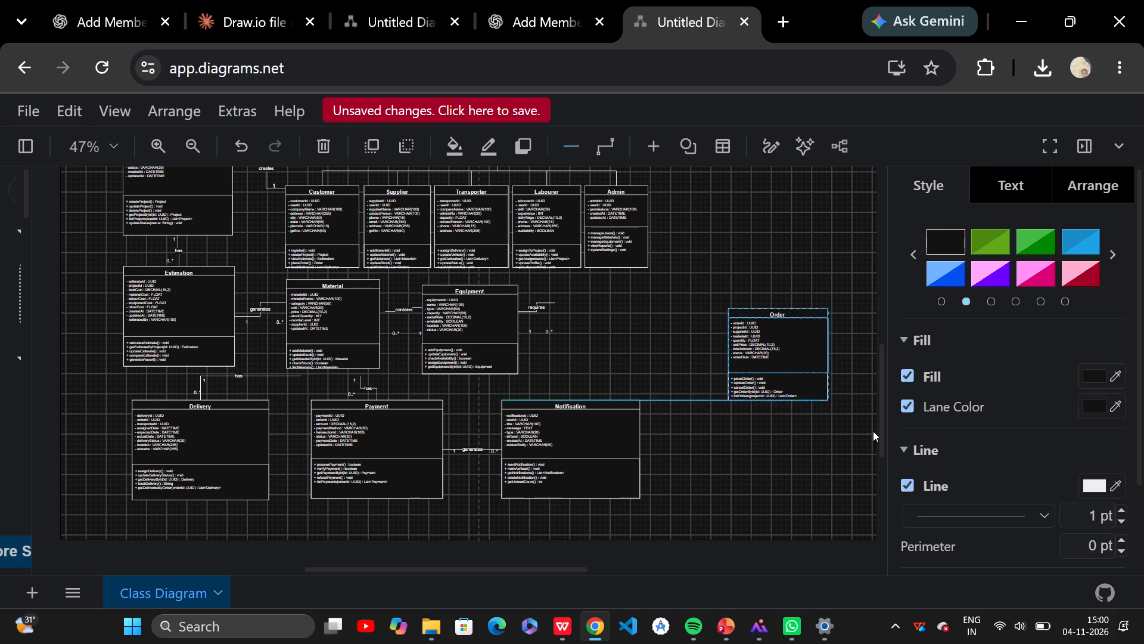
key(Left)
key(Left)
key(Left)
key(Left)
key(Left)
key(Left)
key(Left)
key(Left)
key(Left)
key(Left)
key(Left)
key(Left)
key(Left)
key(Left)
key(Left)
key(Left)
key(Left)
key(Left)
key(Left)
key(Left)
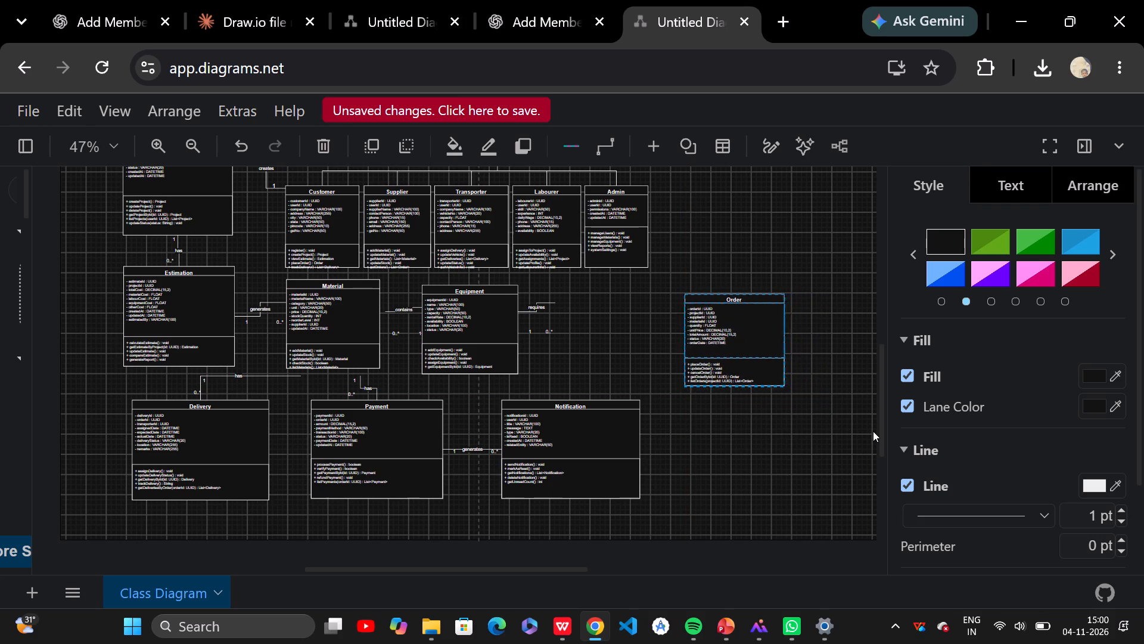
key(Up)
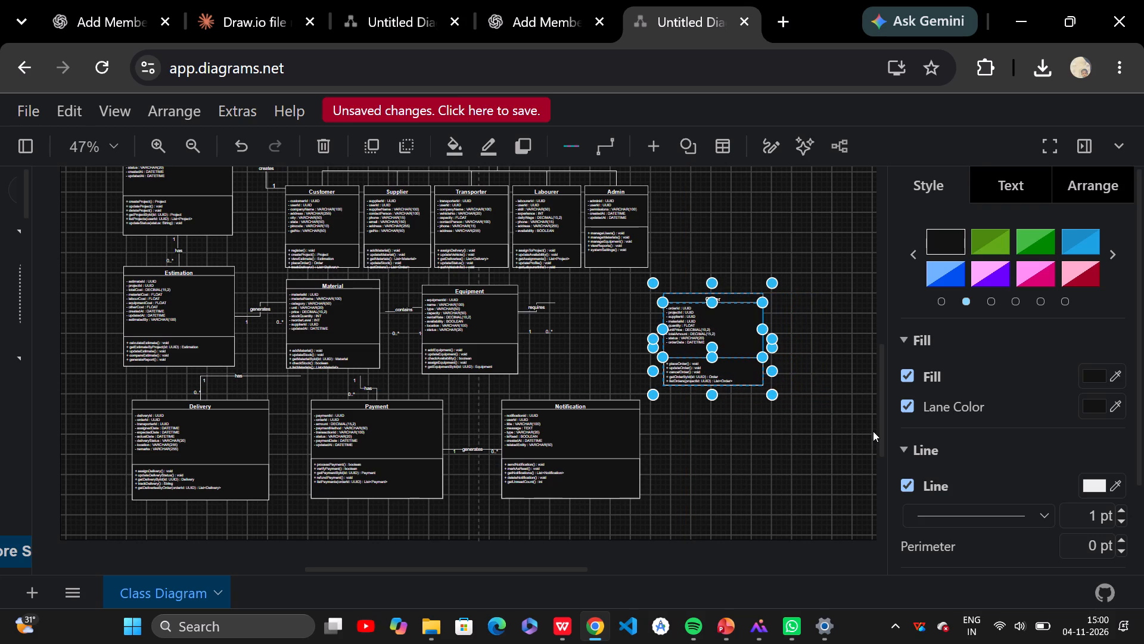
key(Up)
key(Up)
key(Up)
key(Up)
key(Up)
key(Up)
key(Up)
key(Up)
key(Up)
key(Up)
key(Up)
key(Up)
key(Up)
key(Up)
key(Up)
key(Up)
key(Up)
key(Up)
key(Left)
key(Left)
key(Left)
key(Left)
key(Left)
key(Left)
key(Left)
key(Left)
key(Left)
key(Left)
key(Left)
key(Left)
key(Left)
key(Left)
key(Left)
key(Left)
key(Left)
key(Left)
key(Left)
key(Left)
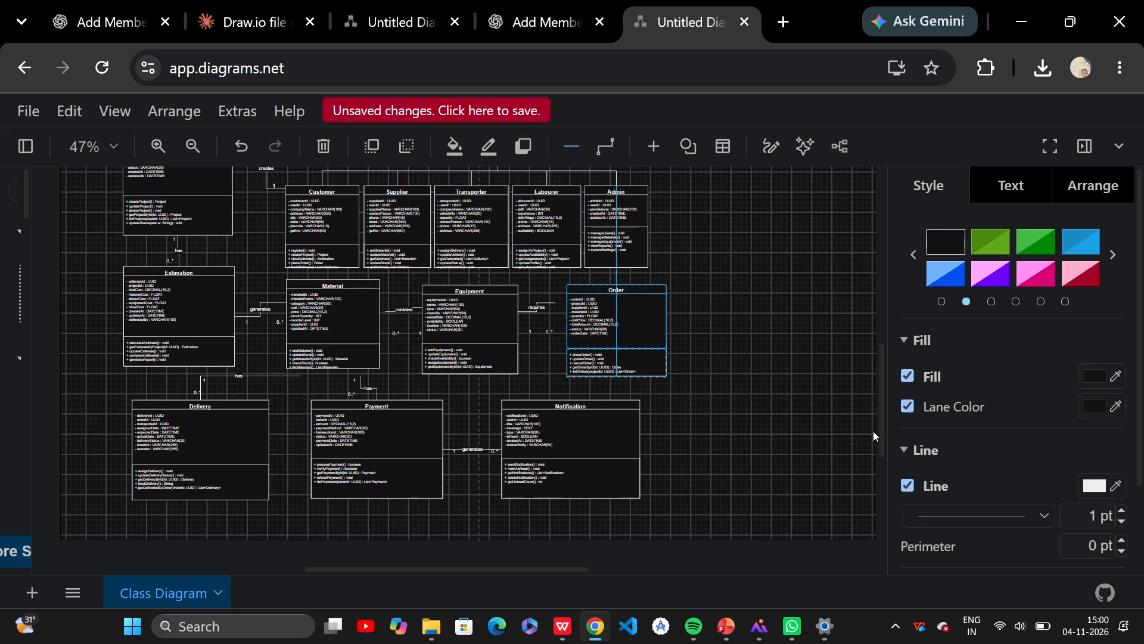
key(Left)
key(Left)
key(Left)
key(Left)
key(Left)
key(Left)
key(Left)
key(Left)
key(Left)
key(Left)
key(Left)
key(Left)
key(Left)
key(Left)
key(Left)
key(Left)
key(Left)
key(Left)
key(Left)
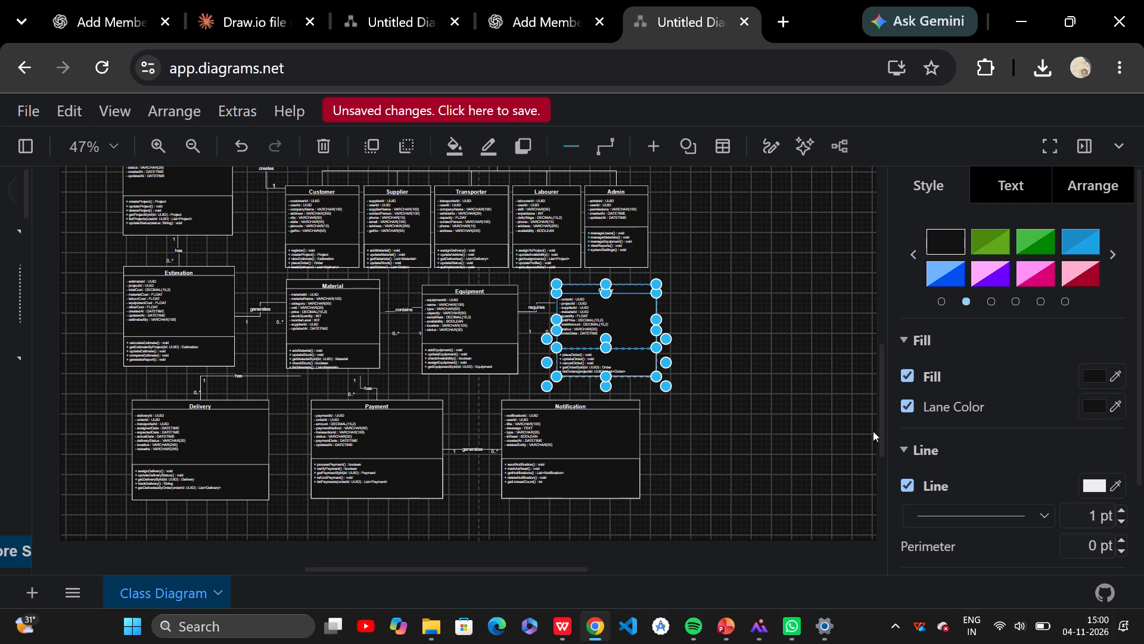
key(Left)
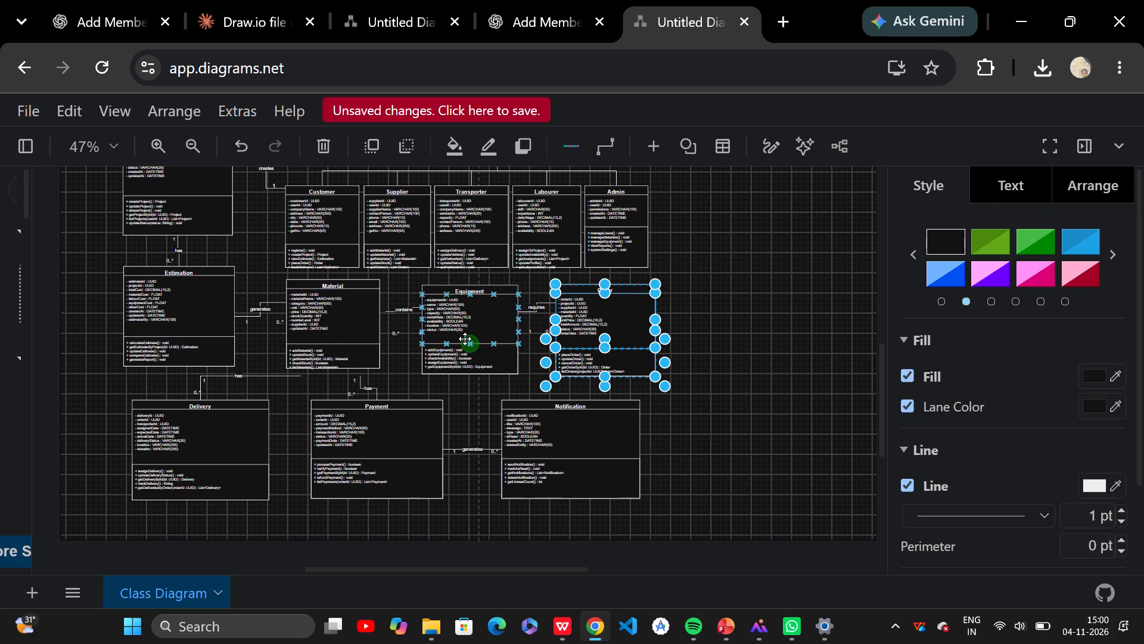
click(799, 348)
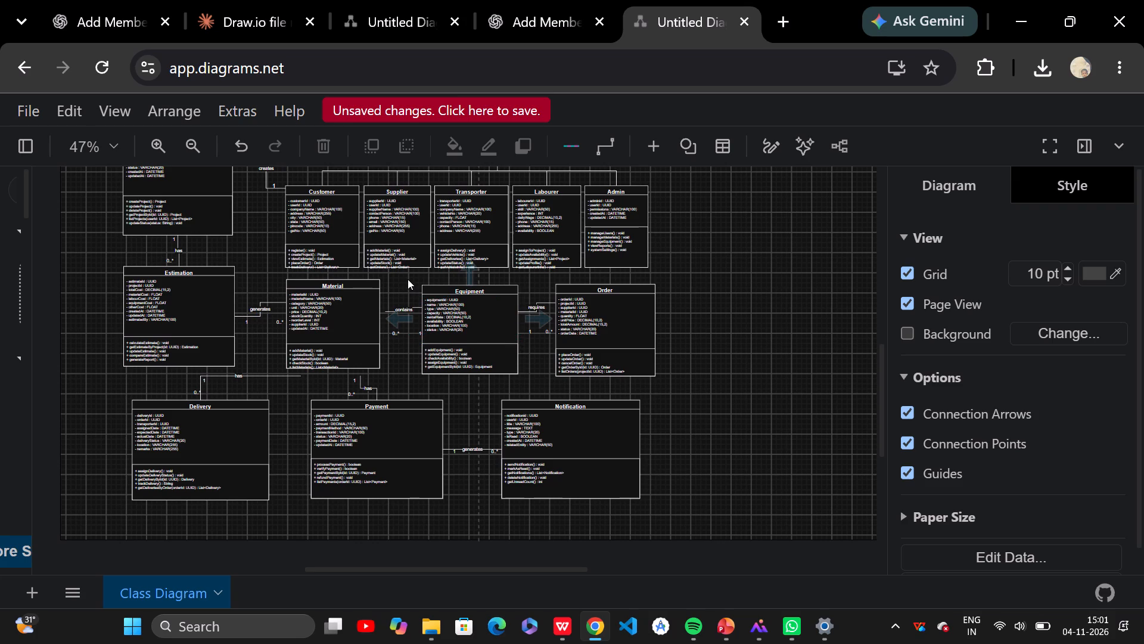
Cut the Equipment class, together with the multiplicity labels at its sides, from between Material and Order.
drag(408, 279, 432, 305)
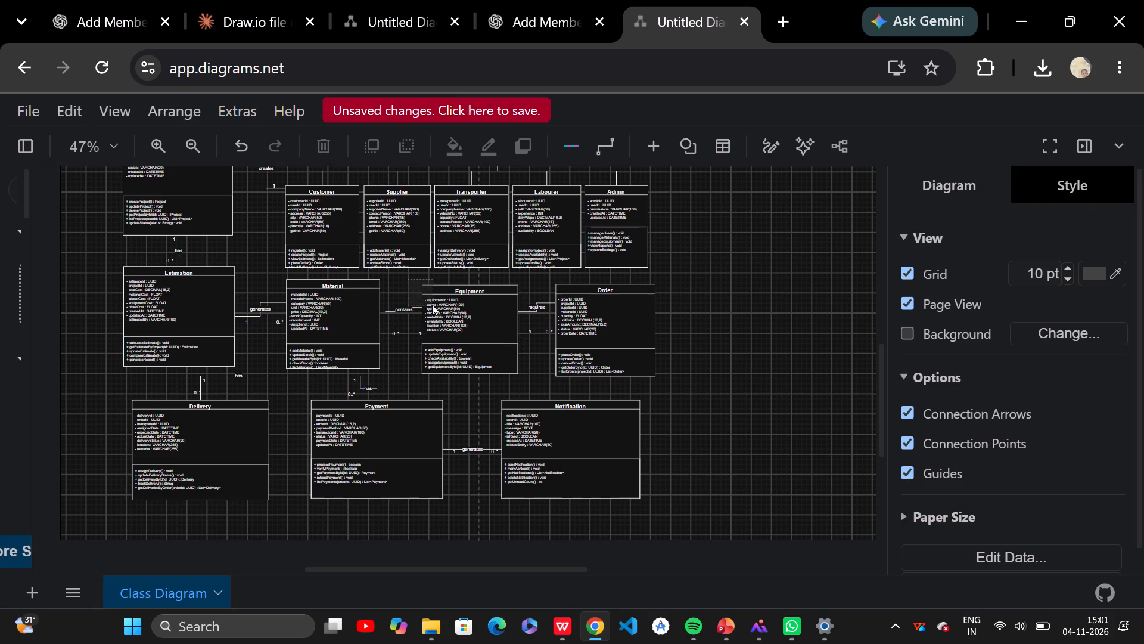
drag(432, 305, 525, 383)
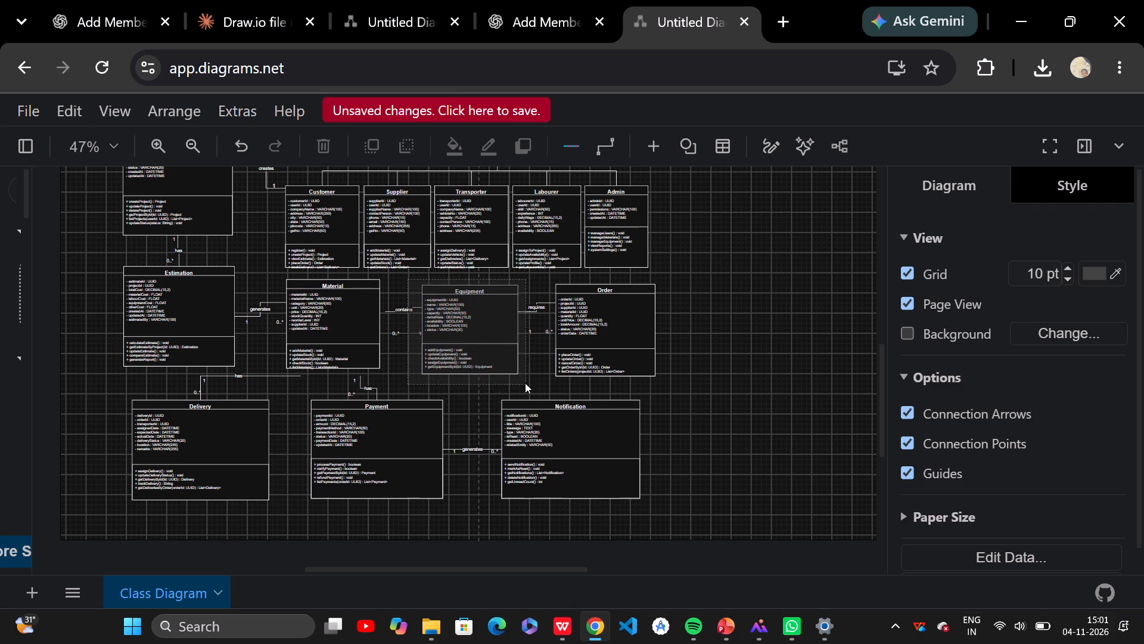
drag(525, 383, 534, 382)
drag(534, 382, 543, 383)
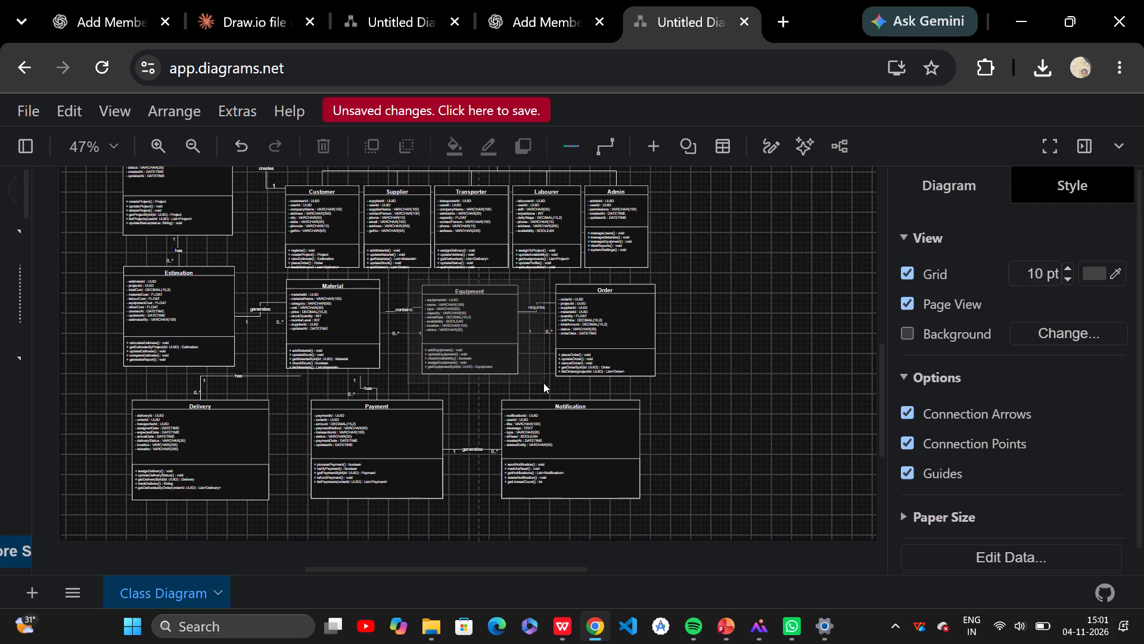
drag(543, 383, 542, 384)
drag(542, 384, 545, 385)
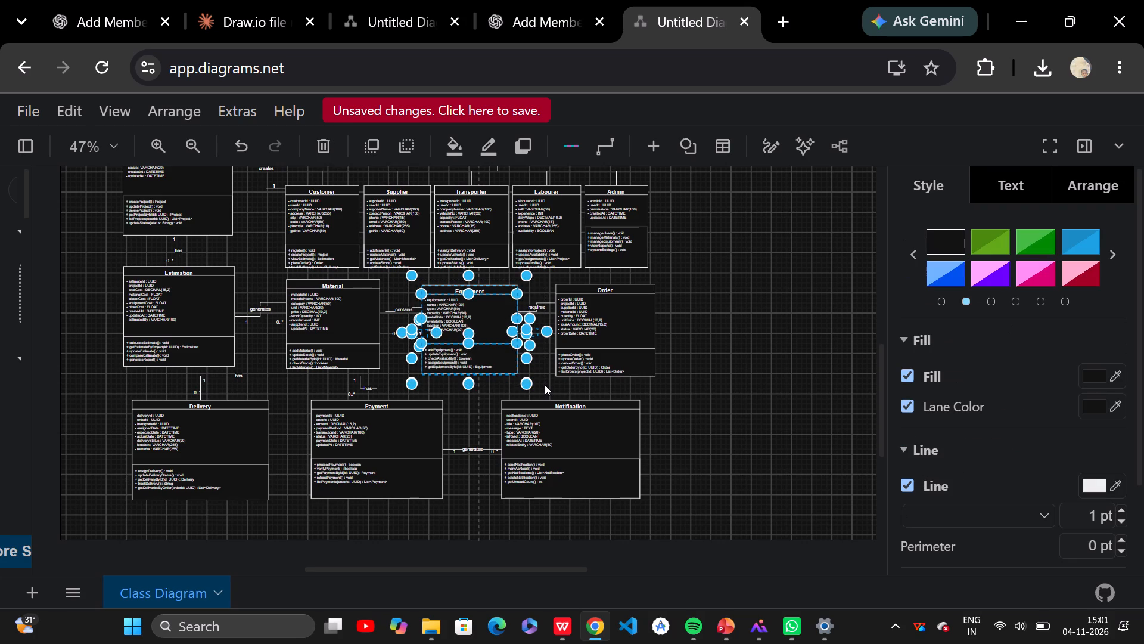
key(ctrl+x)
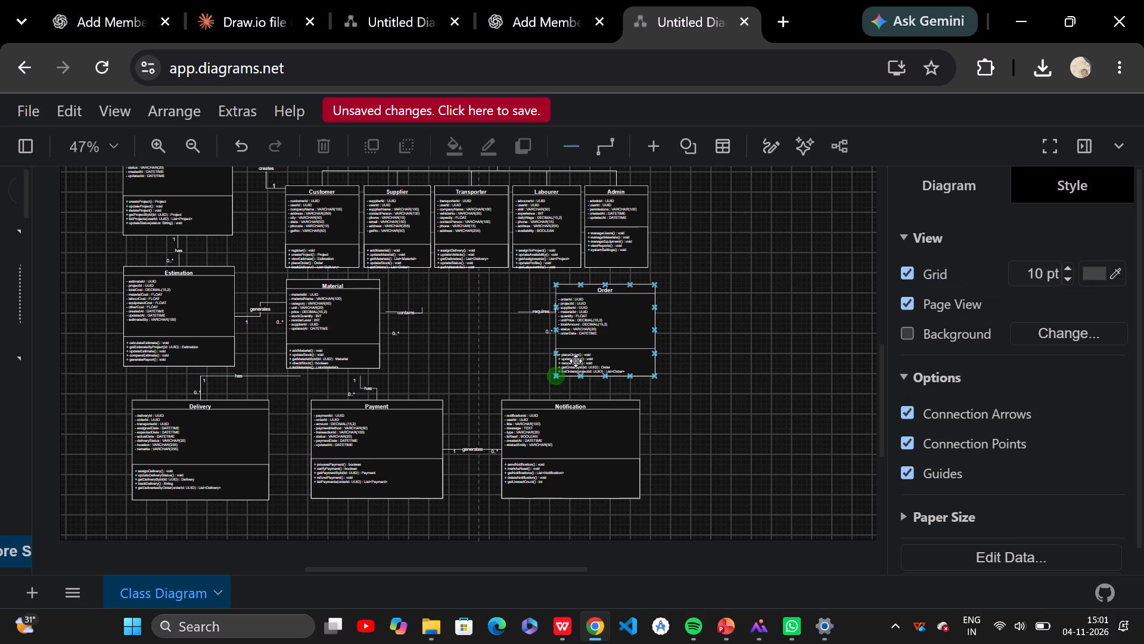
Move the whole Order class and its adjacent 0..* label into the gap beside Material, at the end of the "contains" connector.
drag(541, 275, 652, 358)
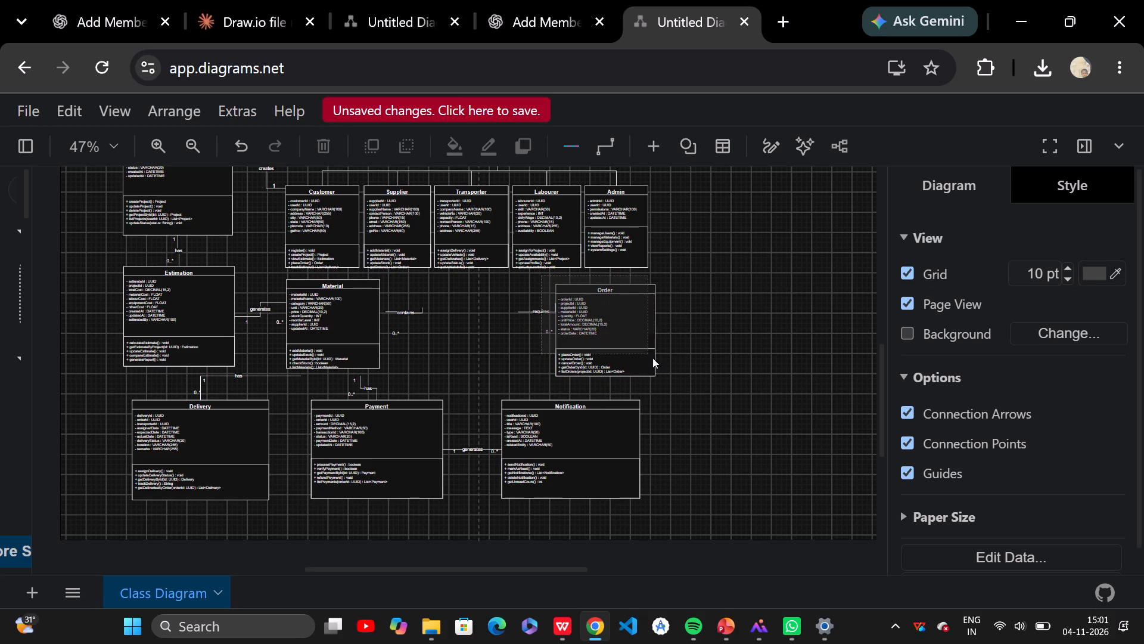
drag(652, 358, 675, 382)
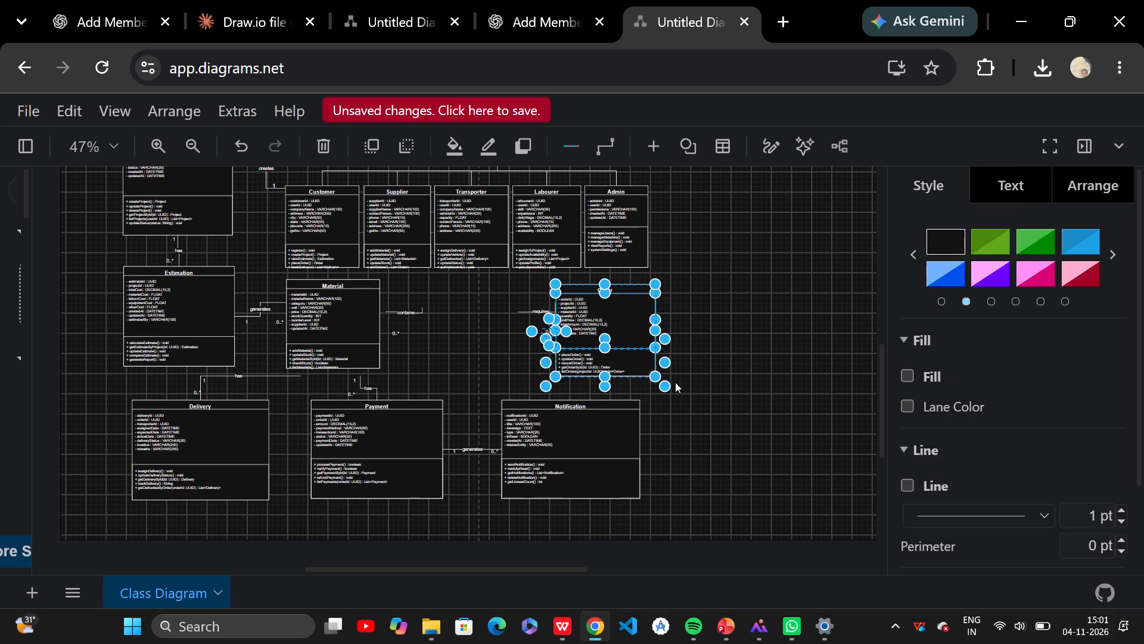
key(Left)
key(Left)
key(Left)
key(Left)
key(Left)
key(Left)
key(Left)
key(Left)
key(Left)
key(Left)
key(Left)
key(Left)
key(Left)
key(Left)
key(Left)
key(Left)
key(Left)
key(Left)
key(Left)
key(Left)
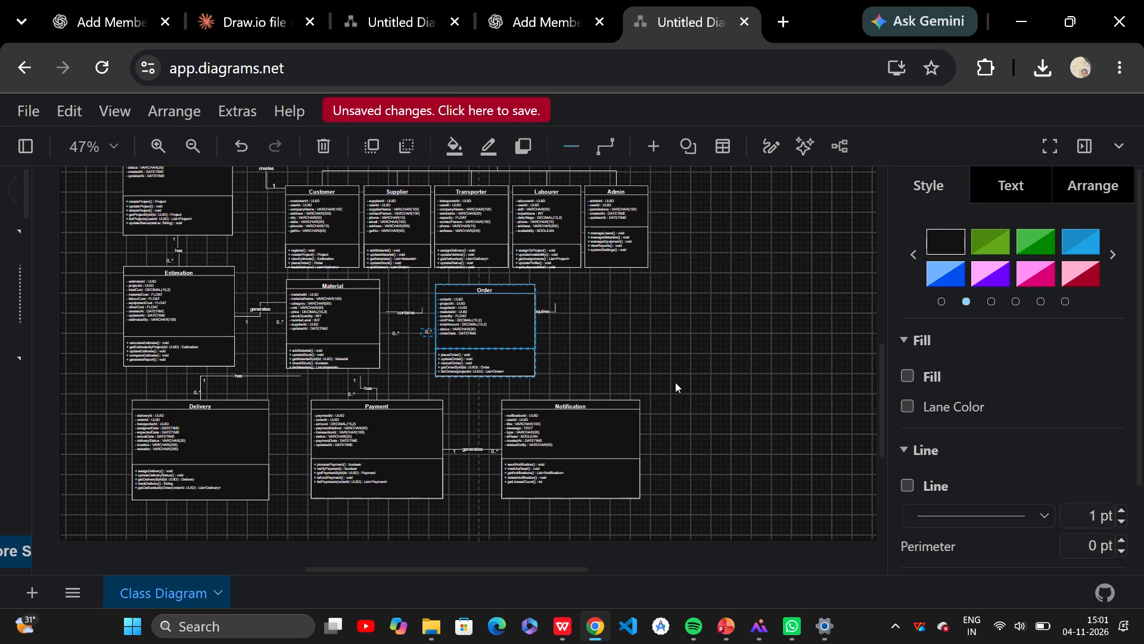
Shift the Order class and its adjacent 0..* label slightly left, closer to the Material class.
key(Left)
key(Left)
key(Left)
key(Left)
key(Left)
key(Left)
key(Left)
key(Left)
key(Left)
key(Left)
key(Left)
key(Left)
key(Left)
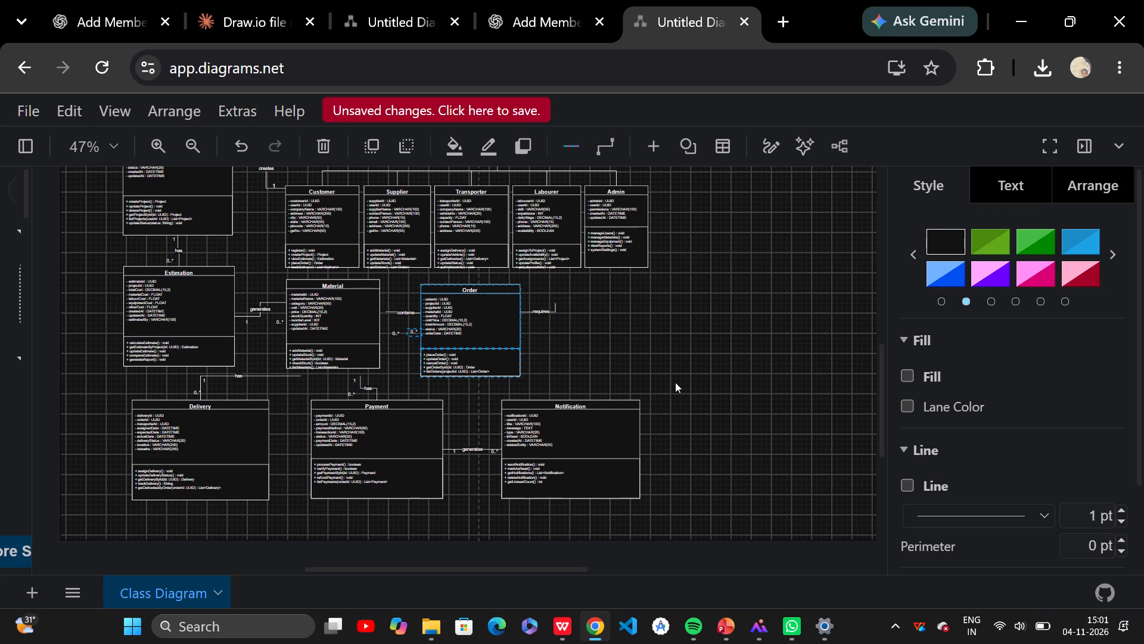
click(732, 338)
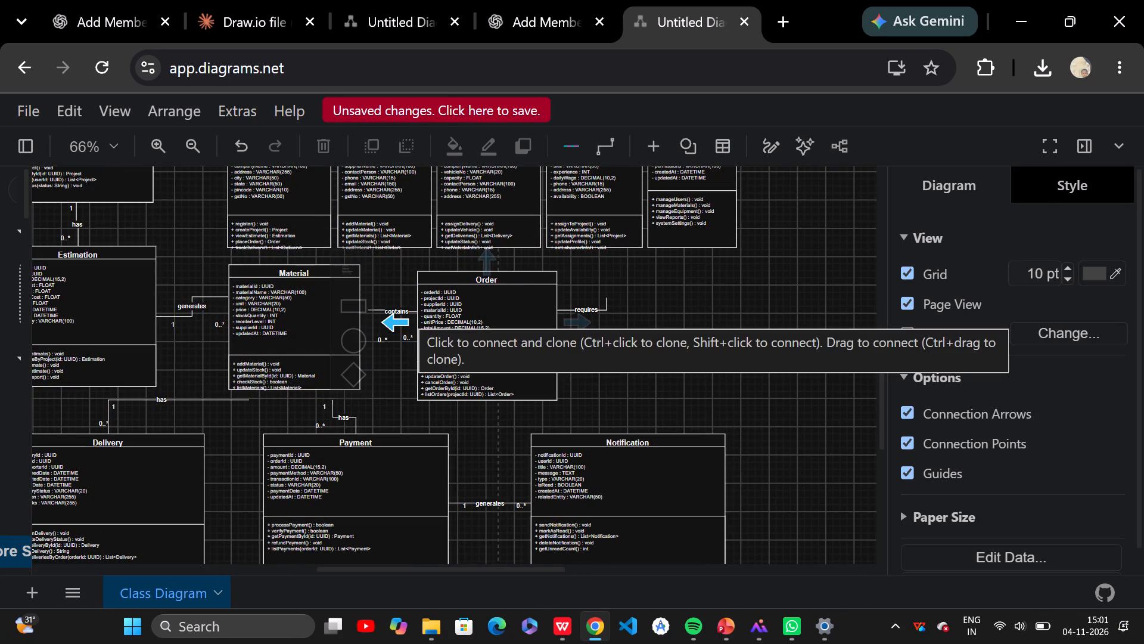
Add an arrow connector from the Order class to the Material class, without inserting a new shape.
double_click(404, 312)
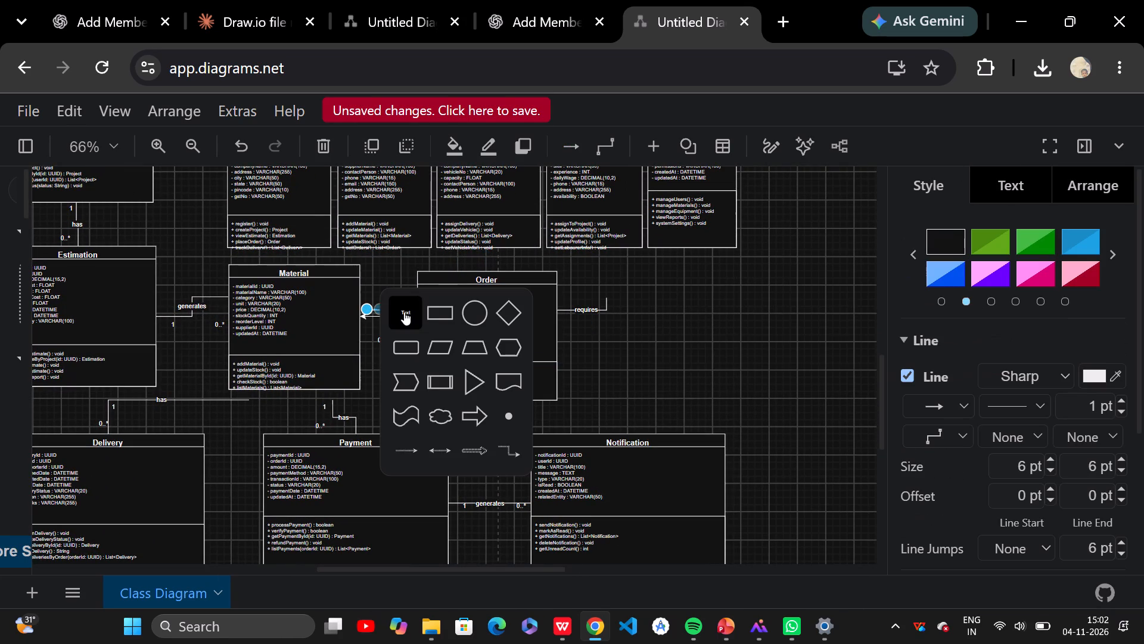
click(384, 276)
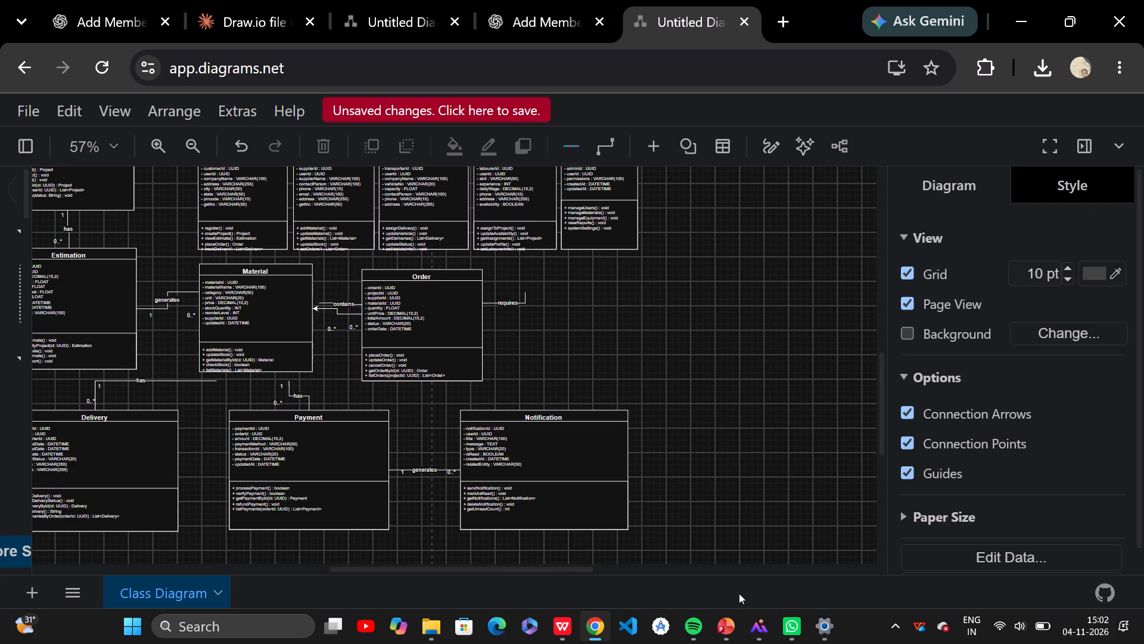
Switch to PowerPoint and check how Order, Equipment and Material are connected on the Class Diagram slide of Construct_Hub_PPT_UPDATED.
click(726, 626)
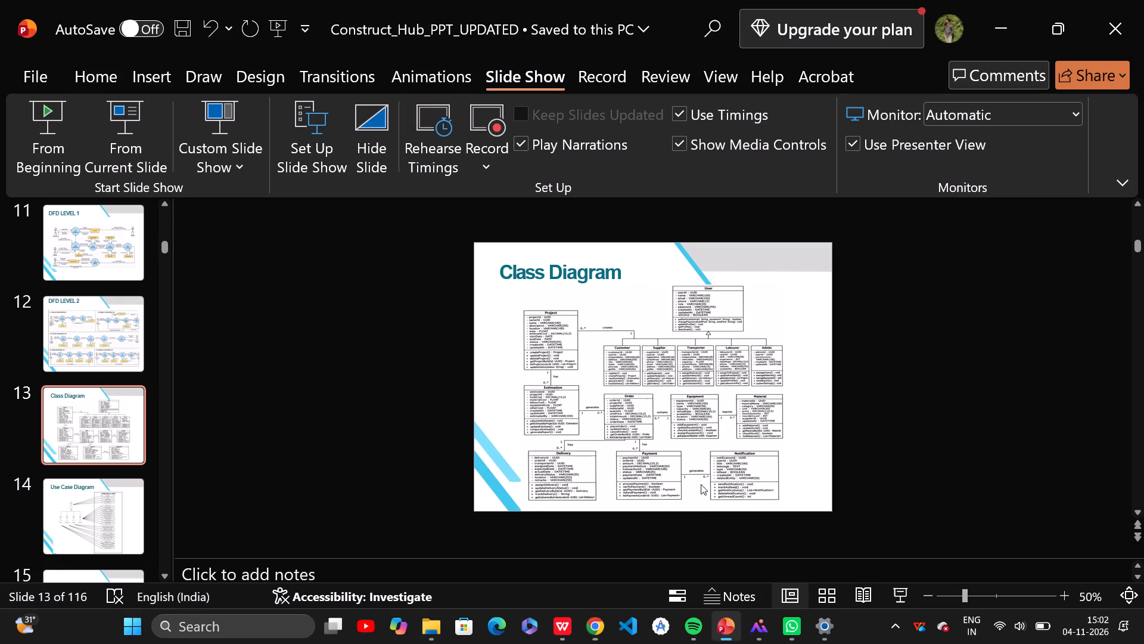
ctrl+scroll(704, 413, up, 5)
scroll(704, 413, left, 1)
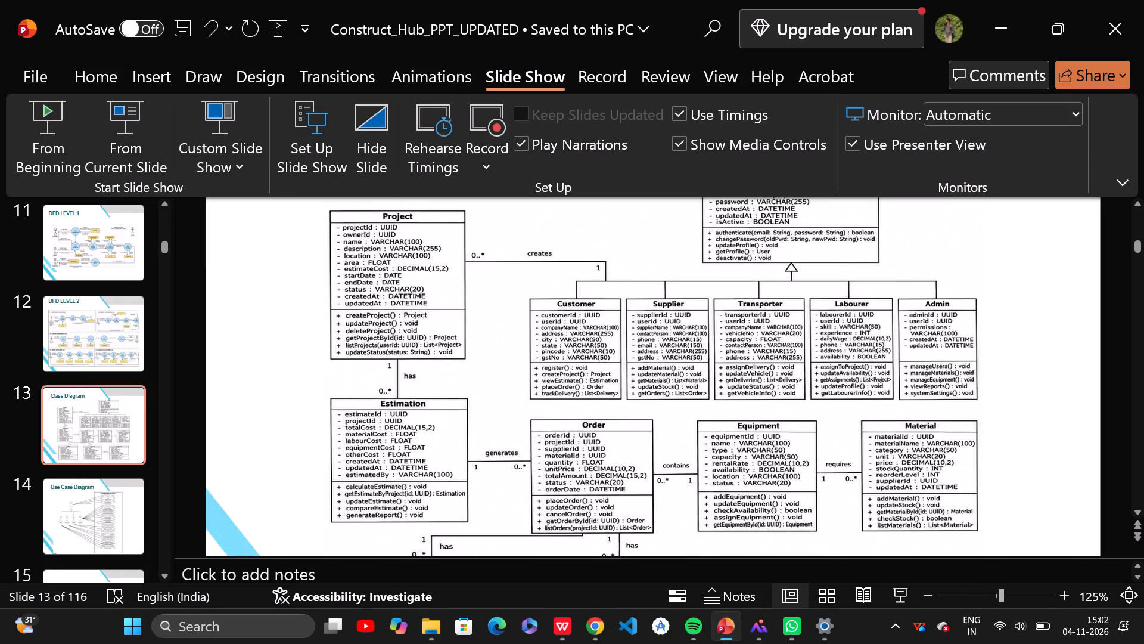
key(alt+Tab)
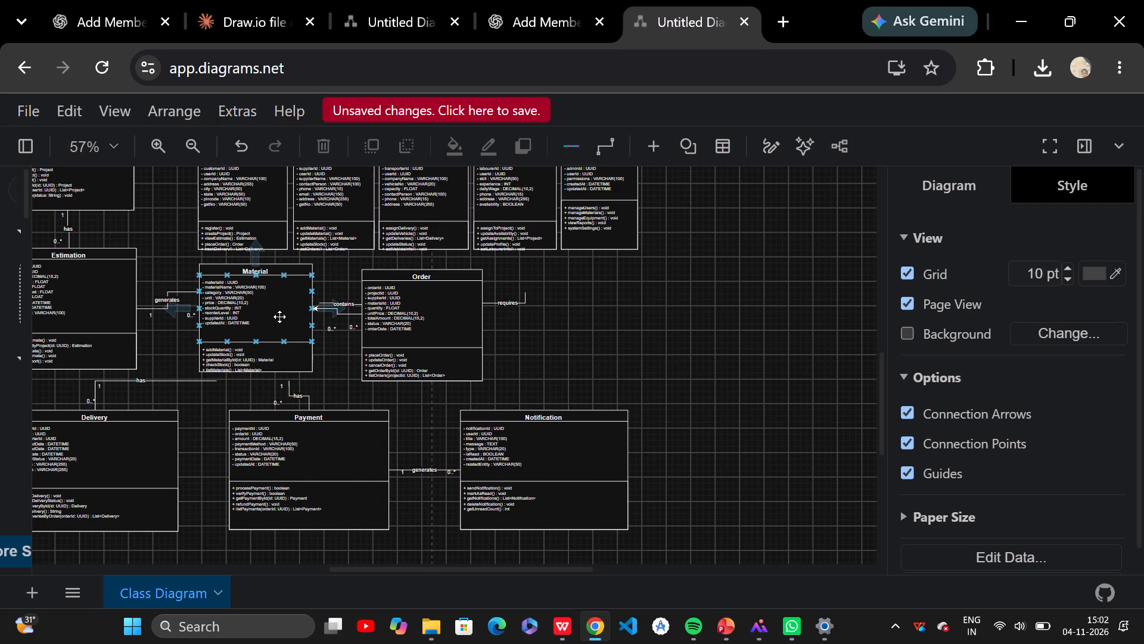
Back in draw.io, delete five characters from the "contains" label on the connector between Material and Order.
double_click(348, 304)
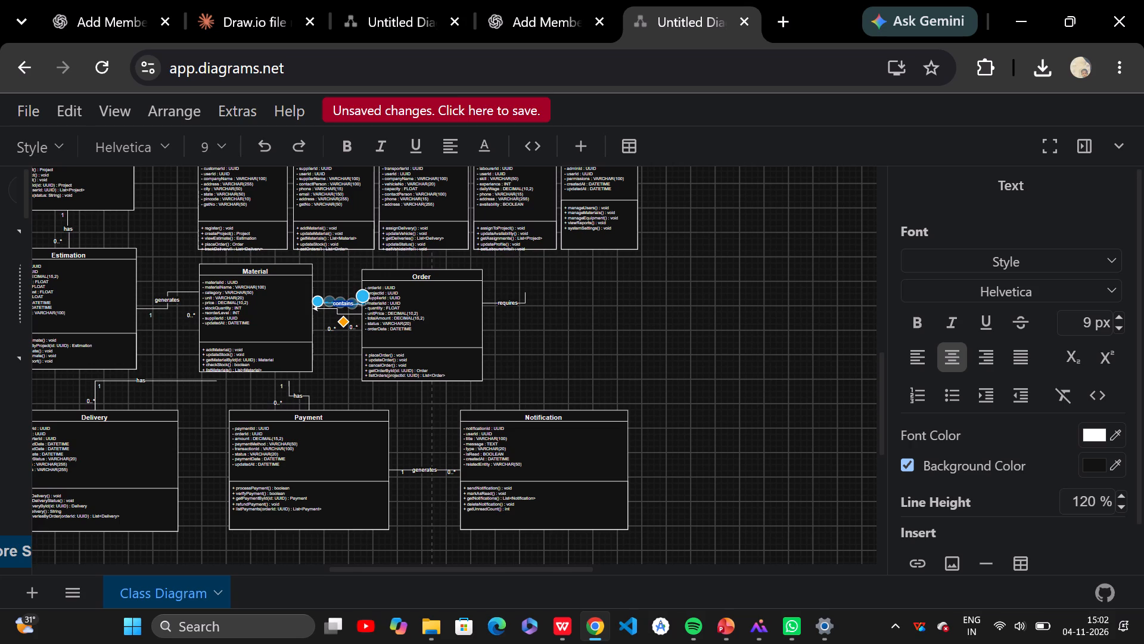
key(Right)
click(348, 304)
key(BackSpace)
key(BackSpace)
key(BackSpace)
key(BackSpace)
key(BackSpace)
key(Right)
key(Right)
key(Right)
key(Right)
key(Right)
key(Right)
key(Right)
key(Right)
key(Right)
key(Right)
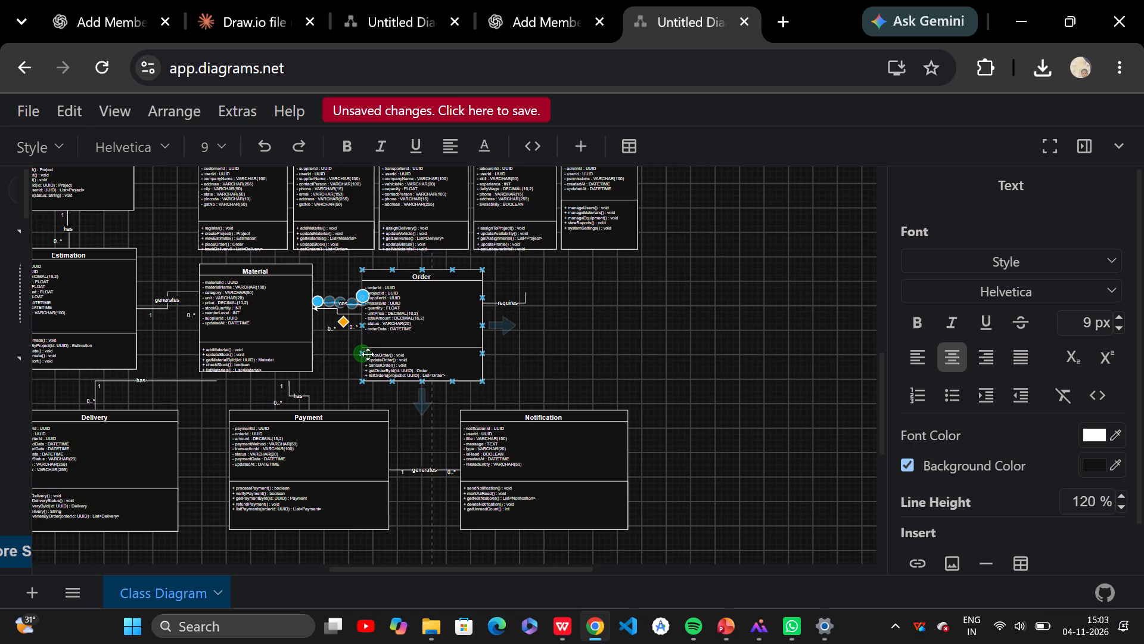
click(595, 630)
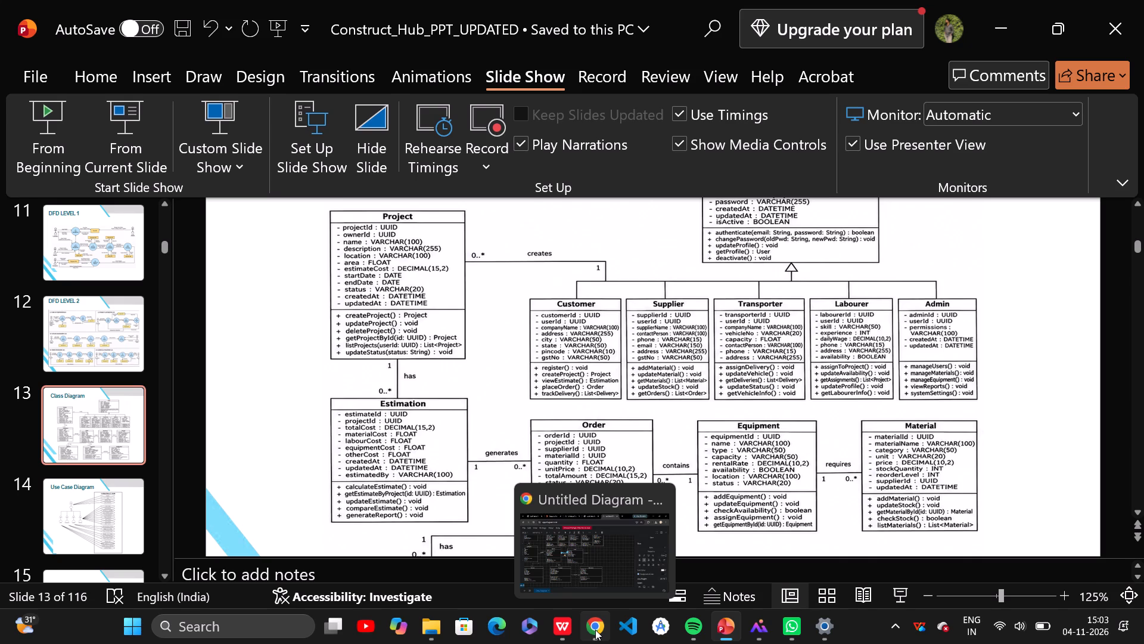
ctrl+scroll(620, 349, down, 2)
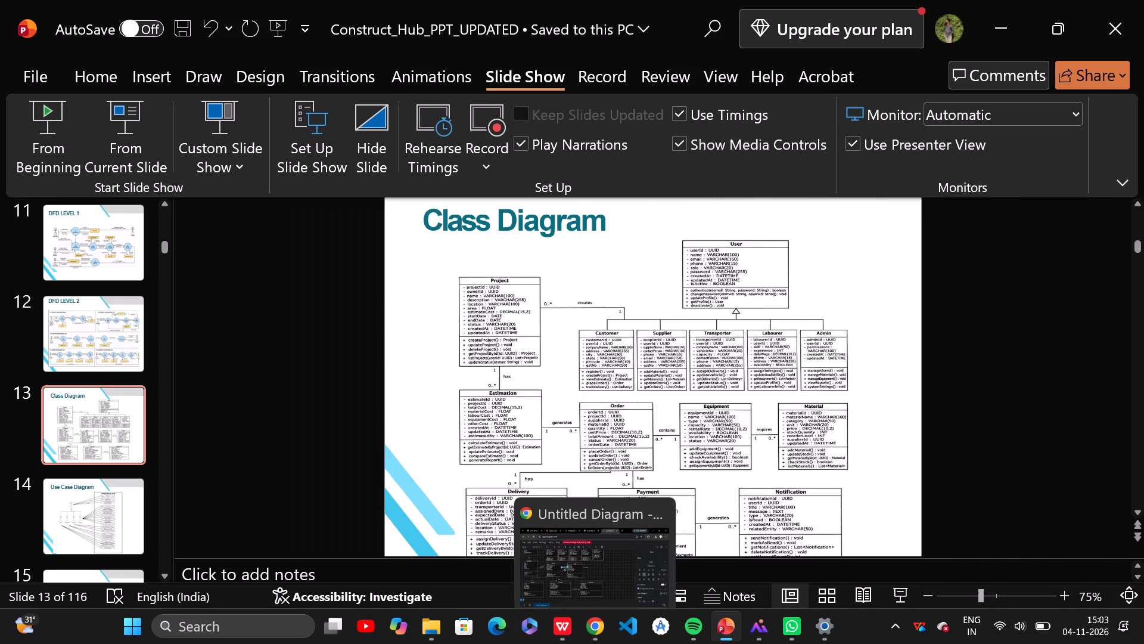
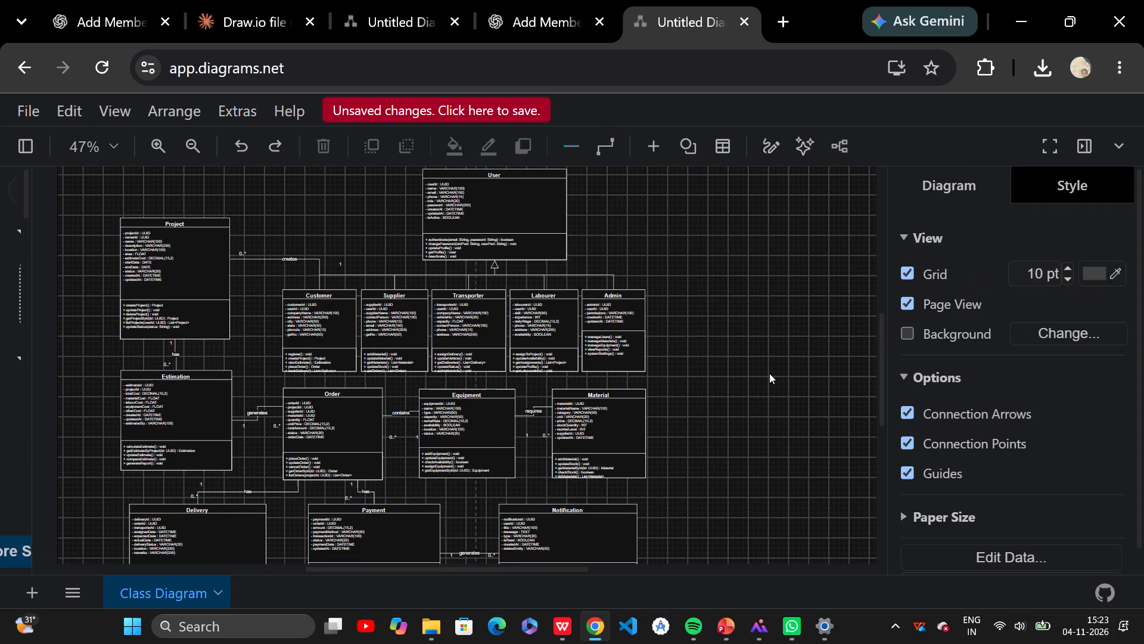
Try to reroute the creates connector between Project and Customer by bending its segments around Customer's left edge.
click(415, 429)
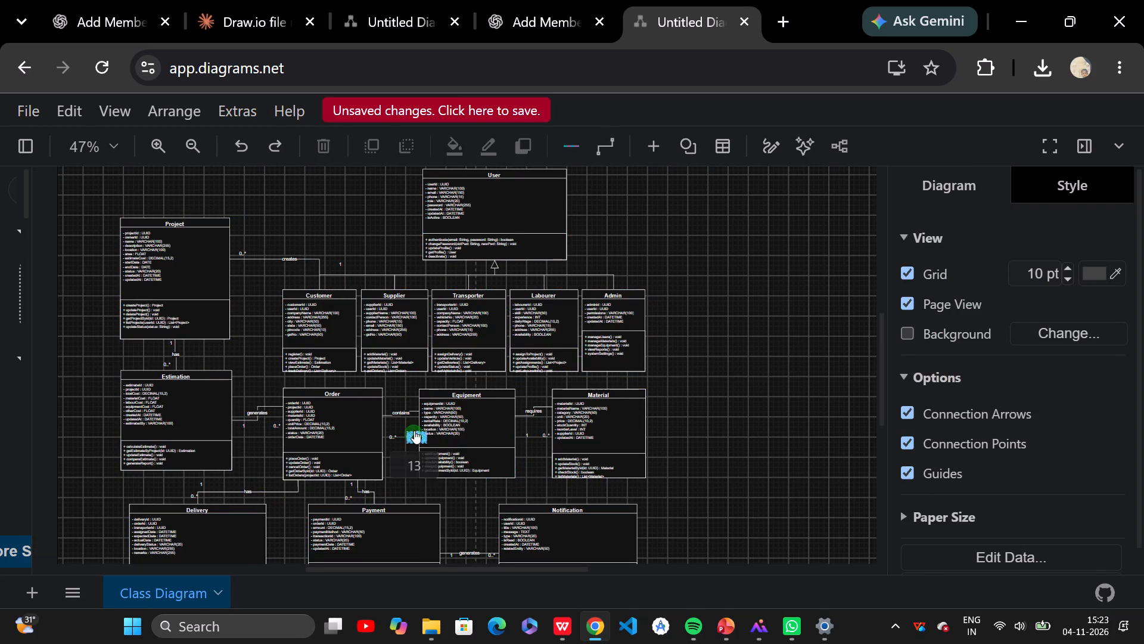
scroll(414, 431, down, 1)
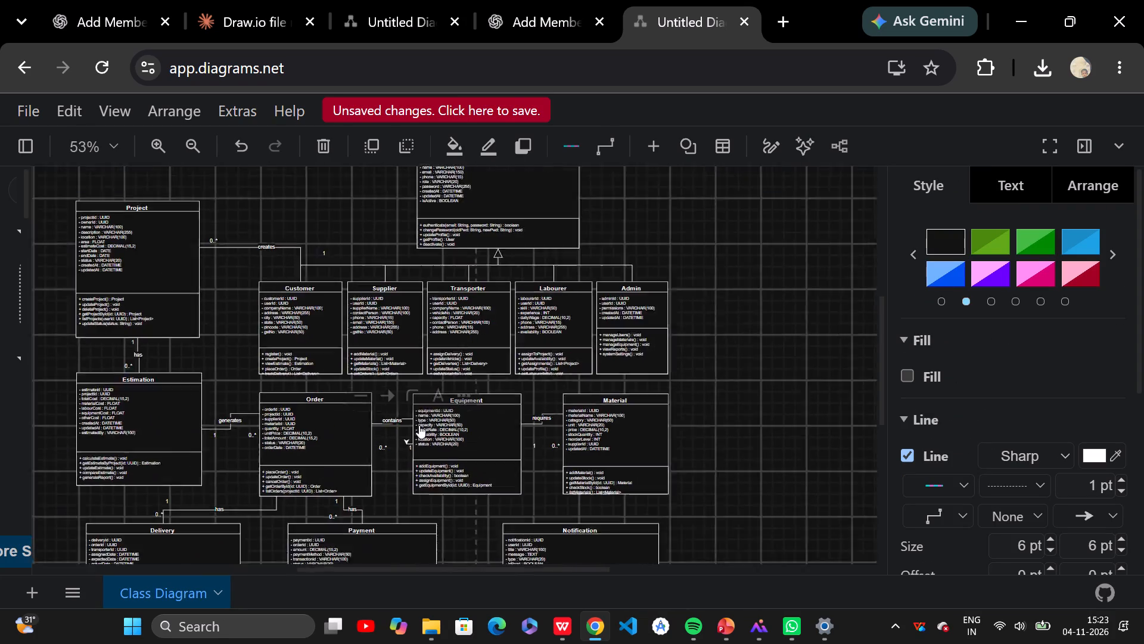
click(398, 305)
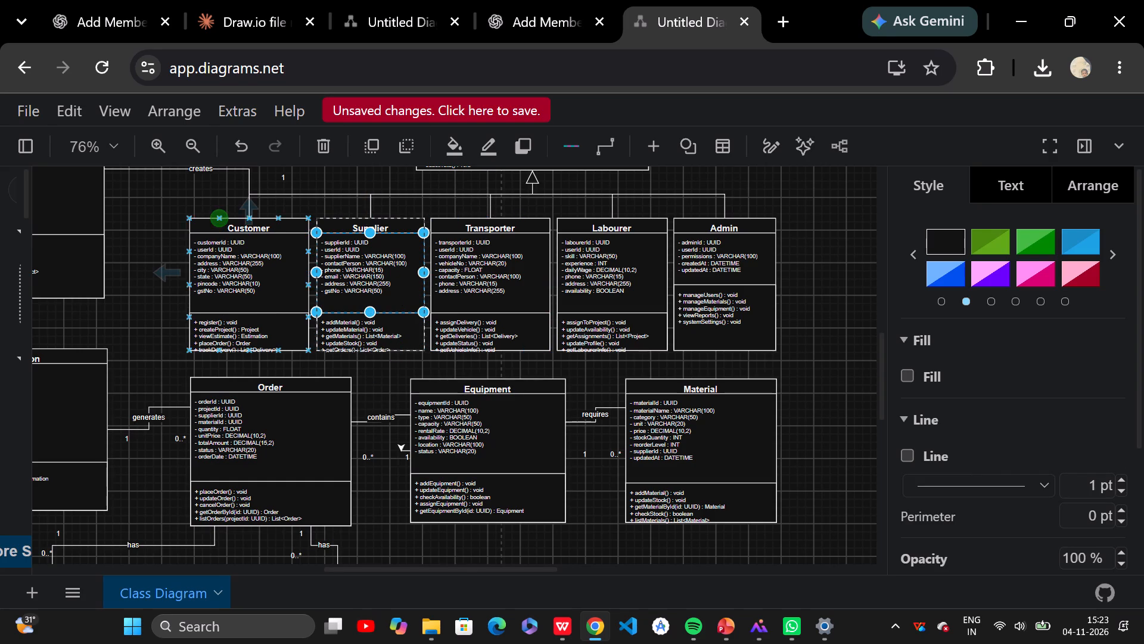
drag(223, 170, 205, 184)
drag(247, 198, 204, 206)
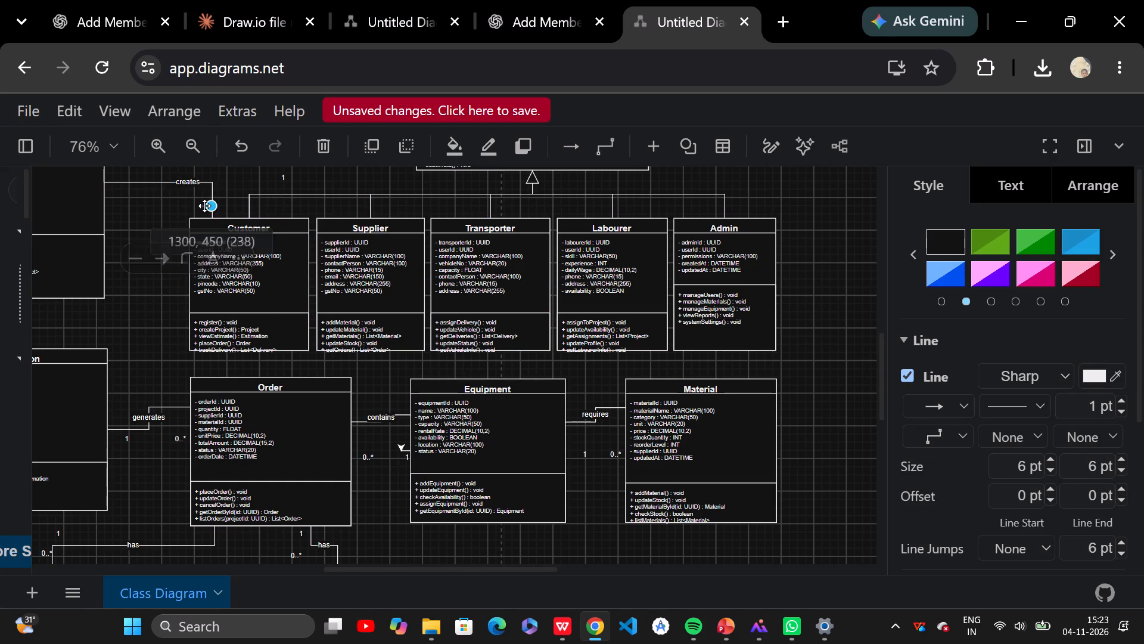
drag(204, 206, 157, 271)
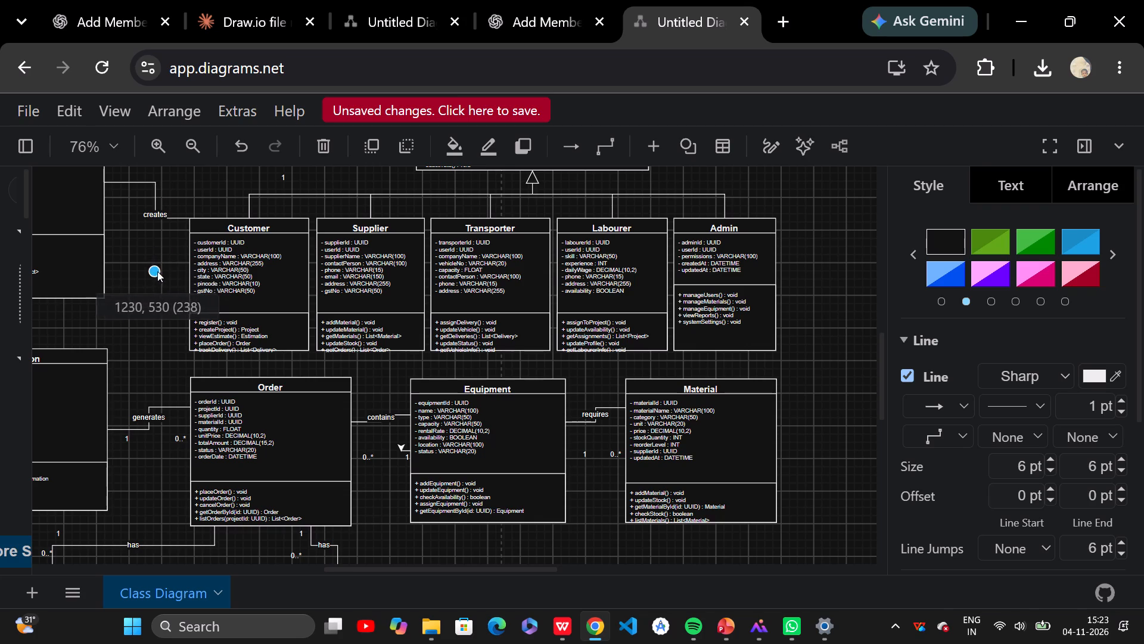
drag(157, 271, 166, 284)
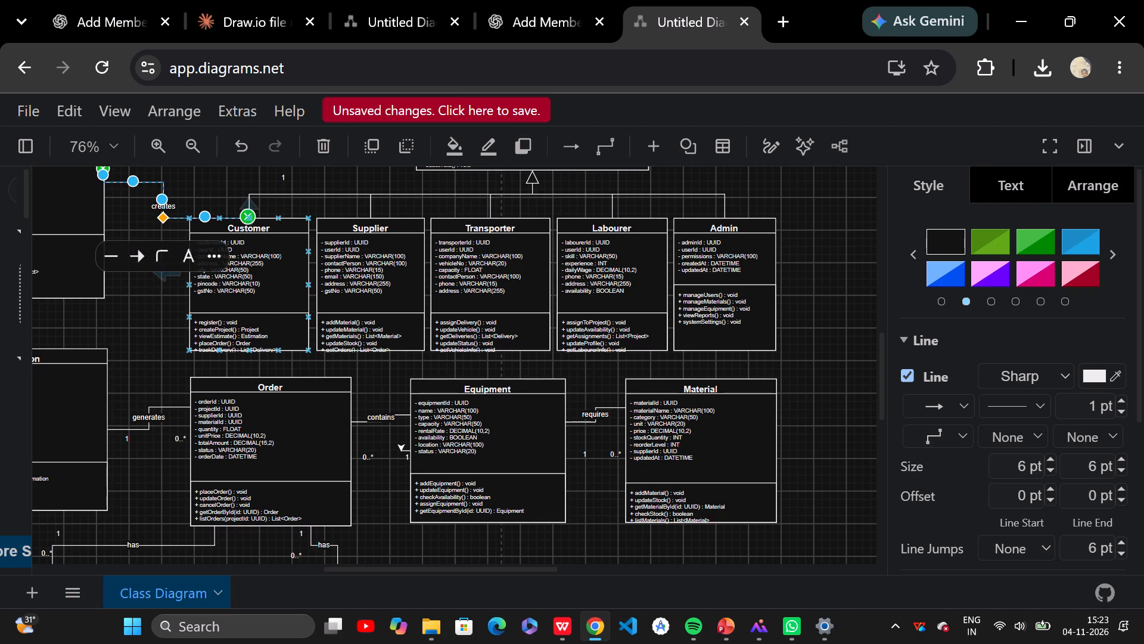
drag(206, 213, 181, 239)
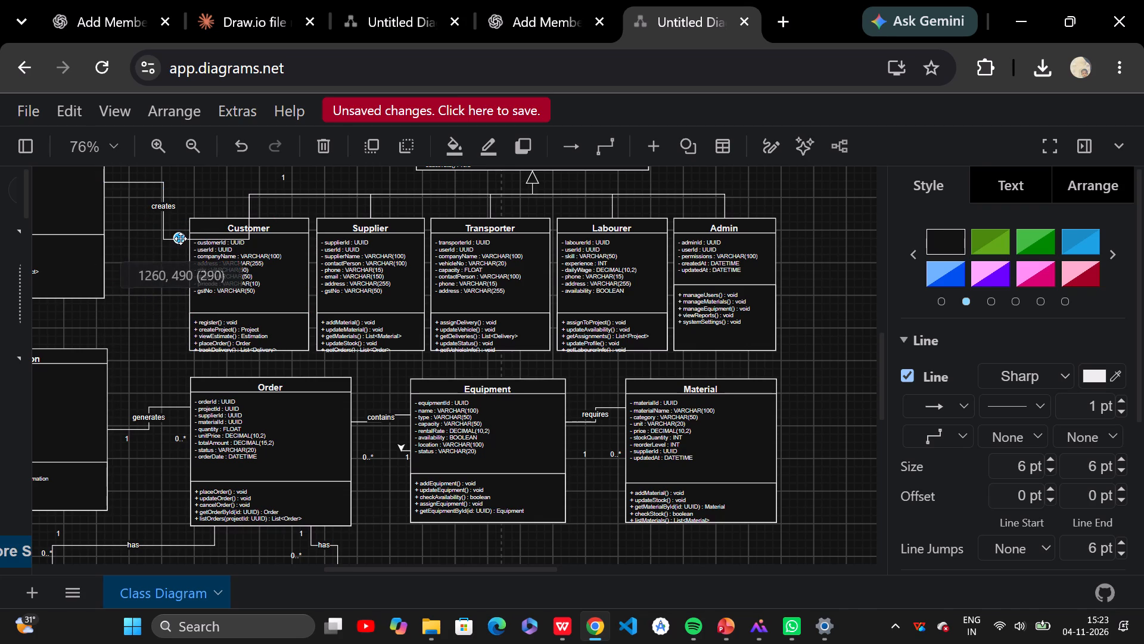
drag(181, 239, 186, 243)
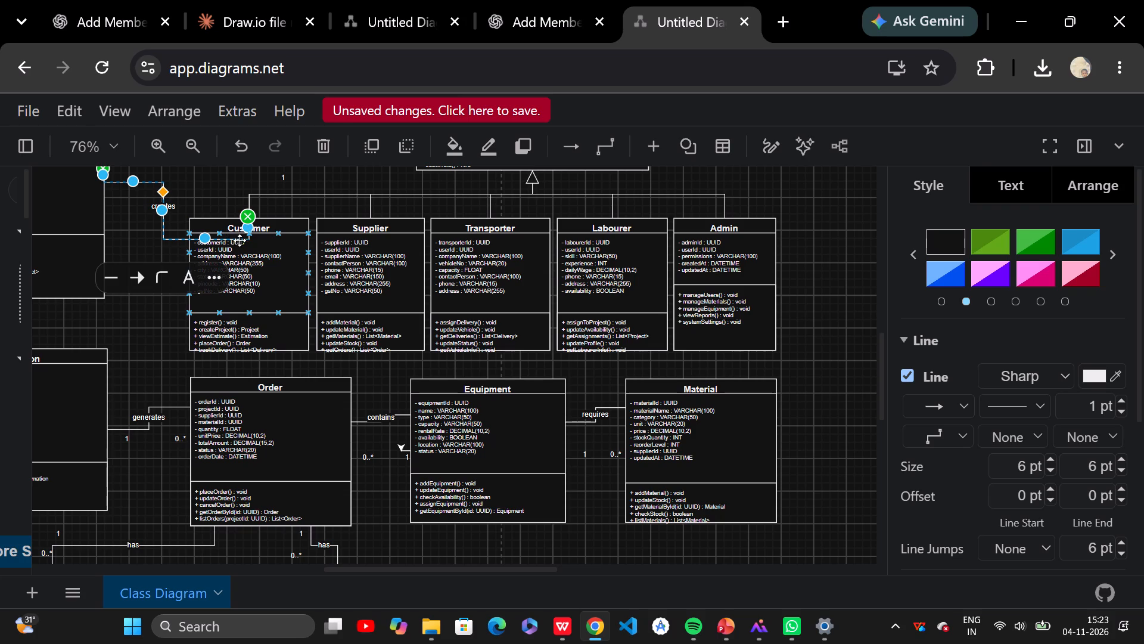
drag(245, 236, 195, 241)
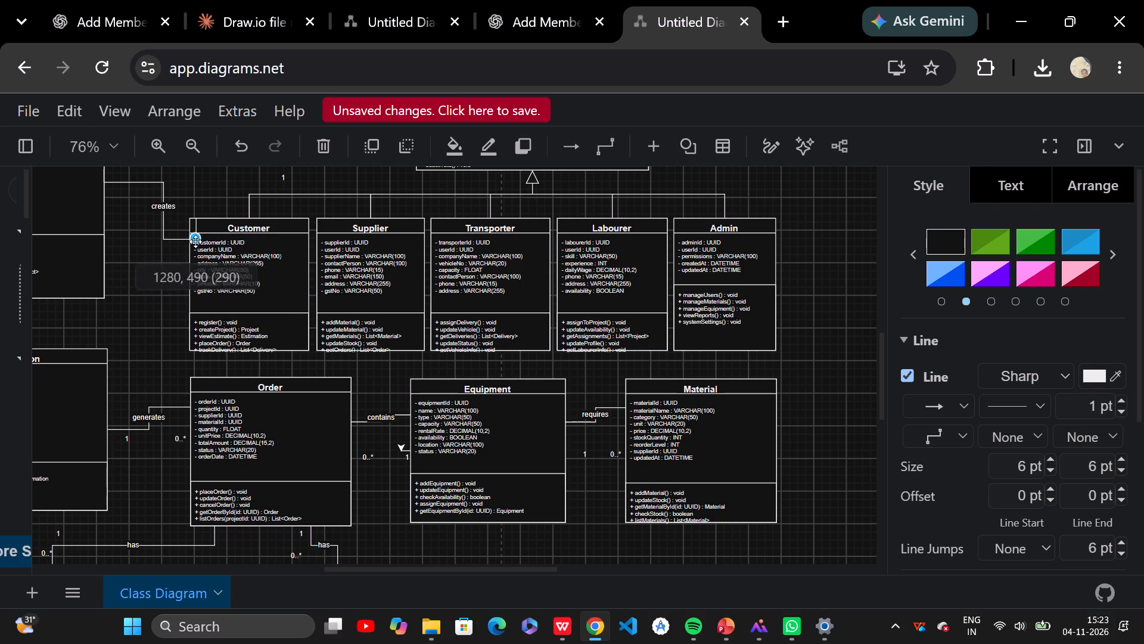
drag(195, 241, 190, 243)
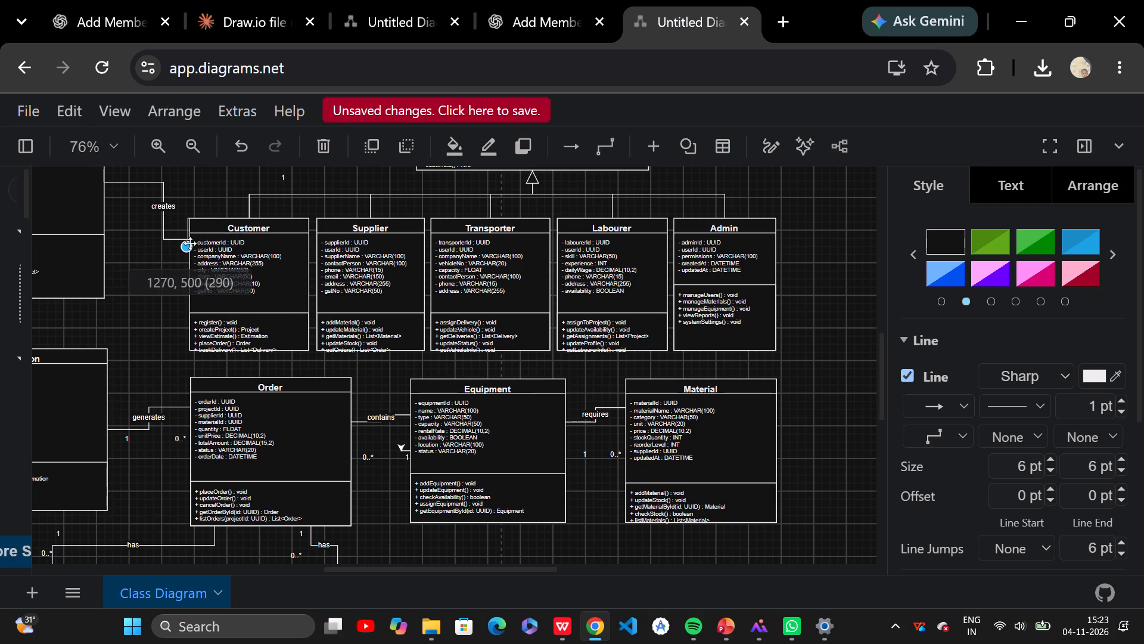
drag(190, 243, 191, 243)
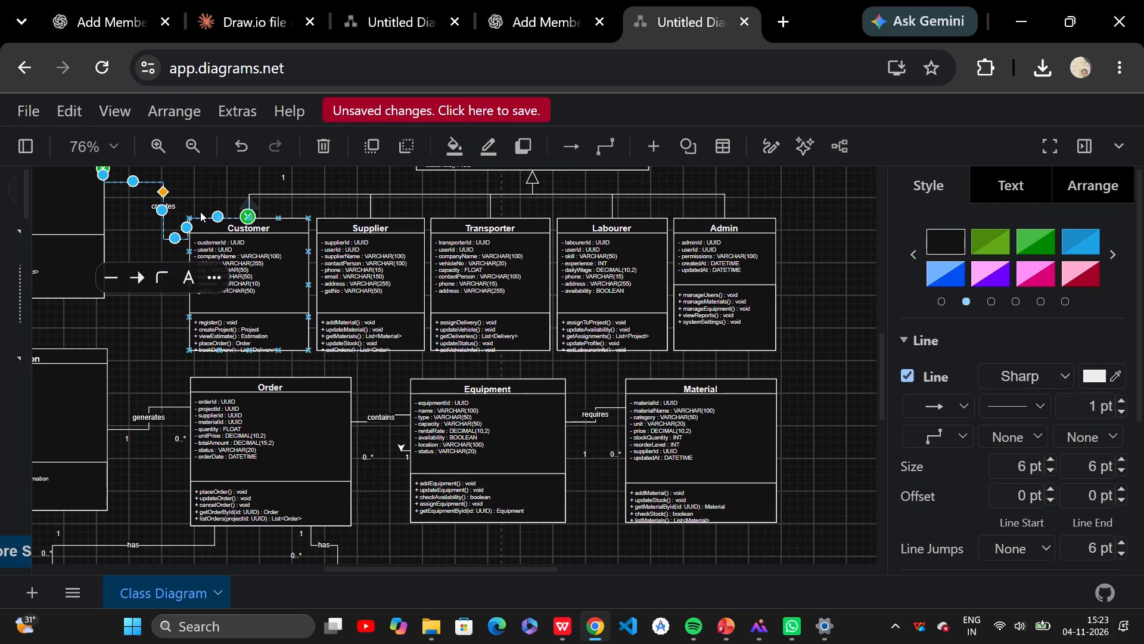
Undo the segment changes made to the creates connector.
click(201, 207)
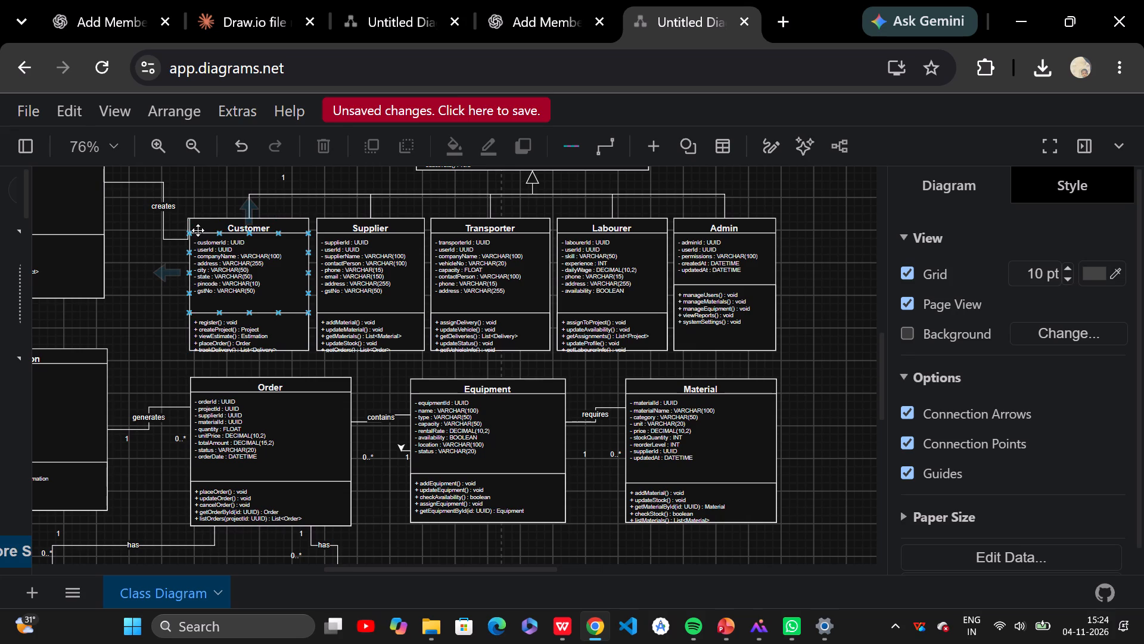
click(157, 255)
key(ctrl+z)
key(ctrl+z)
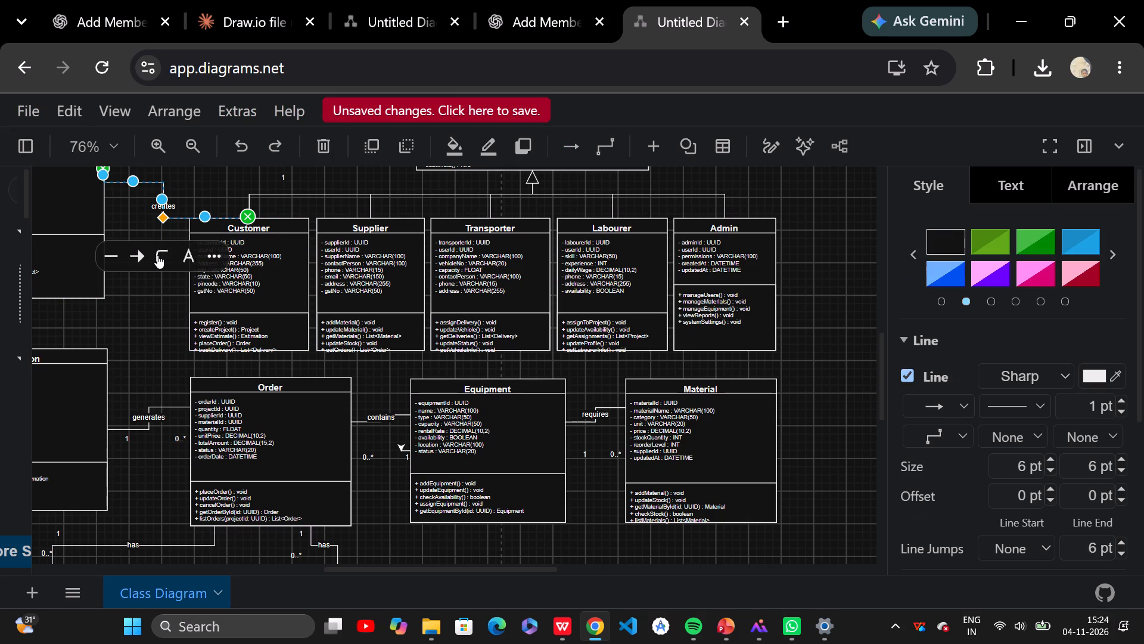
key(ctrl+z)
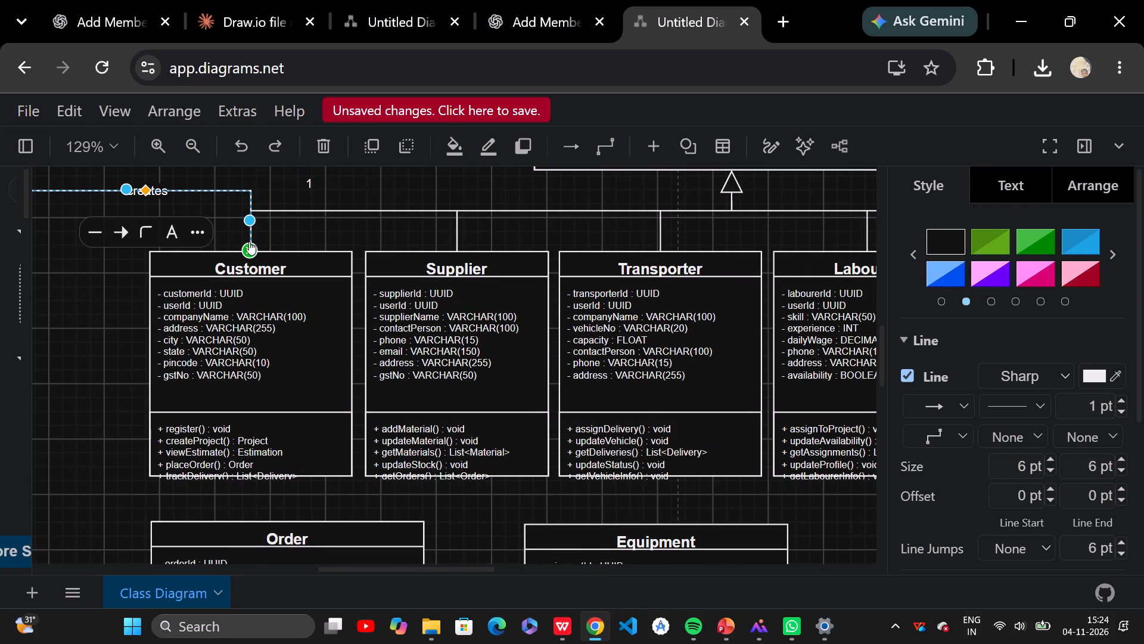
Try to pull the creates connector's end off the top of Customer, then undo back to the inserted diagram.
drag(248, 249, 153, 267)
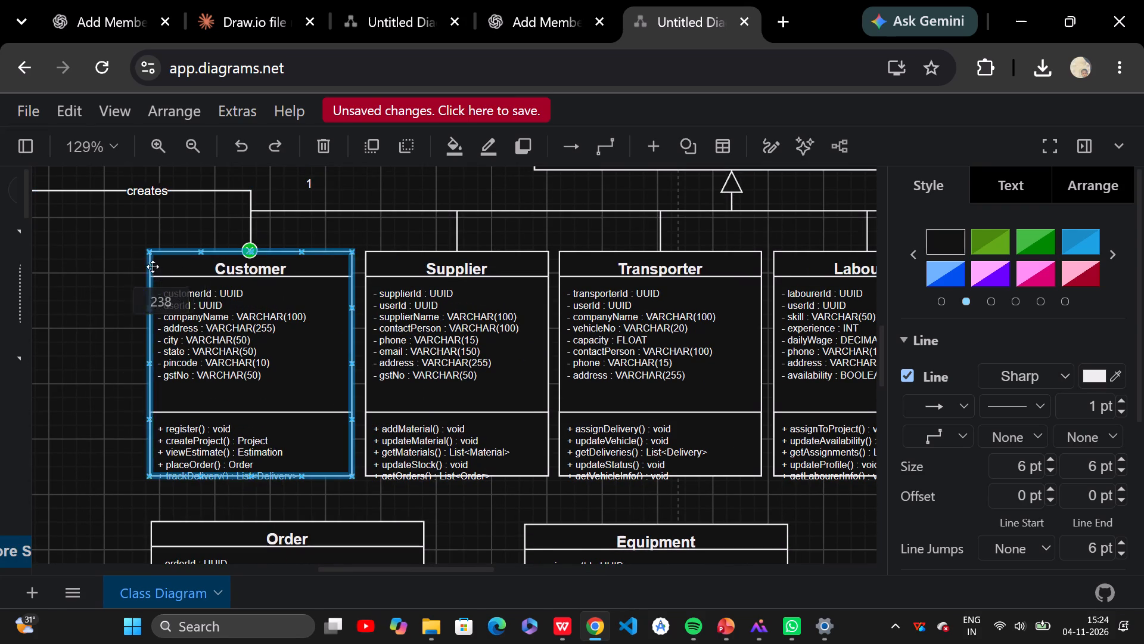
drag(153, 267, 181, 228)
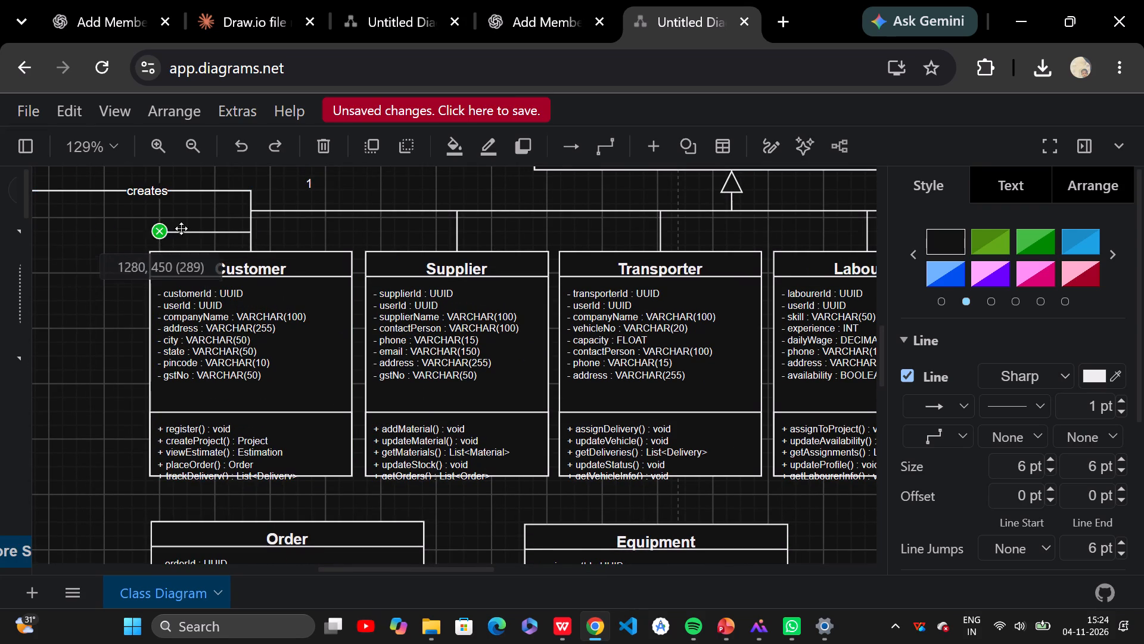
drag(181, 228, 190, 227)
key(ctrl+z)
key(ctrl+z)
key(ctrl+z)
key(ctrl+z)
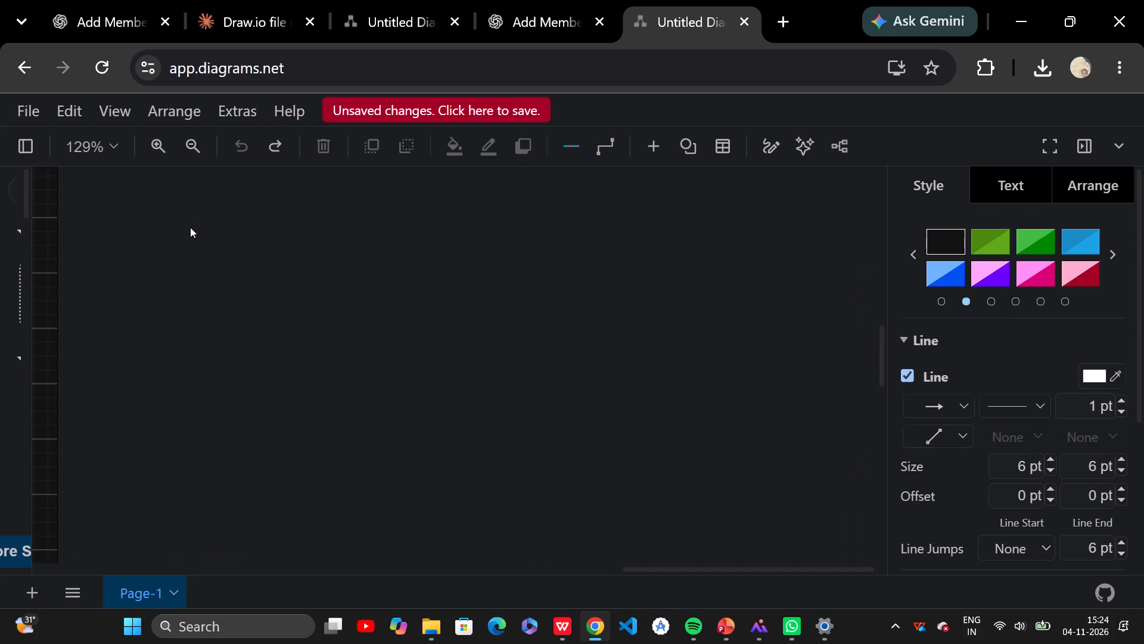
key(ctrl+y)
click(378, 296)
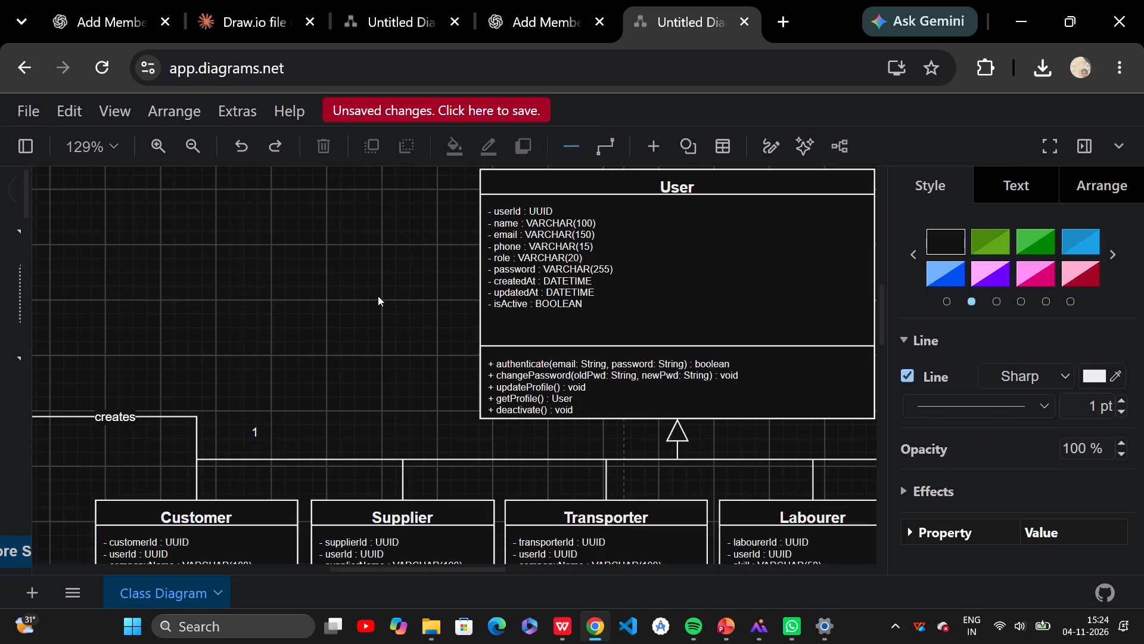
Move the creates connector's Customer end from the top of the class to its upper left edge.
click(296, 451)
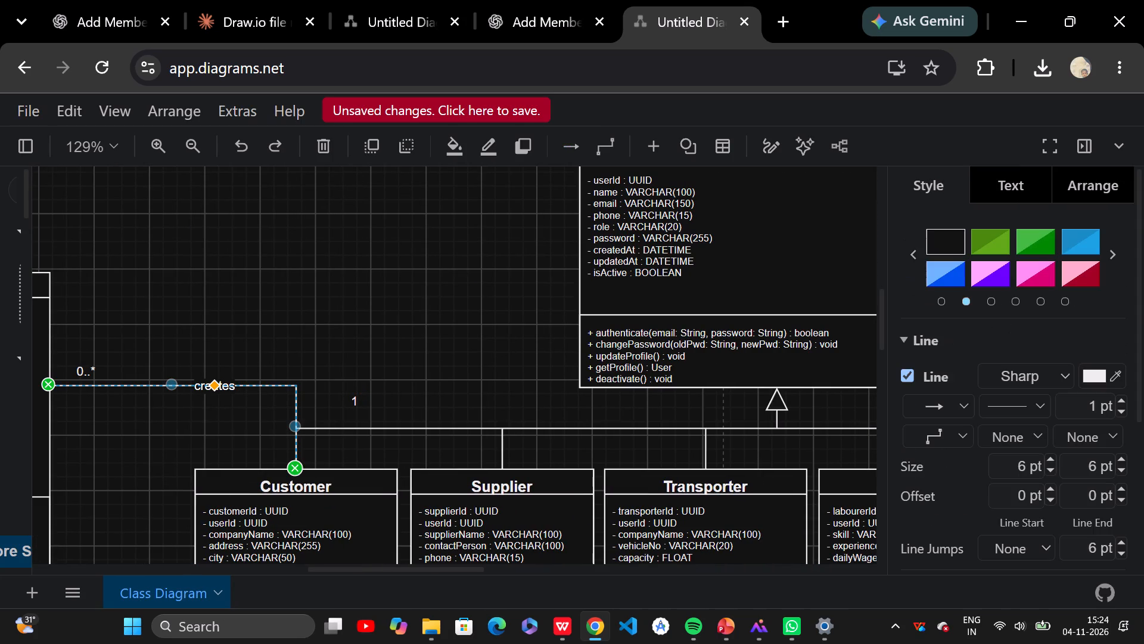
drag(293, 465, 180, 478)
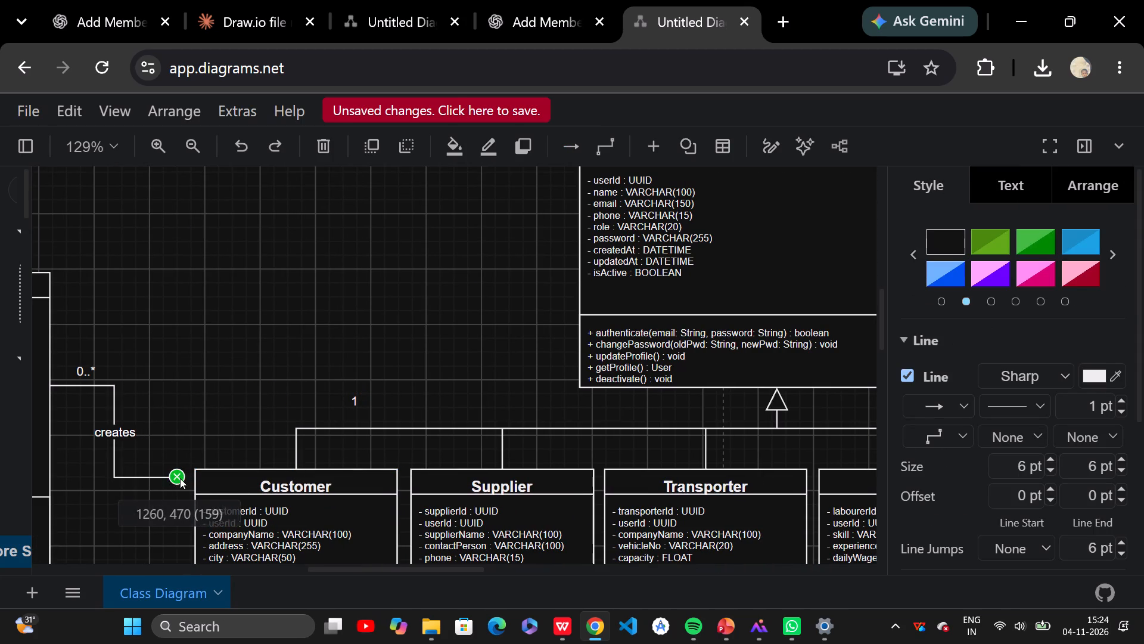
drag(180, 478, 190, 476)
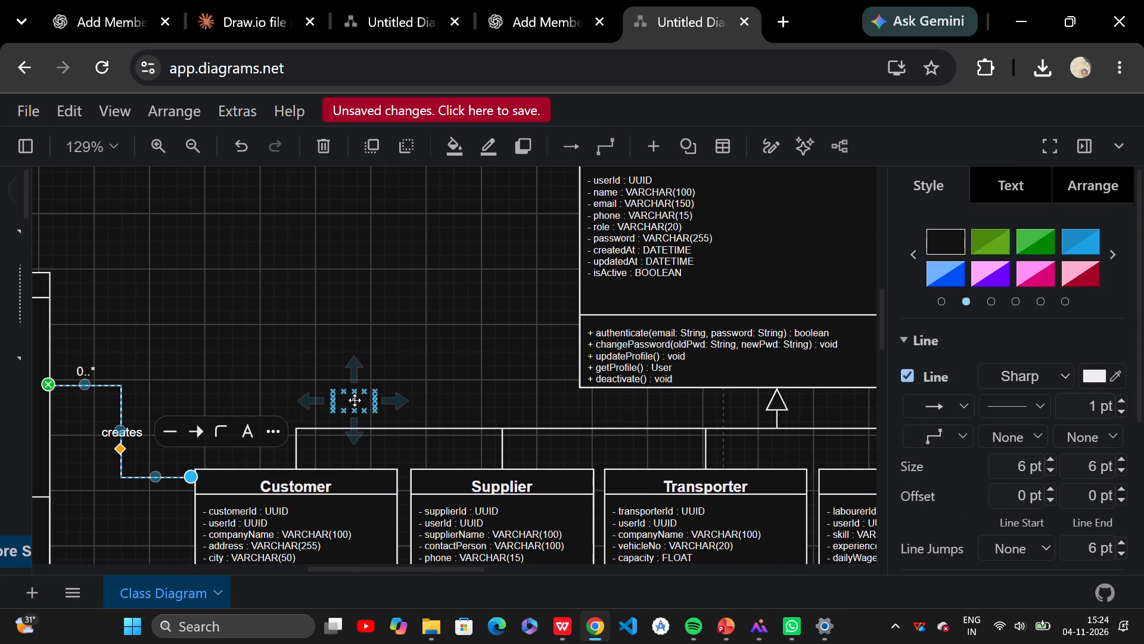
Move the multiplicity label 1 left and down to sit just above the creates connector's end beside Customer.
click(355, 400)
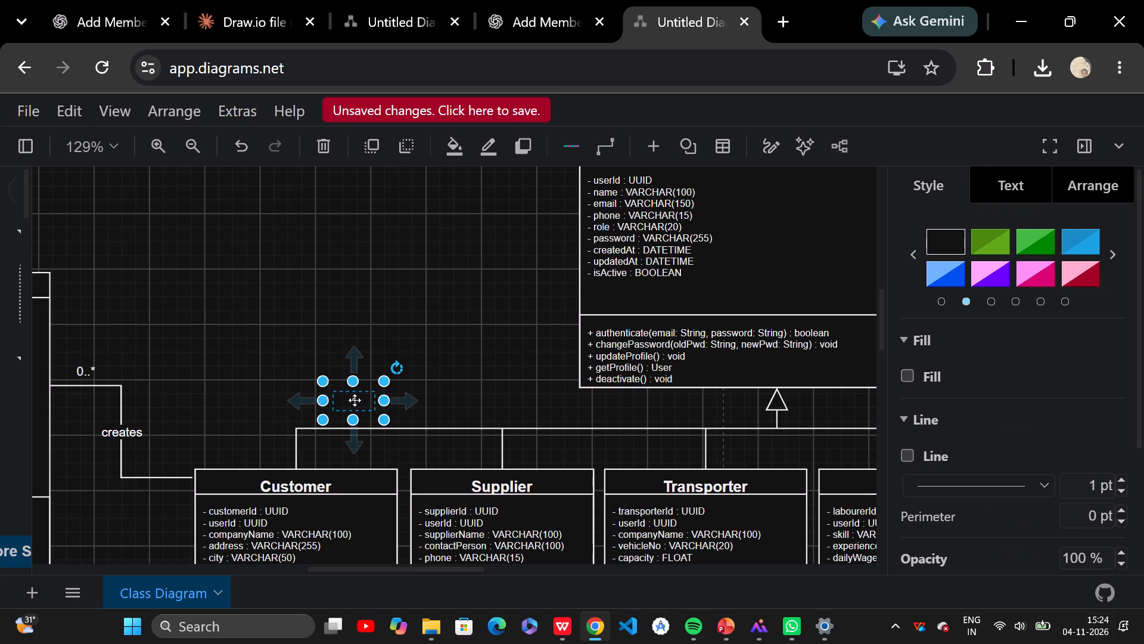
key(Left)
key(Left)
key(Left)
key(Left)
key(Left)
key(Left)
key(Left)
key(Left)
key(Left)
key(Left)
key(Left)
key(Left)
key(Left)
key(Left)
key(Left)
key(Left)
key(Left)
key(Left)
key(Left)
key(Left)
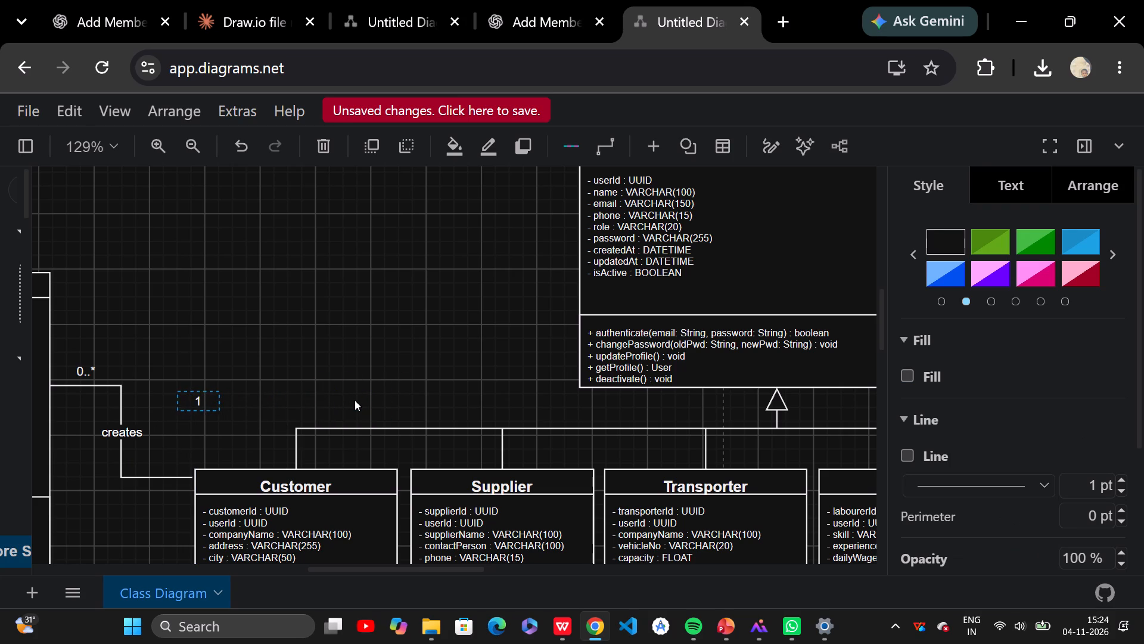
key(Down)
key(Down)
key(Down)
key(Down)
key(Down)
key(Down)
key(Down)
key(Down)
key(Down)
key(Down)
key(Down)
key(Down)
key(Down)
key(Down)
key(Down)
key(Down)
key(Down)
key(Down)
key(Down)
key(Down)
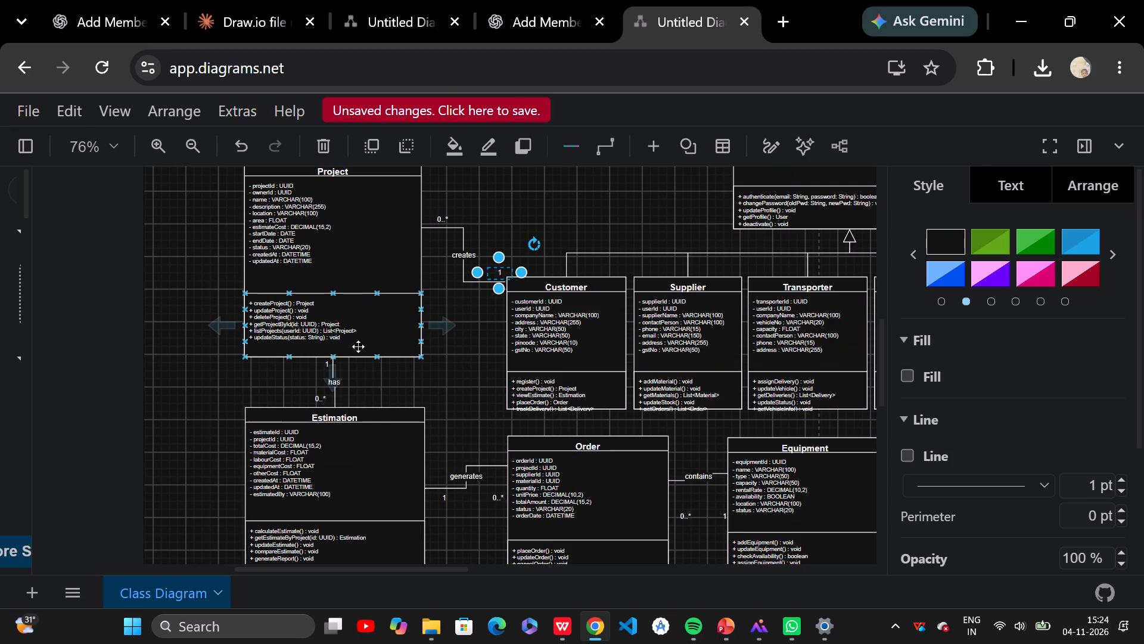
Rename the Equipment class connected to Order by the contains connector as Order Item.
scroll(357, 438, down, 1)
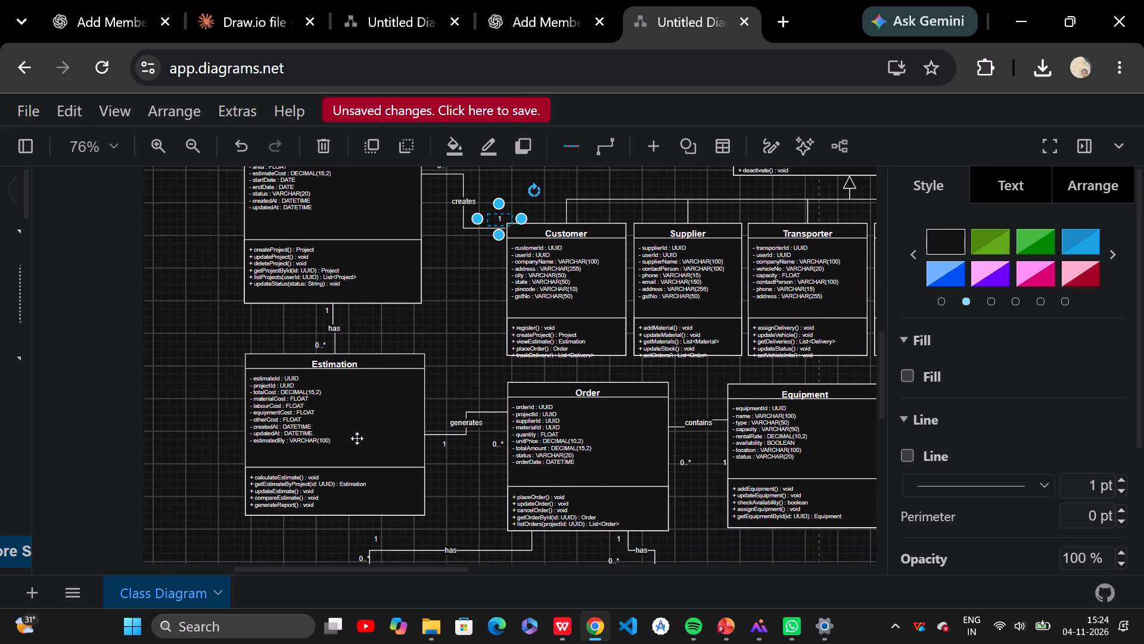
scroll(357, 438, down, 1)
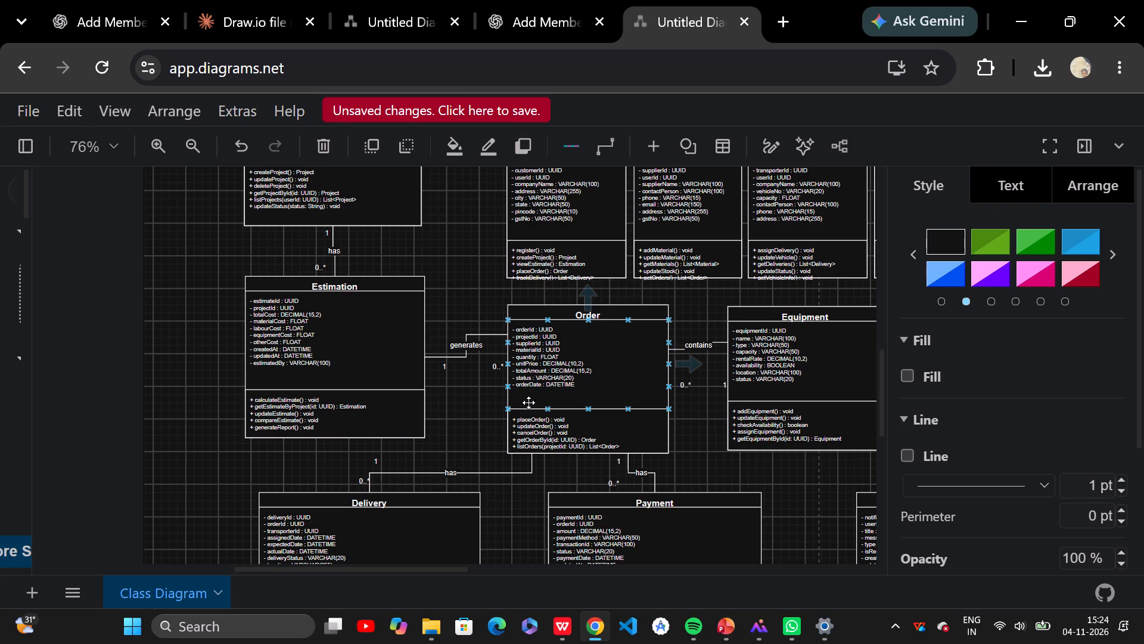
scroll(579, 398, left, 1)
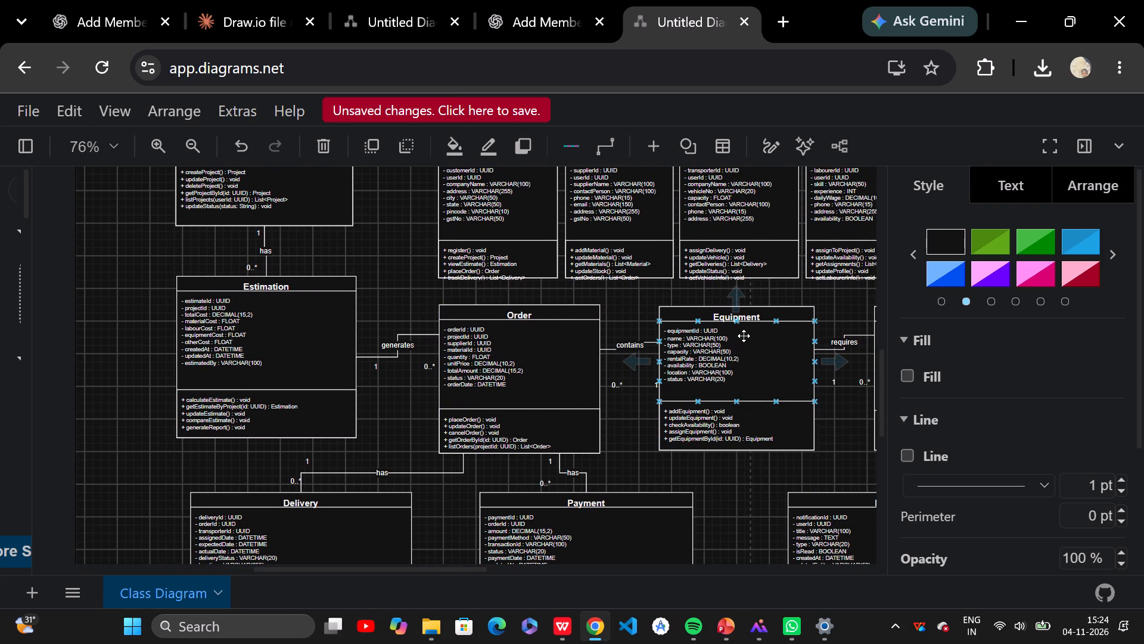
double_click(763, 316)
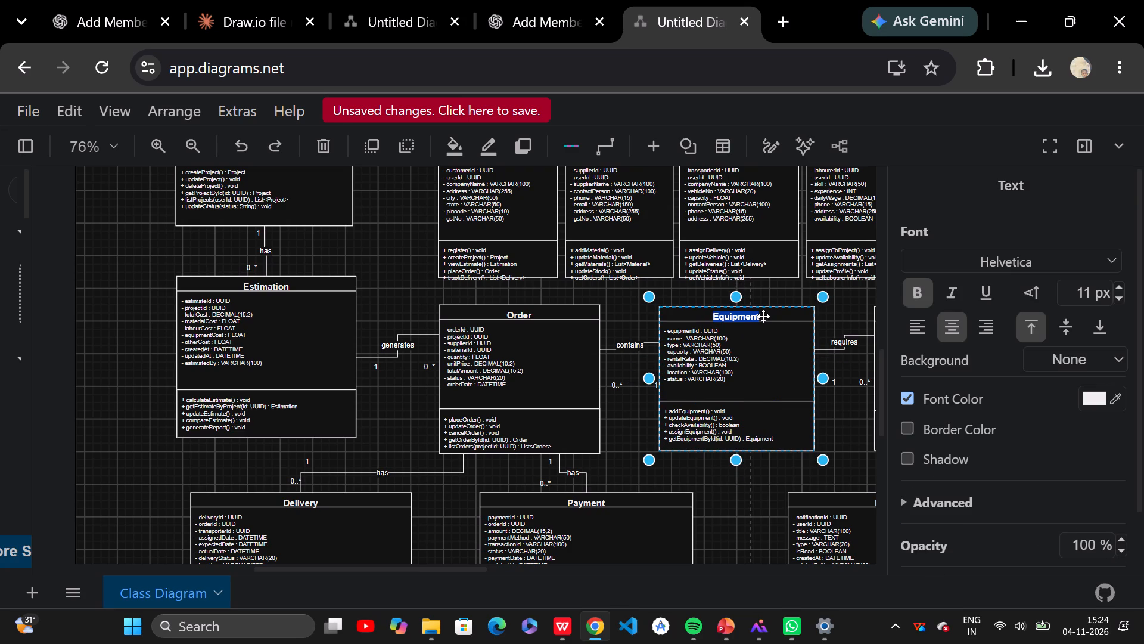
key(BackSpace)
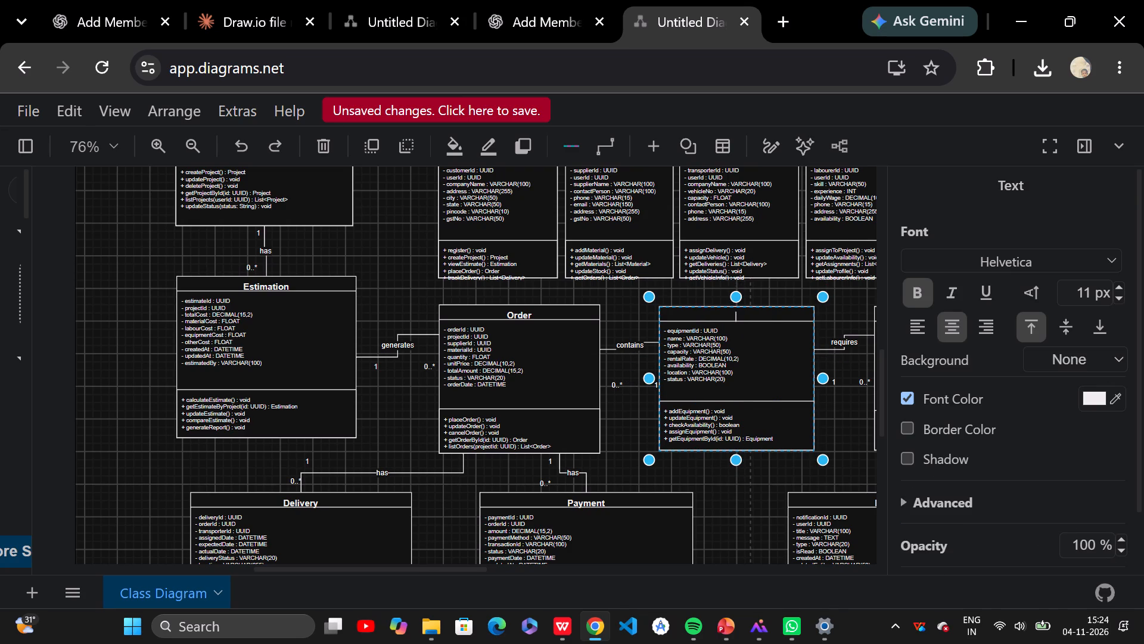
key(shift+o)
text(rder)
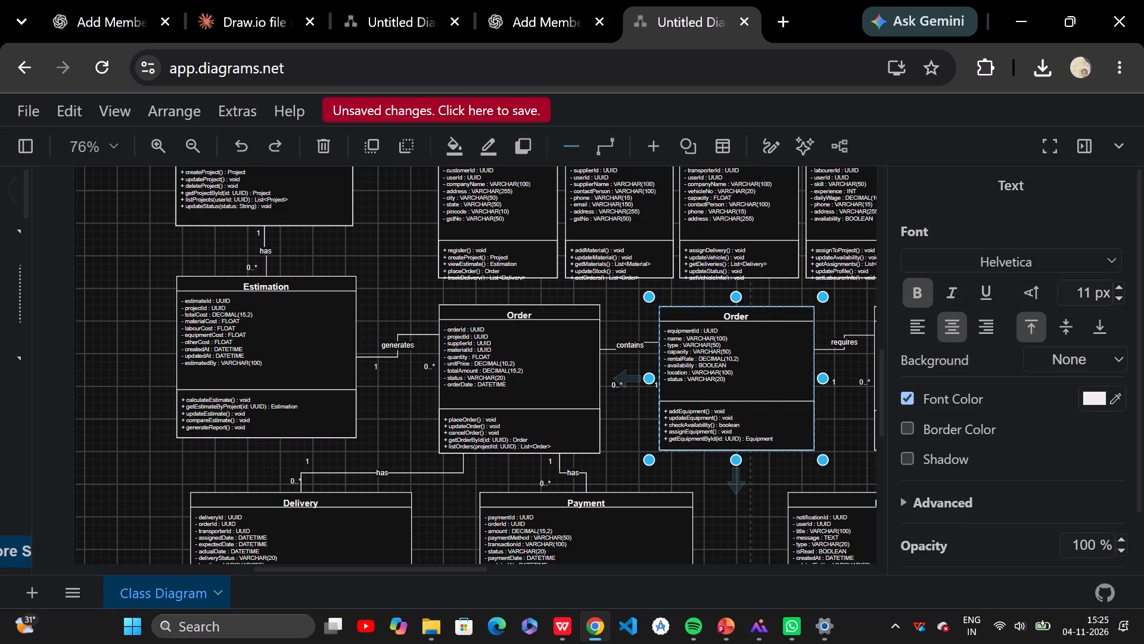
key(space)
text(Item)
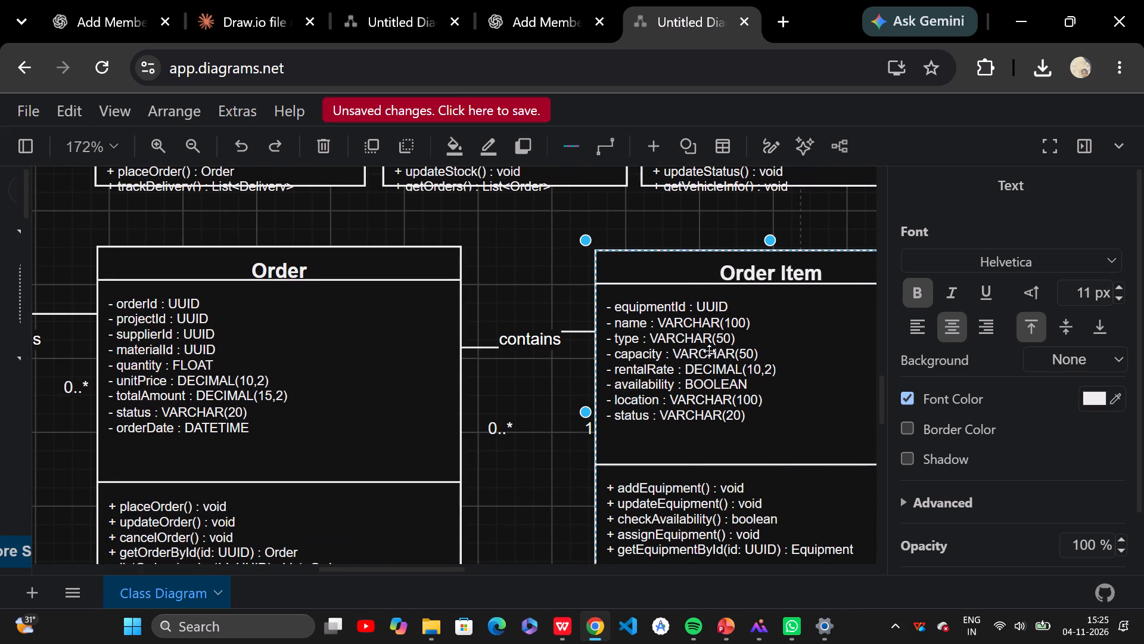
Rename the equipmentId attribute in the Order Item class as orderItem_id.
double_click(685, 304)
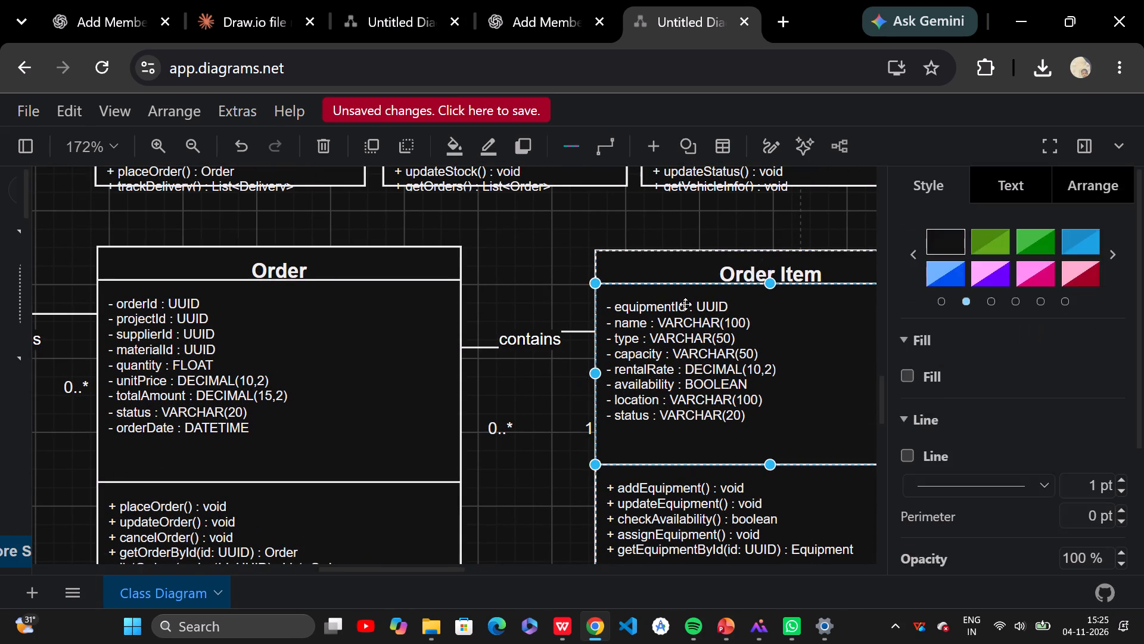
click(685, 304)
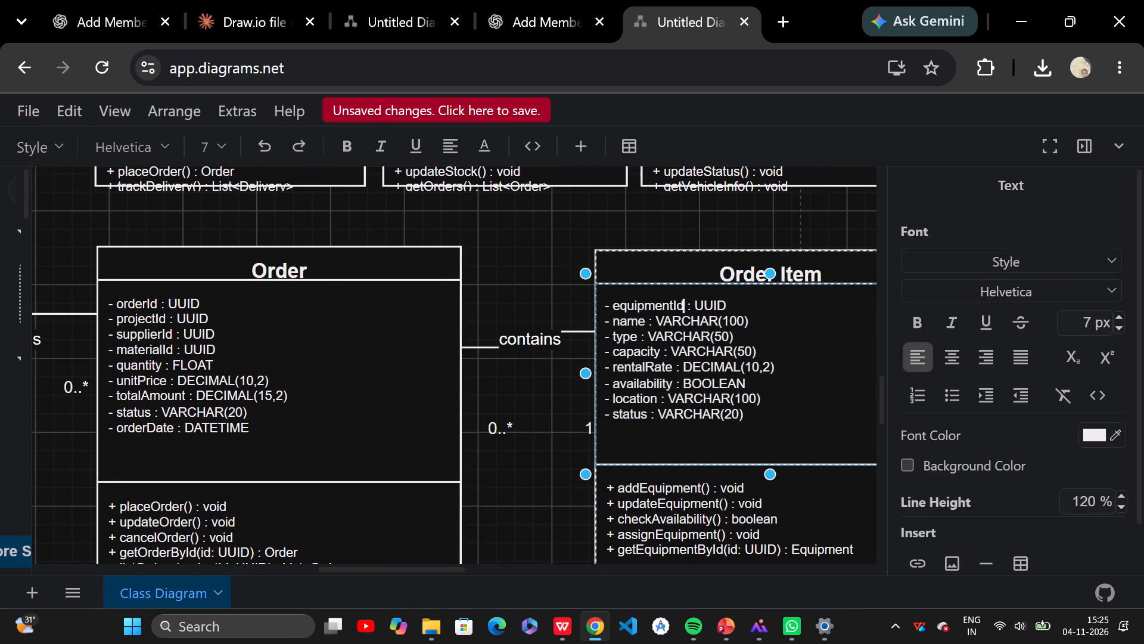
key(BackSpace)
key(BackSpace)
key(BackSpace)
key(BackSpace)
key(BackSpace)
key(BackSpace)
key(BackSpace)
key(BackSpace)
key(BackSpace)
key(BackSpace)
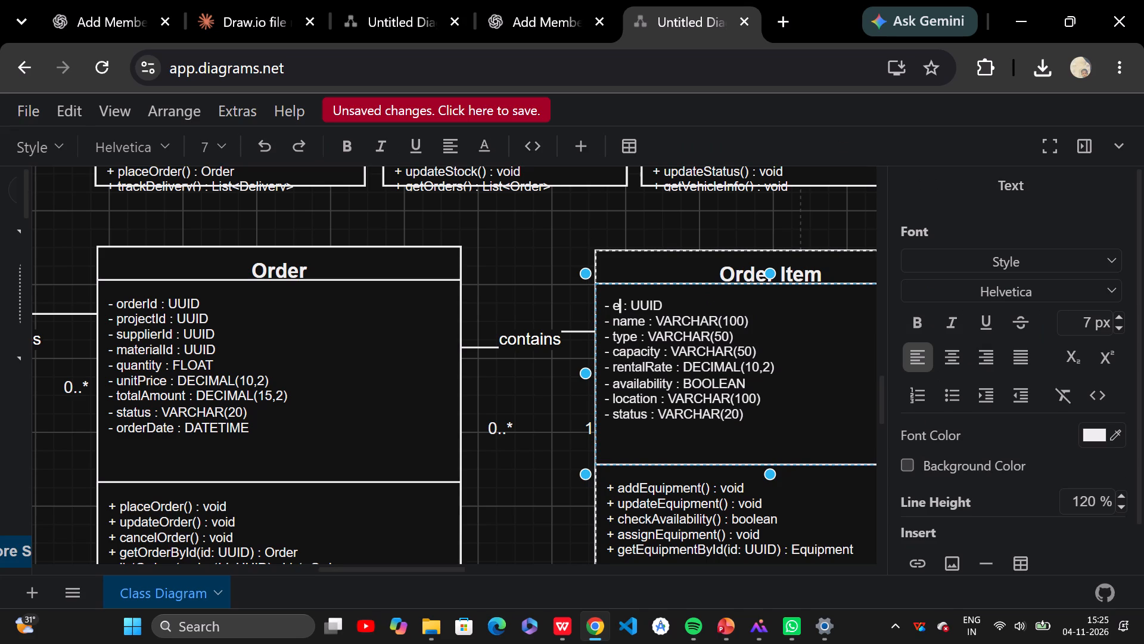
key(BackSpace)
text(ordr)
key(BackSpace)
key(BackSpace)
text(der)
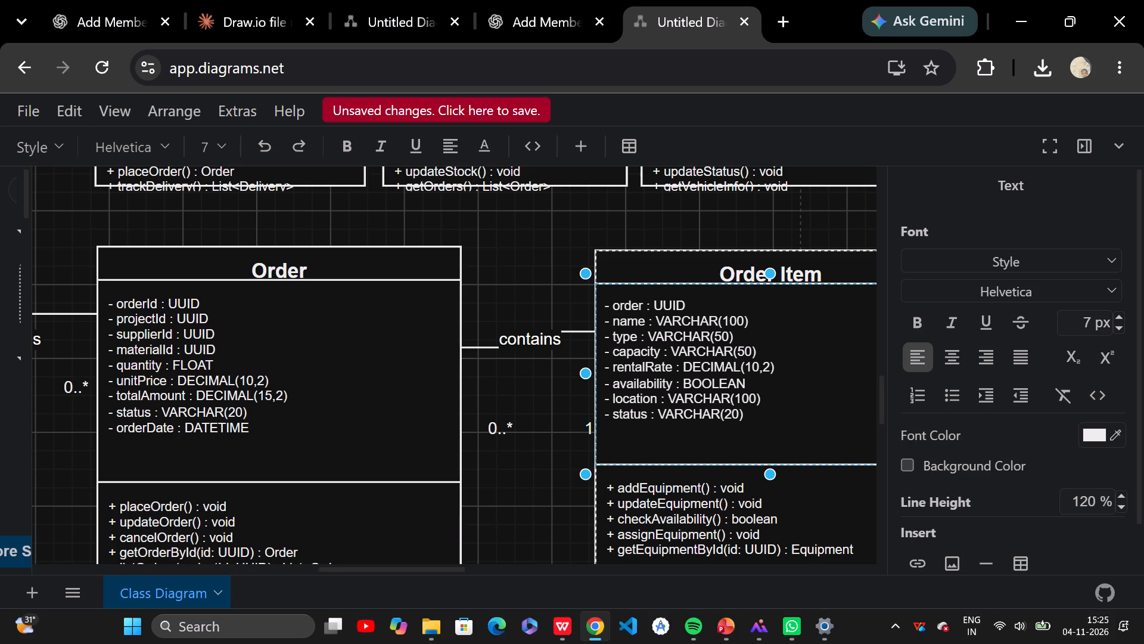
text(Item)
text(_i)
key(d)
Rename the capacity attribute in the Order Item class as quantity, in lowercase.
click(660, 352)
key(BackSpace)
key(BackSpace)
key(BackSpace)
key(BackSpace)
key(BackSpace)
key(BackSpace)
key(BackSpace)
key(BackSpace)
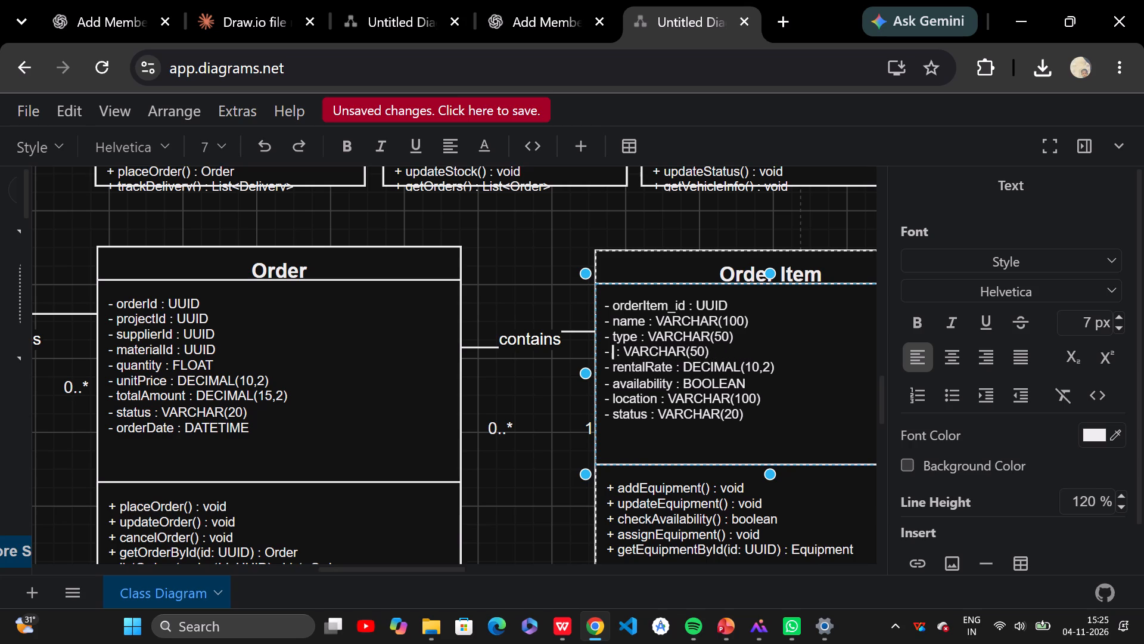
key(shift+q)
text(uantity)
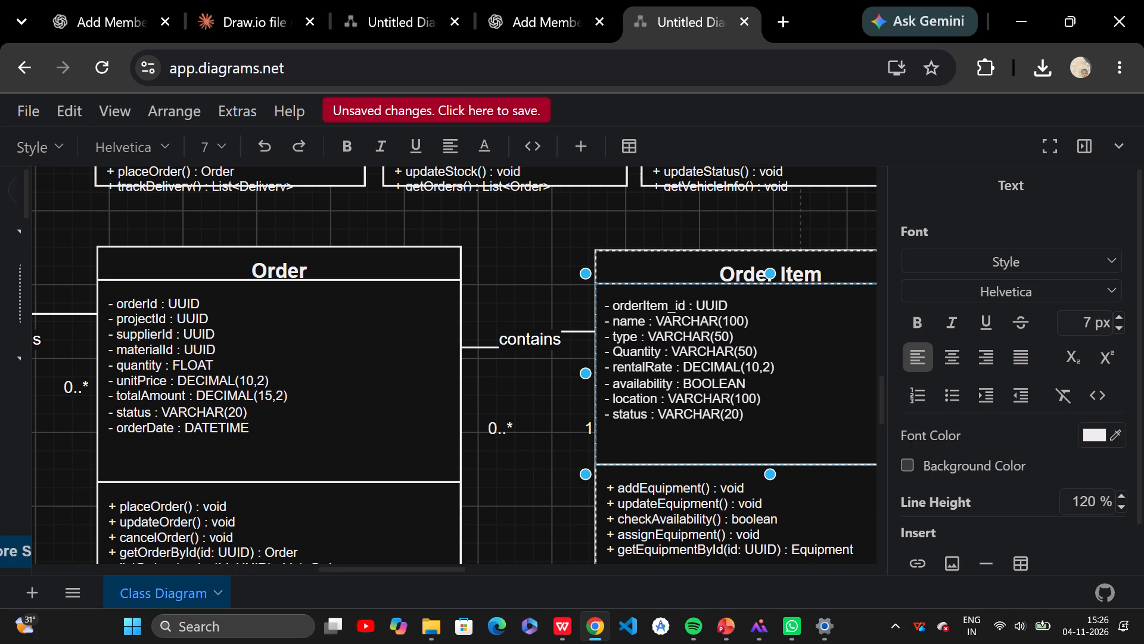
key(BackSpace)
key(BackSpace)
key(BackSpace)
key(BackSpace)
key(BackSpace)
key(BackSpace)
key(BackSpace)
key(BackSpace)
text(quantiy)
key(BackSpace)
text(tu)
key(BackSpace)
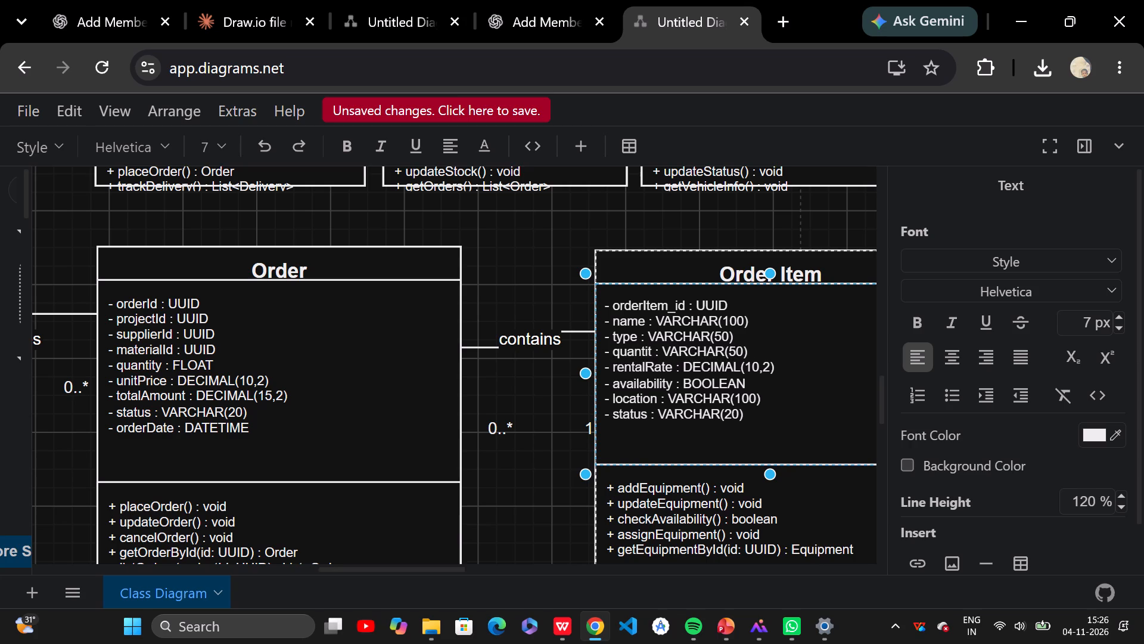
key(y)
Set the data type of Order Item's quantity attribute to INT.
key(Right)
key(Right)
key(Right)
key(Right)
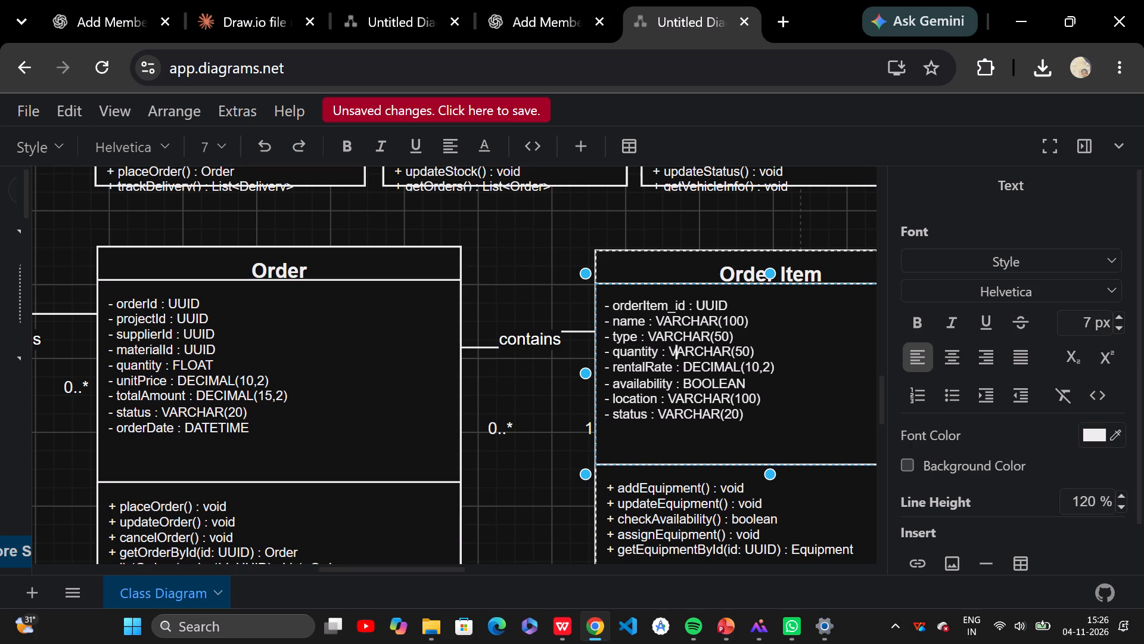
key(Right)
key(Right)
key(Right)
key(Right)
key(Right)
key(Right)
key(Right)
key(Right)
key(Right)
key(Right)
key(BackSpace)
key(BackSpace)
key(BackSpace)
key(BackSpace)
key(BackSpace)
key(BackSpace)
key(BackSpace)
key(BackSpace)
key(BackSpace)
key(BackSpace)
key(BackSpace)
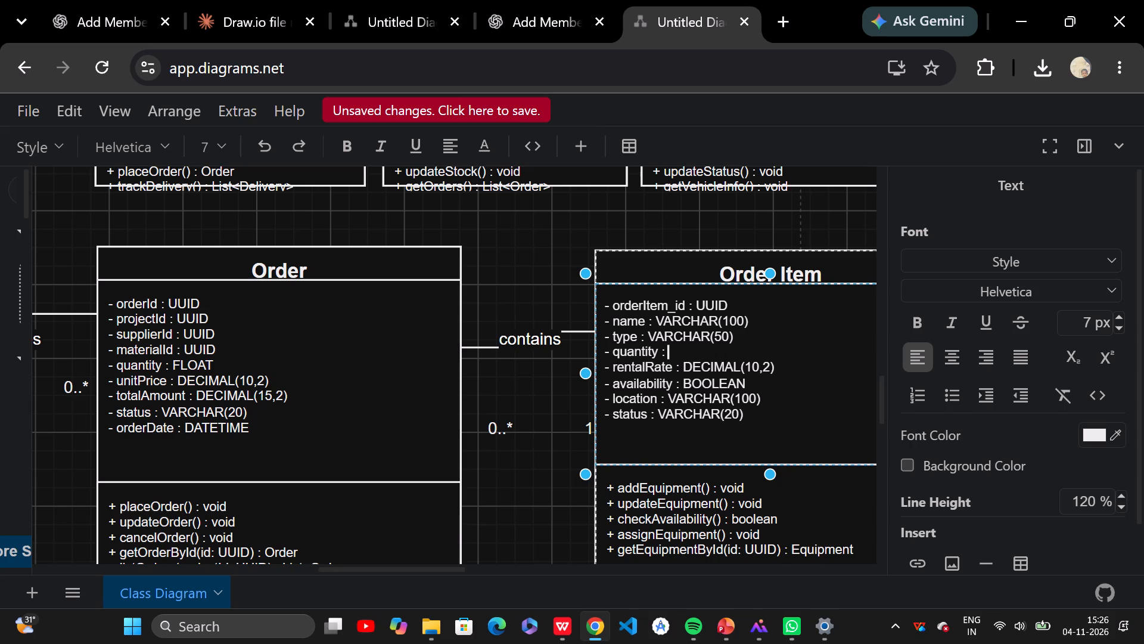
text(BIG)
key(BackSpace)
key(BackSpace)
key(BackSpace)
text(INT)
key(space)
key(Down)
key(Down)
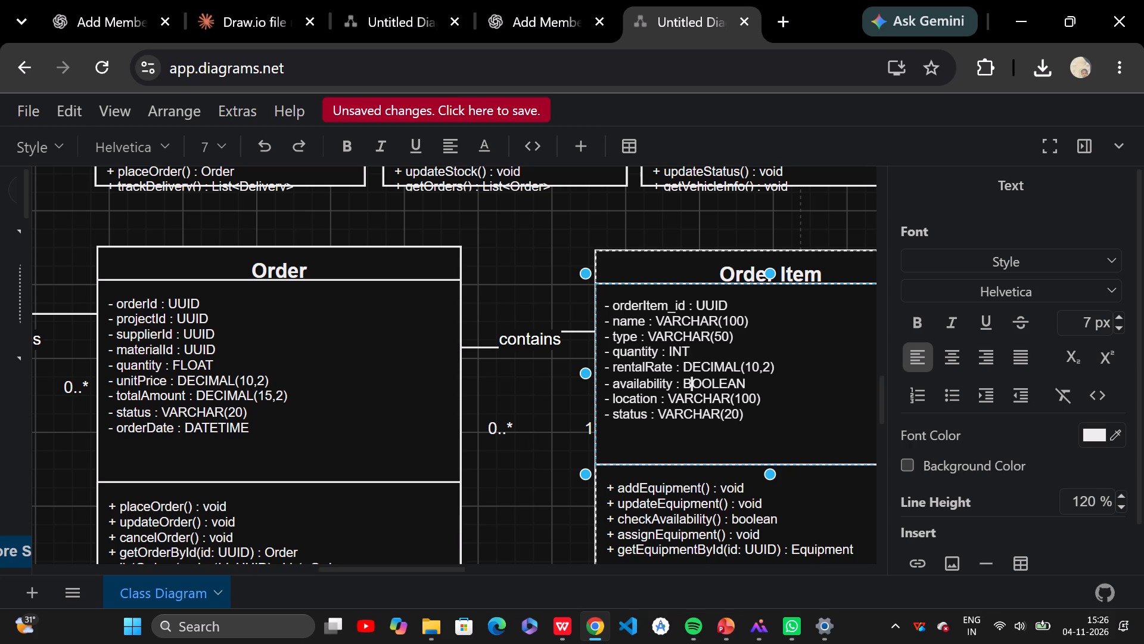
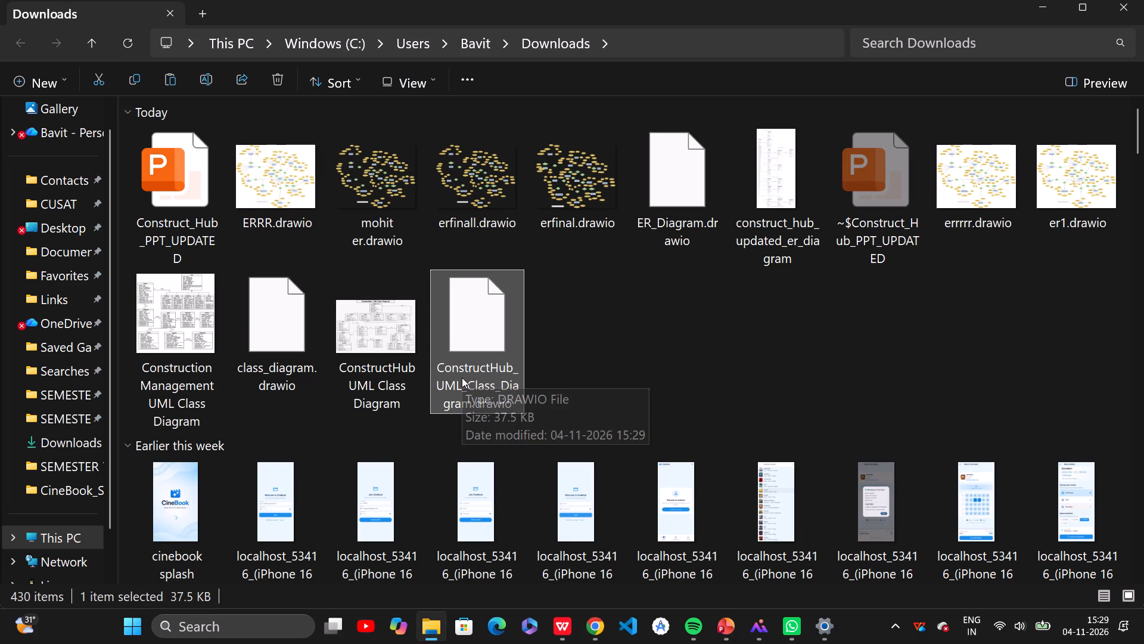
key(ctrl+c)
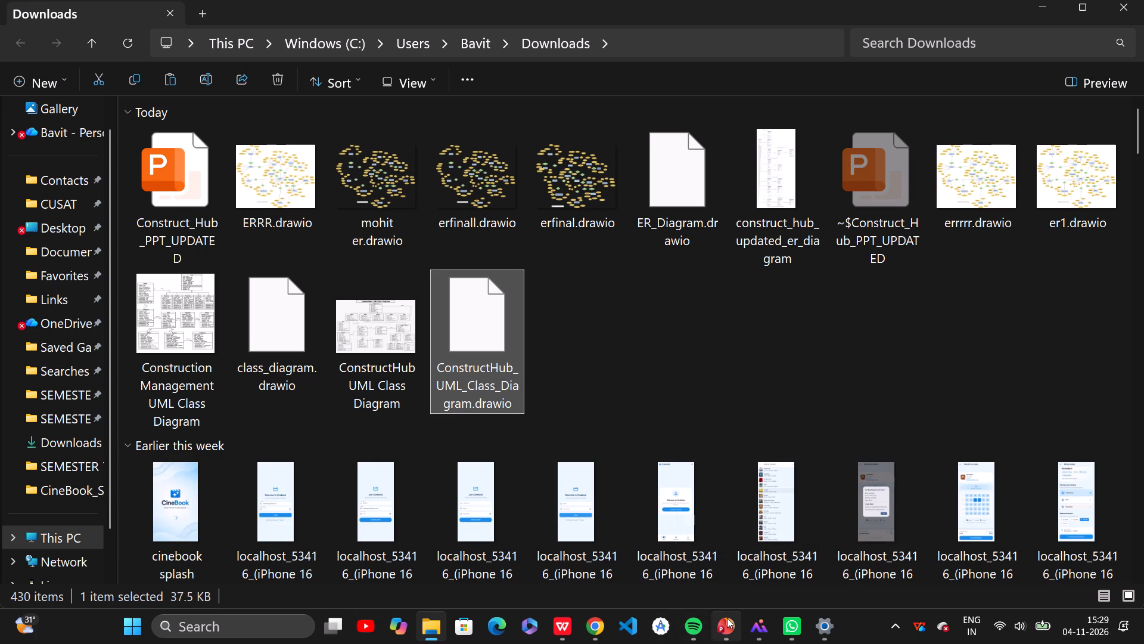
Switch to the draw.io tab with the empty Class Diagram page and paste the copied ConstructHub UML class diagram file there.
click(583, 621)
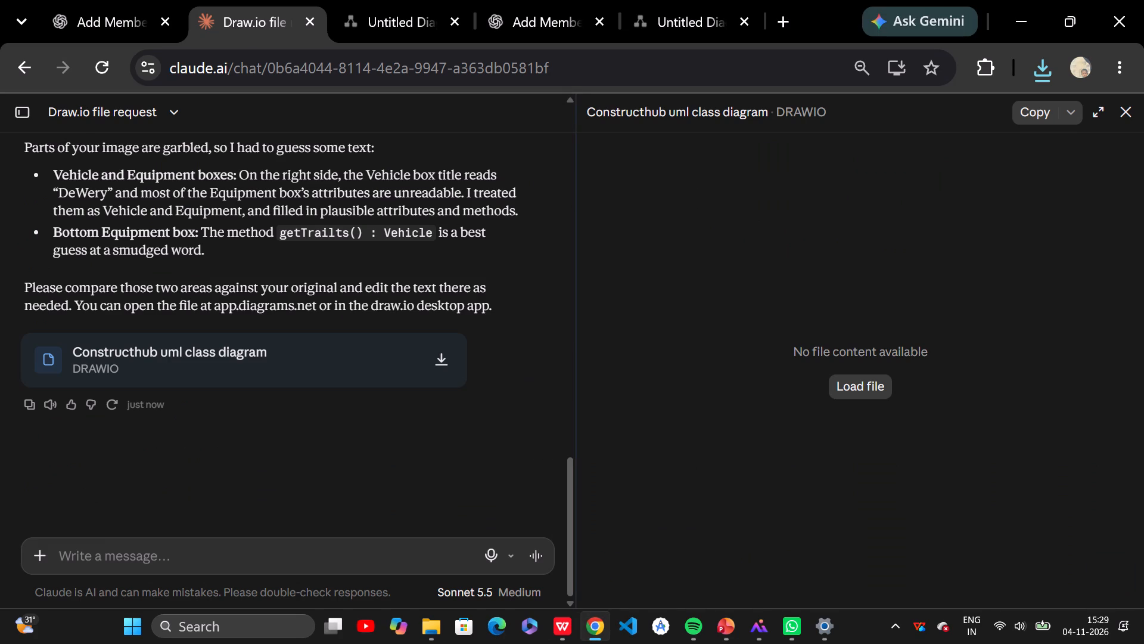
click(733, 1)
click(494, 261)
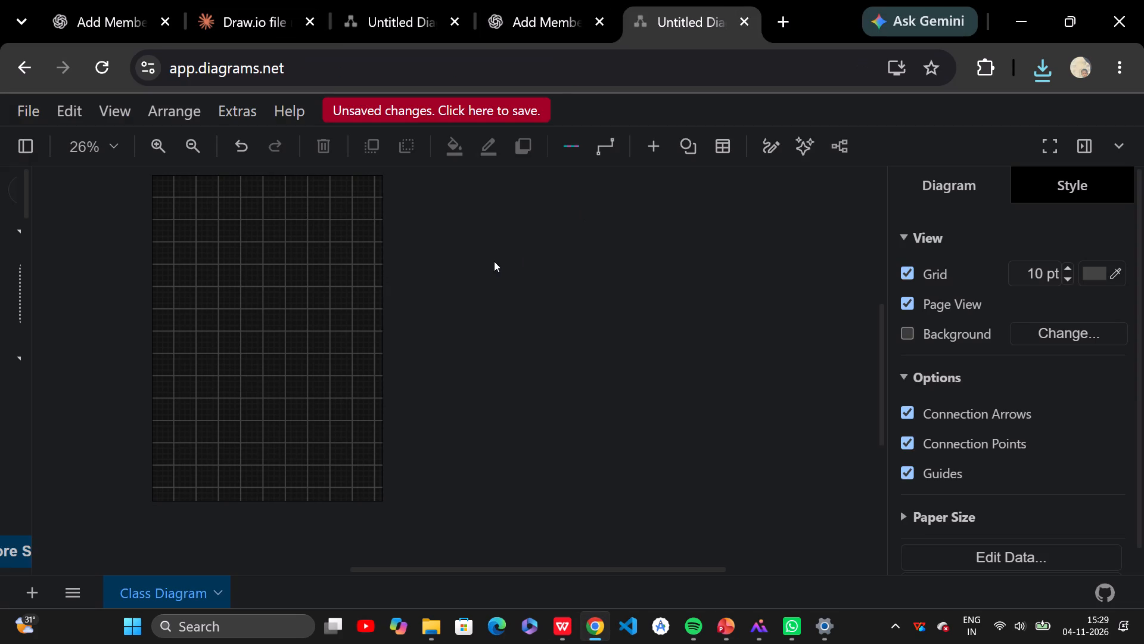
click(384, 299)
key(ctrl+v)
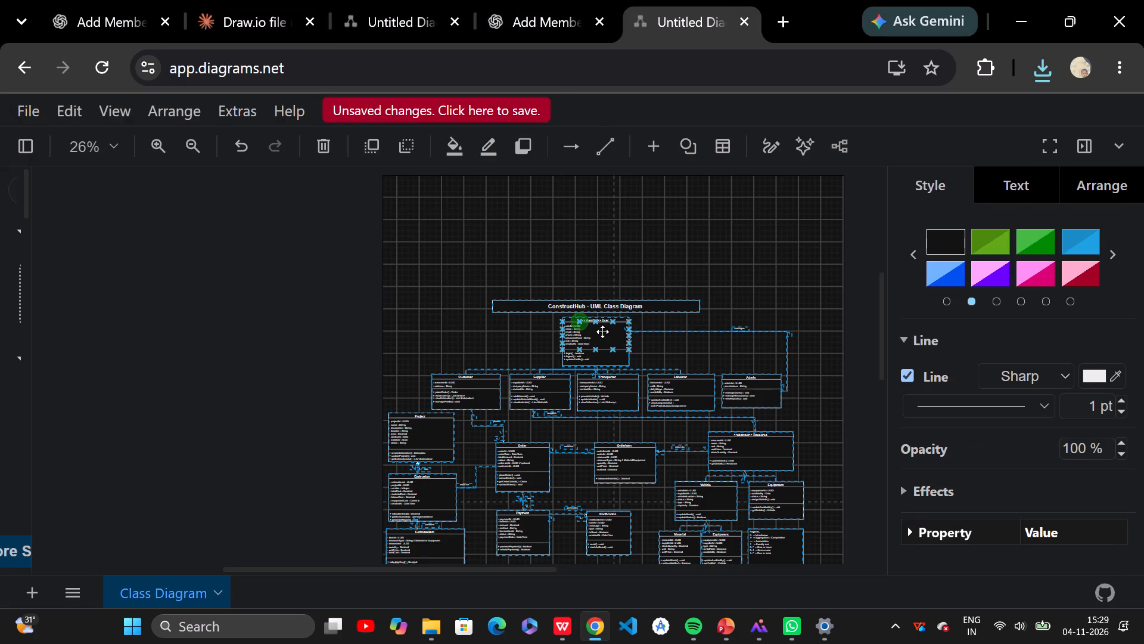
Delete the association line between OrderItem and the abstract Resource class, with its refers to label and both multiplicities.
scroll(602, 333, down, 1)
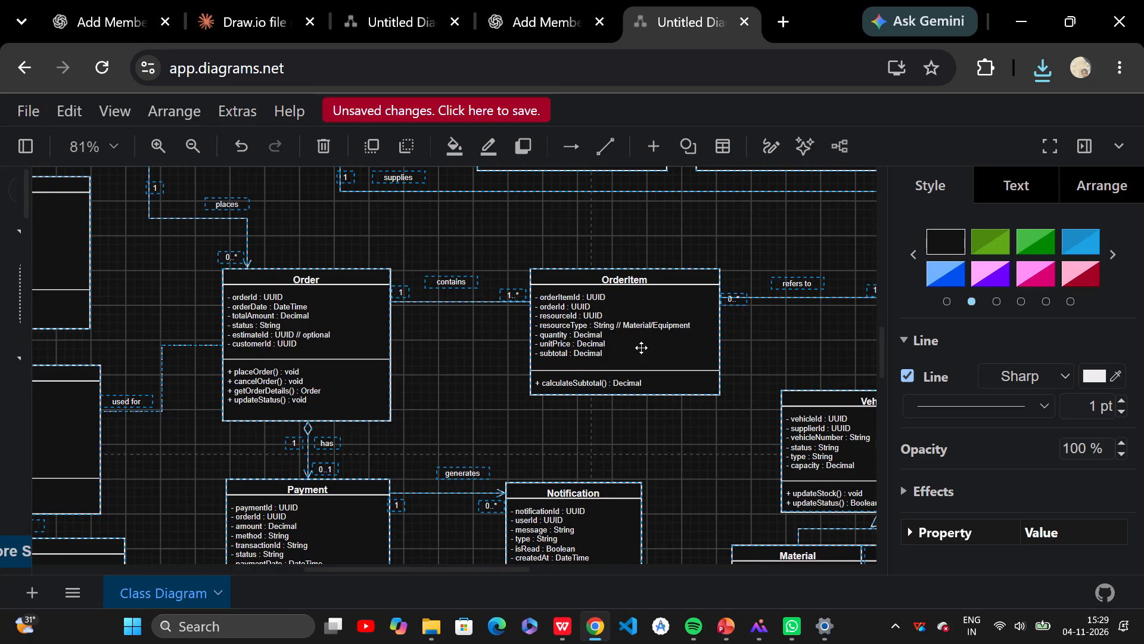
scroll(641, 348, left, 3)
scroll(506, 349, right, 1)
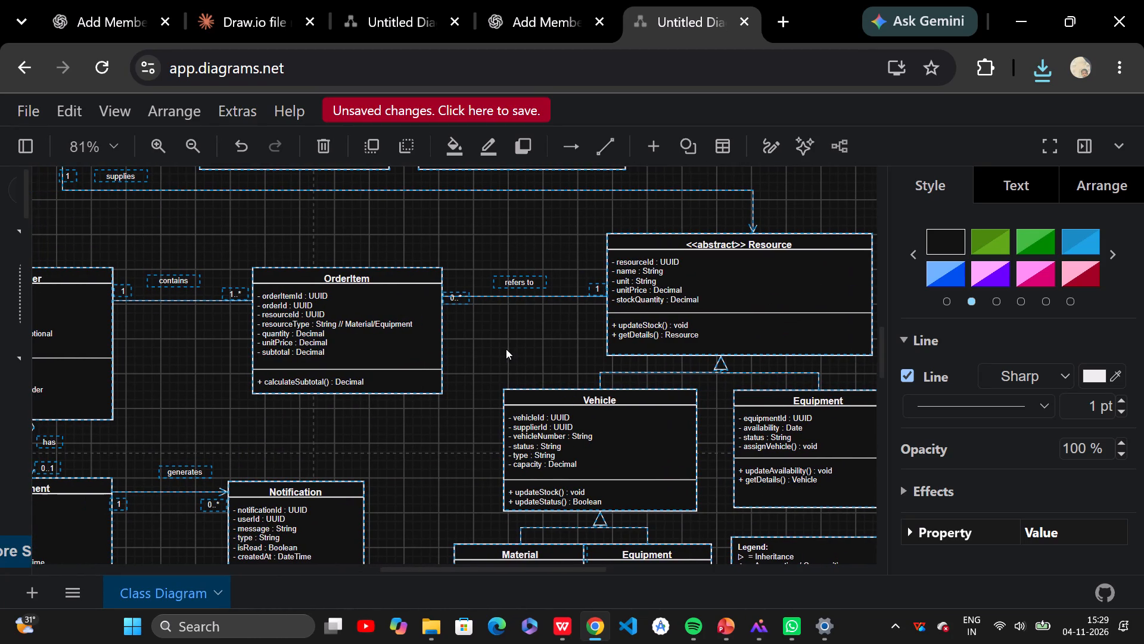
scroll(547, 313, up, 1)
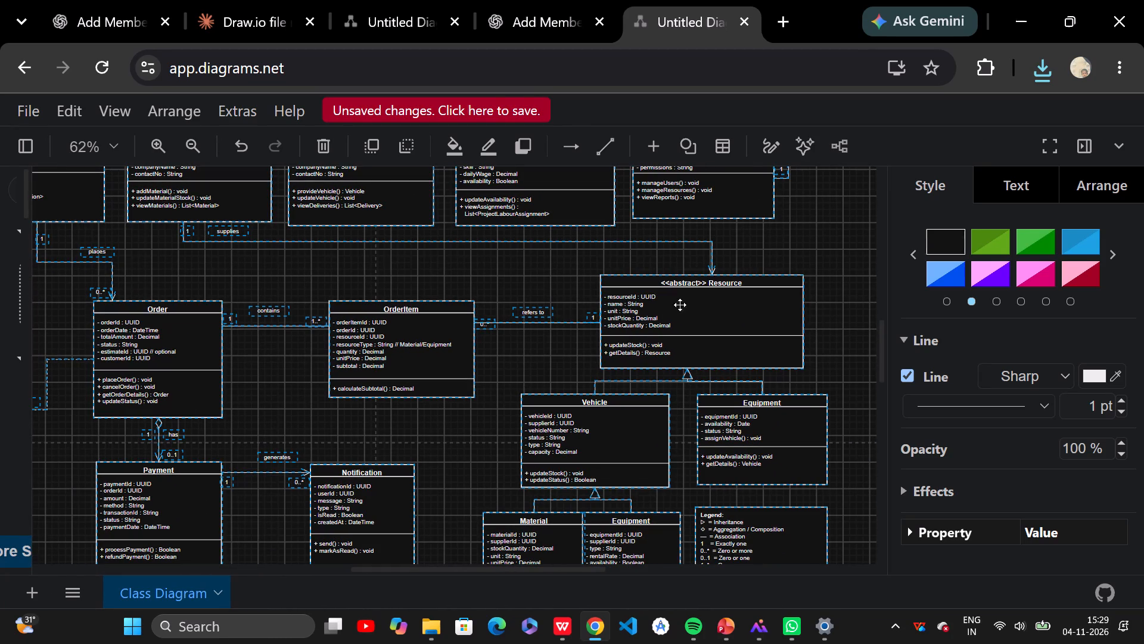
click(544, 321)
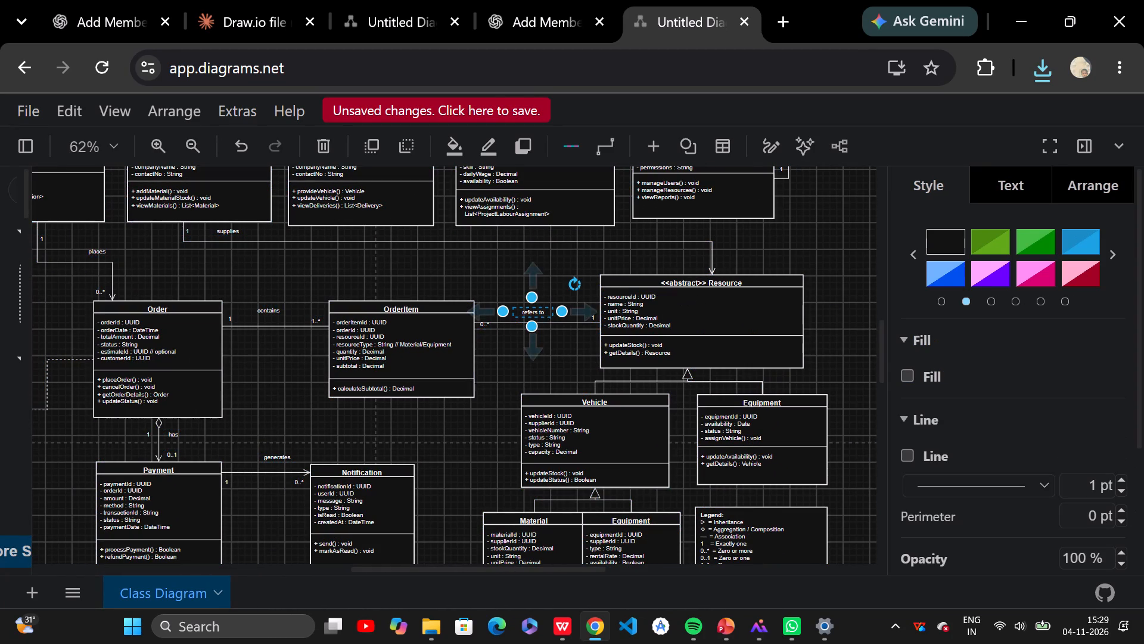
click(546, 323)
key(Delete)
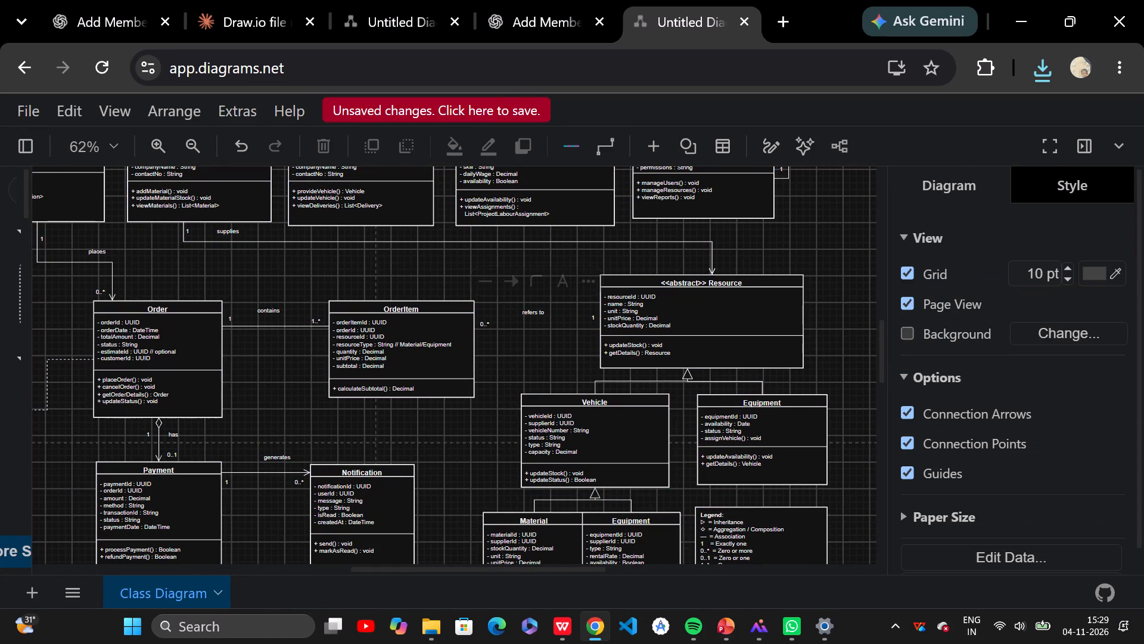
click(538, 319)
key(Delete)
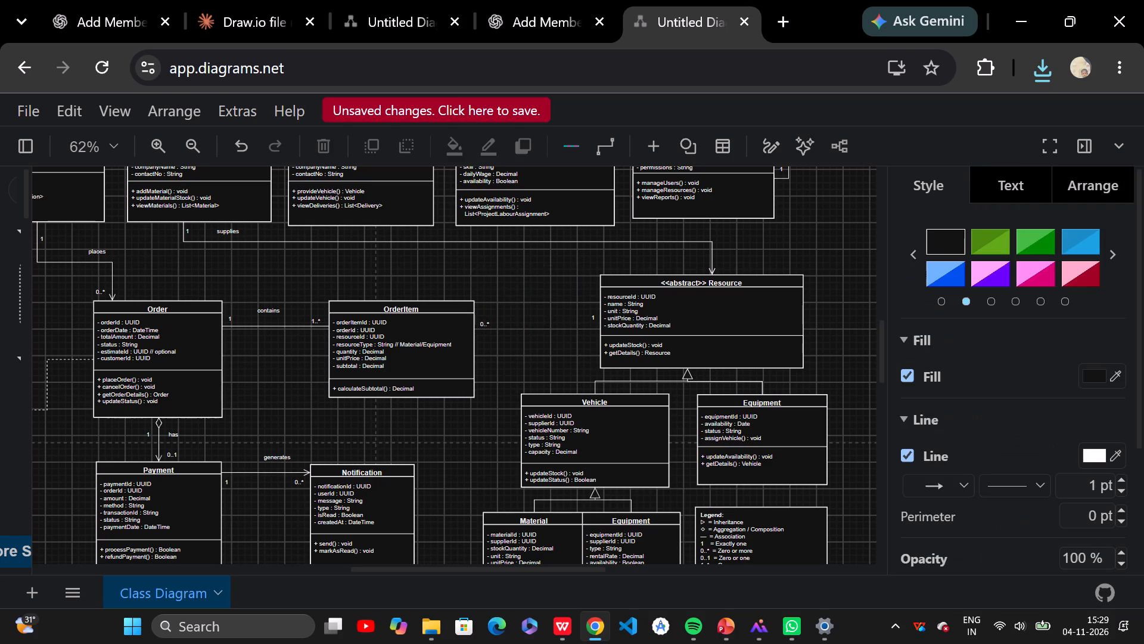
click(593, 316)
key(Delete)
click(491, 324)
key(Delete)
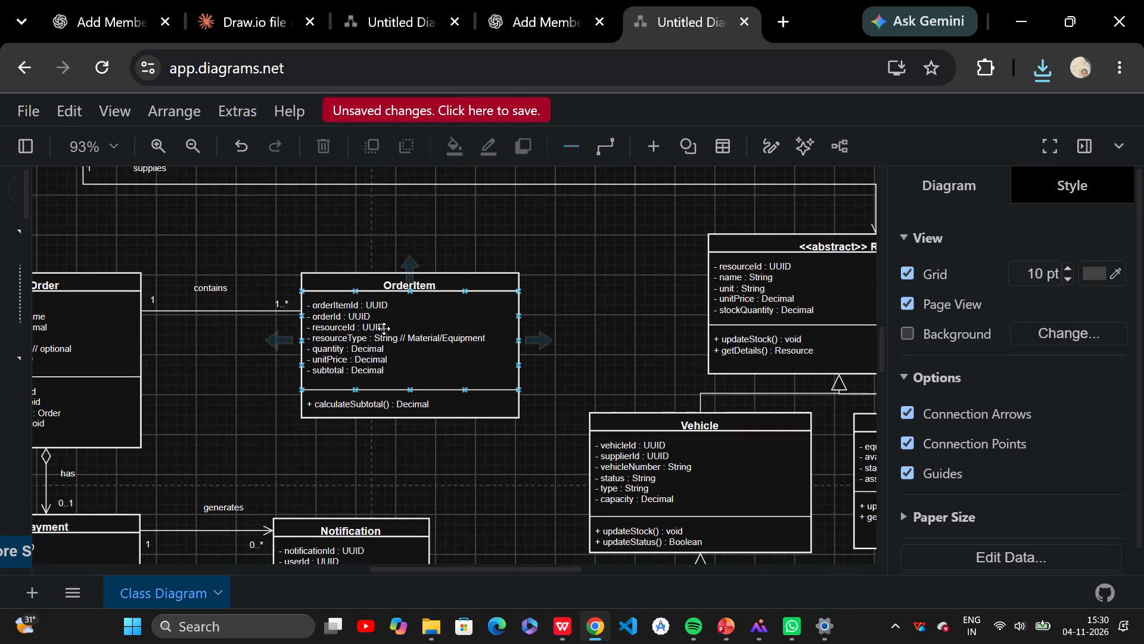
Remove the resourceId : UUID attribute line from the OrderItem class.
click(384, 328)
click(388, 324)
click(382, 327)
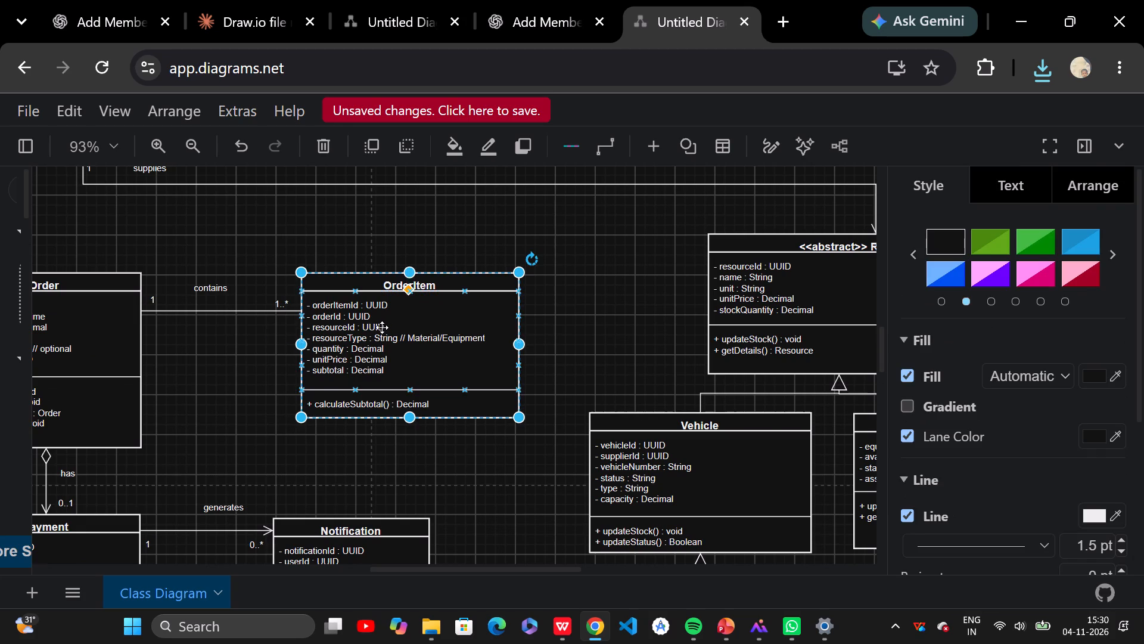
click(392, 306)
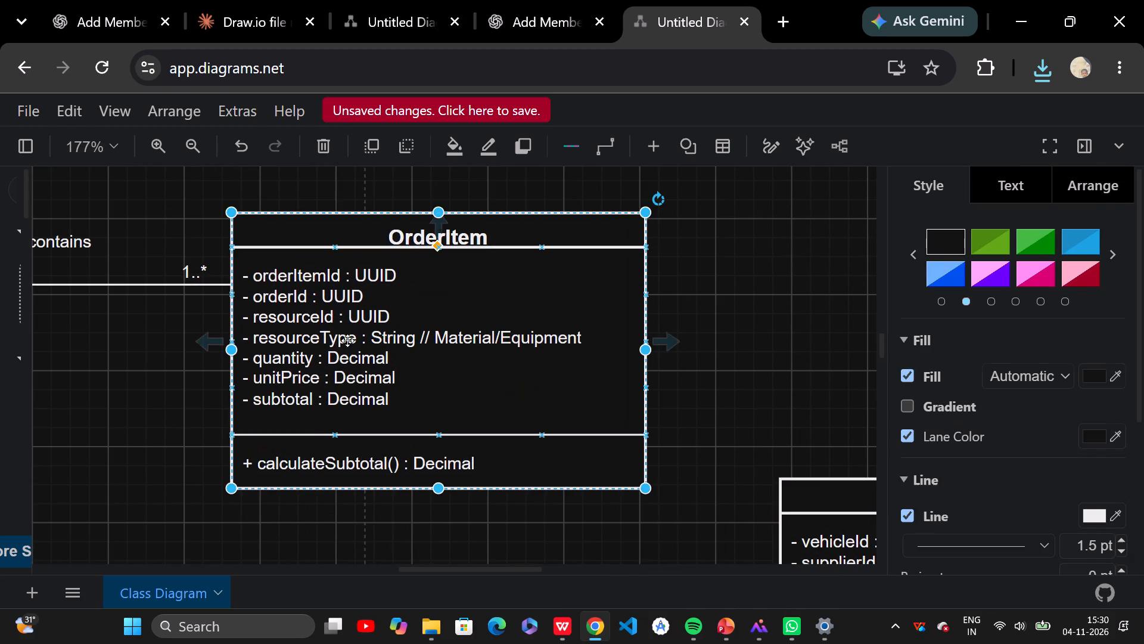
click(339, 341)
double_click(378, 313)
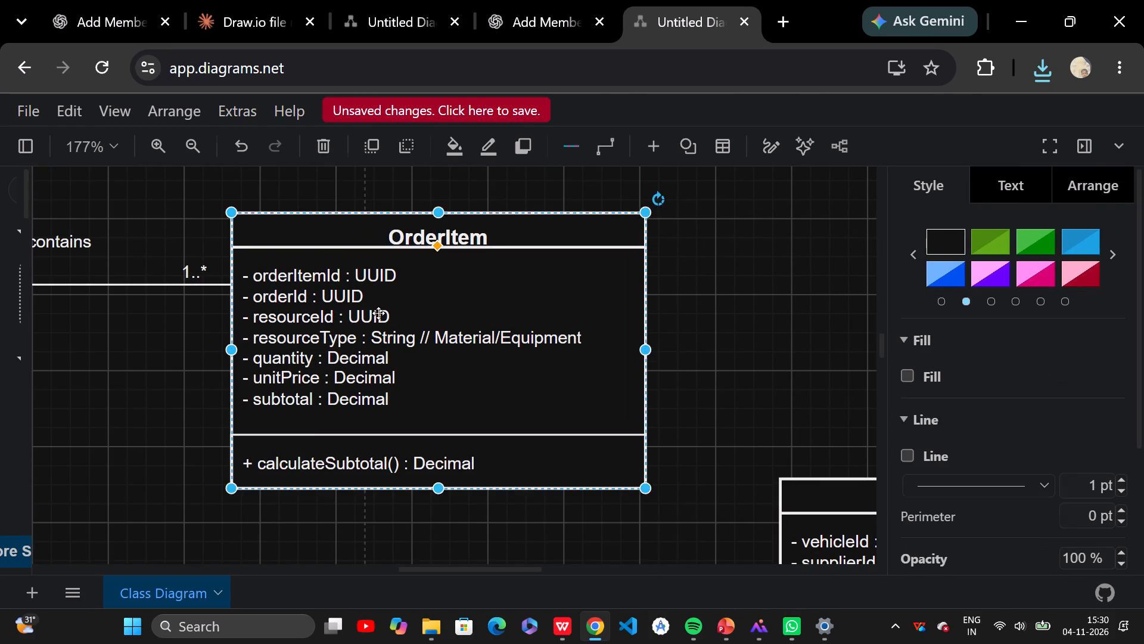
click(378, 313)
click(393, 314)
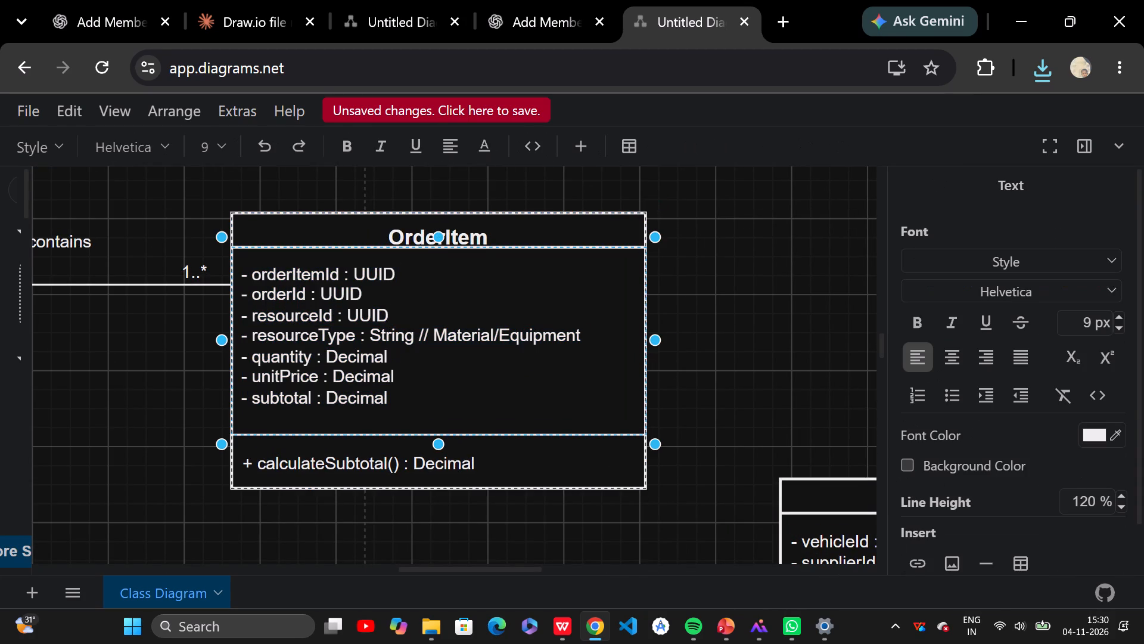
key(BackSpace)
key(BackSpace)
key(BackSpace)
key(BackSpace)
key(BackSpace)
key(BackSpace)
key(BackSpace)
key(BackSpace)
key(BackSpace)
key(BackSpace)
key(BackSpace)
key(BackSpace)
key(BackSpace)
key(BackSpace)
key(BackSpace)
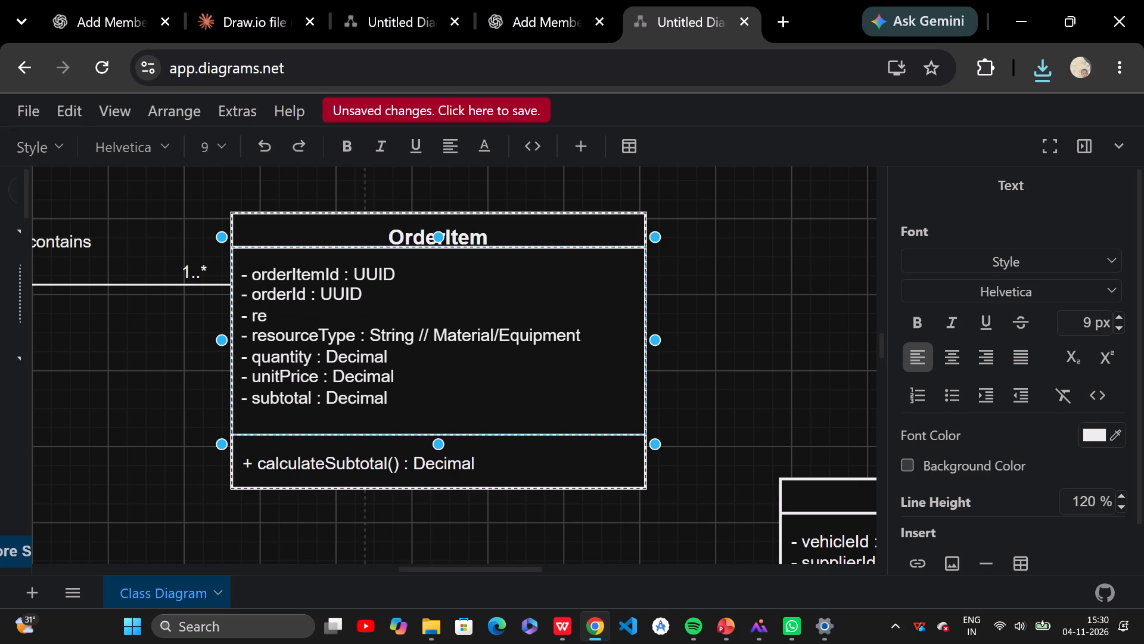
key(BackSpace)
key(BackSpace)
key(BackSpace)
key(BackSpace)
key(BackSpace)
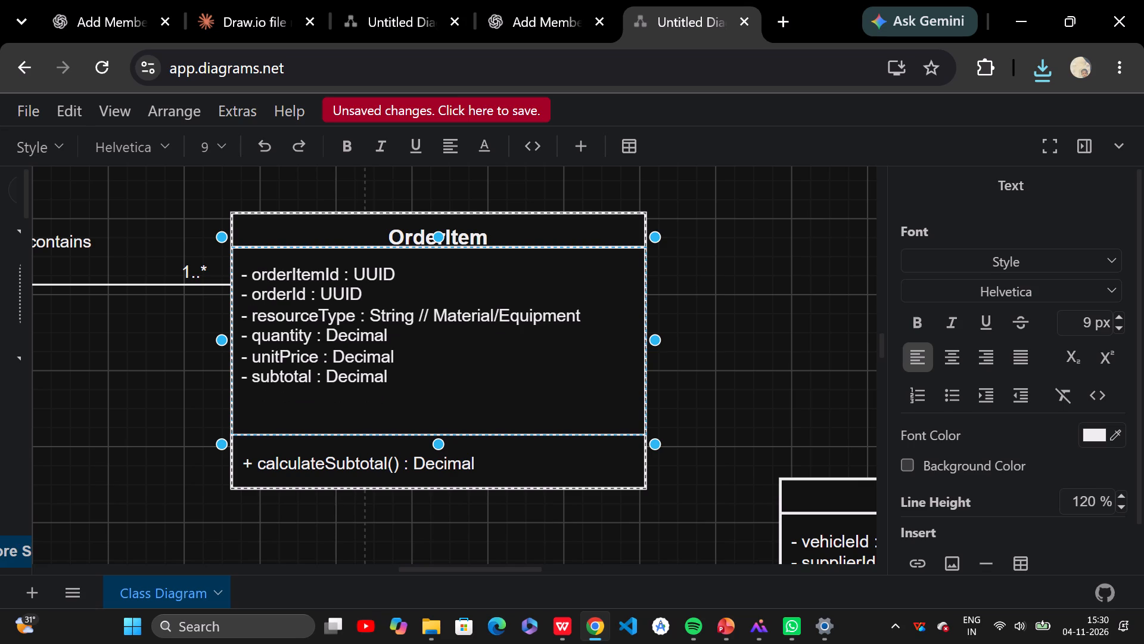
Remove the resourceType : String // Material/Equipment attribute line from the OrderItem class.
double_click(580, 317)
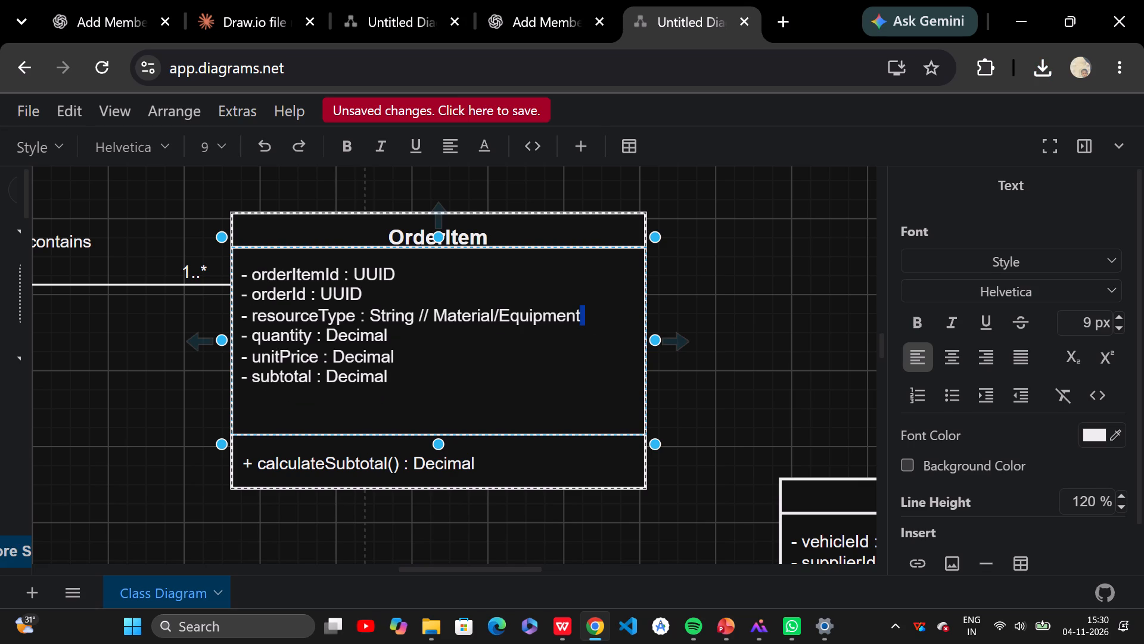
key(BackSpace)
key(BackSpace)
key(BackSpace)
key(ctrl+z)
key(ctrl+z)
key(ctrl+z)
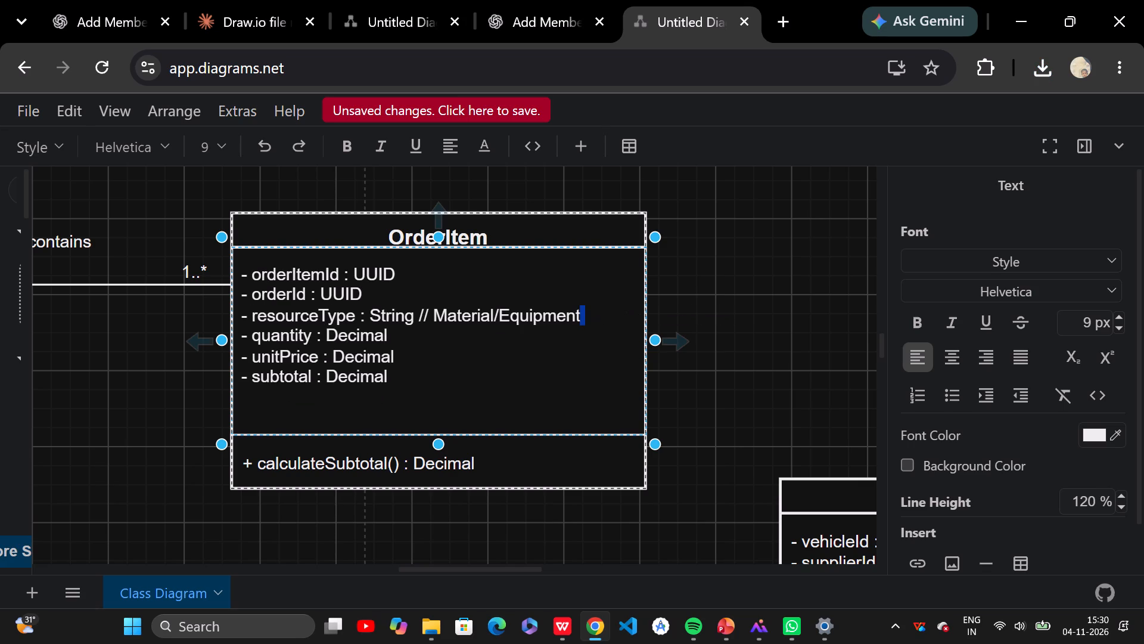
click(585, 321)
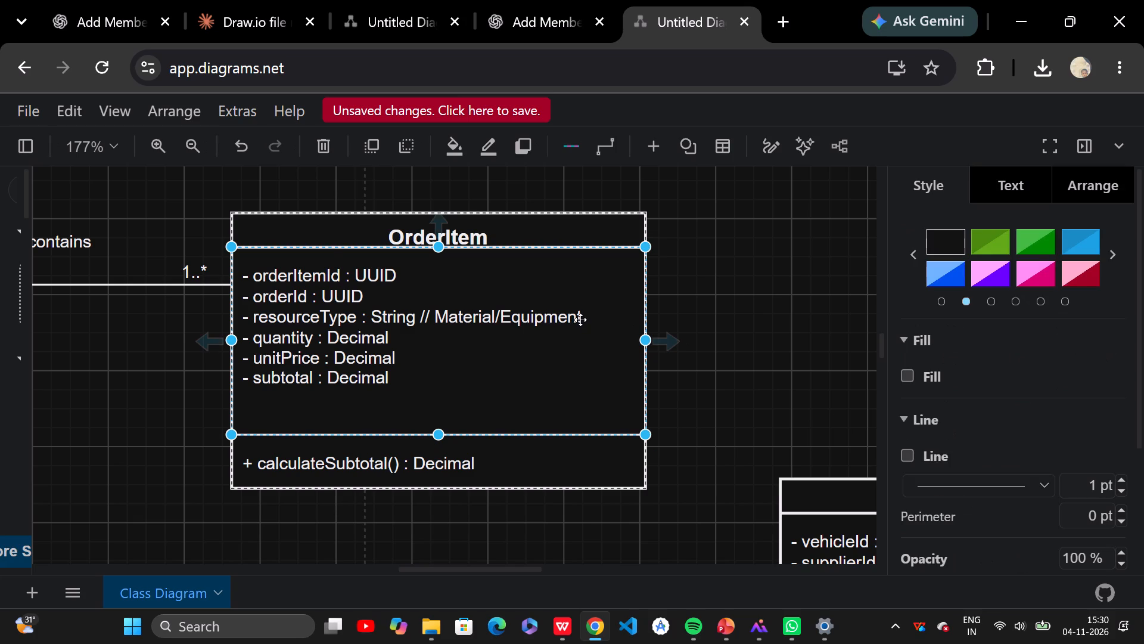
click(580, 320)
triple_click(574, 320)
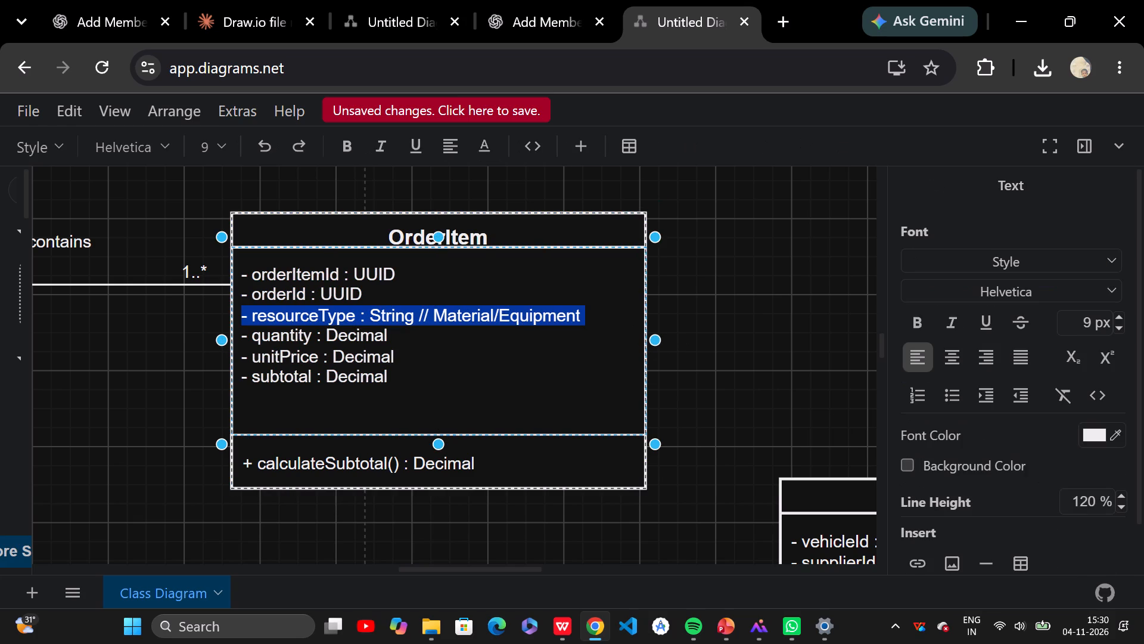
key(BackSpace)
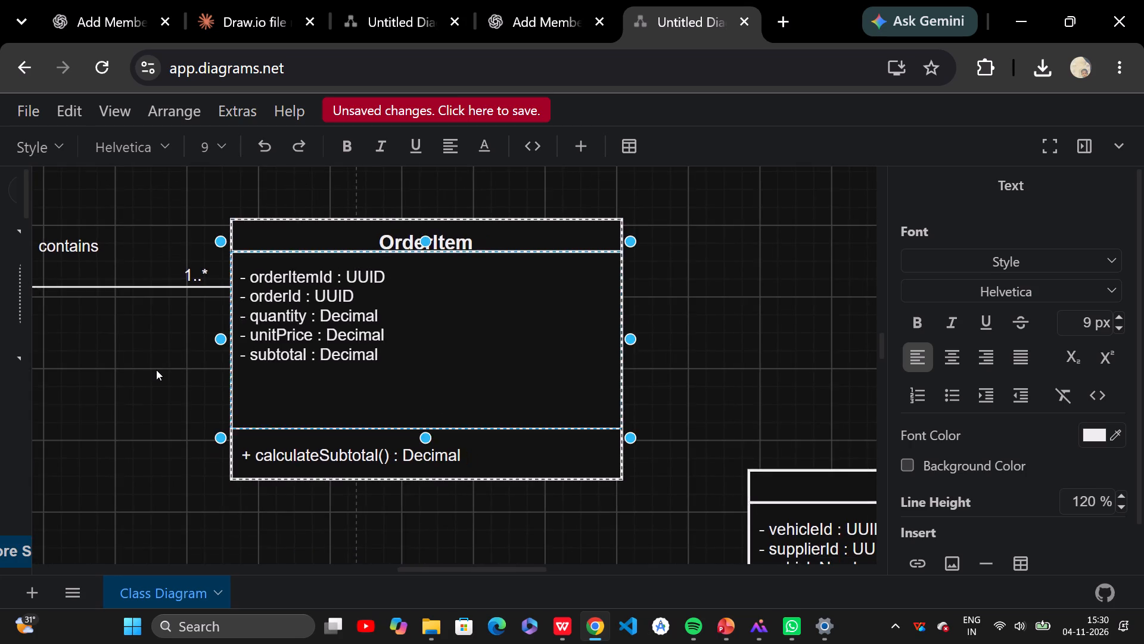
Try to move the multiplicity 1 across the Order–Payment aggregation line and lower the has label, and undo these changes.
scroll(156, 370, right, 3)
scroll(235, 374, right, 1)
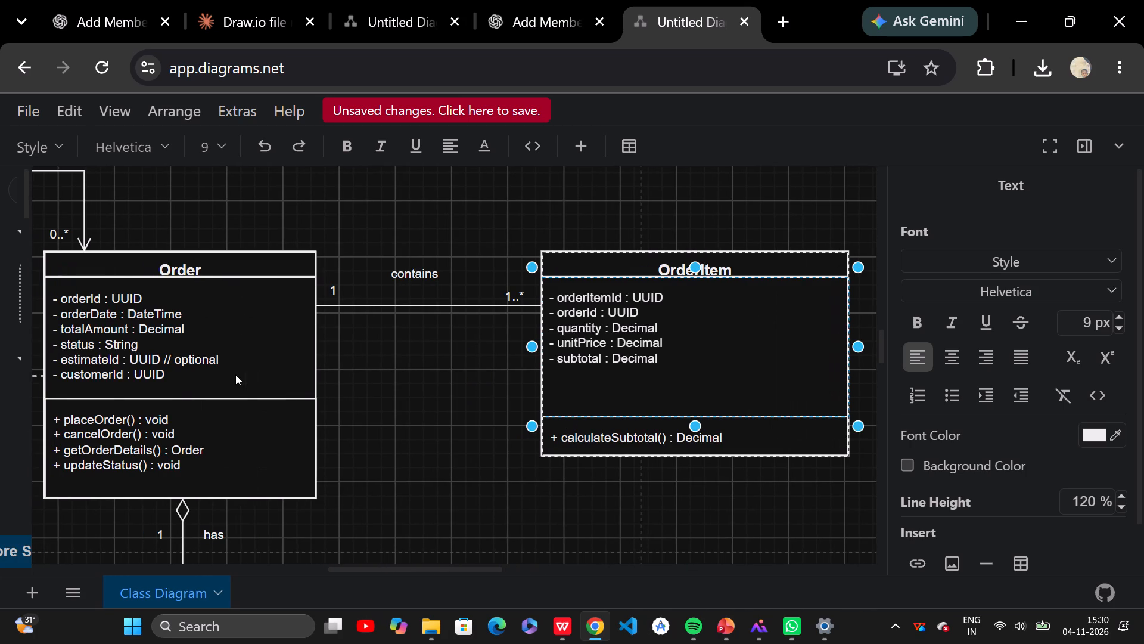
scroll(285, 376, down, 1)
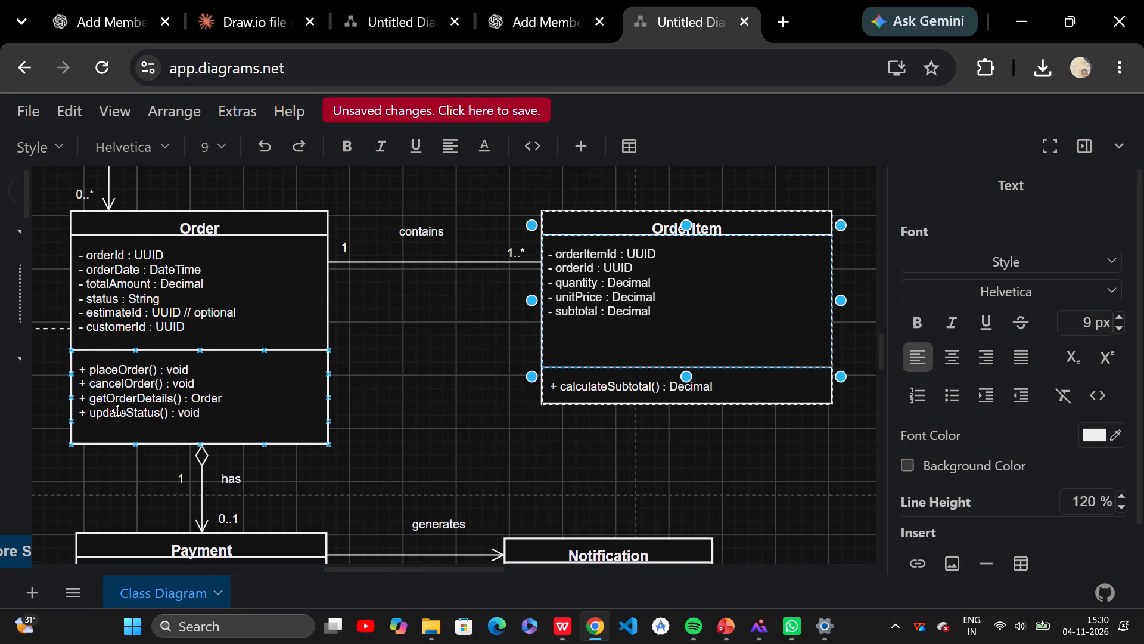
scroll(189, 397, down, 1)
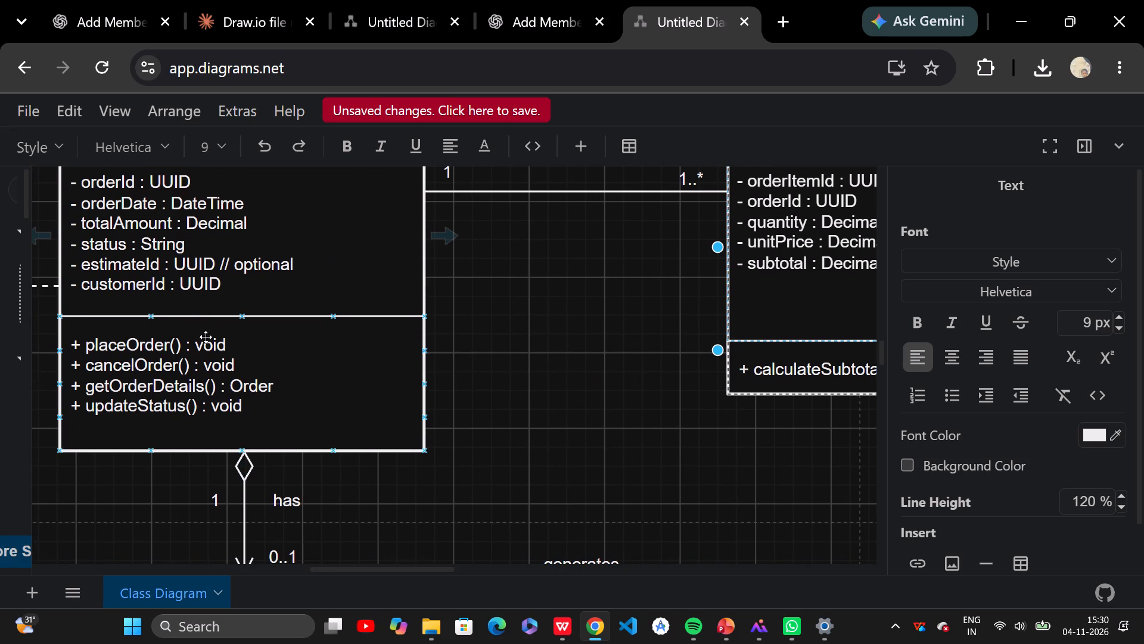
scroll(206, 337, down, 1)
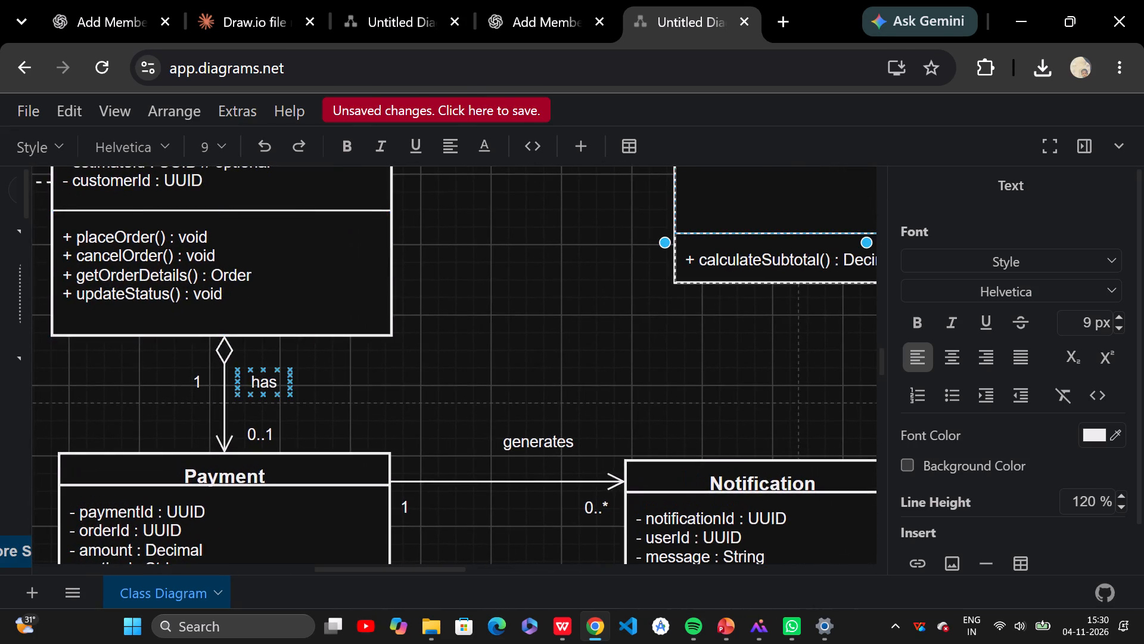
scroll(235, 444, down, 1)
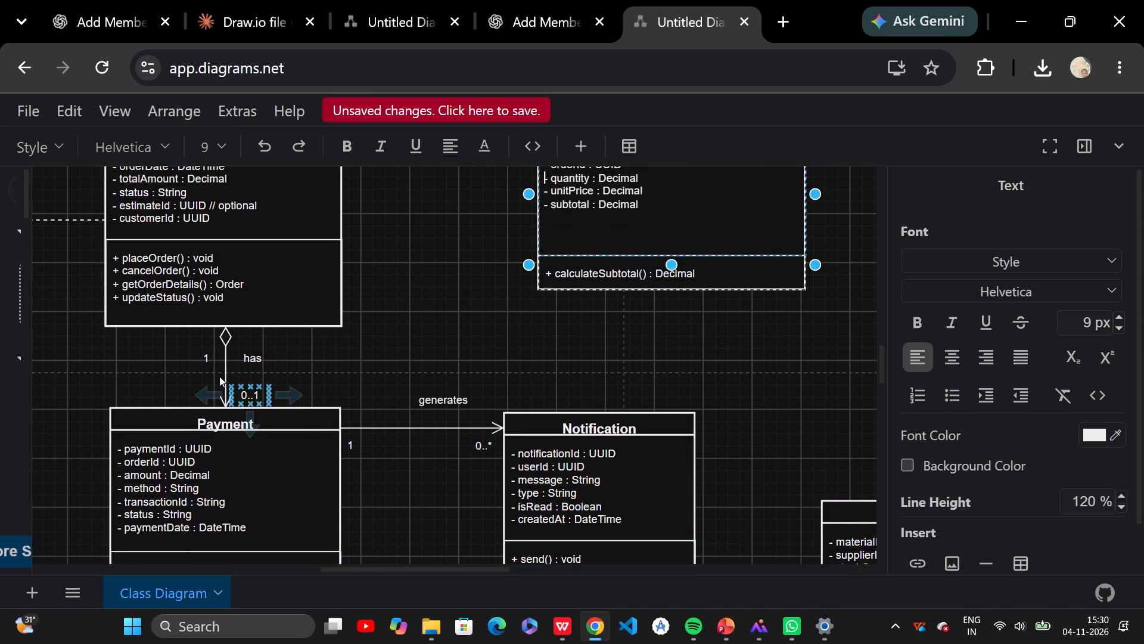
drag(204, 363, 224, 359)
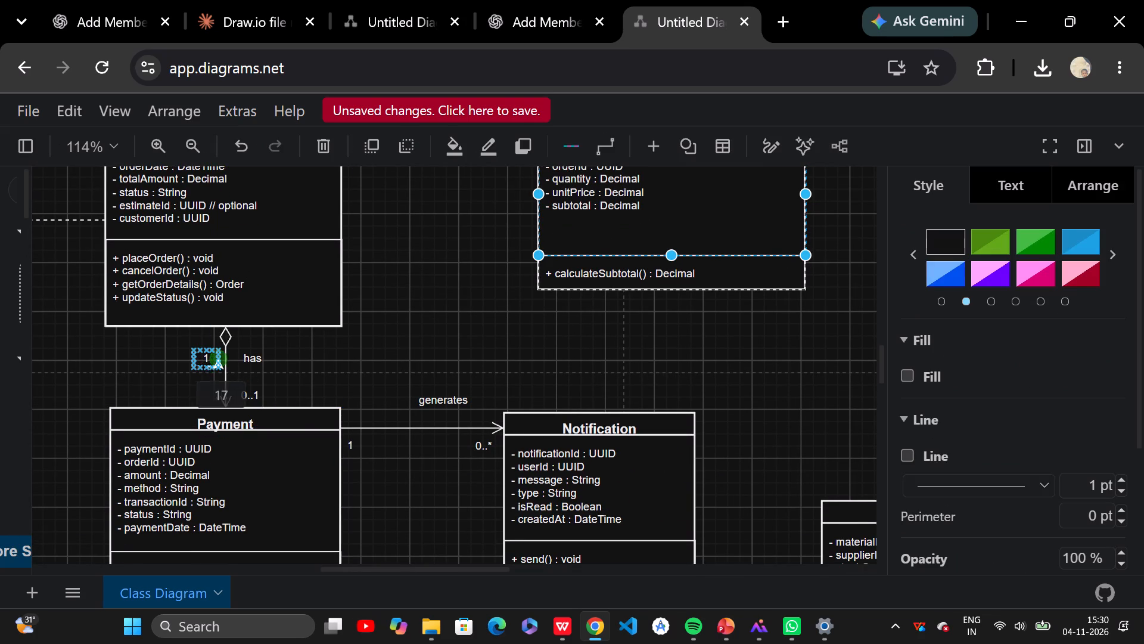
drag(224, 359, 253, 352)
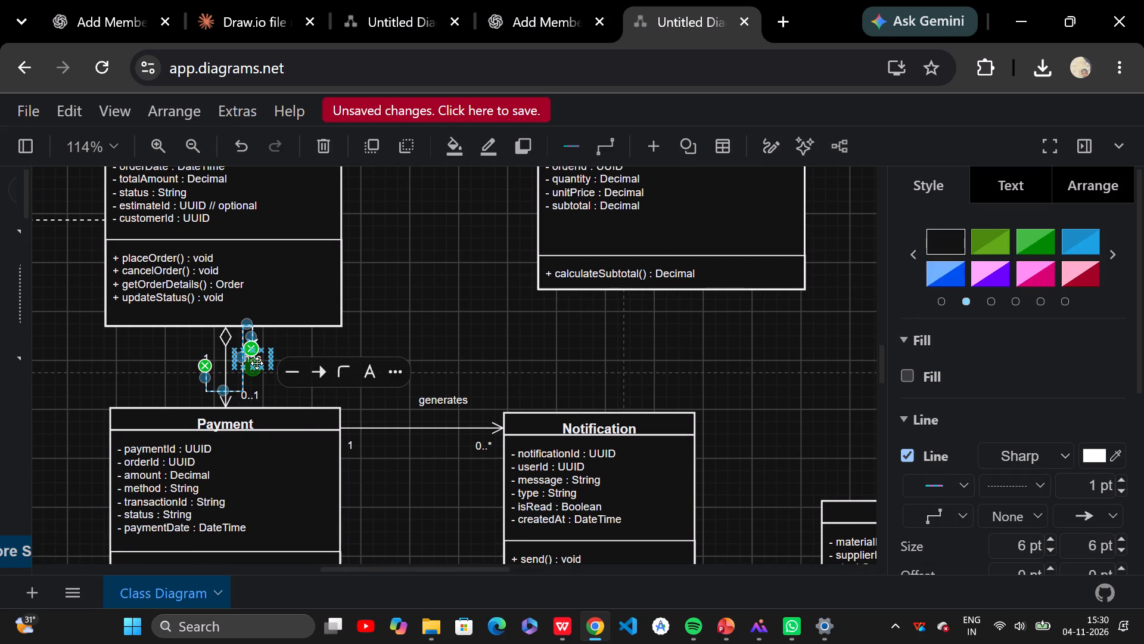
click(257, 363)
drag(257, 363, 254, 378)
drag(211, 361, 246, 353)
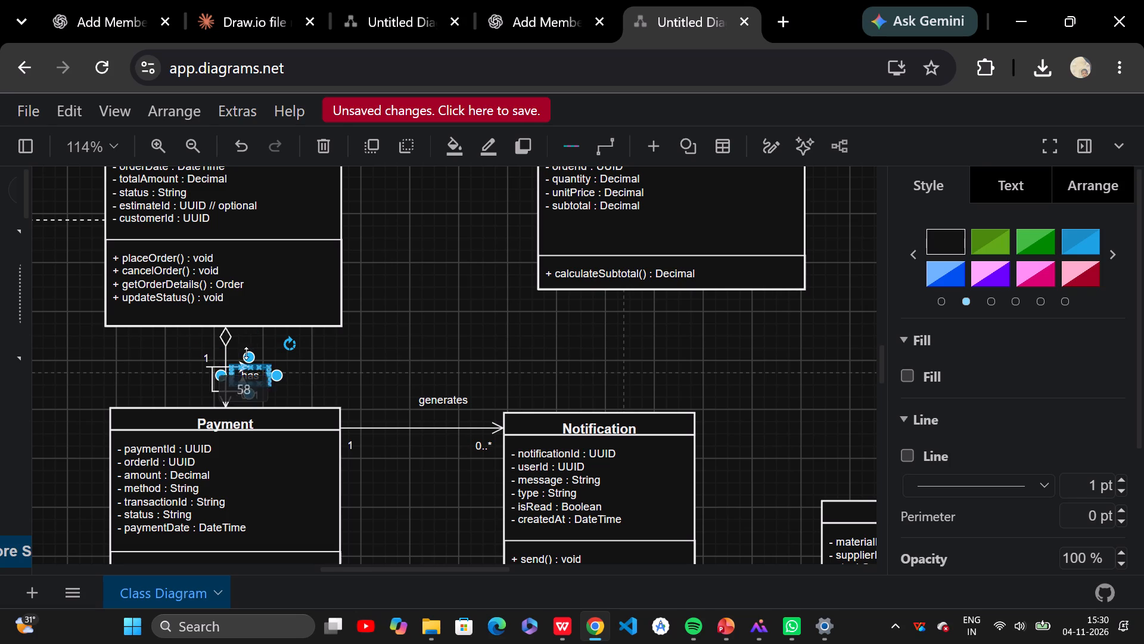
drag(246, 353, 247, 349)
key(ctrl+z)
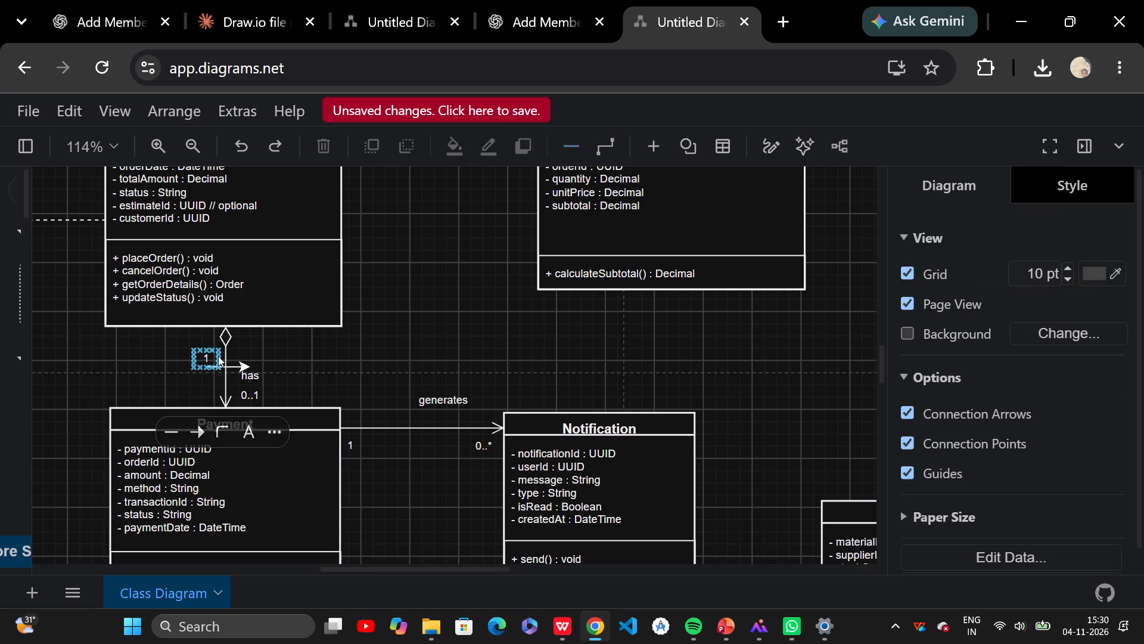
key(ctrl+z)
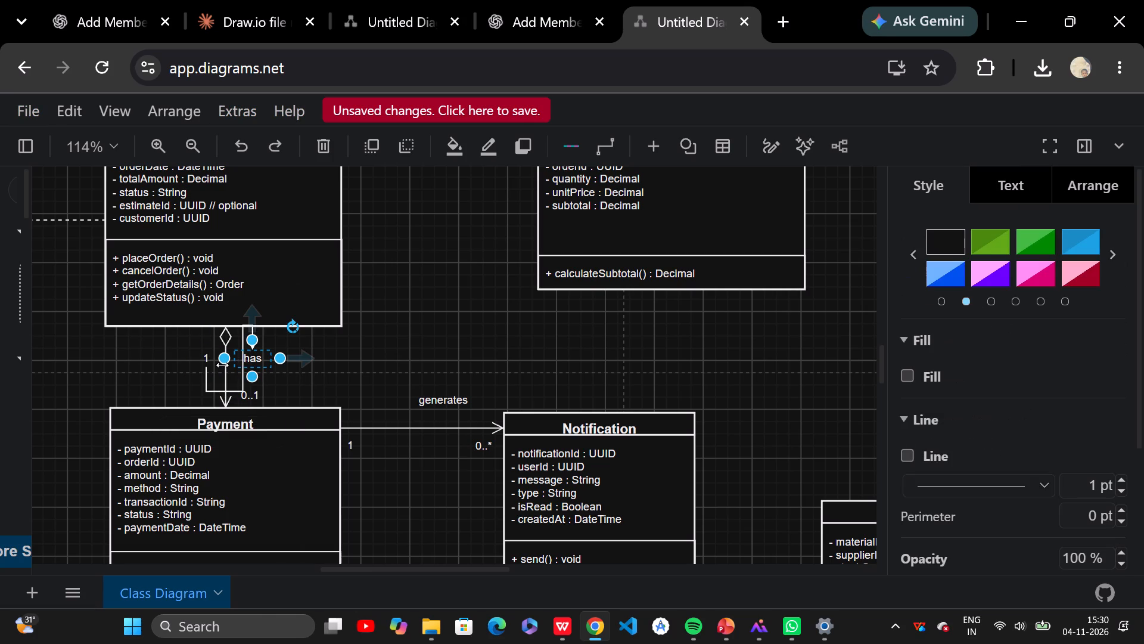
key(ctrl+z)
Clear the multiplicity 1 and delete the has label beside the Order–Payment aggregation line.
click(213, 365)
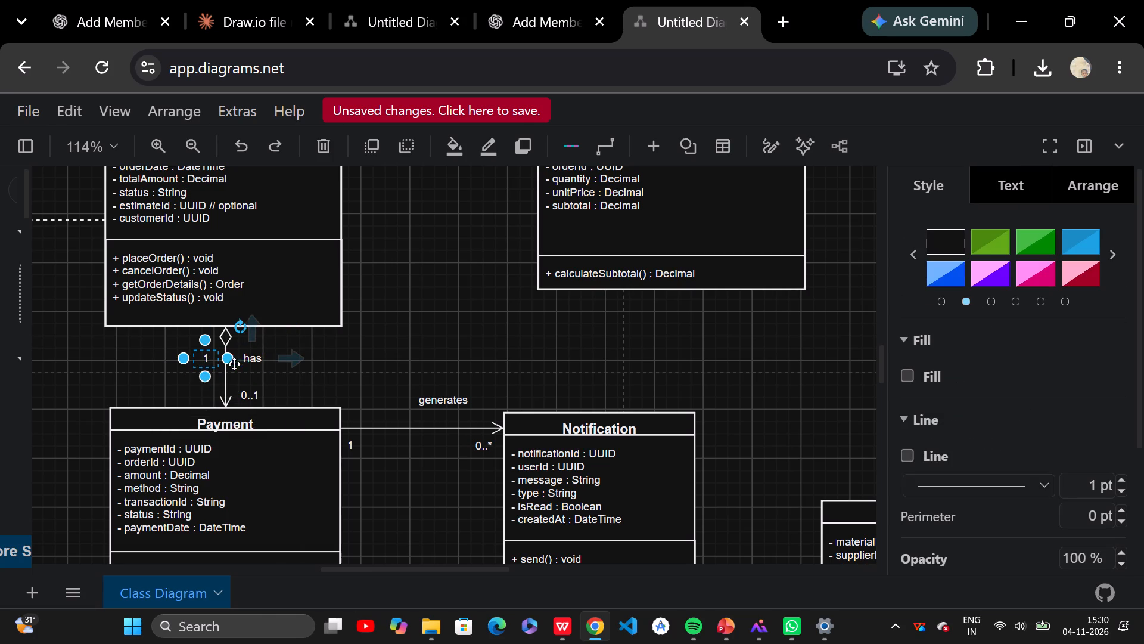
key(space)
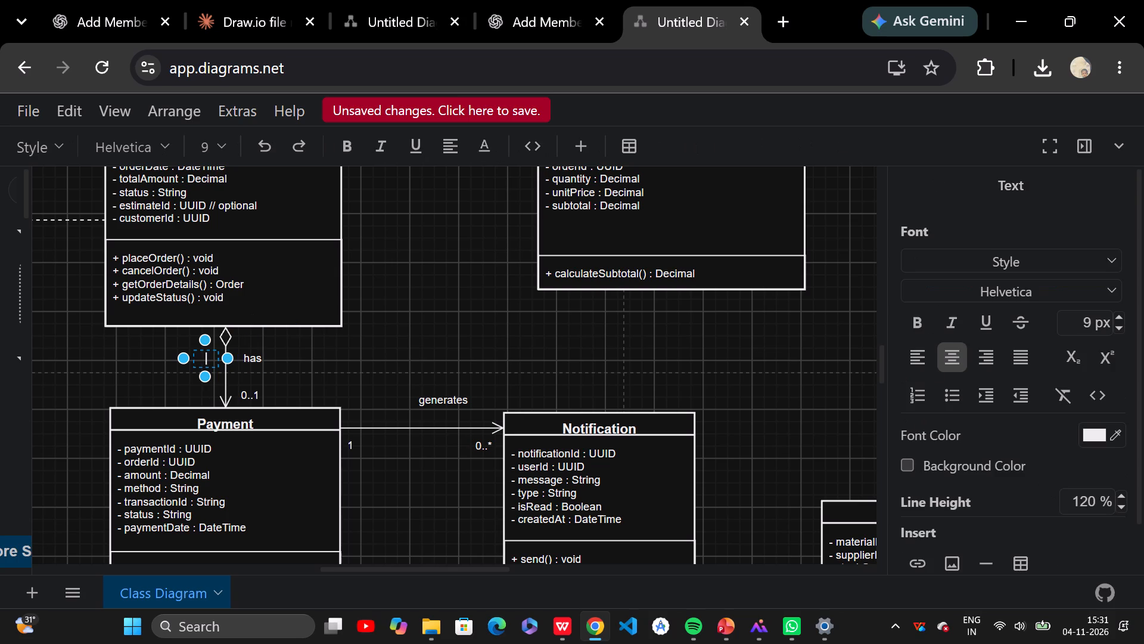
key(Right)
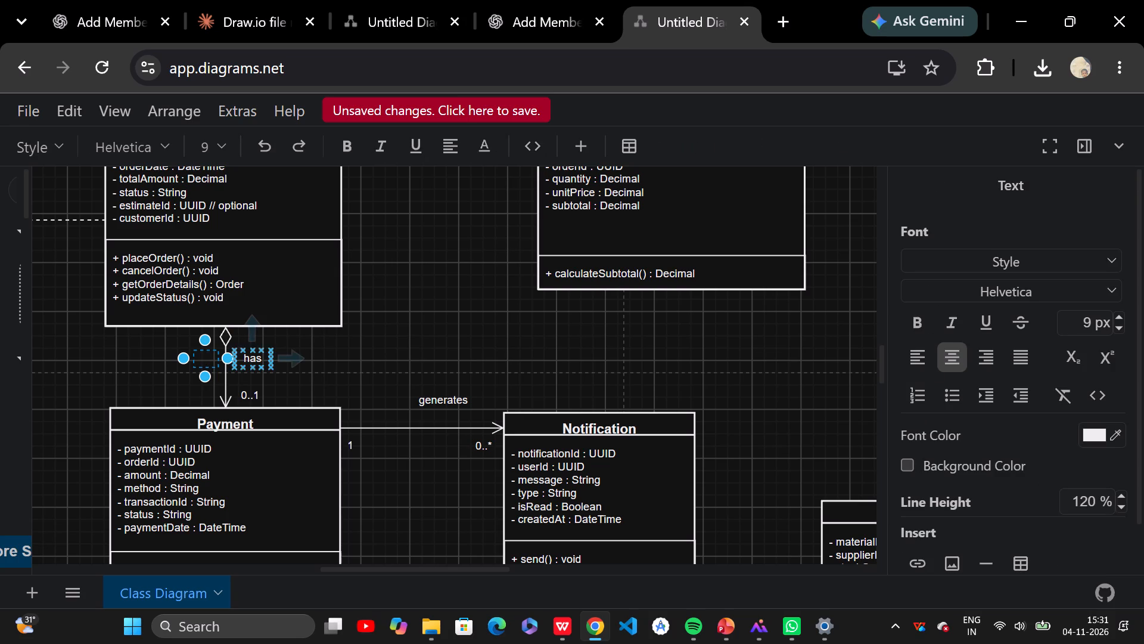
drag(205, 360, 232, 358)
drag(232, 358, 237, 358)
click(243, 353)
triple_click(248, 348)
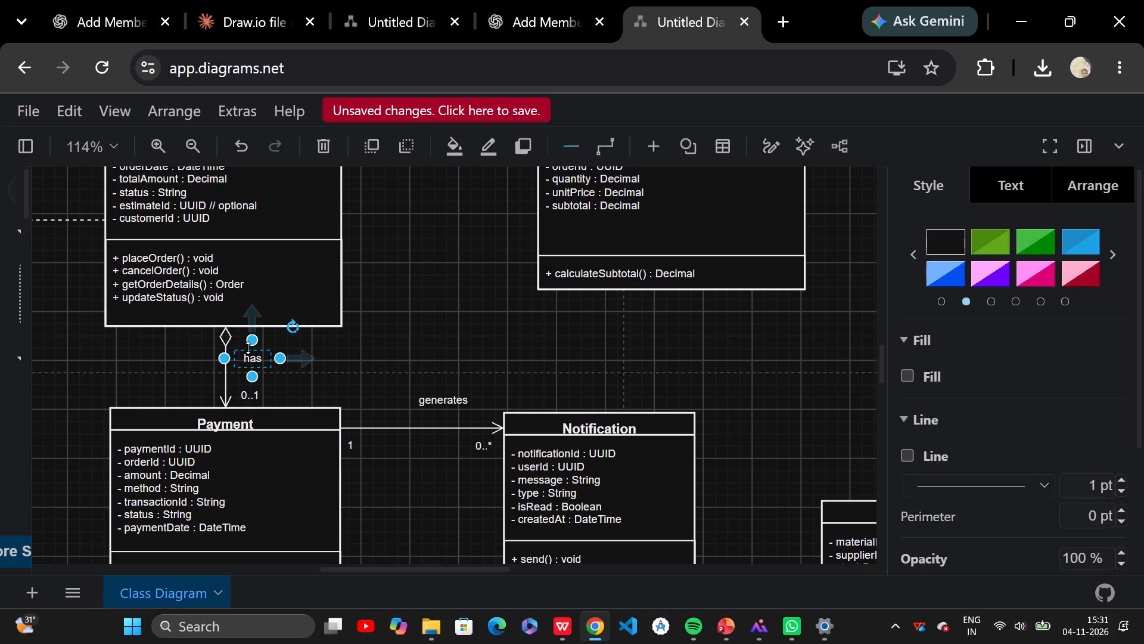
key(BackSpace)
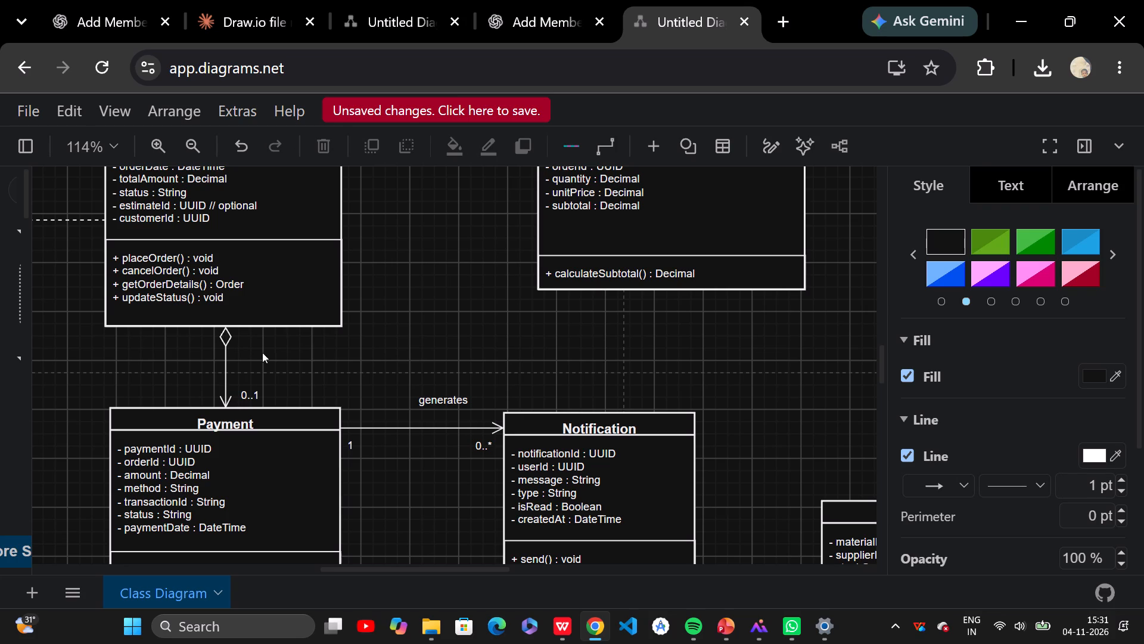
Add the multiplicity 1 beside the diamond end of the Order–Payment aggregation line and tighten its text box.
double_click(250, 340)
click(247, 340)
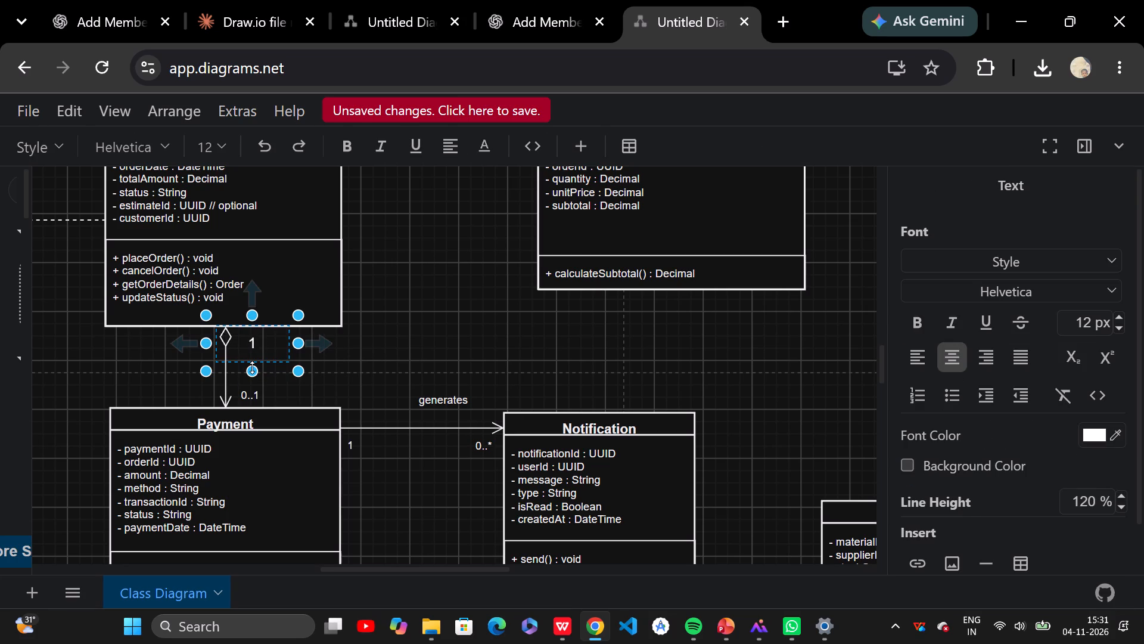
drag(252, 367, 251, 360)
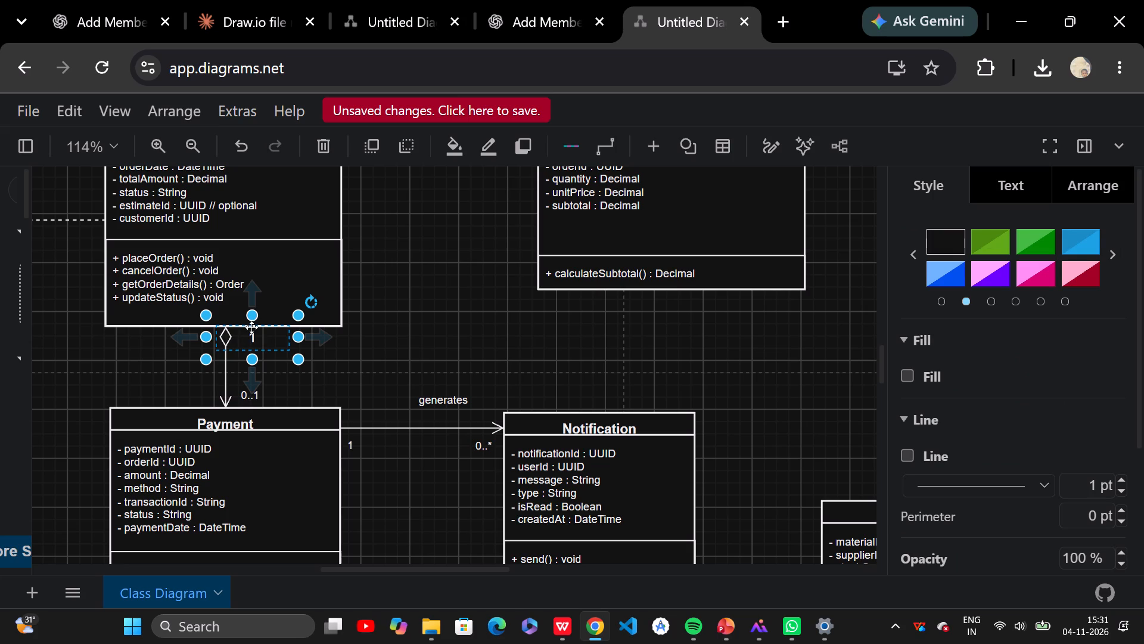
click(264, 370)
Add the label has beside the Order–Payment aggregation line, between the multiplicities 1 and 0..1.
click(248, 369)
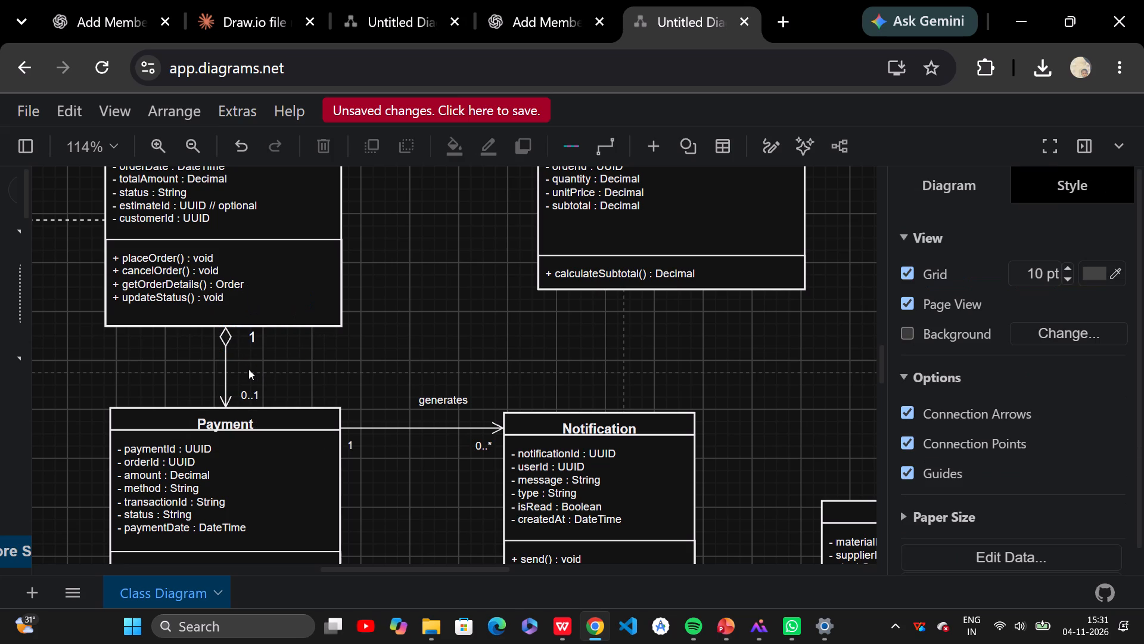
click(248, 369)
click(248, 369)
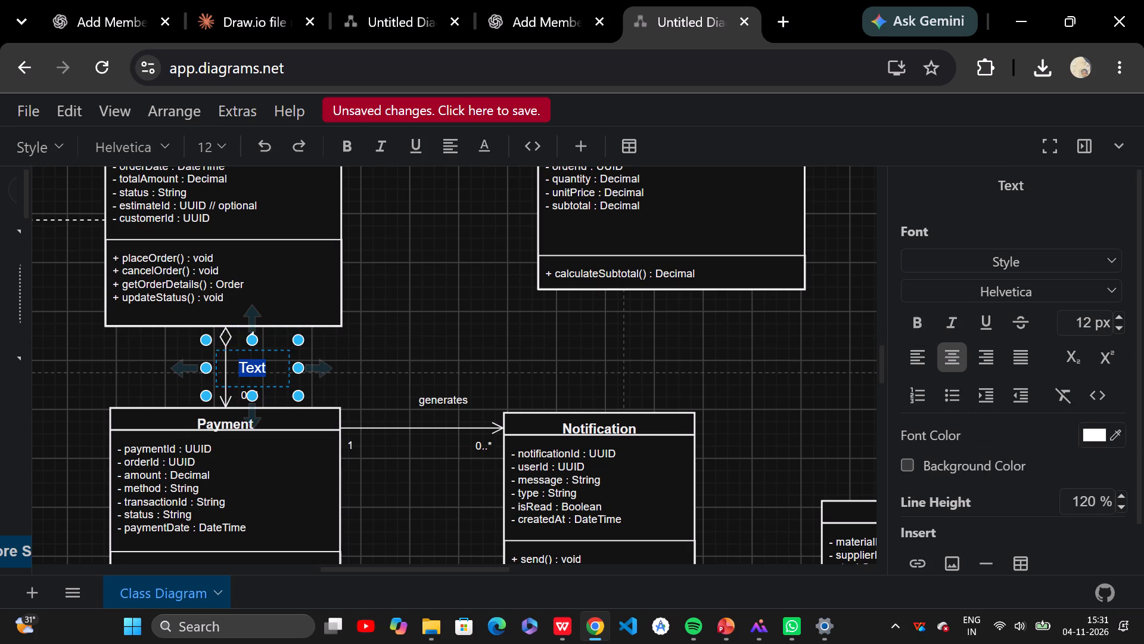
text(has)
click(341, 375)
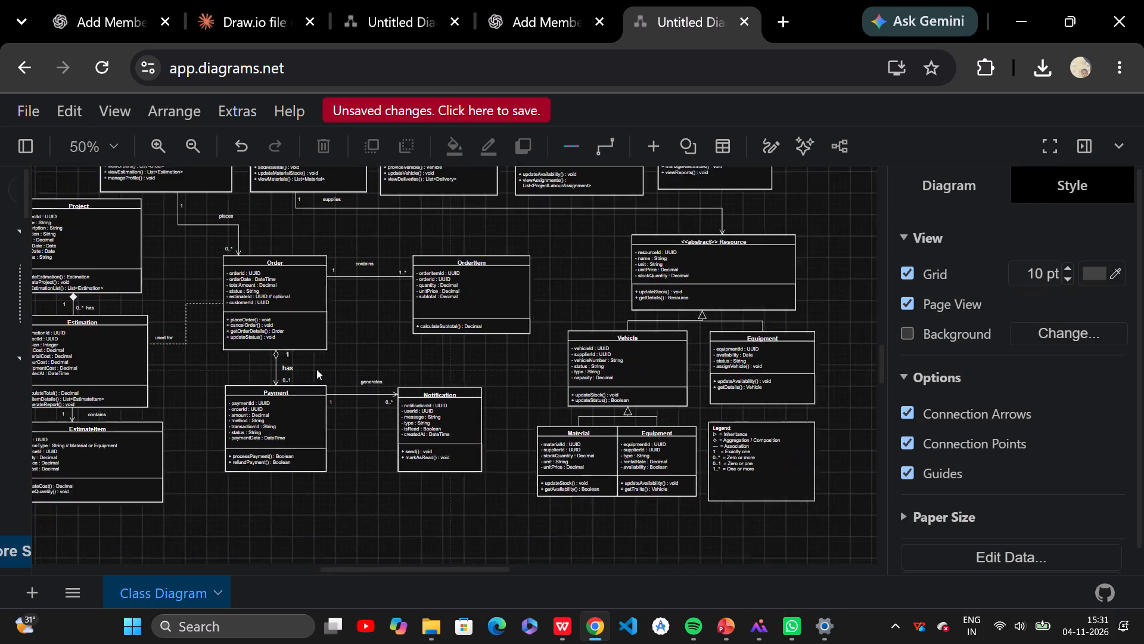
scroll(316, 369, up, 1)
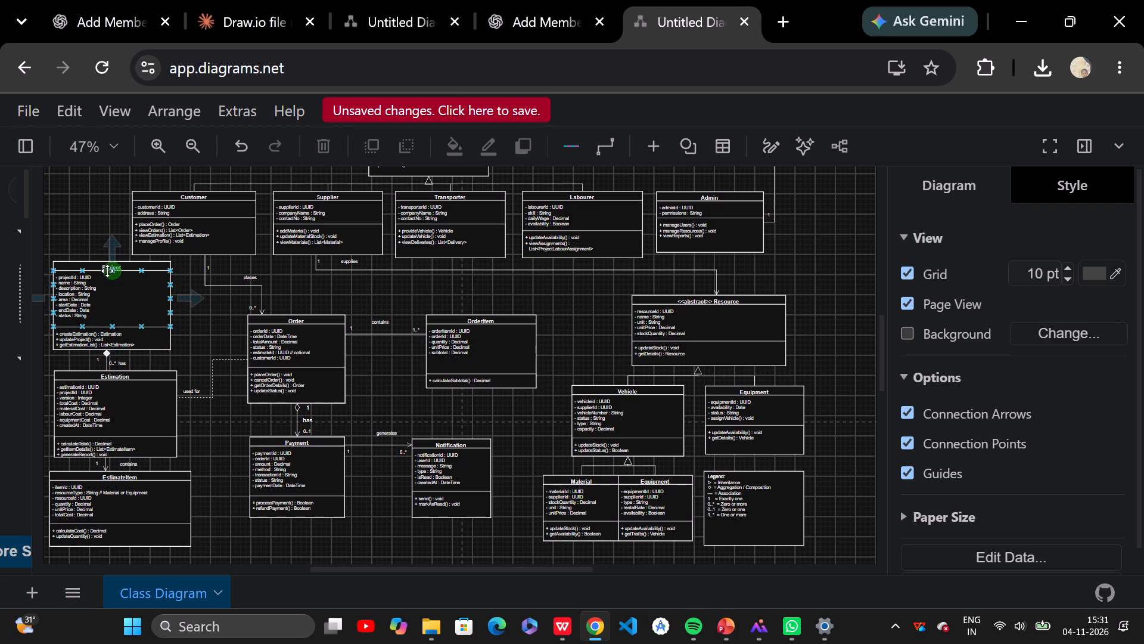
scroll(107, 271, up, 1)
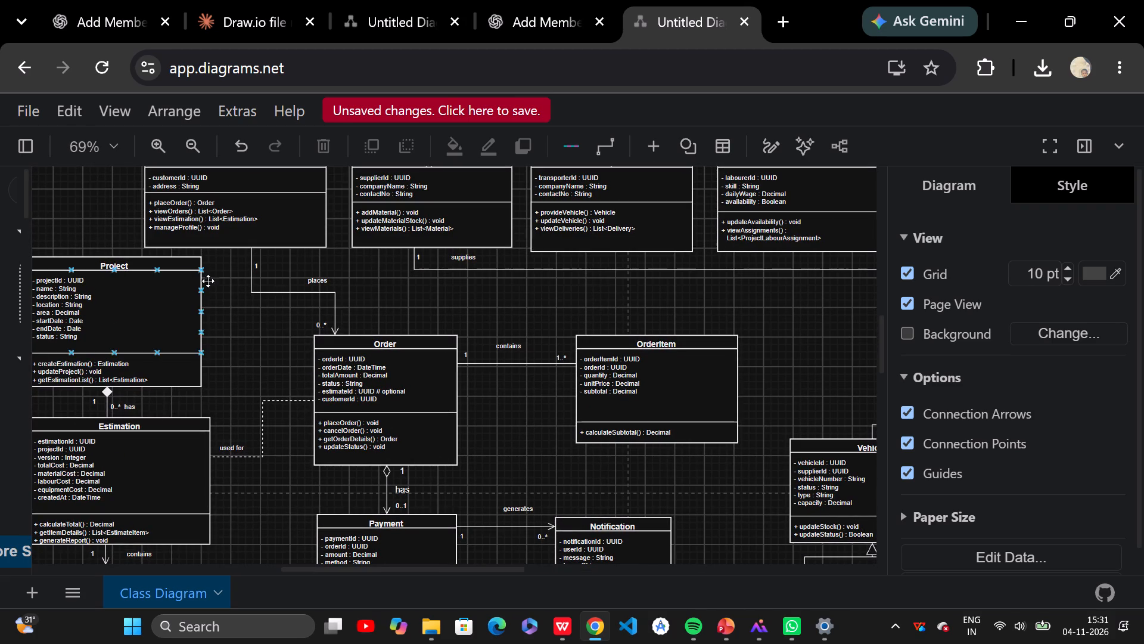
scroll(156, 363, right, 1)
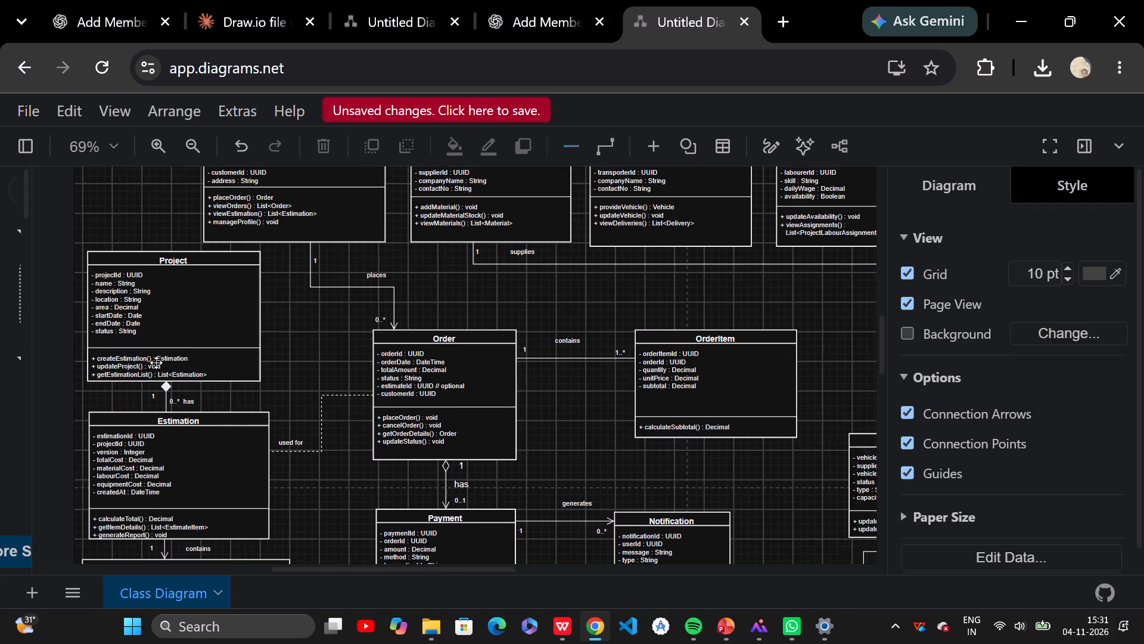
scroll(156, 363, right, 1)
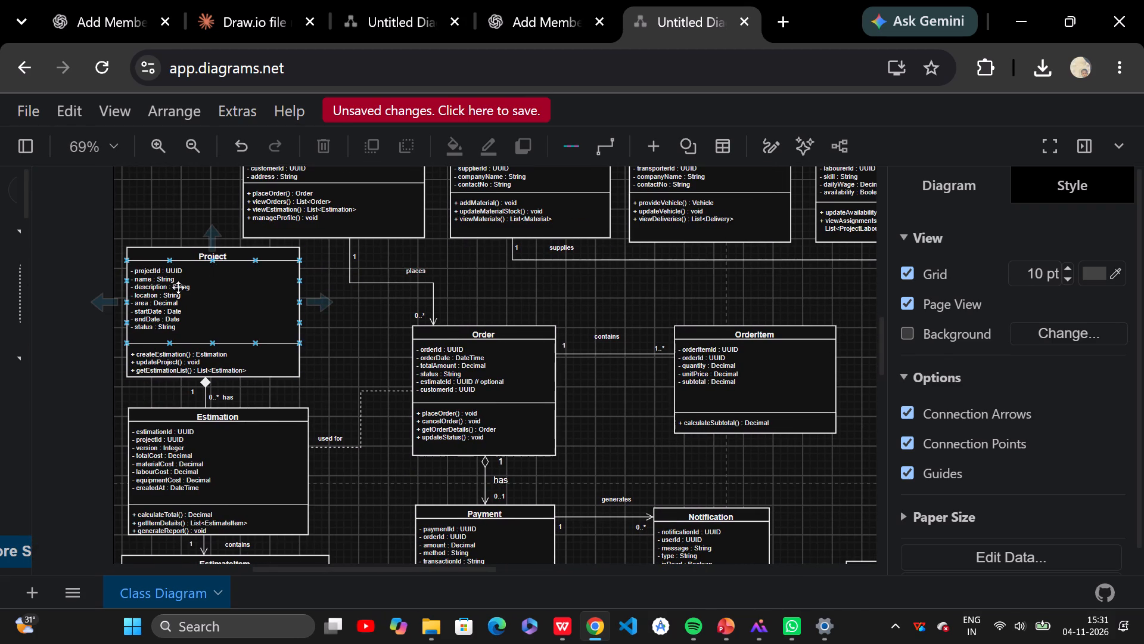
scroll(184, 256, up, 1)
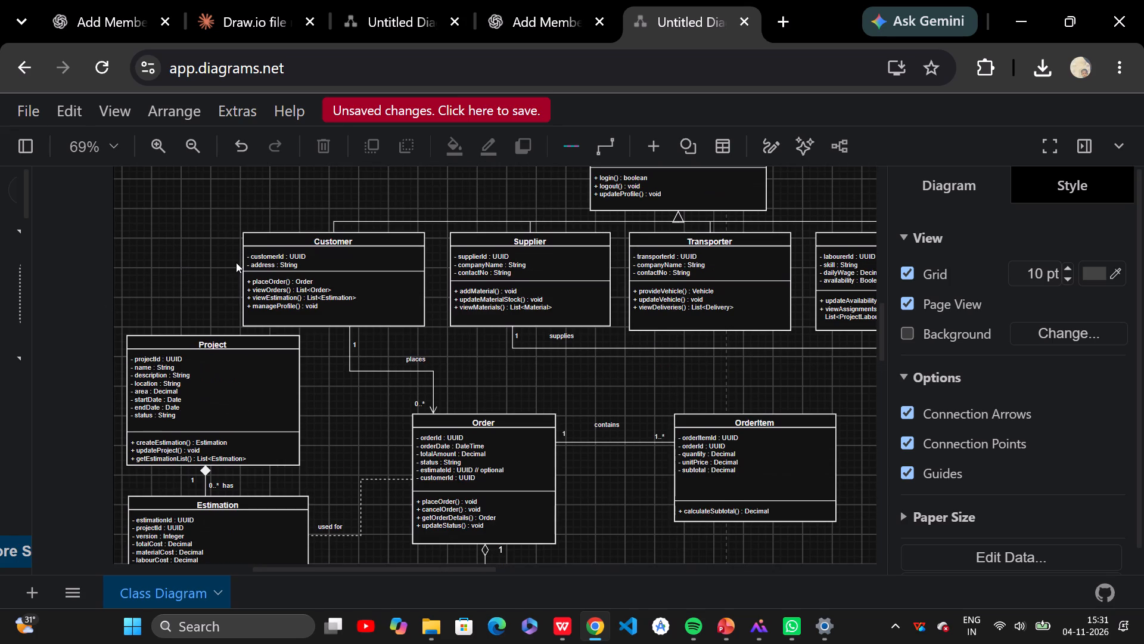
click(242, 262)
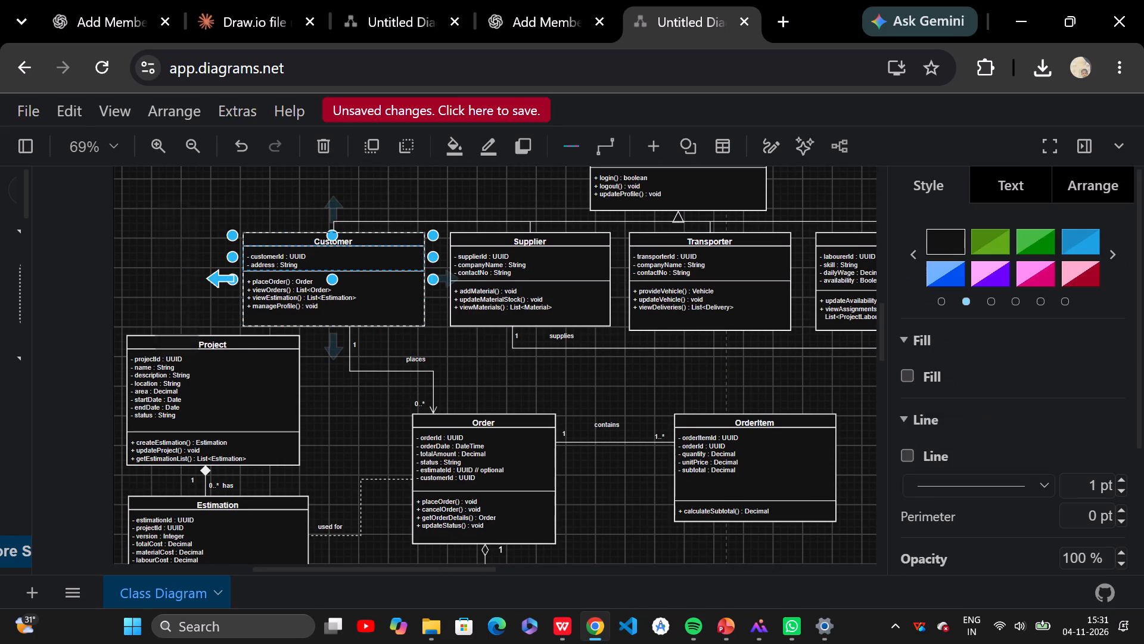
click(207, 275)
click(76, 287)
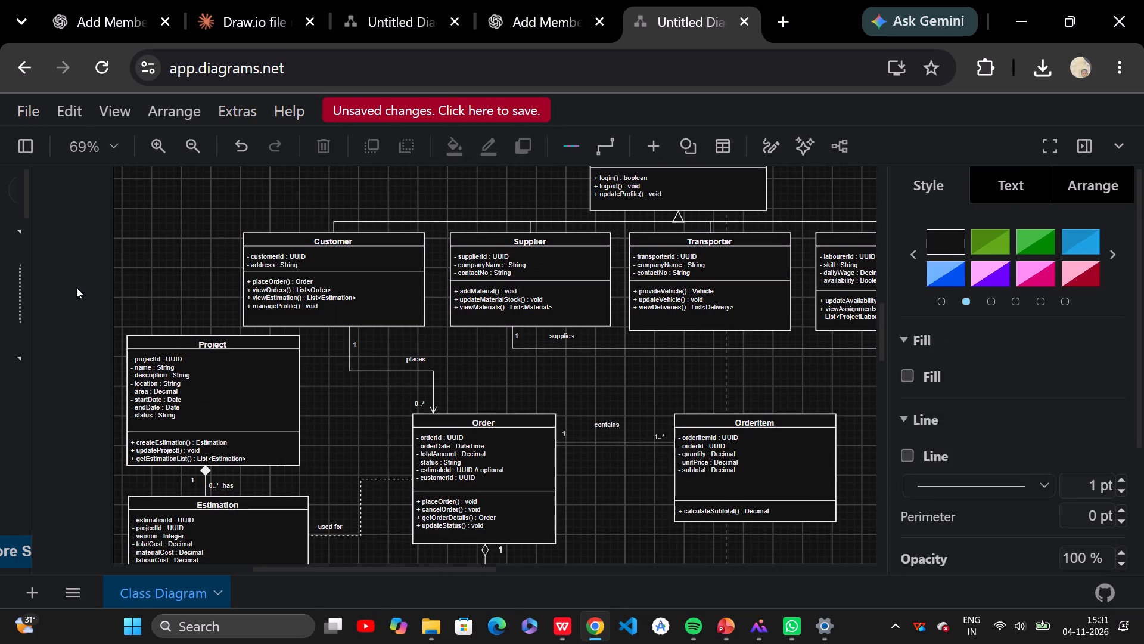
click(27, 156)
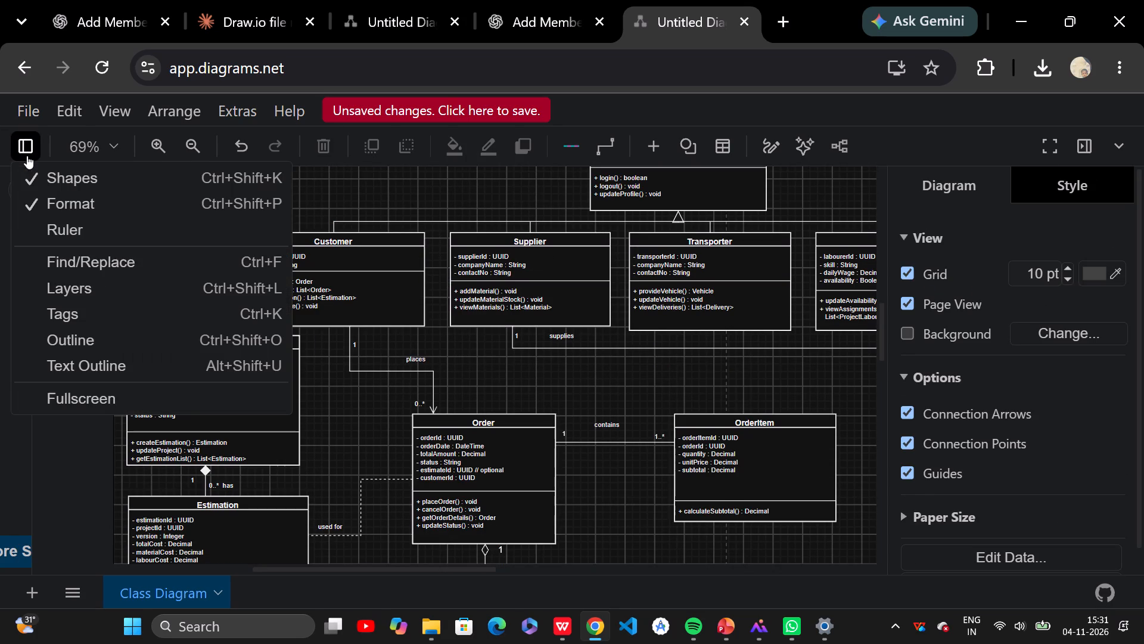
Duplicate the Customer–Order association line and attach the copy's start to the left side of the Customer class at customerId.
click(395, 372)
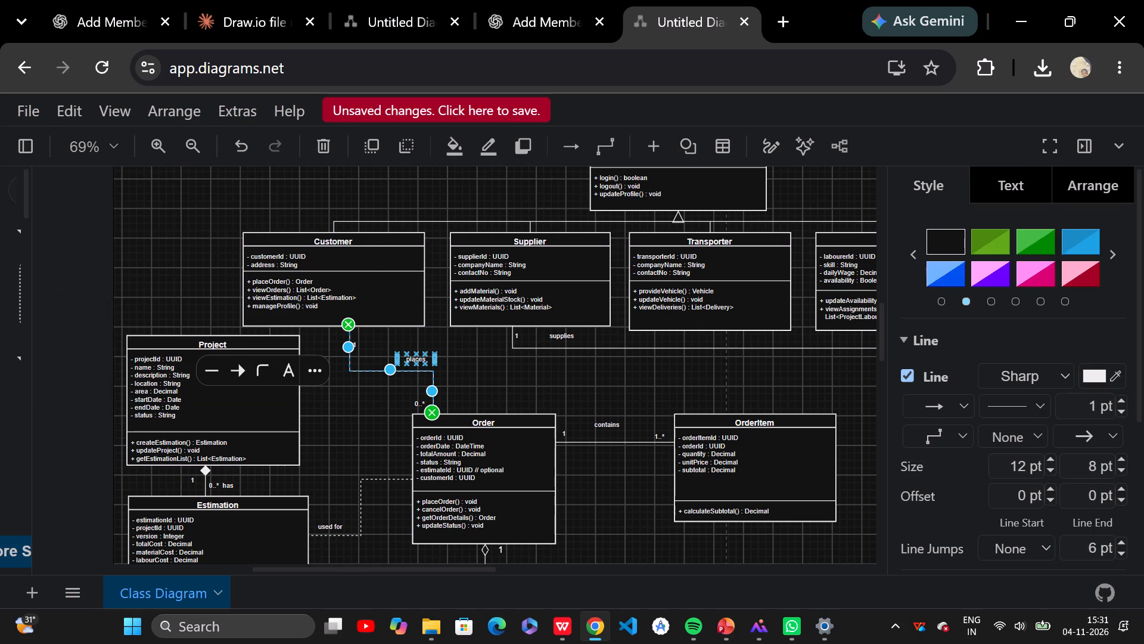
key(ctrl+c)
click(210, 243)
key(ctrl+v)
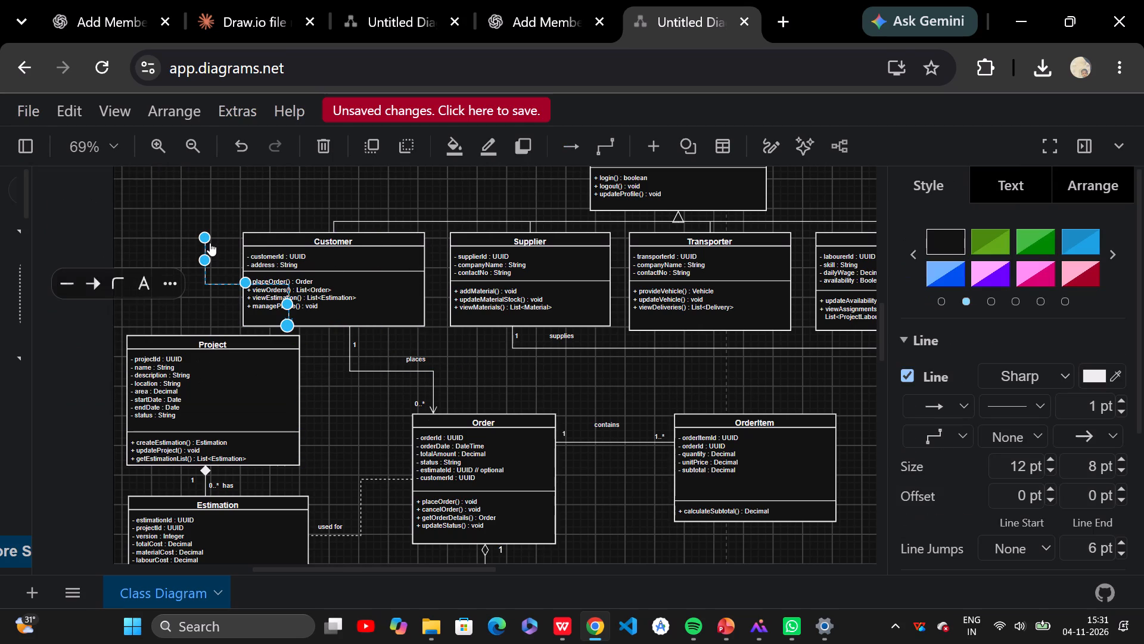
drag(201, 231, 229, 256)
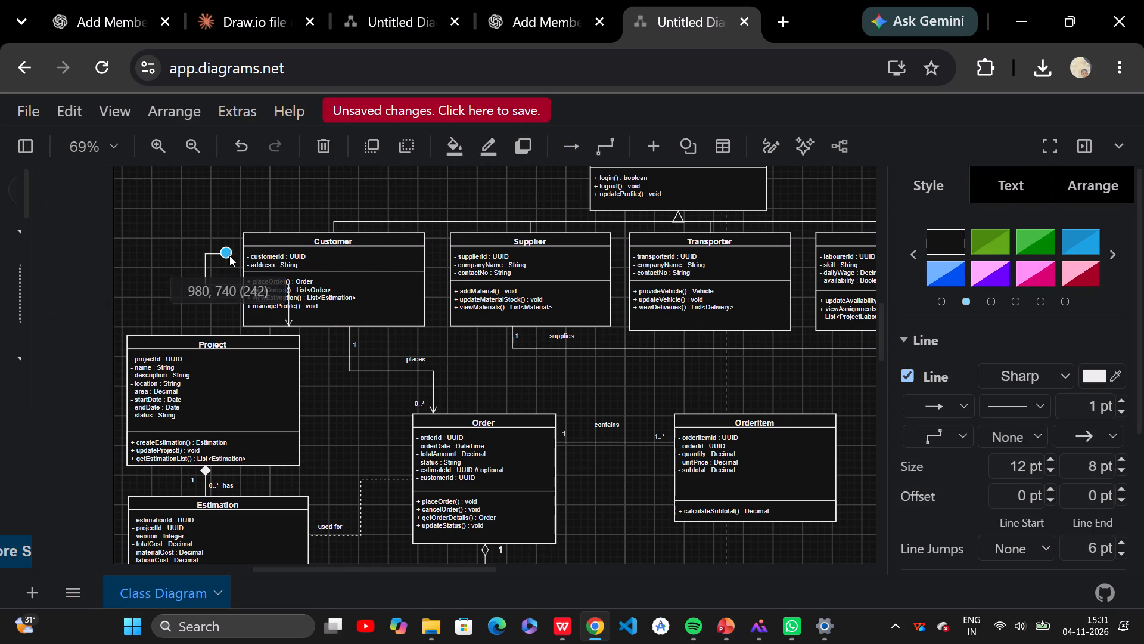
drag(229, 256, 247, 255)
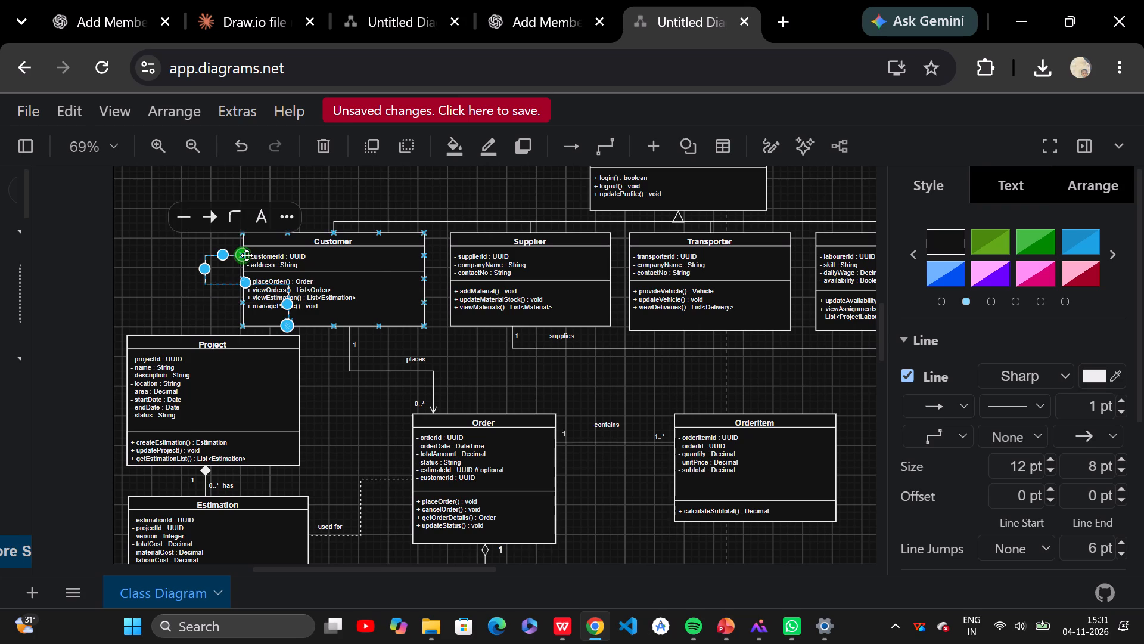
Attach the copied association line's arrow end to the top edge of the Project class, a quarter of the way along.
click(290, 329)
drag(287, 326, 235, 340)
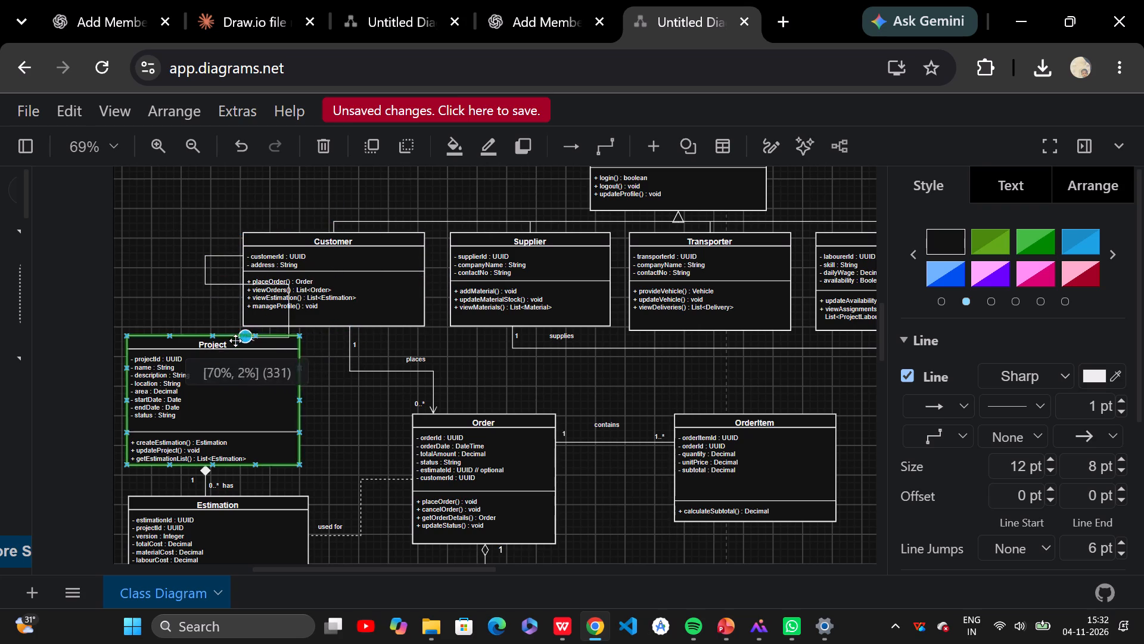
drag(235, 340, 175, 339)
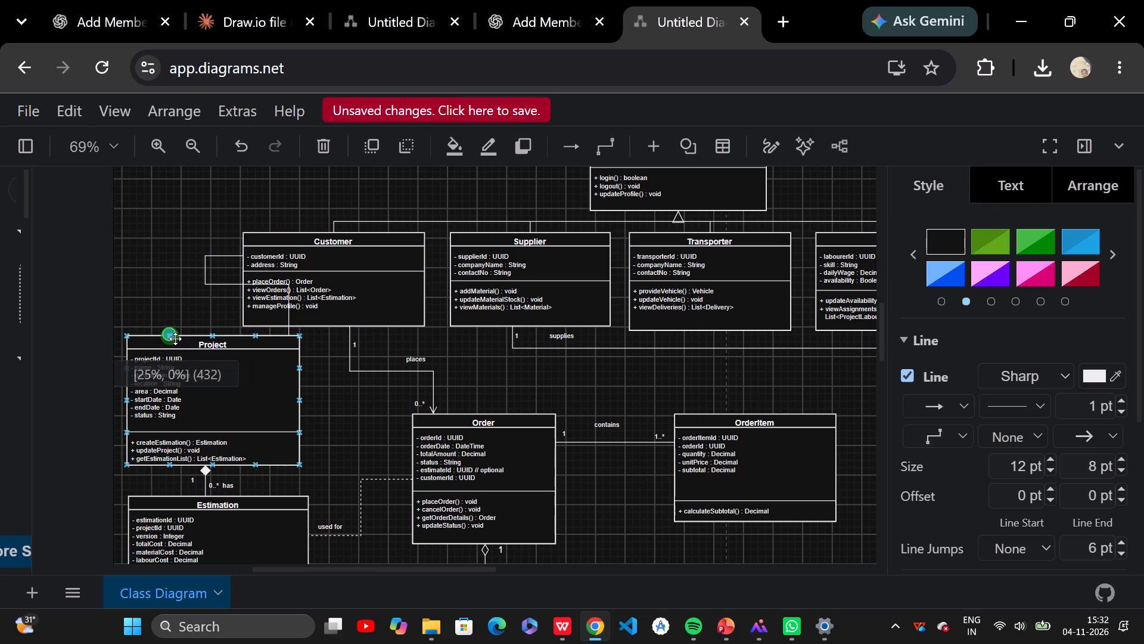
drag(175, 339, 174, 338)
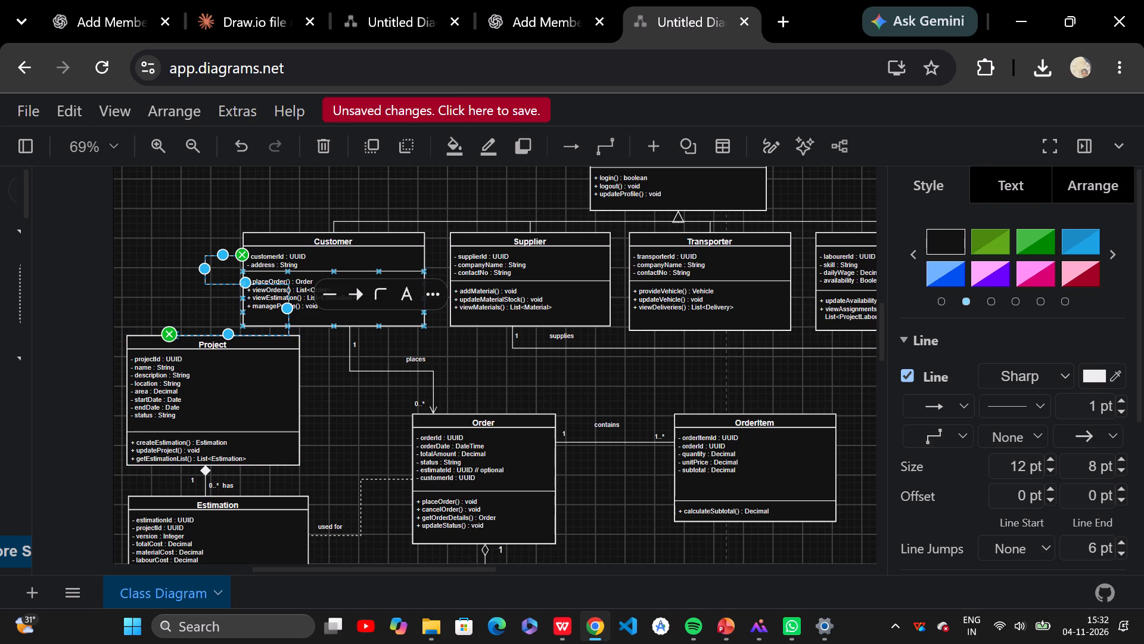
Reroute the Customer–Project association line outside the Customer class, with a single corner down to Project.
drag(290, 309, 212, 319)
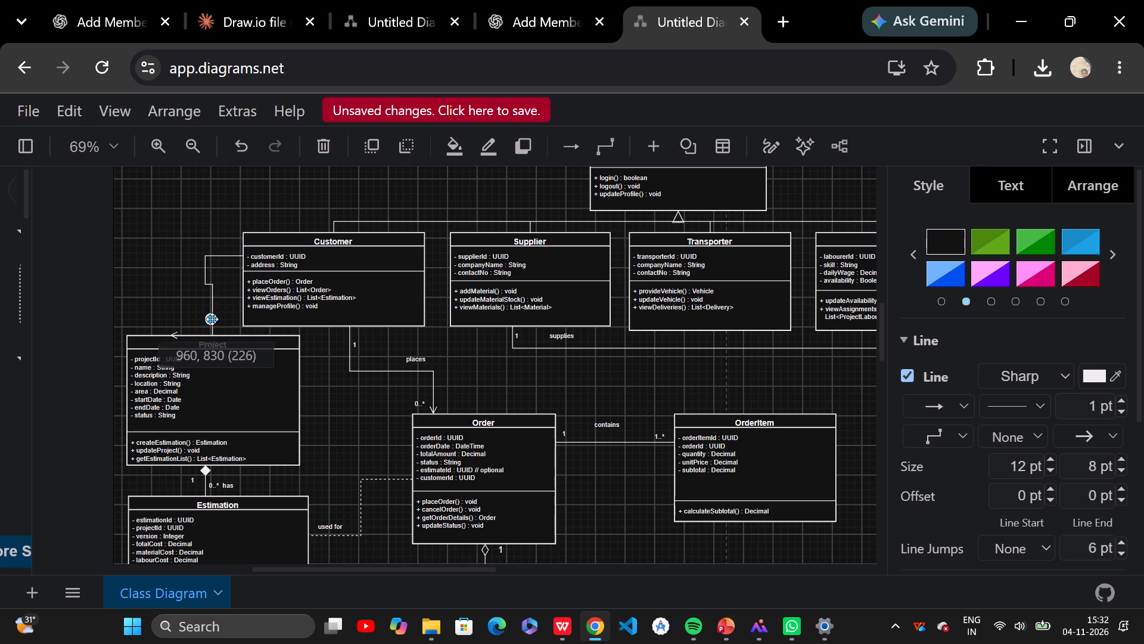
drag(212, 319, 176, 302)
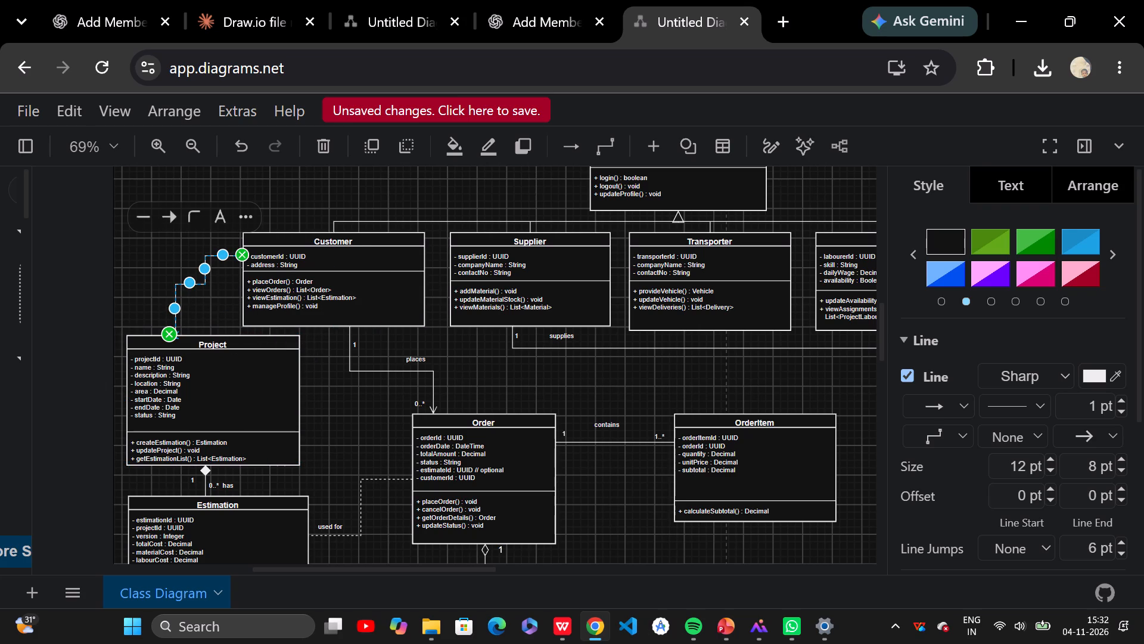
drag(204, 268, 175, 275)
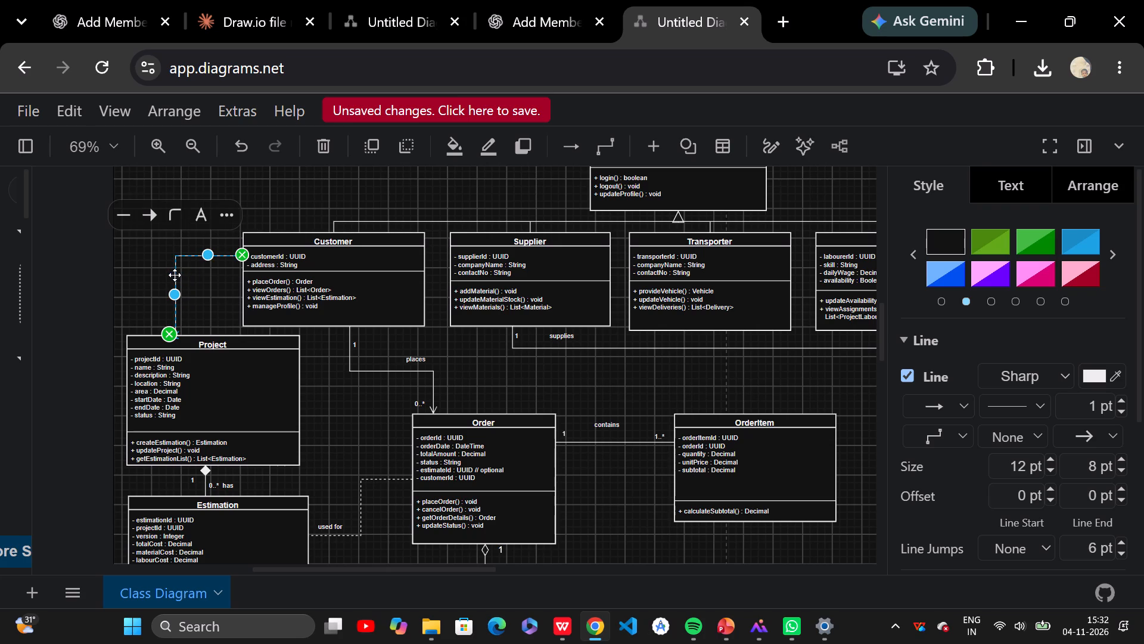
click(203, 308)
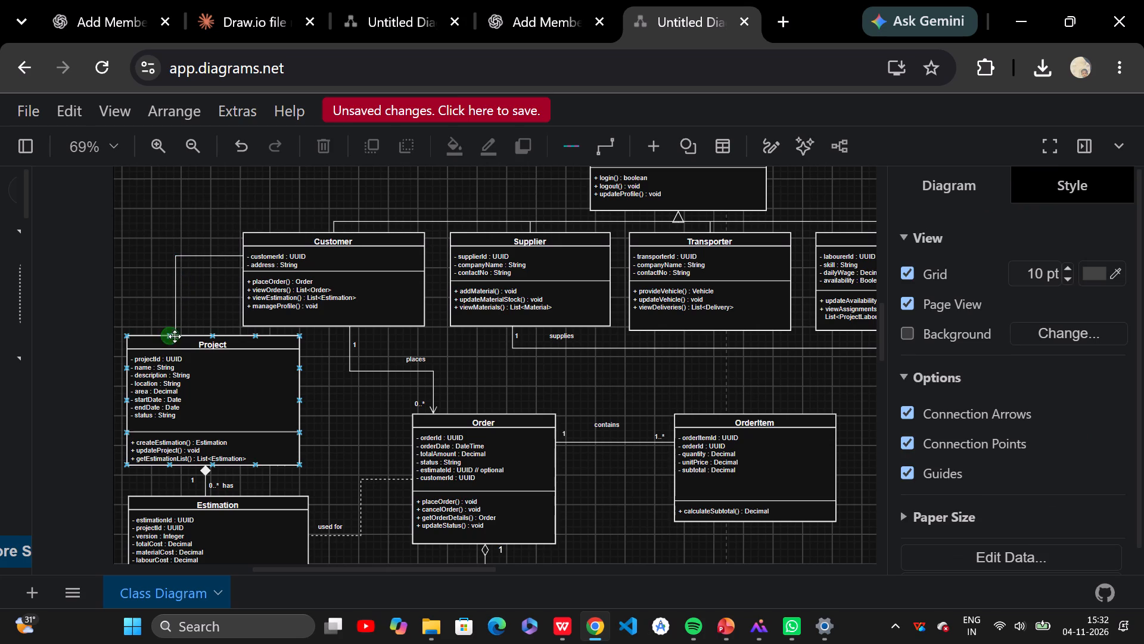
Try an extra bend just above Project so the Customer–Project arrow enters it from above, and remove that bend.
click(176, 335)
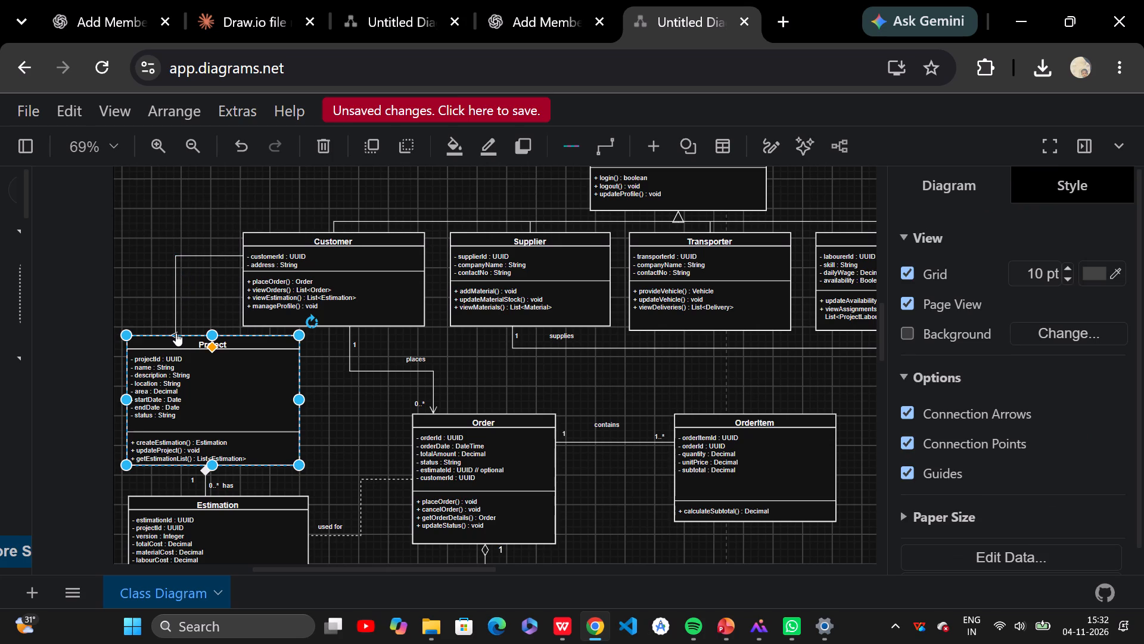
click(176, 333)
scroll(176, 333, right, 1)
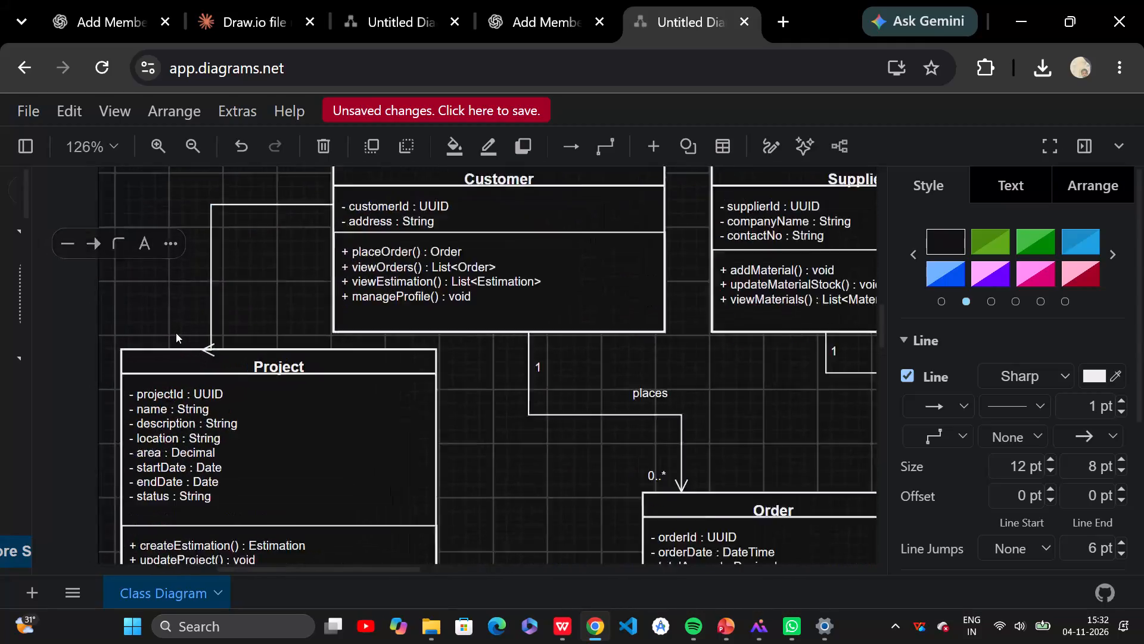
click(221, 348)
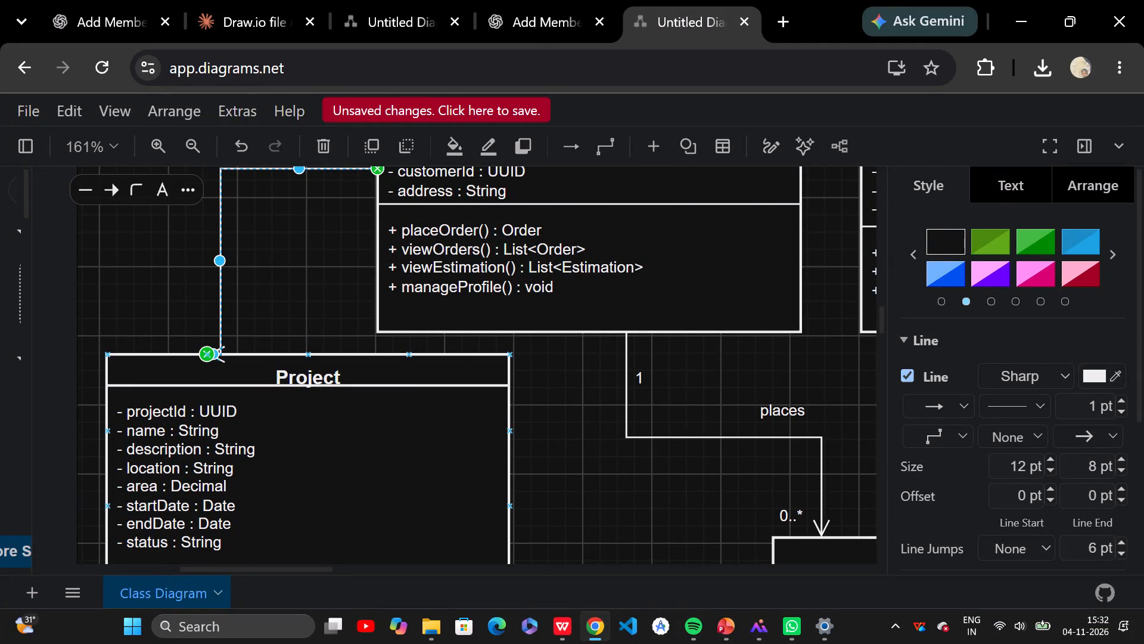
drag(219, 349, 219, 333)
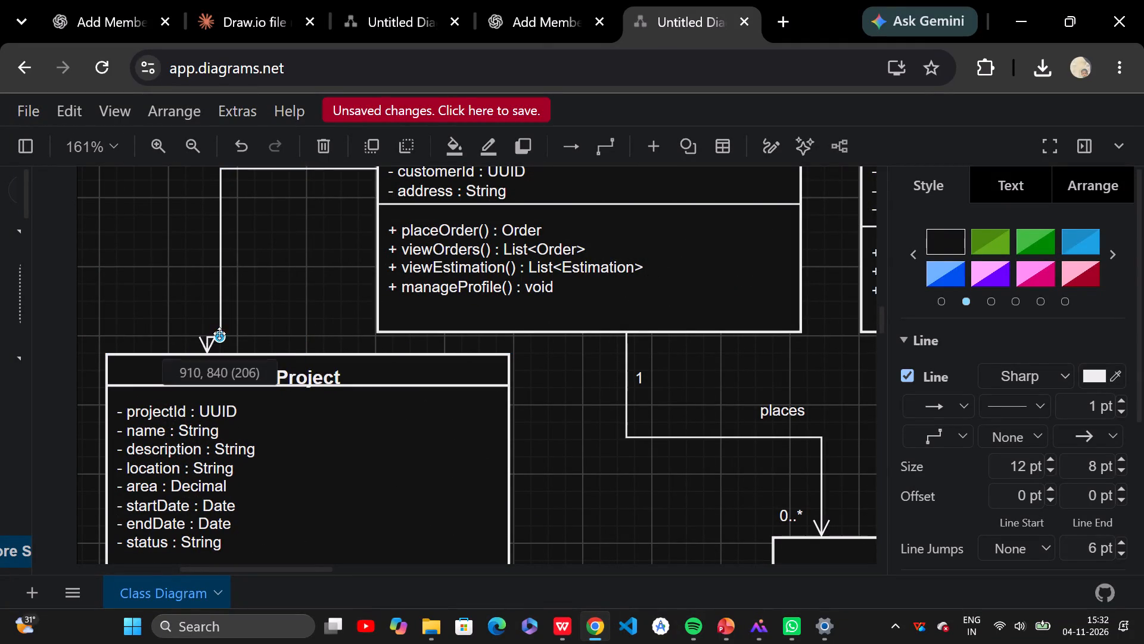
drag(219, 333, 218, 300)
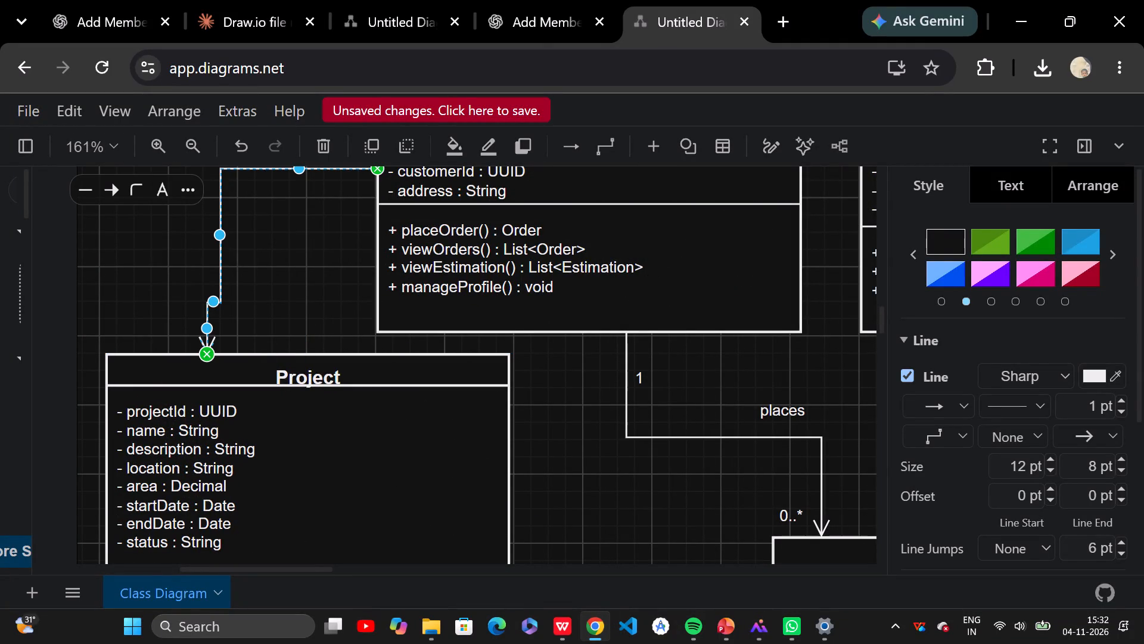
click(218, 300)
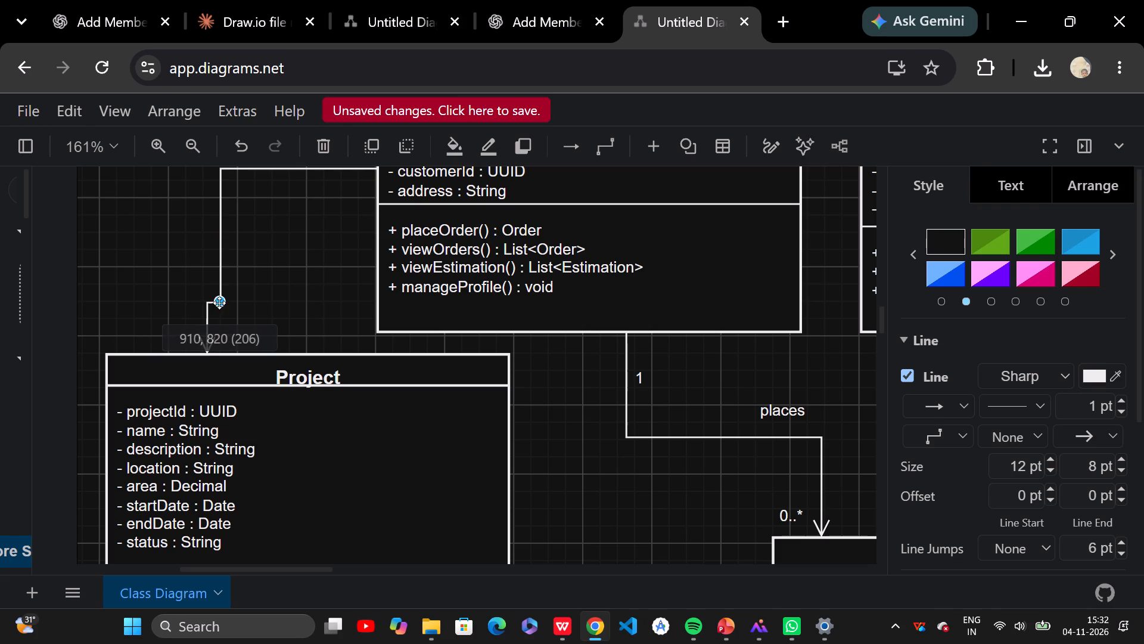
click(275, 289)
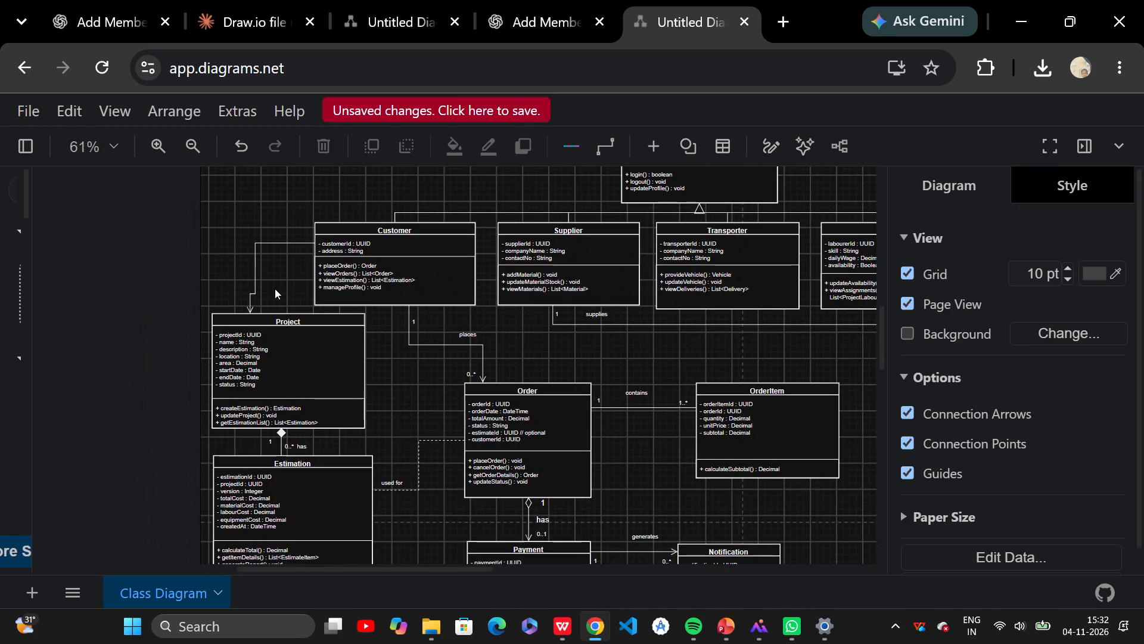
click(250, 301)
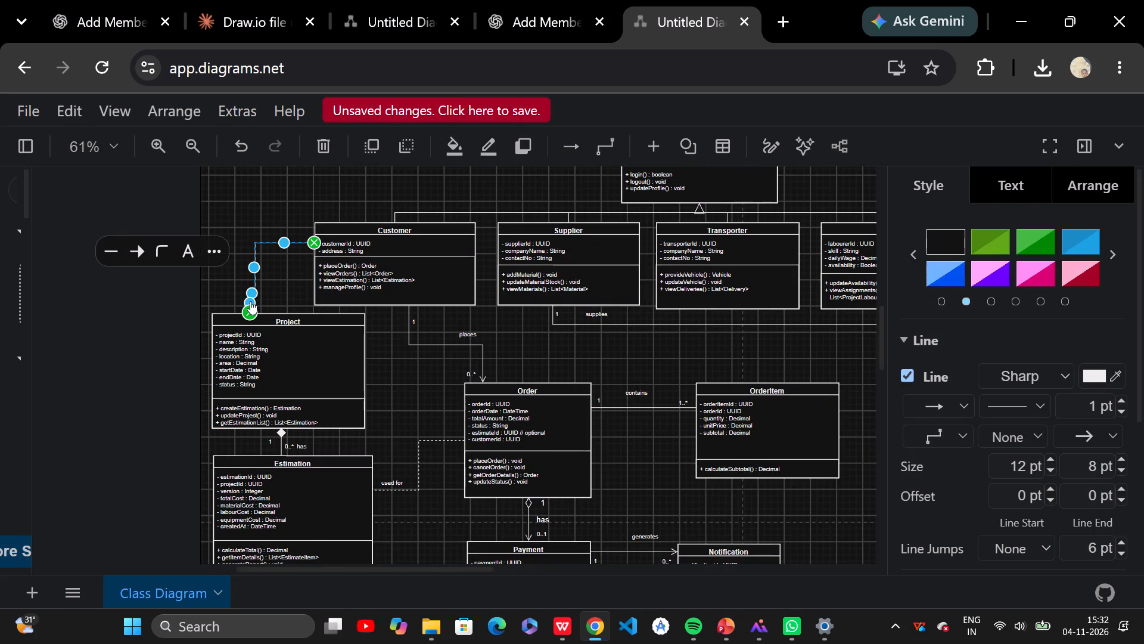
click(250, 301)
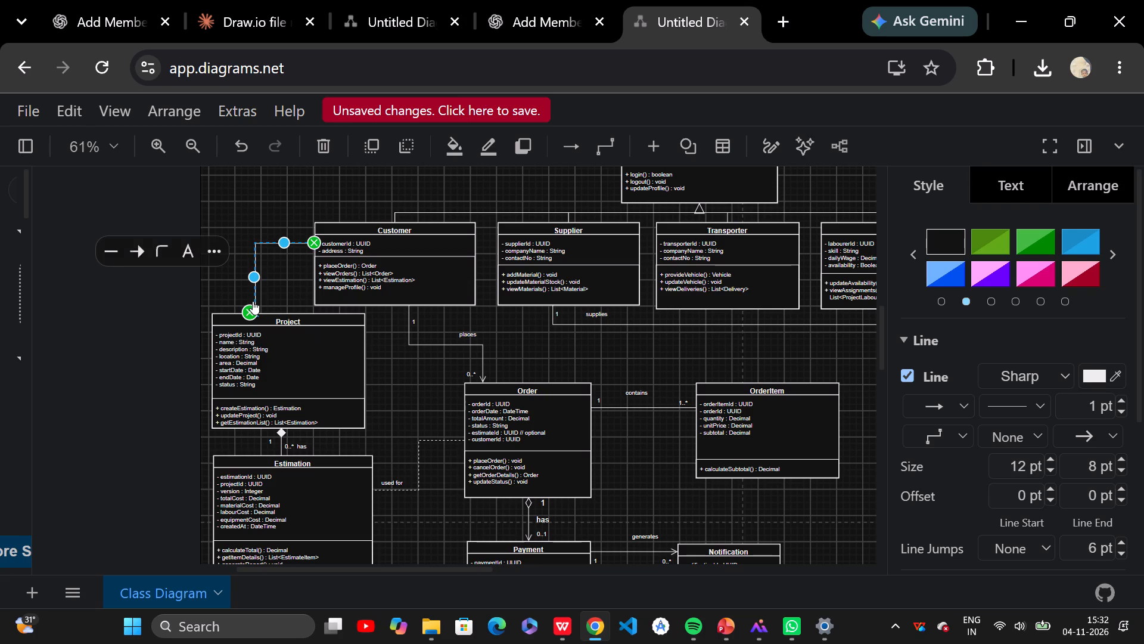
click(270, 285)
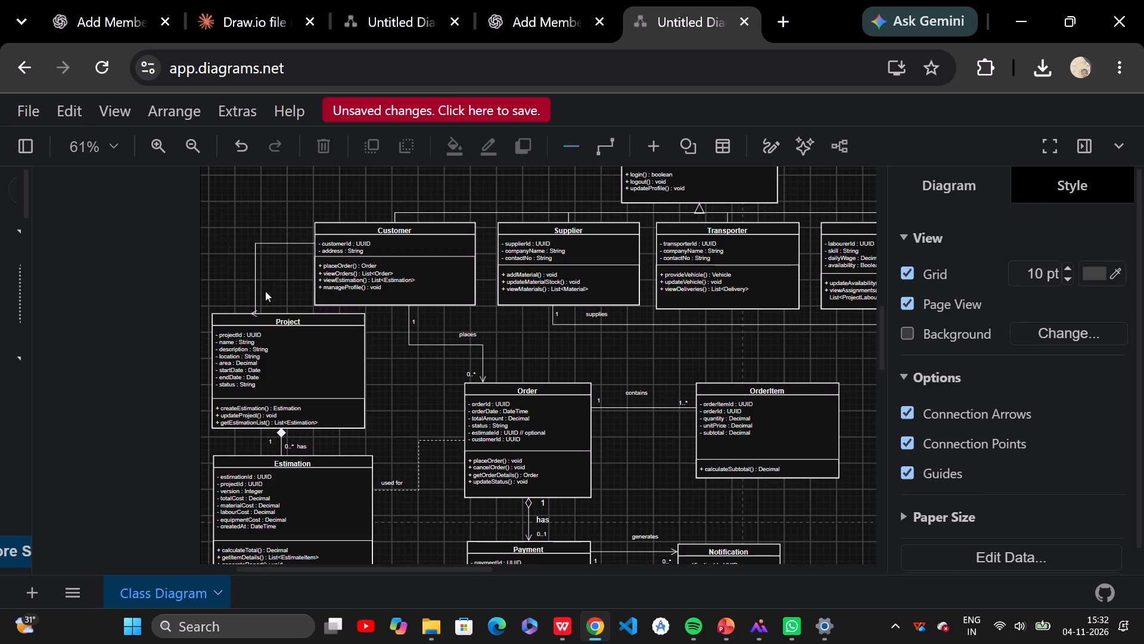
Undo the last bend change and remove the small jog so the Customer–Project association drops straight to Project with a single corner.
key(ctrl+z)
scroll(265, 291, down, 1)
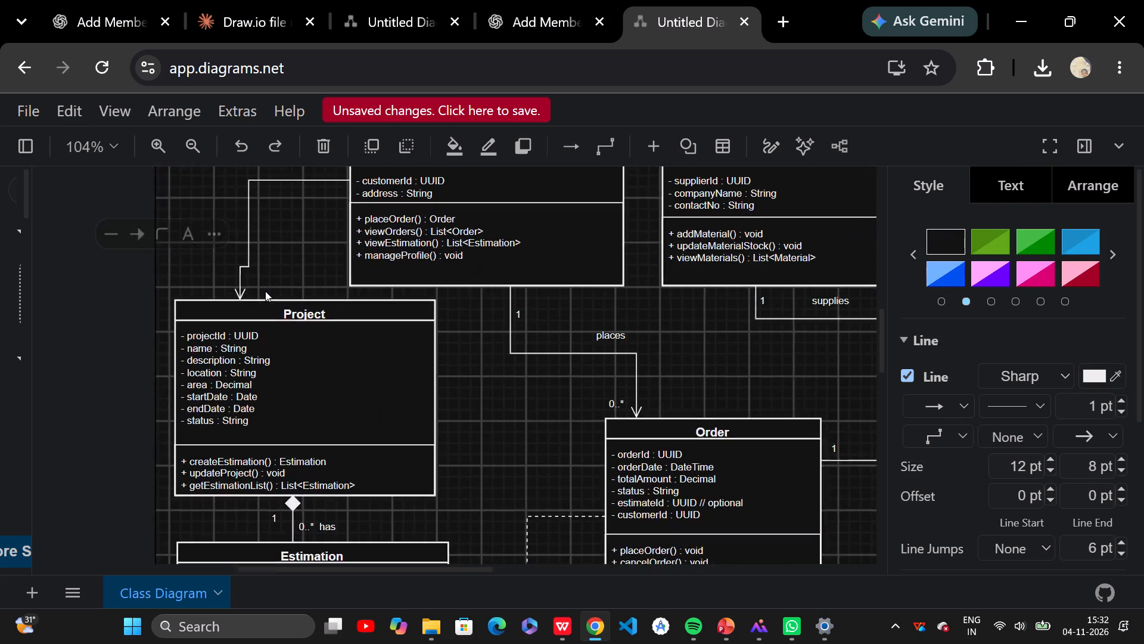
scroll(265, 291, up, 1)
scroll(234, 216, up, 1)
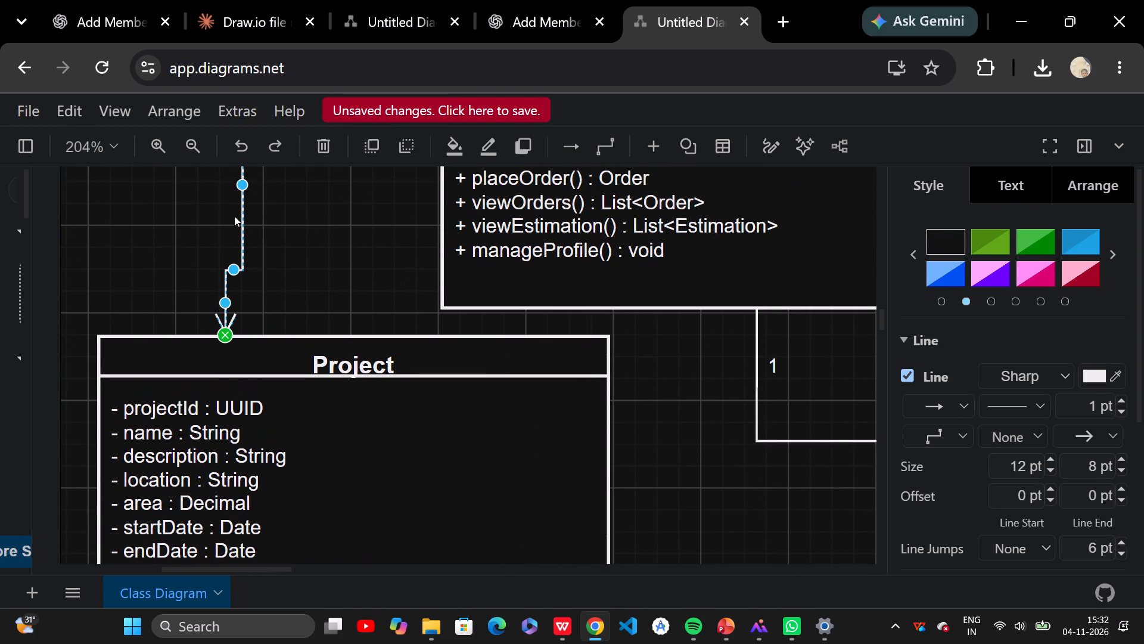
drag(243, 186, 239, 186)
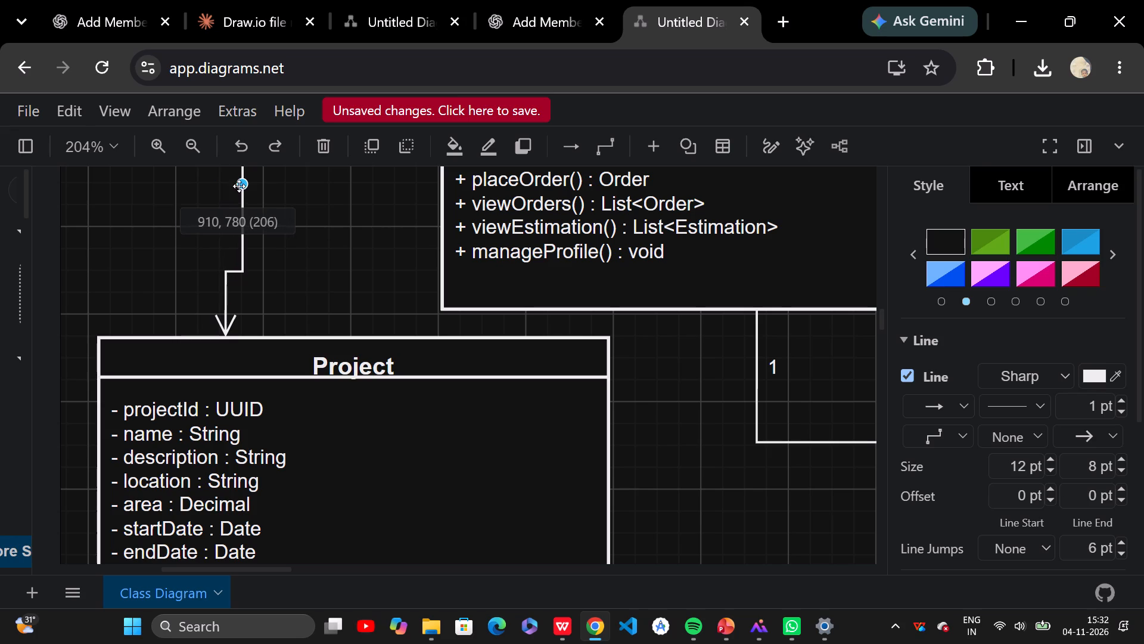
drag(239, 186, 231, 185)
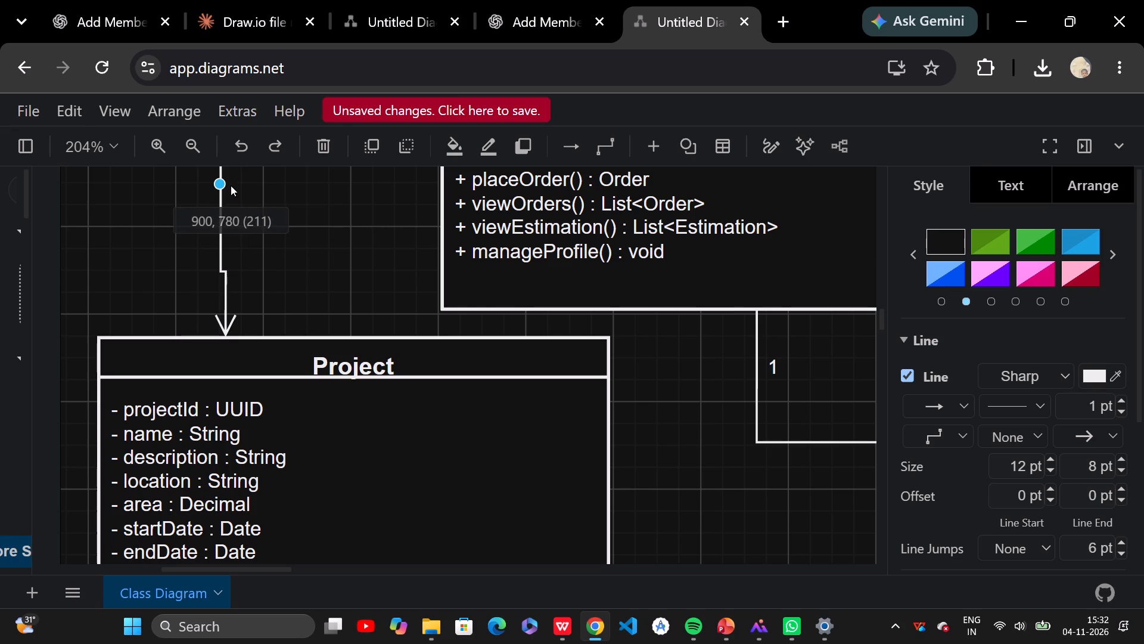
drag(231, 185, 232, 187)
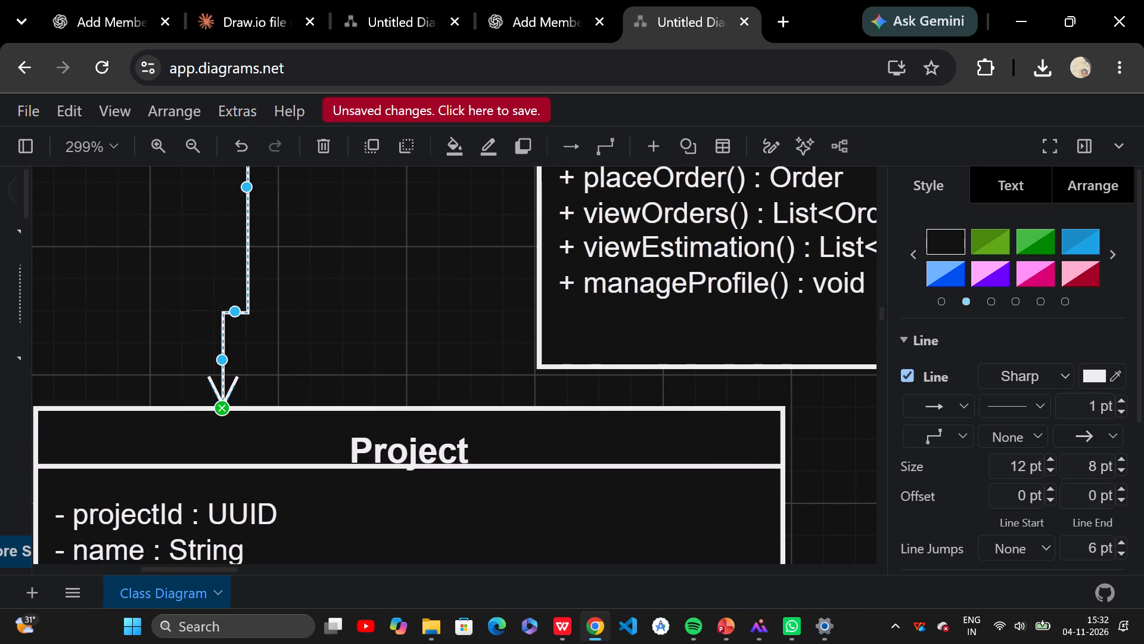
drag(245, 184, 235, 190)
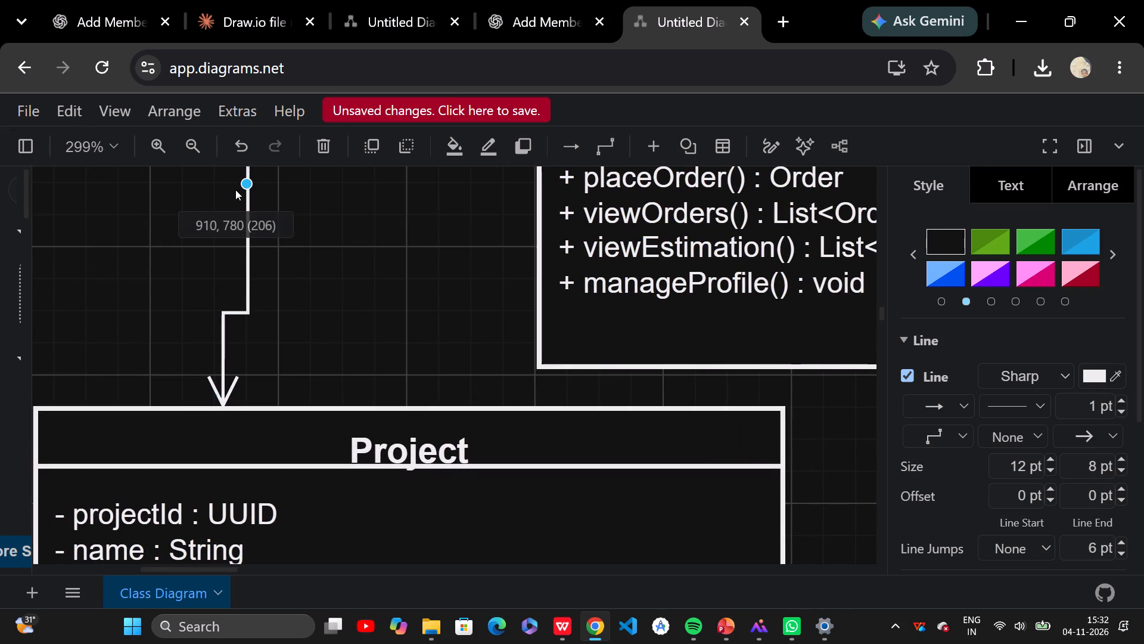
drag(237, 310, 228, 281)
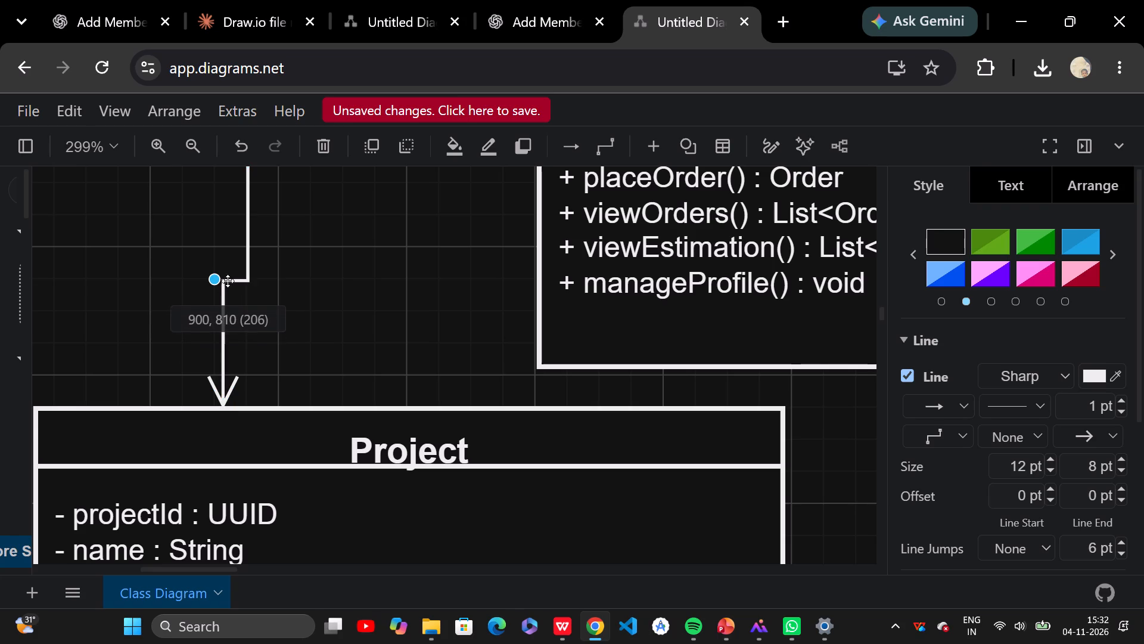
drag(228, 281, 215, 222)
scroll(215, 222, up, 1)
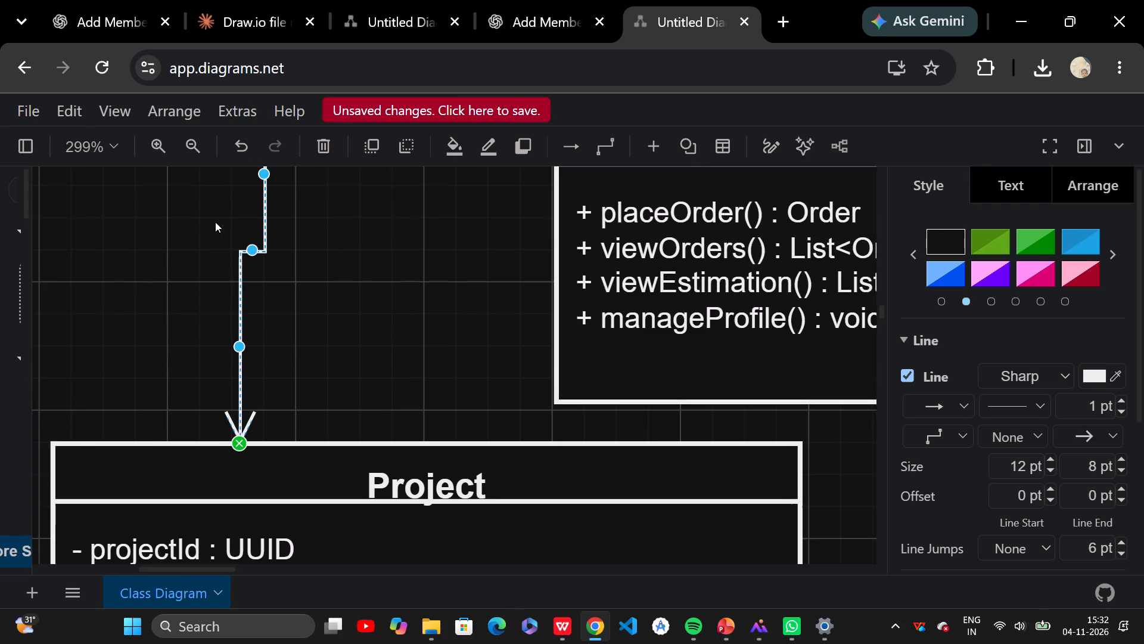
scroll(215, 222, up, 1)
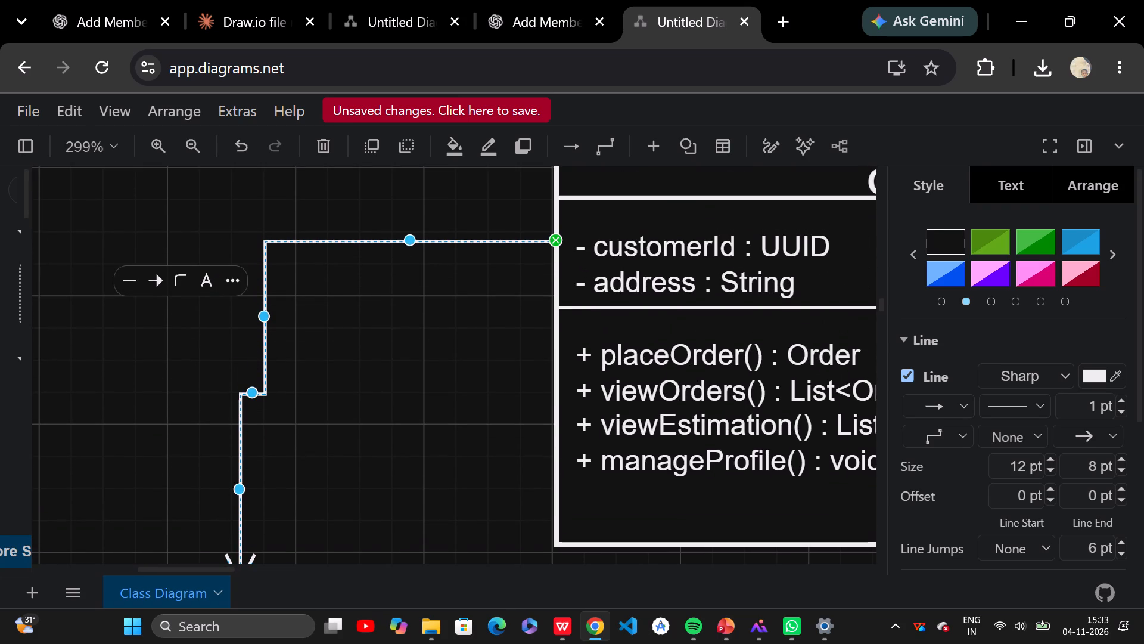
drag(253, 395, 213, 248)
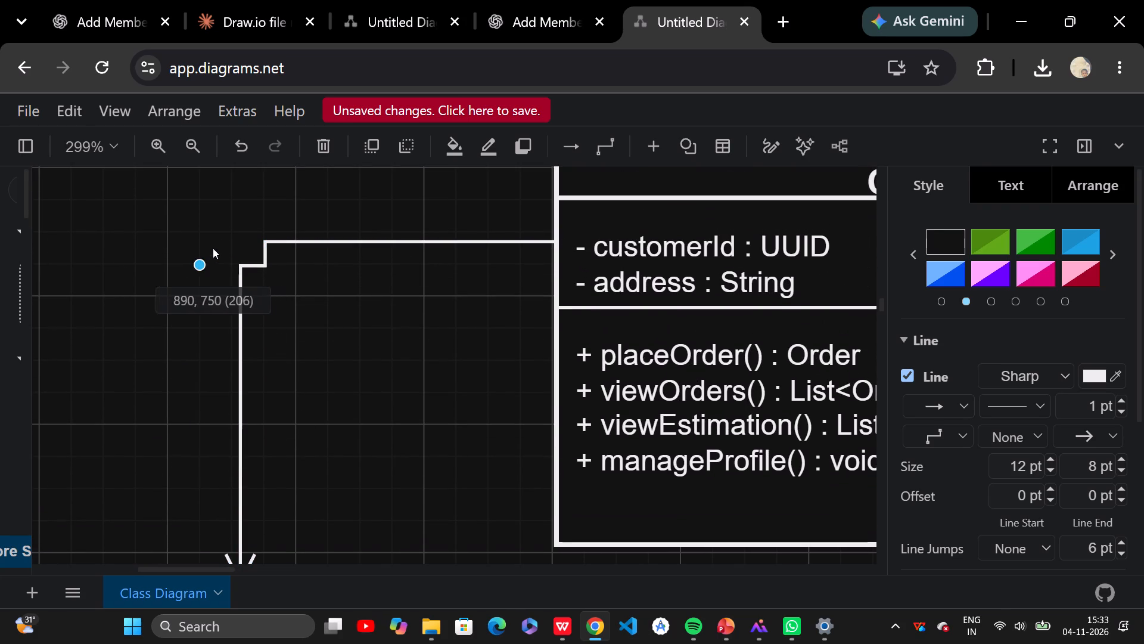
drag(213, 248, 220, 243)
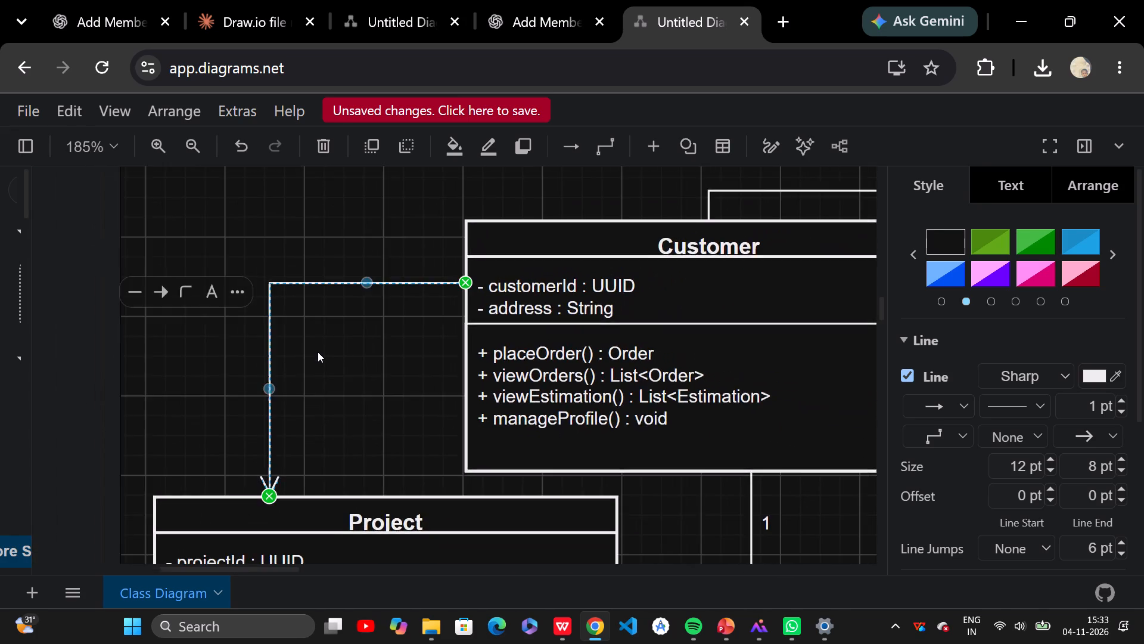
click(537, 497)
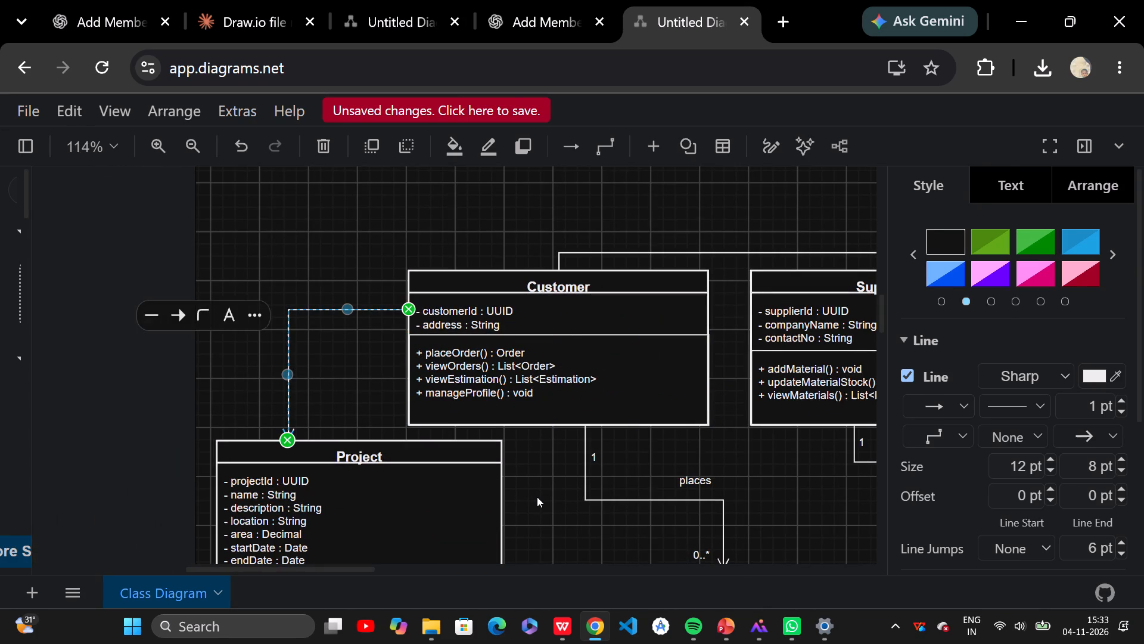
Add a multiplicity label "1" above the Customer–Project association line, just outside the Customer class.
scroll(537, 497, down, 1)
scroll(467, 491, down, 1)
scroll(467, 491, up, 1)
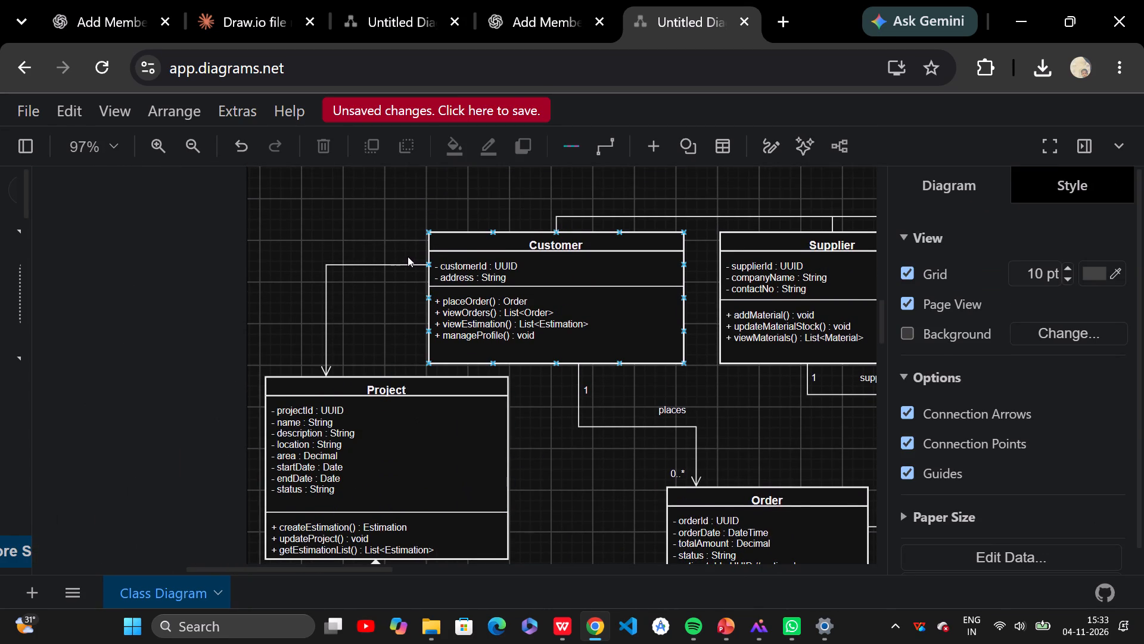
click(408, 256)
click(412, 256)
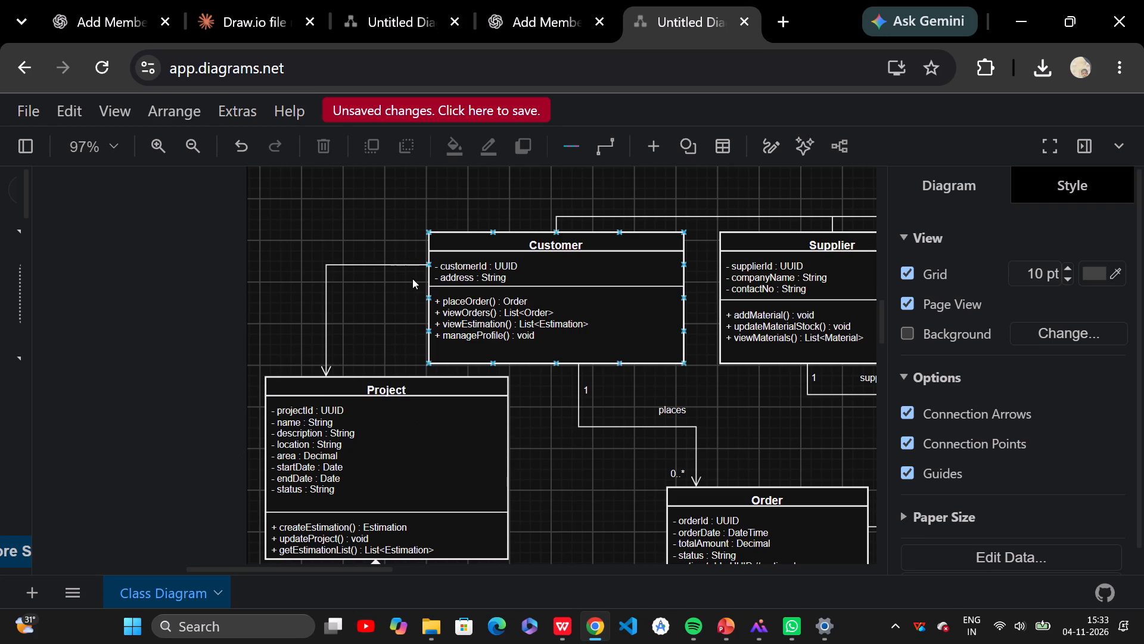
click(412, 278)
triple_click(415, 251)
click(415, 251)
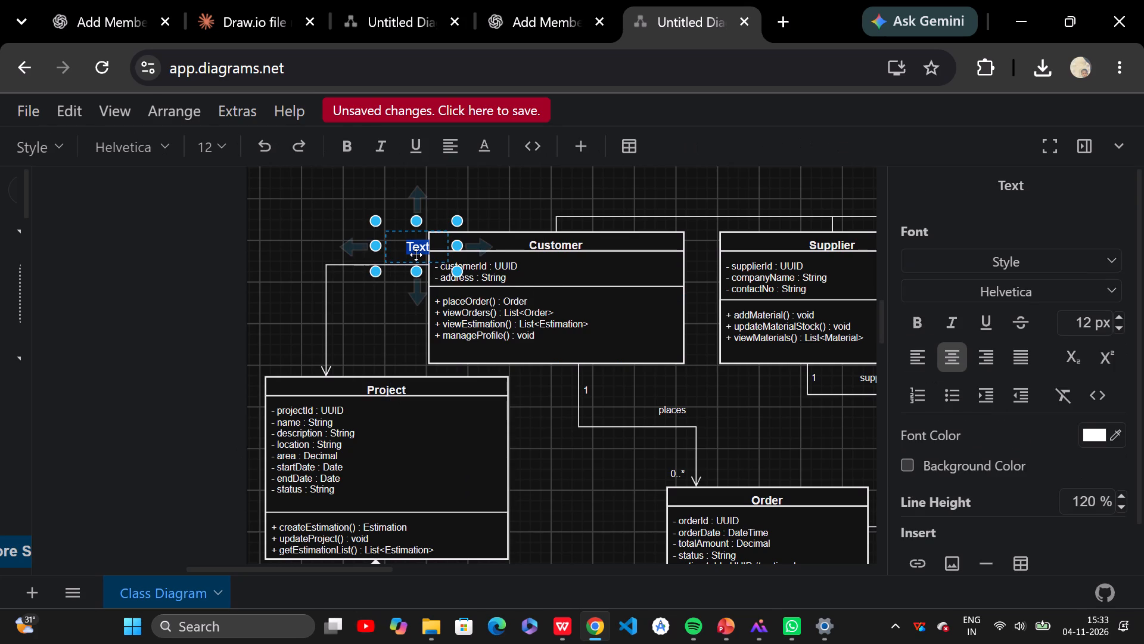
key(BackSpace)
key(1)
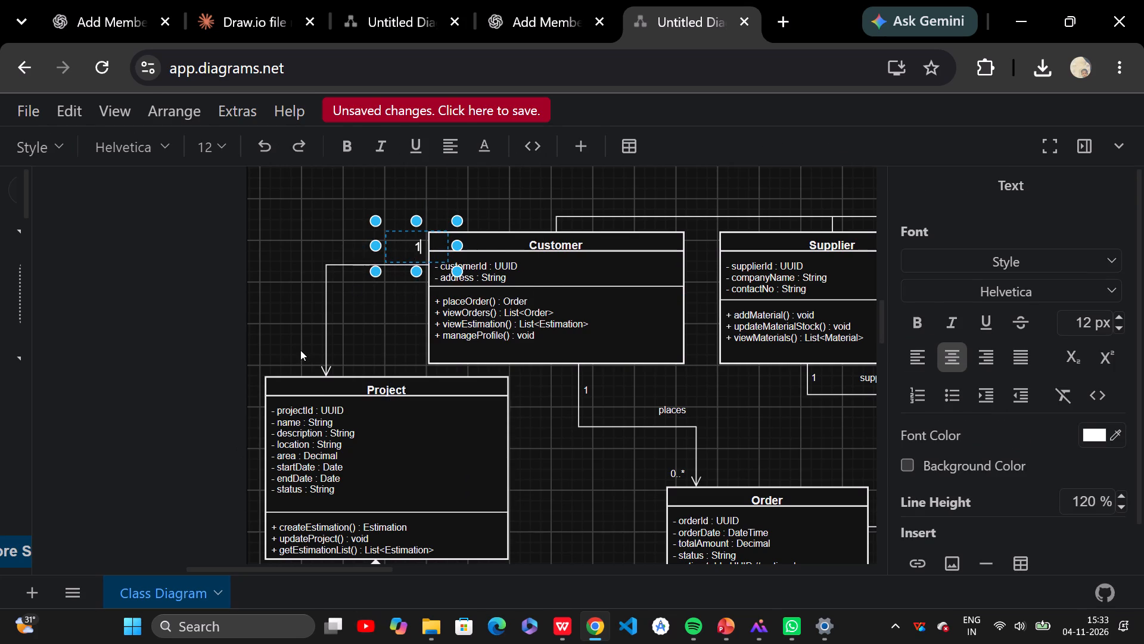
Add a multiplicity label "0..*" beside the arrow end of the Customer–Project association, just above the Project class.
double_click(300, 350)
click(303, 352)
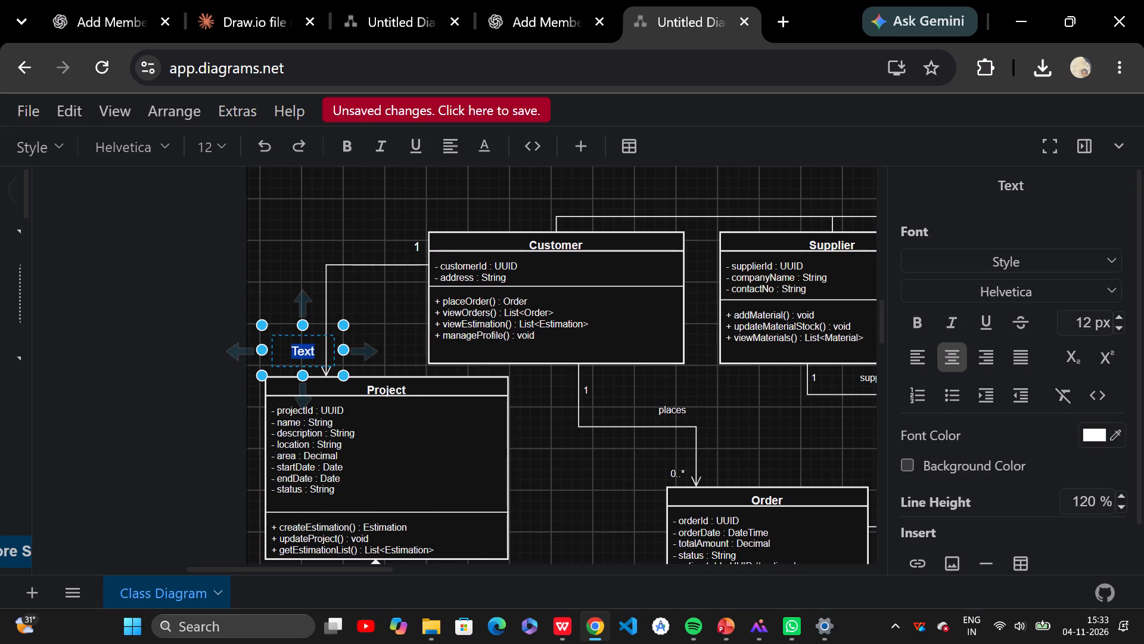
text(0..*)
Add a text label "creates" on the vertical part of the Customer–Project association, above the "0..*" label.
click(310, 305)
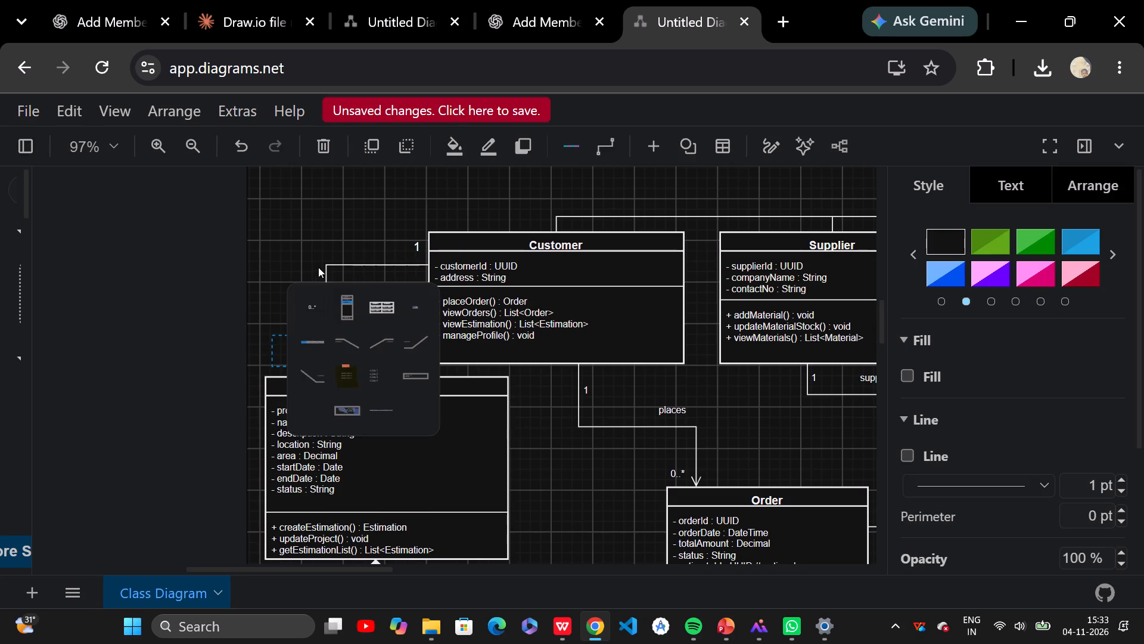
click(318, 267)
double_click(318, 285)
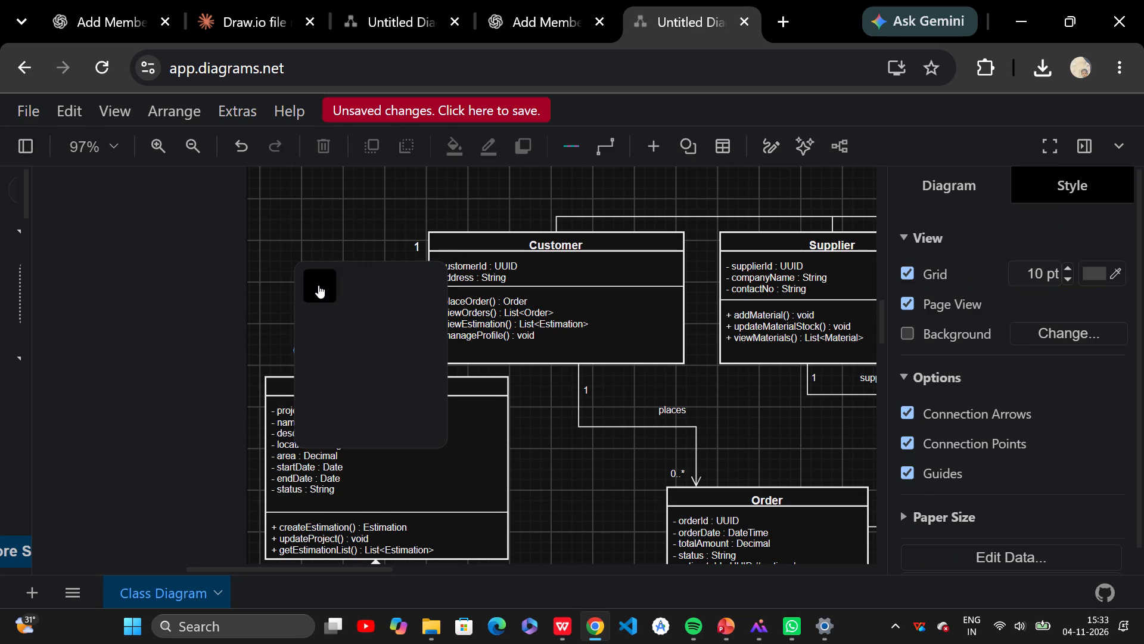
click(318, 285)
text(creates)
key(Left)
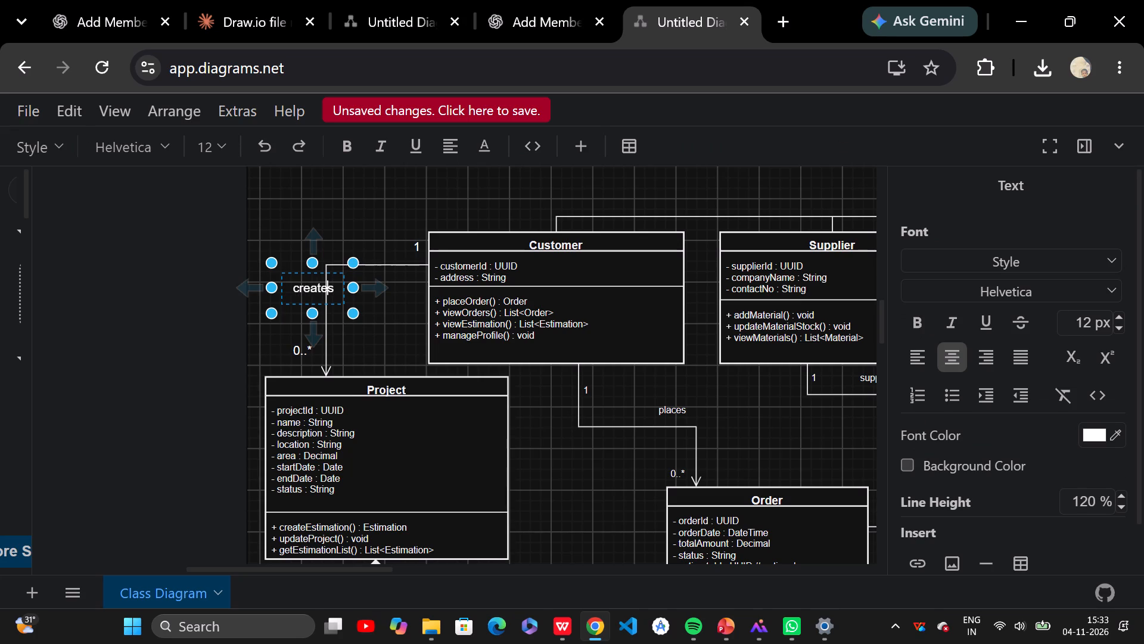
Move the "creates" label outward to 840, 750 so it sits clear of the Customer–Project association line.
click(346, 284)
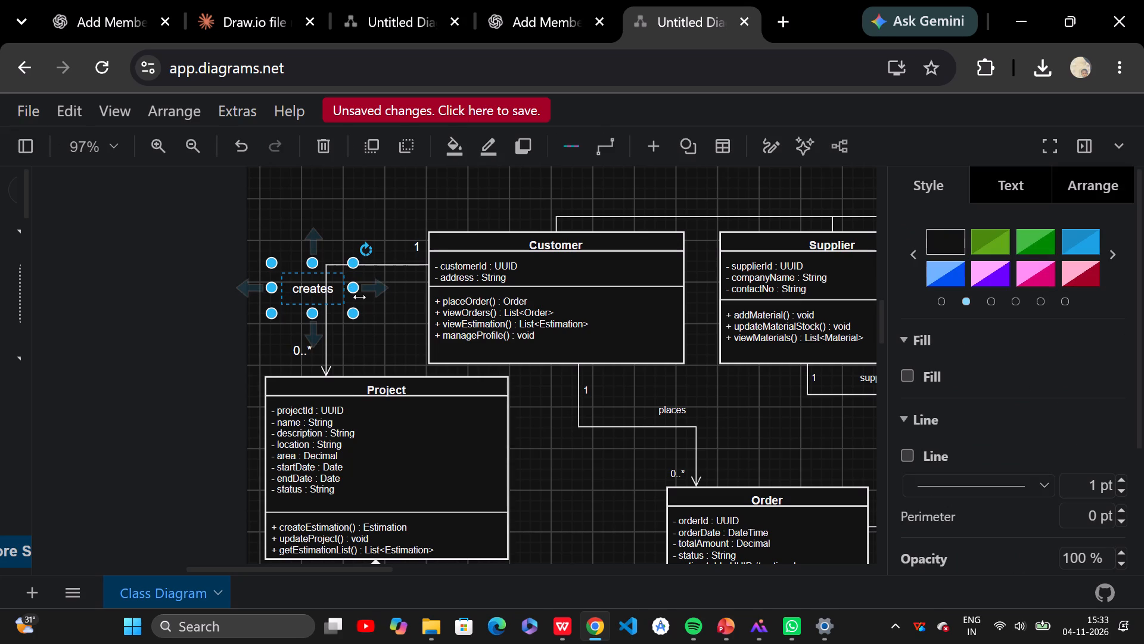
double_click(343, 291)
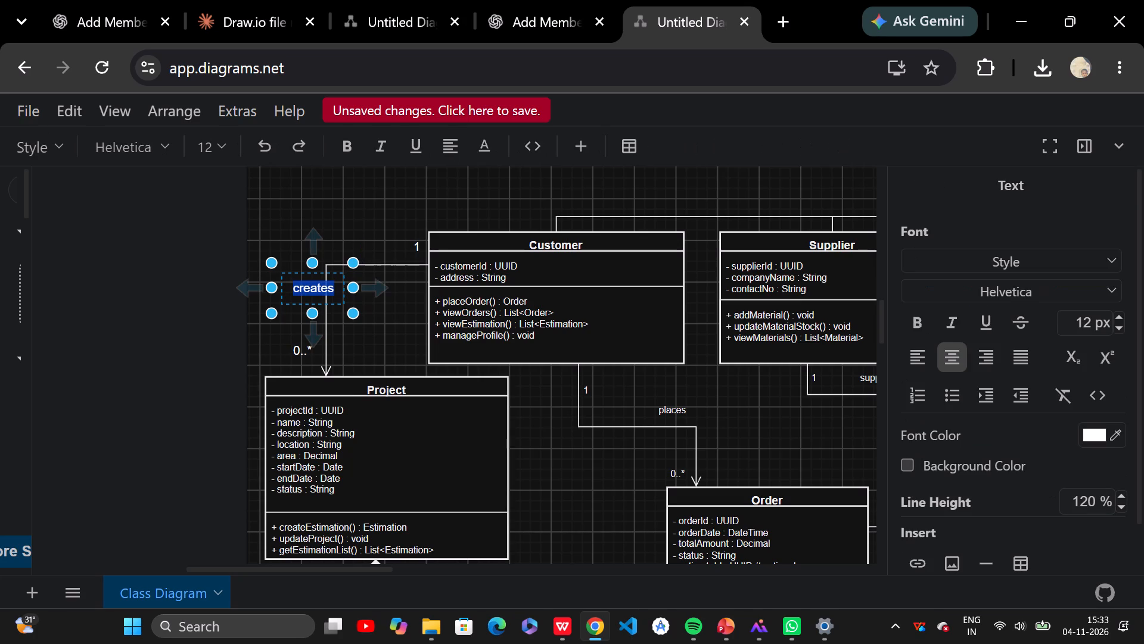
double_click(316, 286)
drag(310, 274, 300, 273)
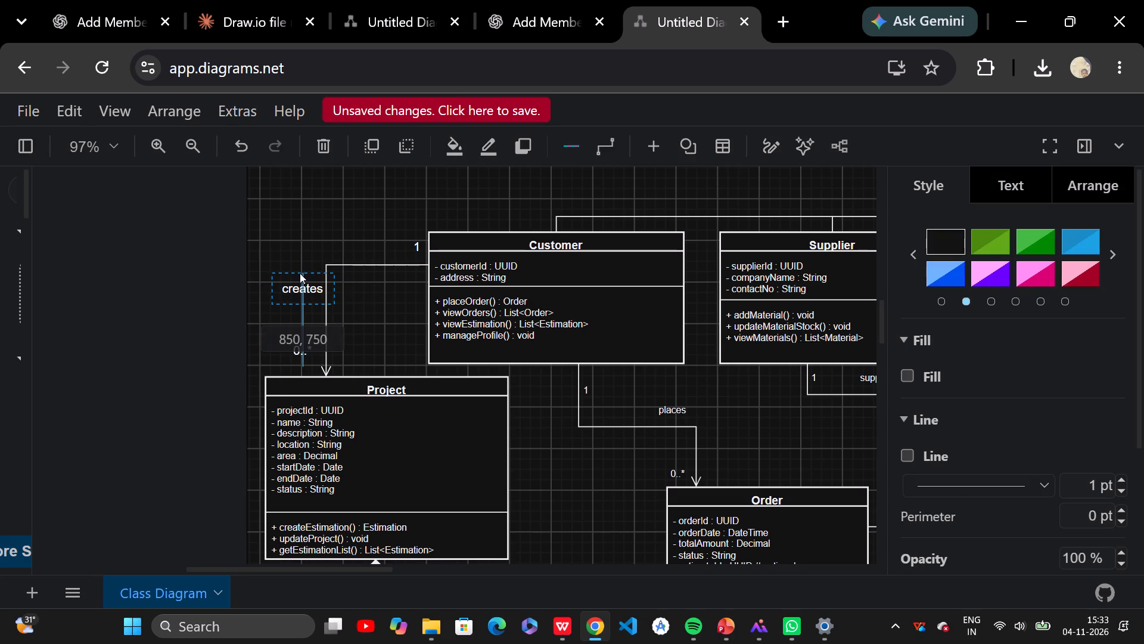
drag(300, 273, 285, 274)
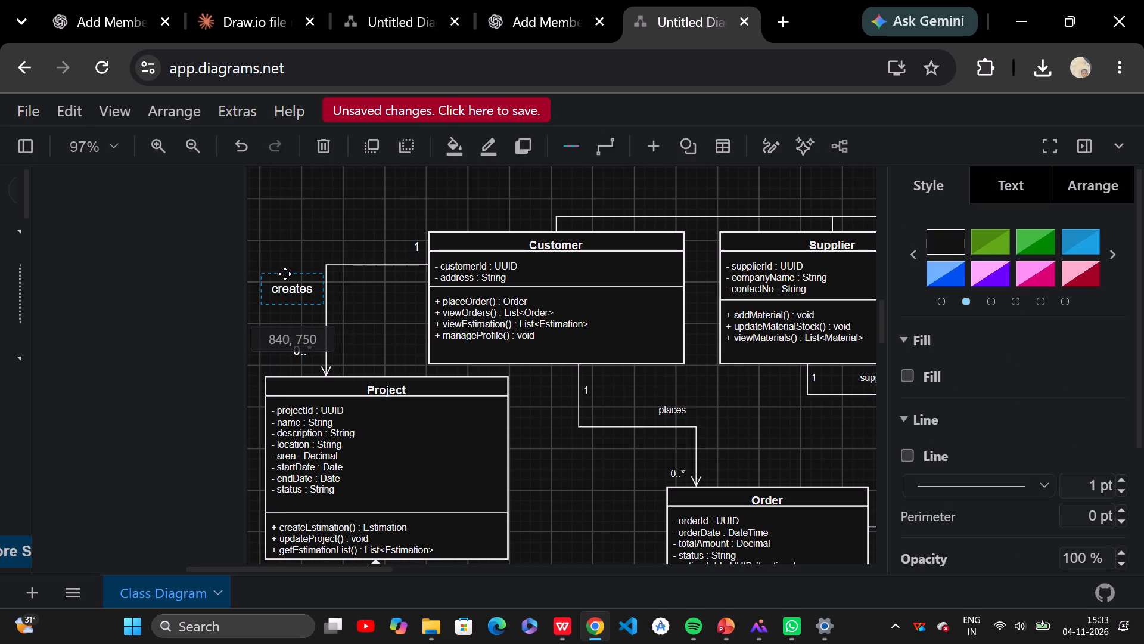
drag(285, 274, 285, 274)
click(377, 320)
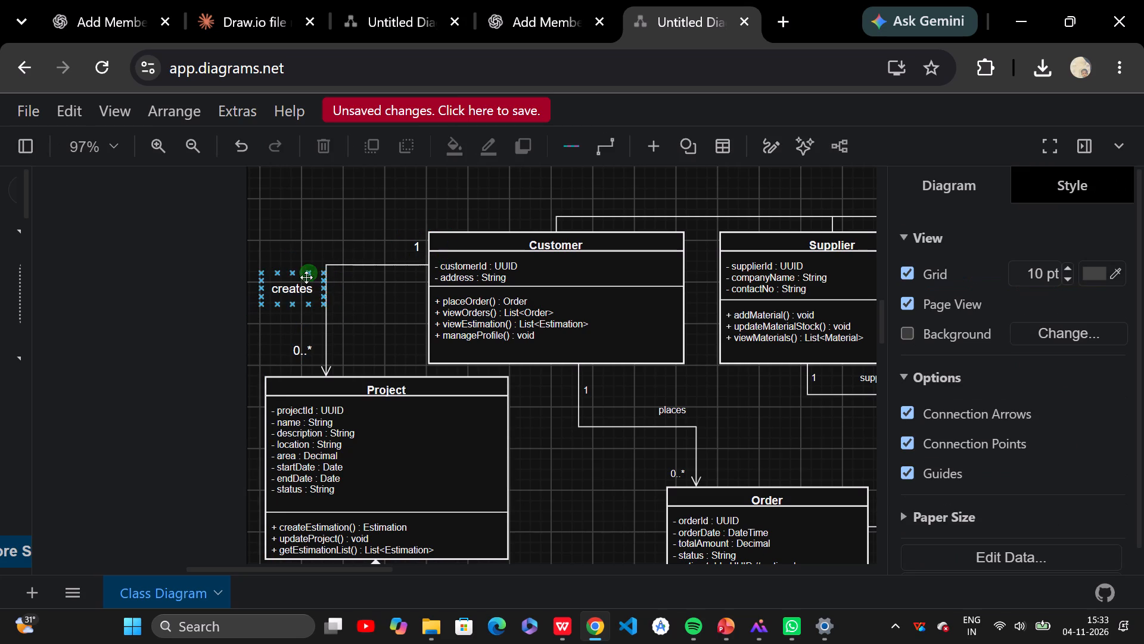
Delete the "0..*" multiplicity label between the Project and Estimation classes.
scroll(428, 371, down, 2)
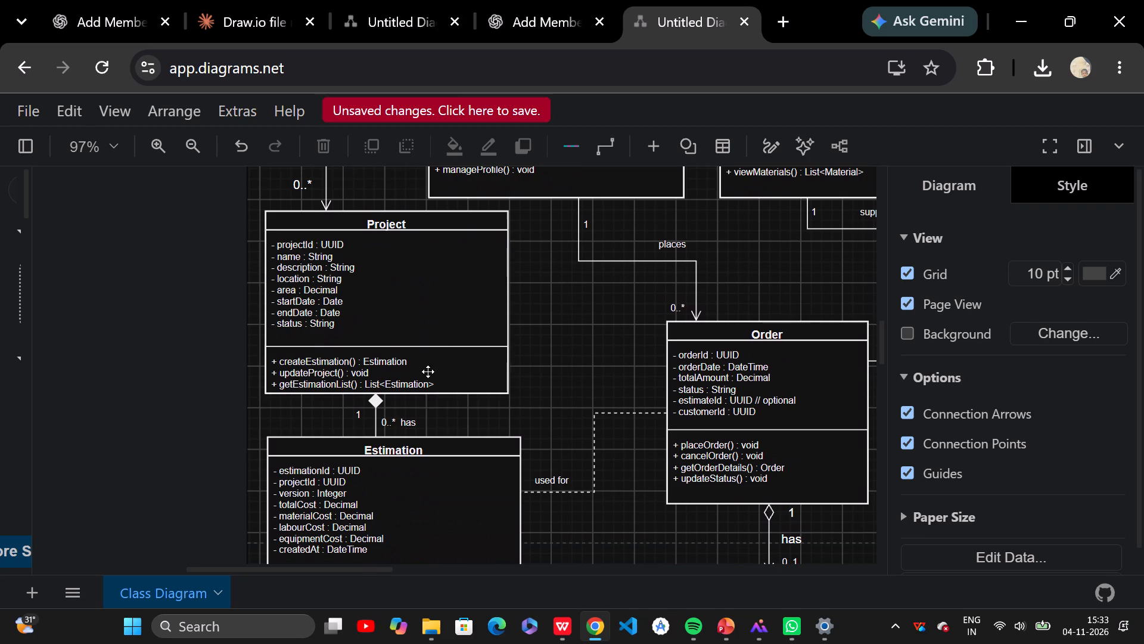
scroll(425, 401, down, 2)
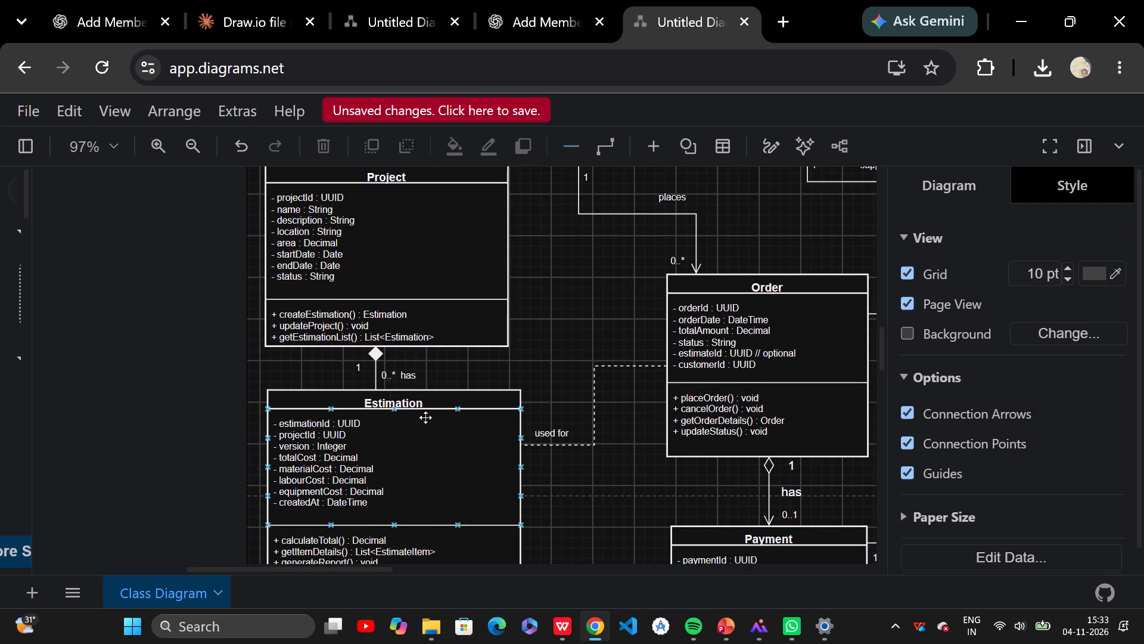
click(383, 373)
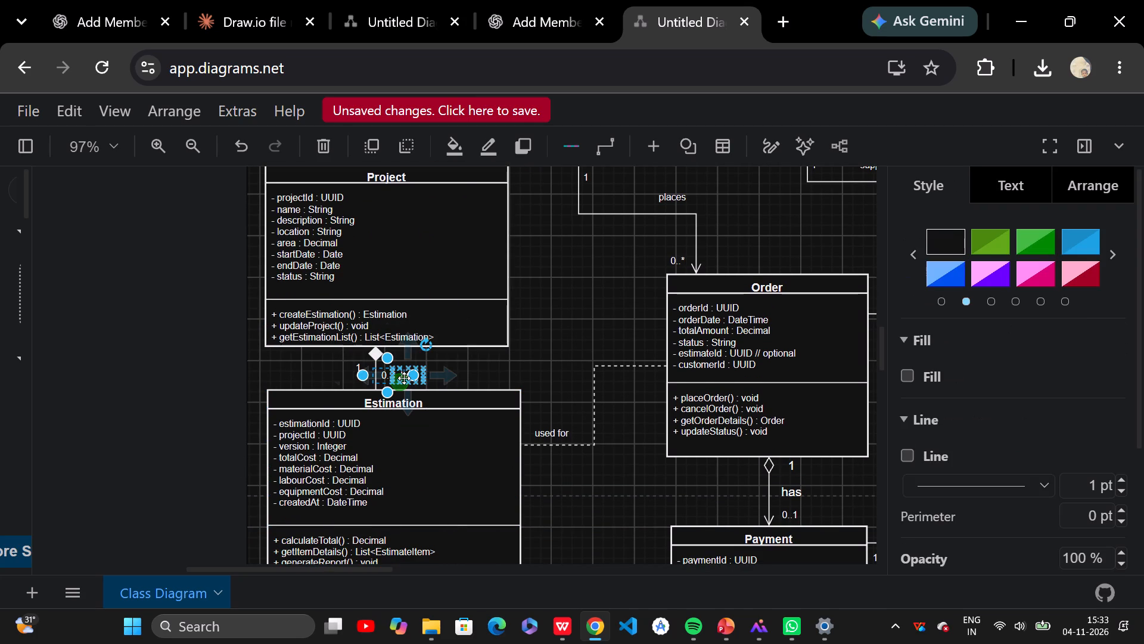
click(386, 374)
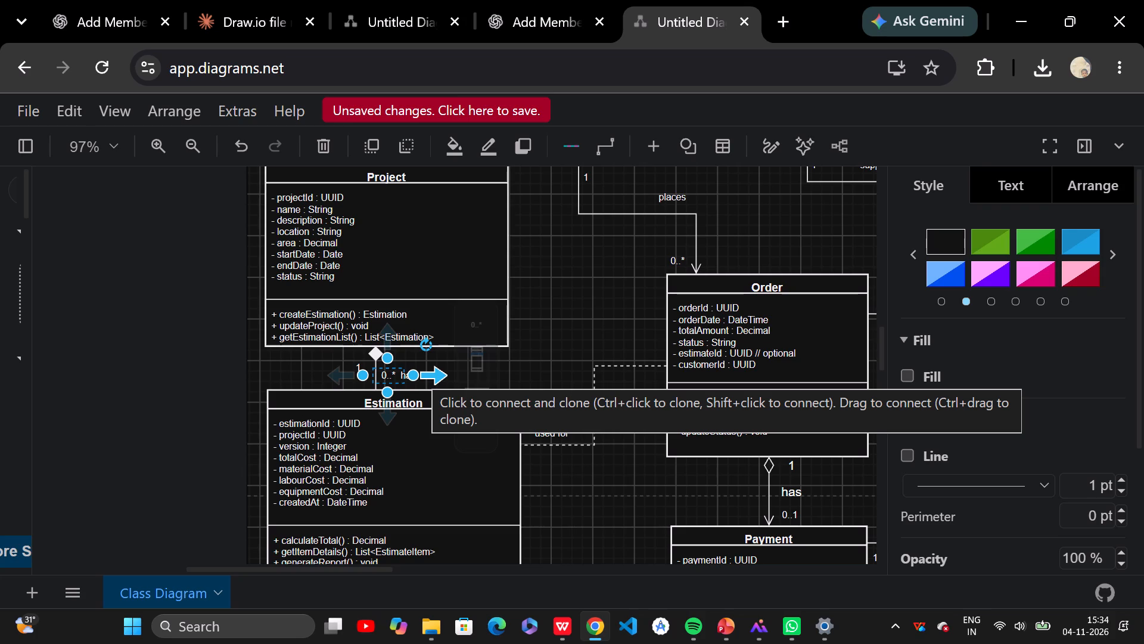
key(BackSpace)
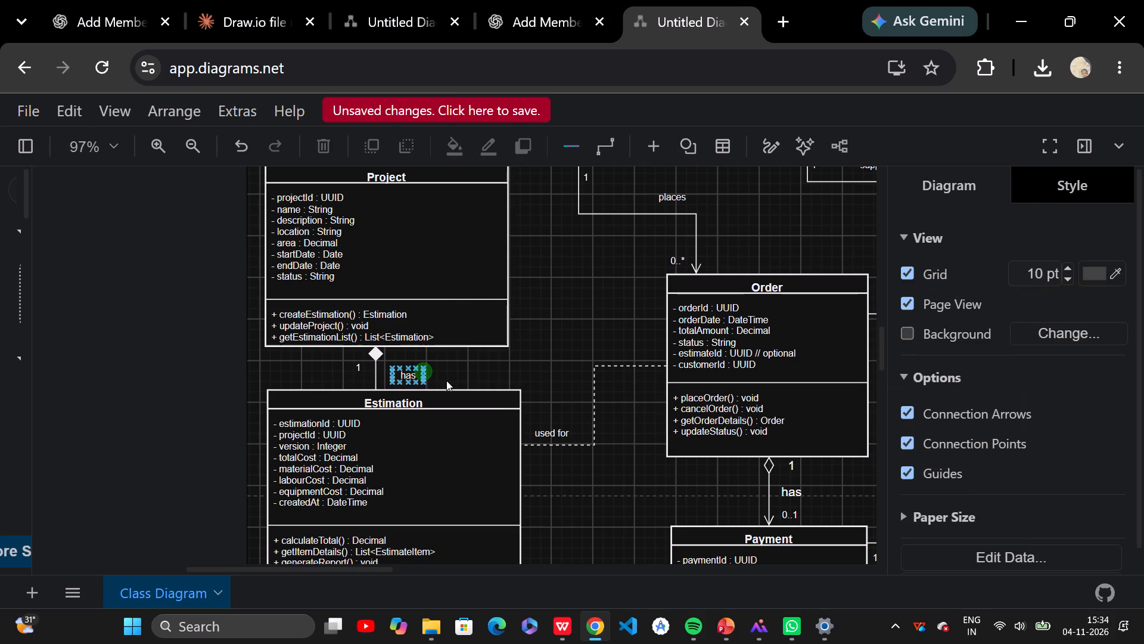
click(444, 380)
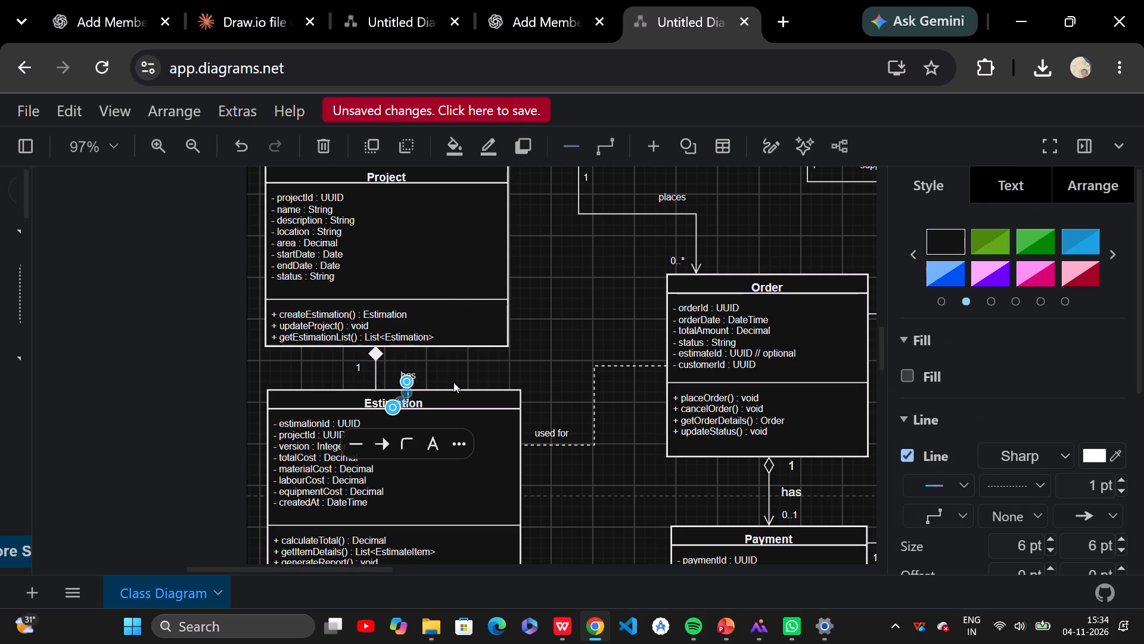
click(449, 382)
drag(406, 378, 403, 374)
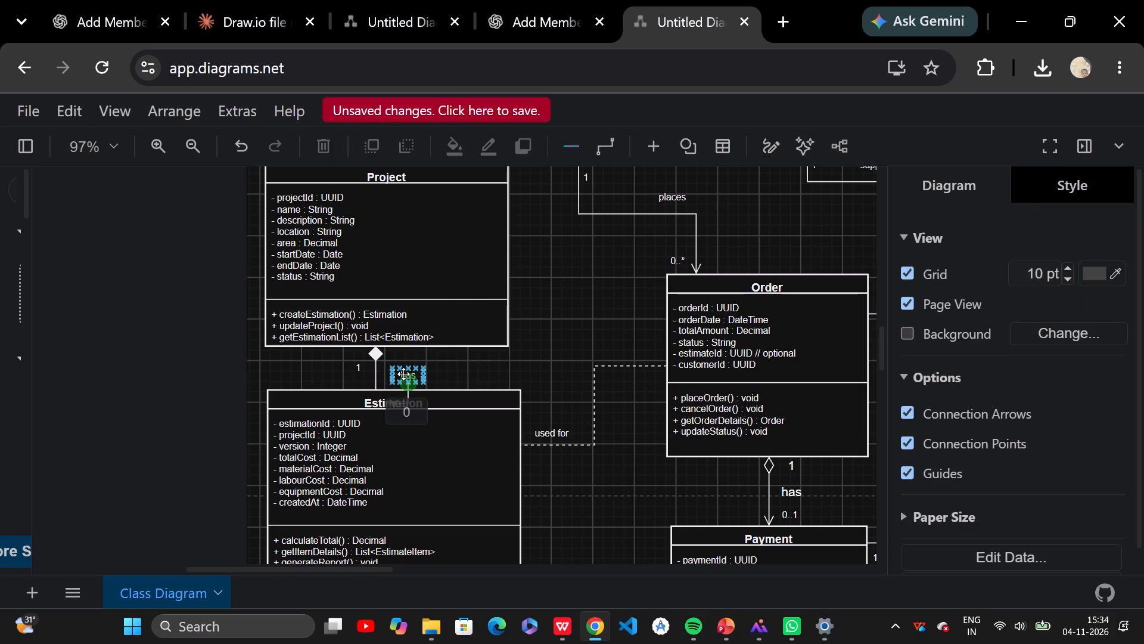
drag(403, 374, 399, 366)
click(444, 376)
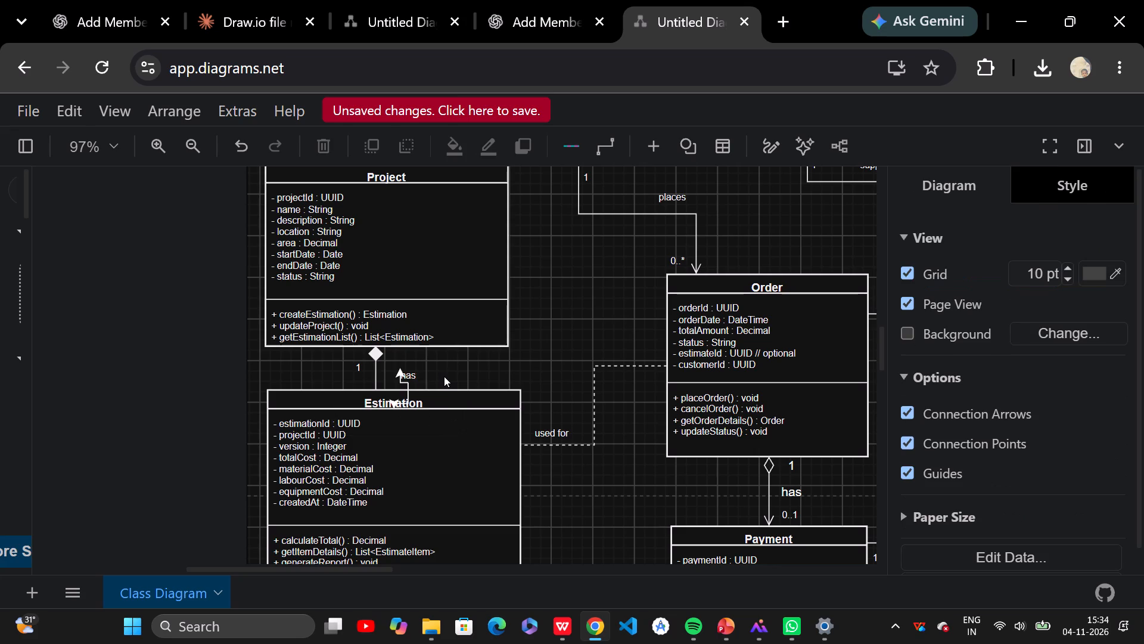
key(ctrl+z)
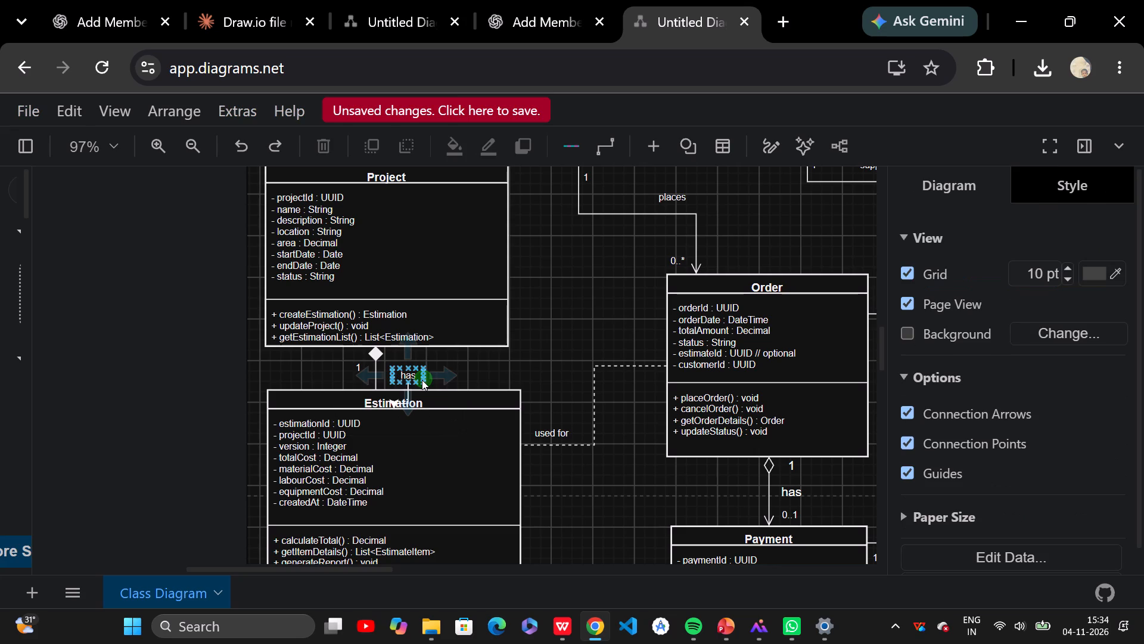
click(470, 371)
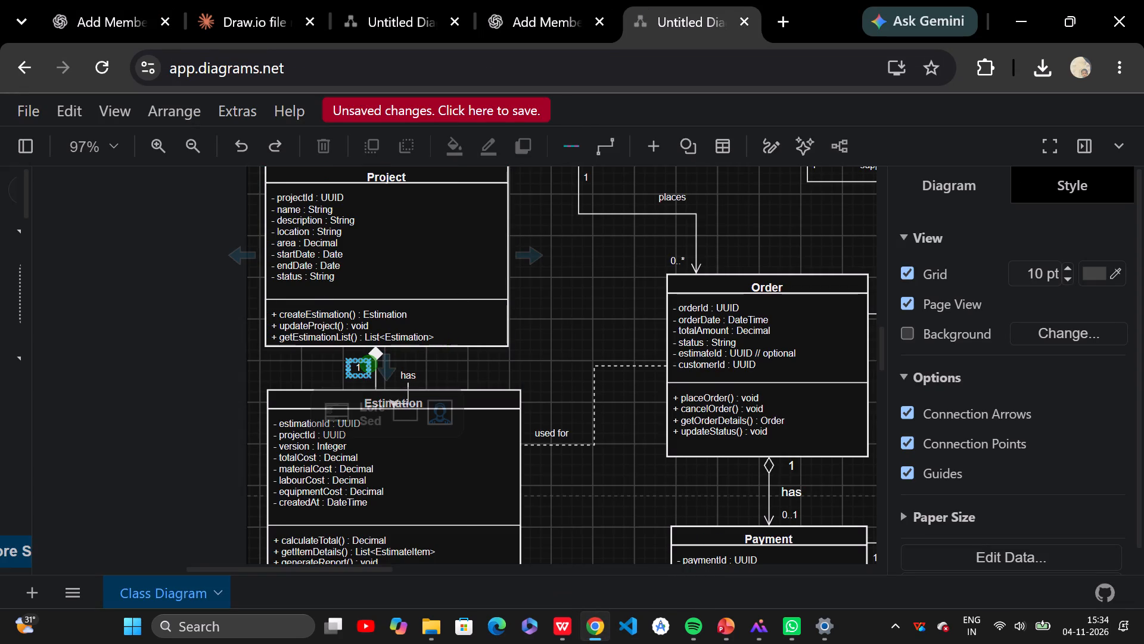
click(410, 374)
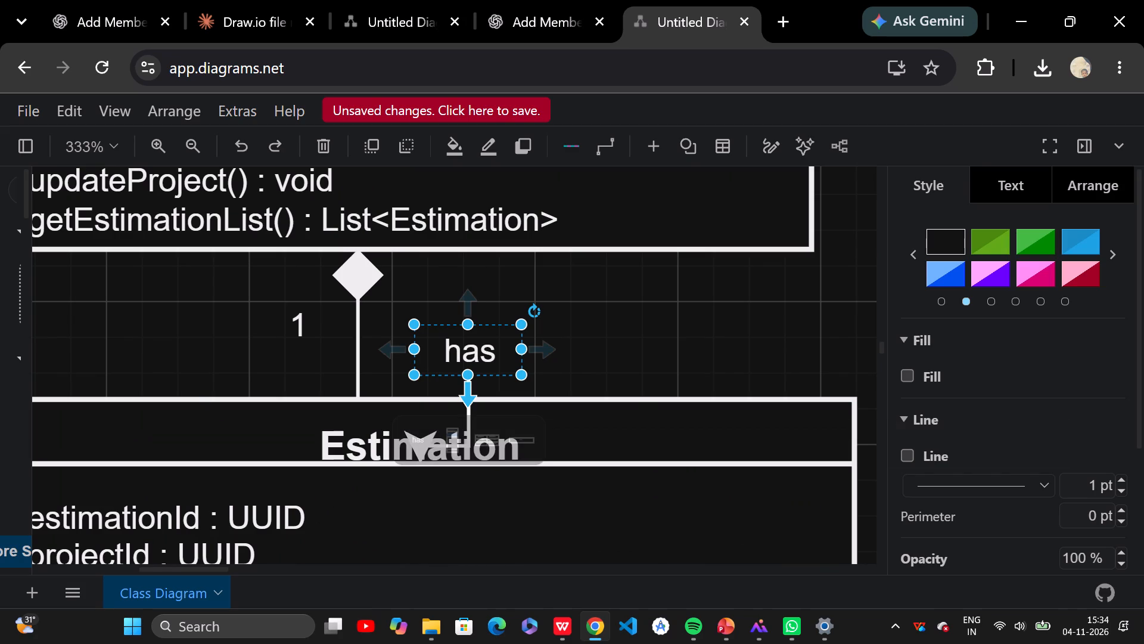
key(ctrl+z)
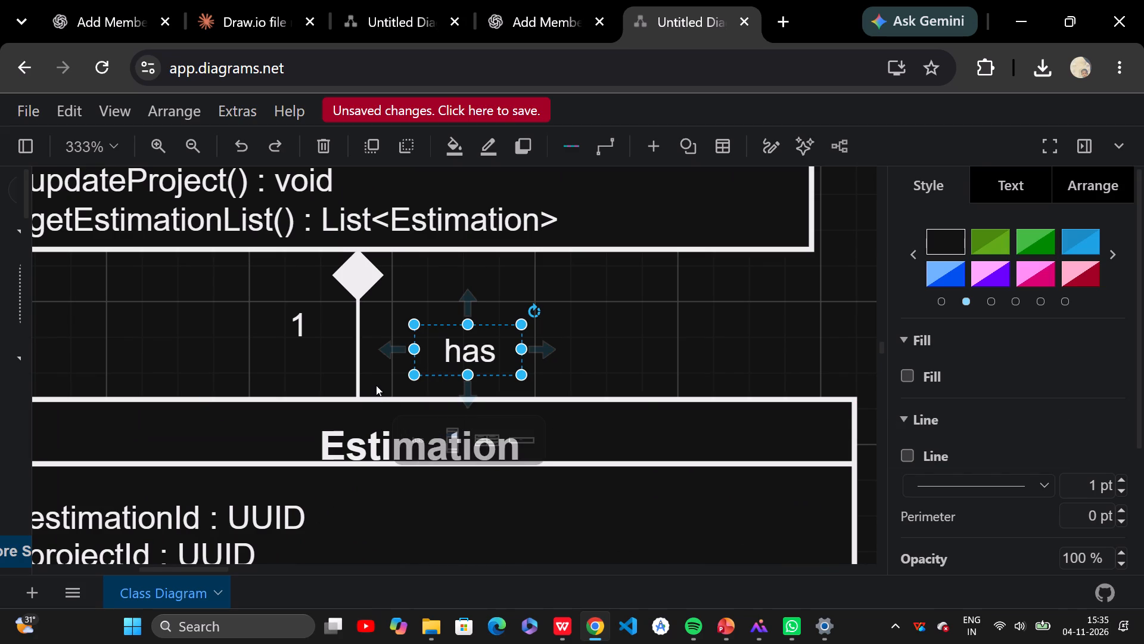
Add a "1..*" multiplicity label at 6 px font size beside the Project–Estimation line, just above the Estimation class.
double_click(379, 376)
click(379, 376)
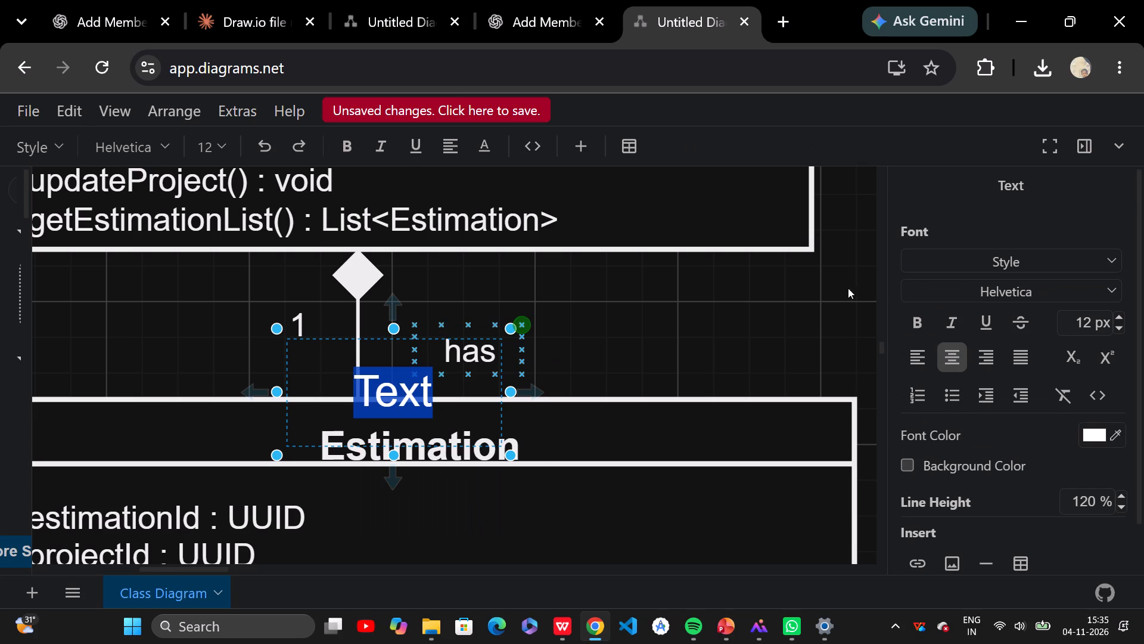
click(1092, 324)
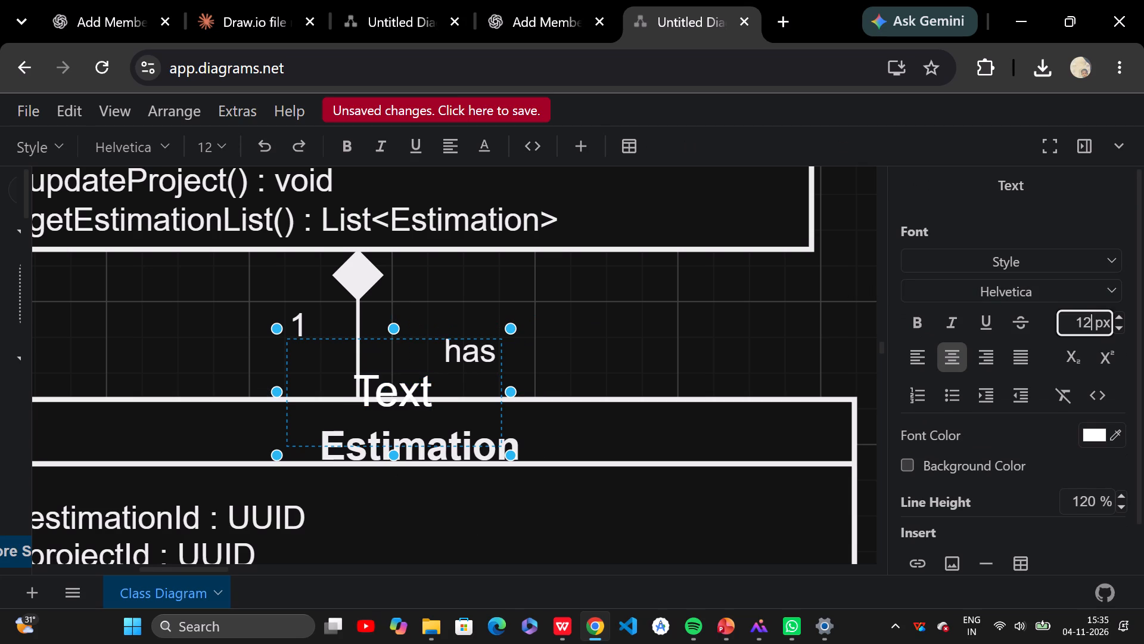
key(BackSpace)
key(BackSpace)
key(8)
key(Return)
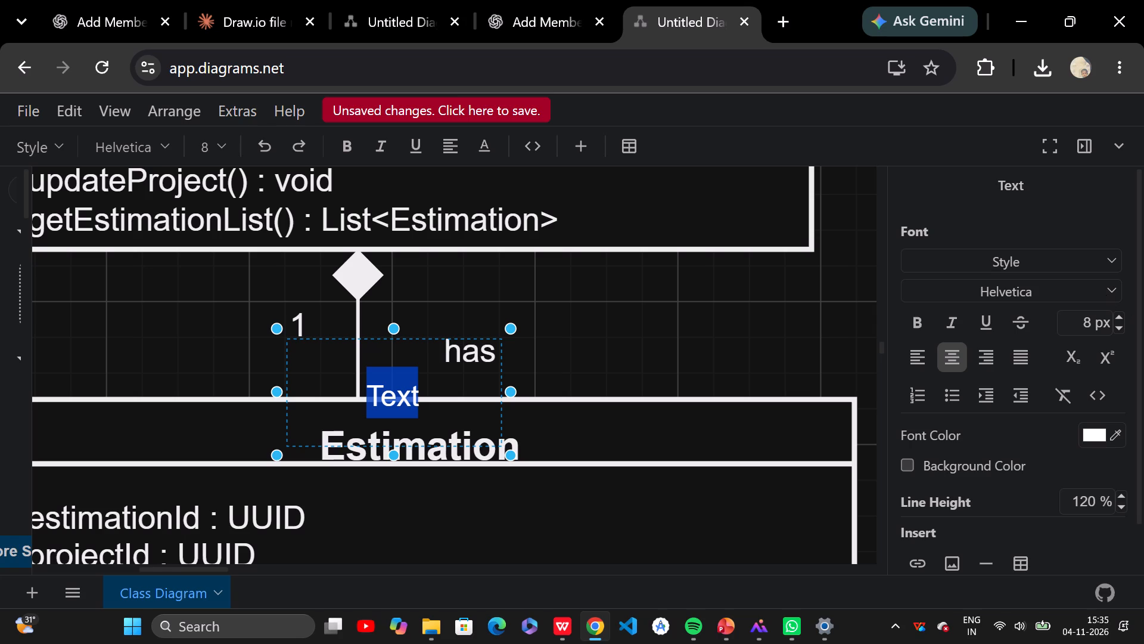
click(1086, 322)
key(Right)
key(BackSpace)
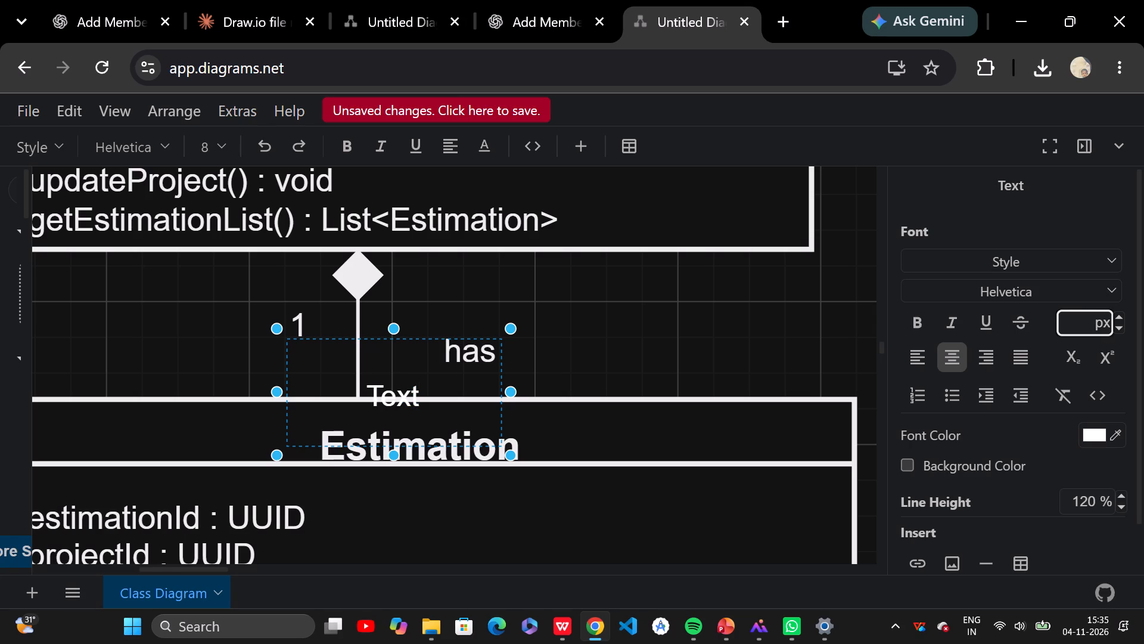
key(6)
key(Return)
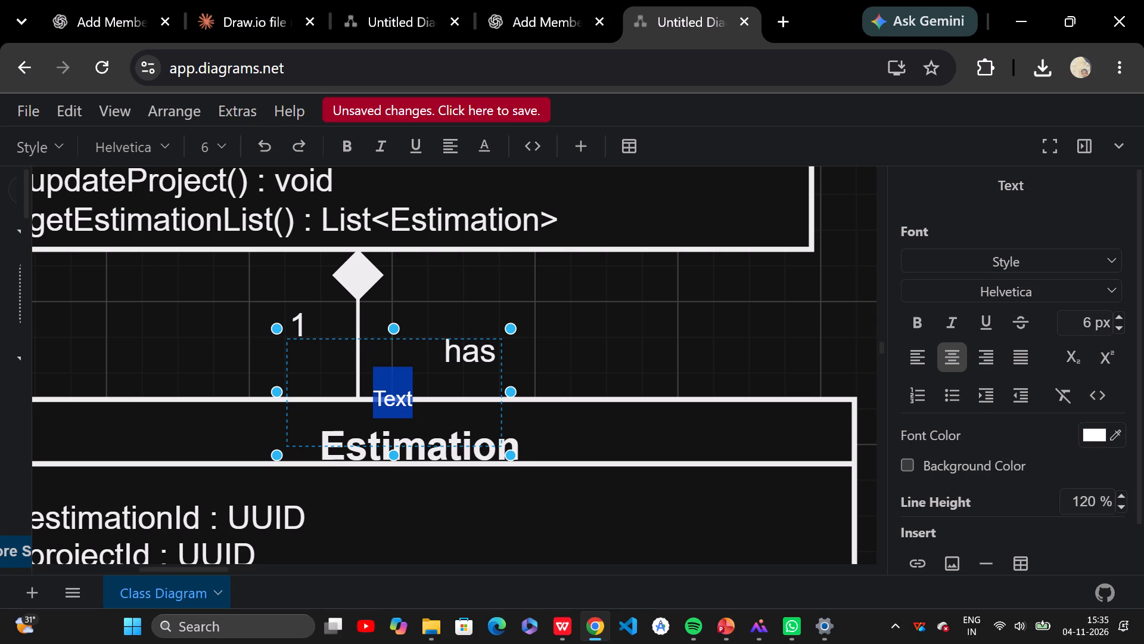
key(BackSpace)
text(1..)
key(shift+asterisk)
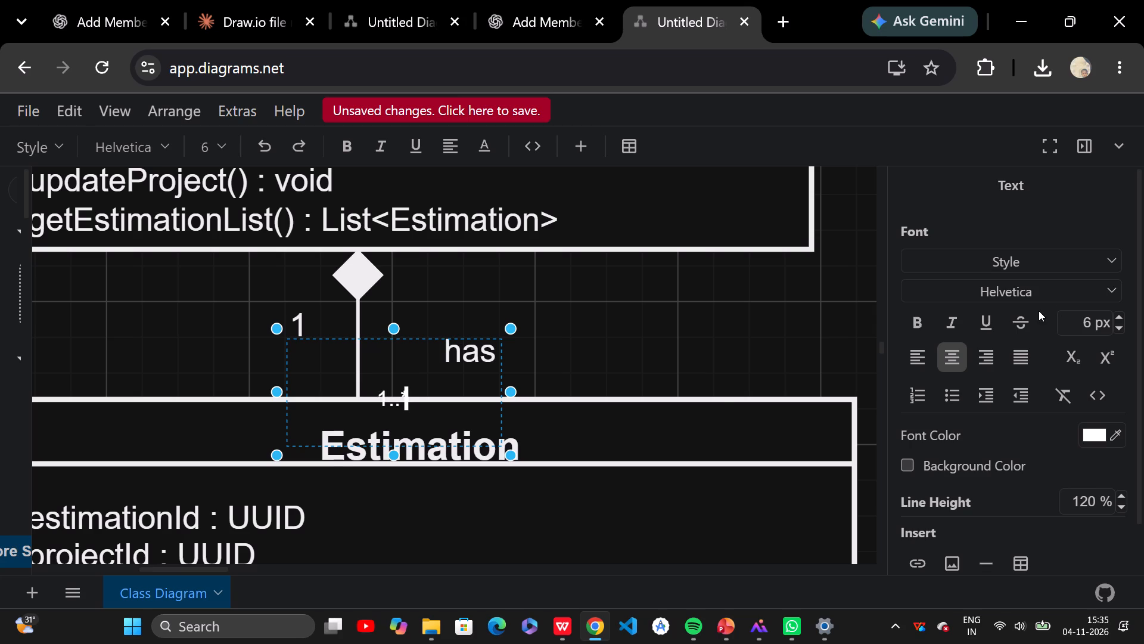
click(614, 371)
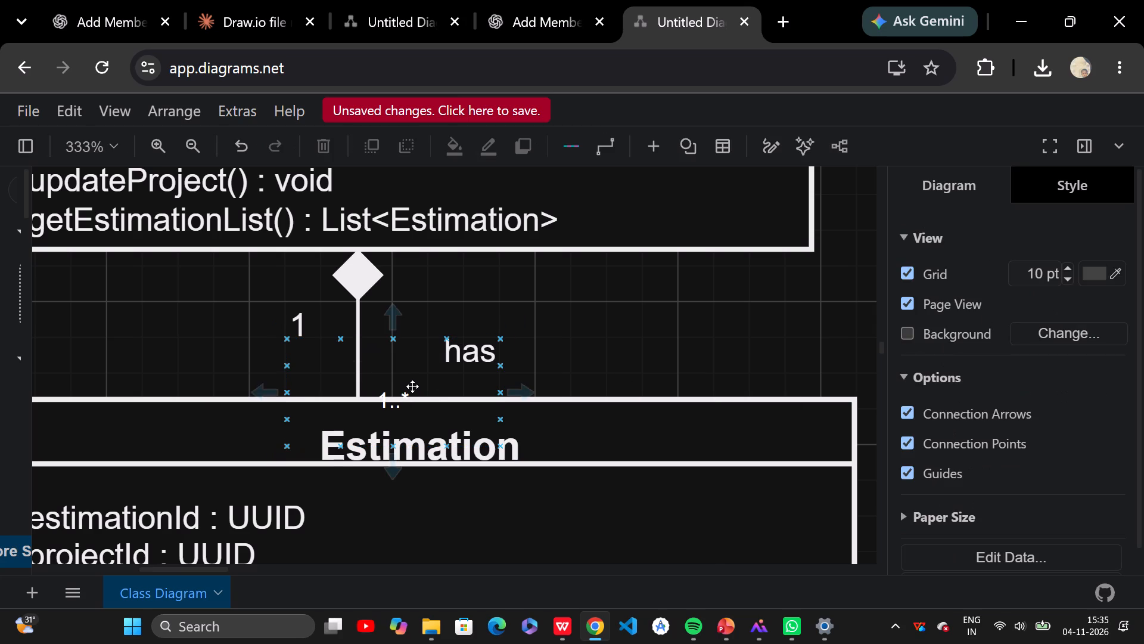
drag(414, 386, 402, 367)
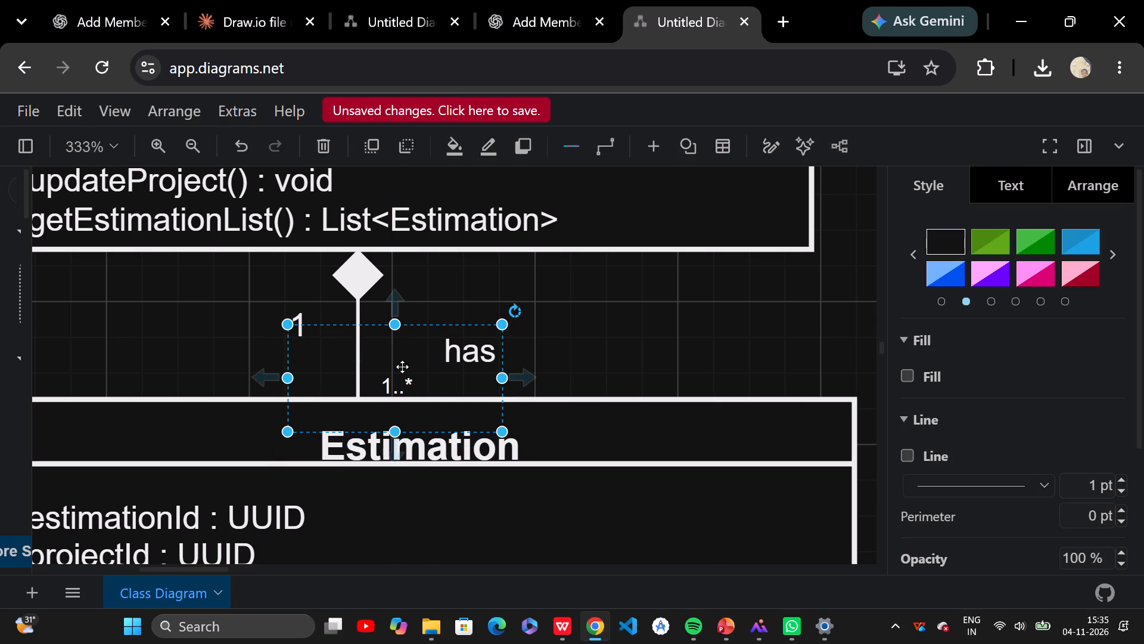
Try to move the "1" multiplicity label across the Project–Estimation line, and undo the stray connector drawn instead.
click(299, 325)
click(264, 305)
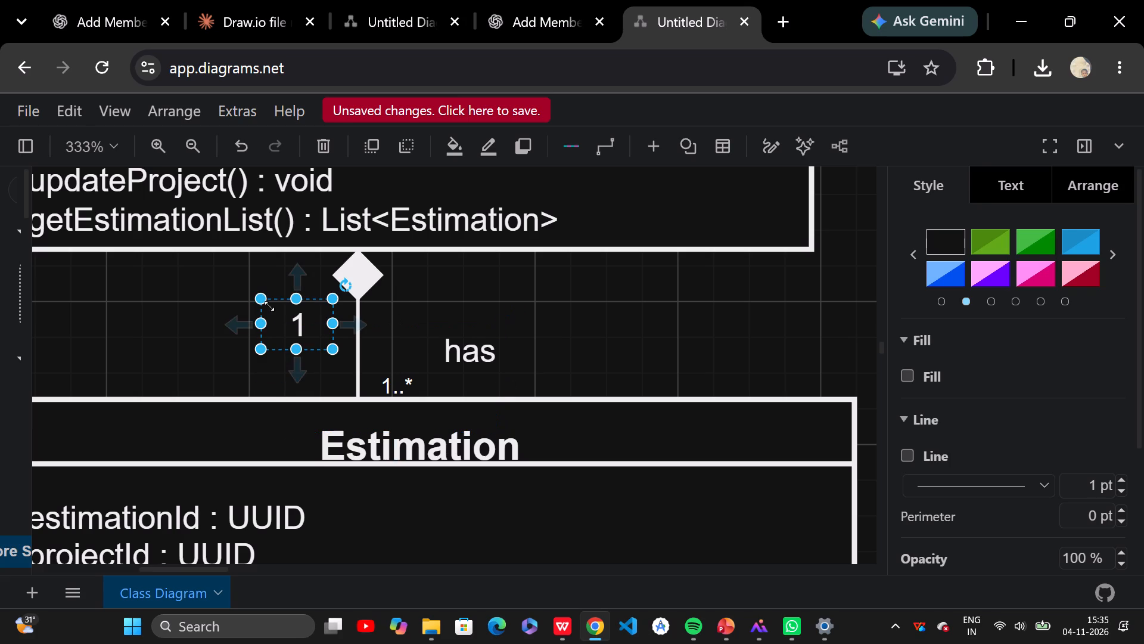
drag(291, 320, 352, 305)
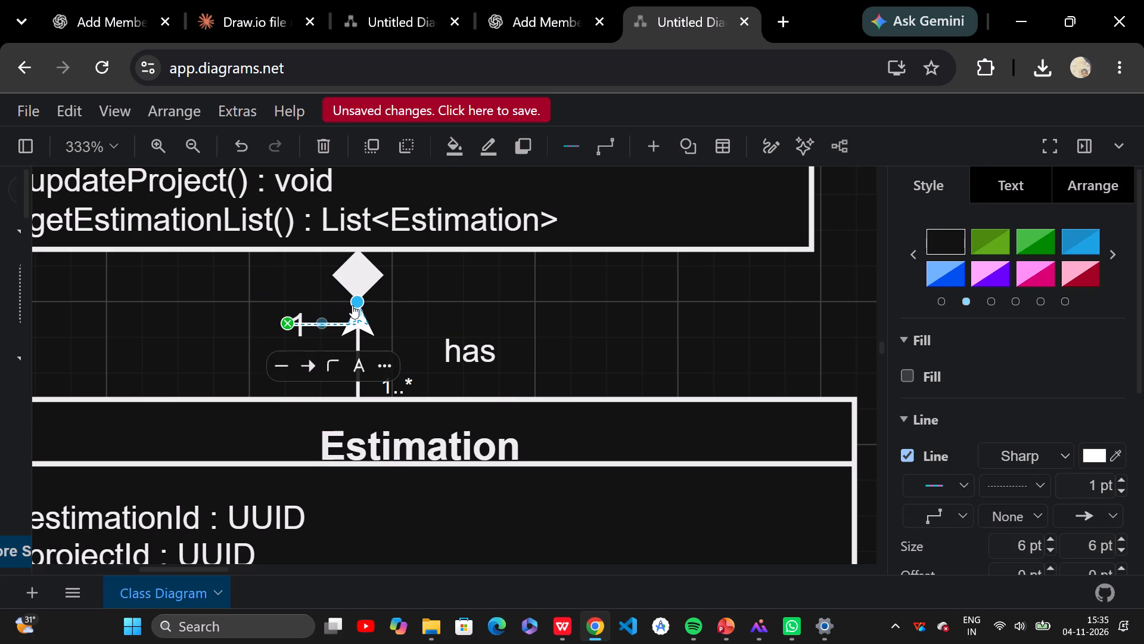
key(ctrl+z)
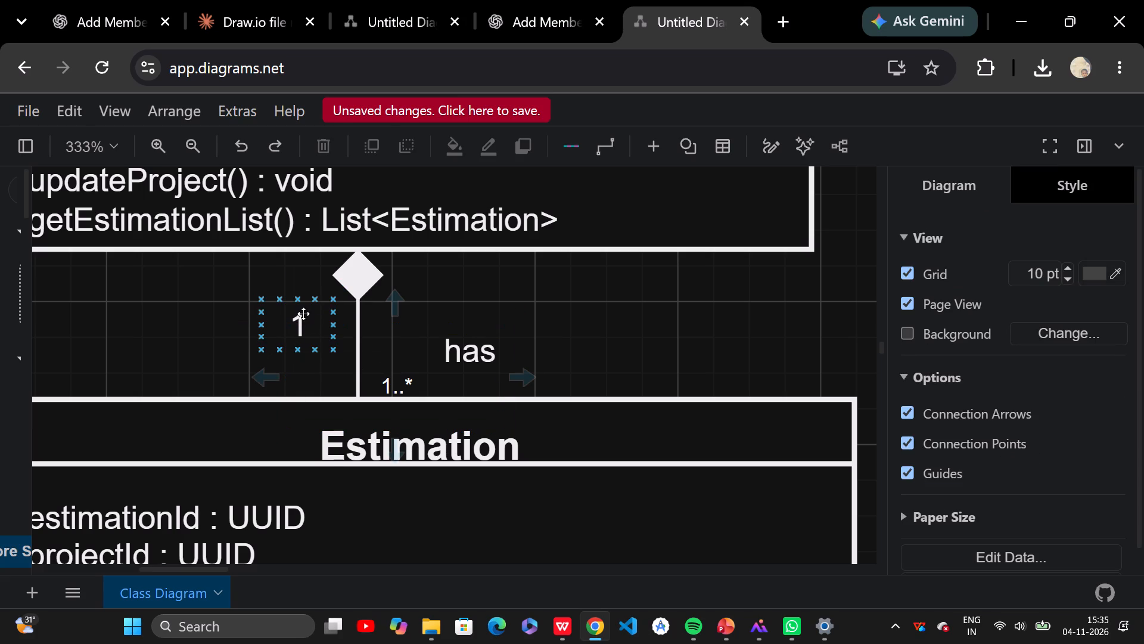
Move the "1" multiplicity label across the Project–Estimation line to sit beside the composition diamond, above the "1..*" label.
drag(304, 314, 375, 306)
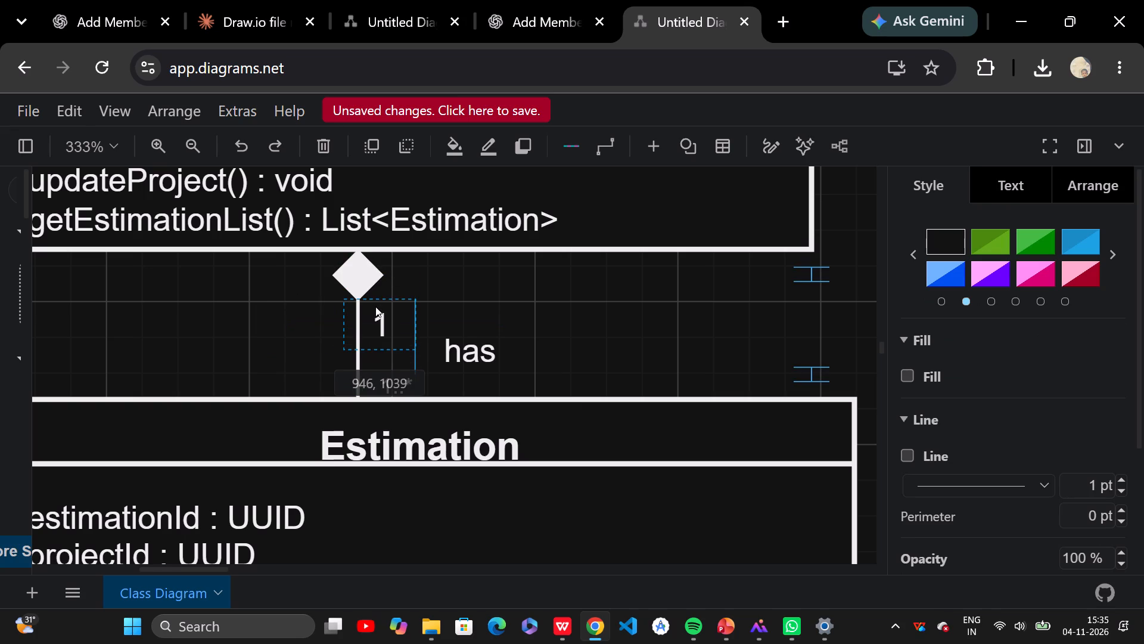
drag(375, 306, 376, 304)
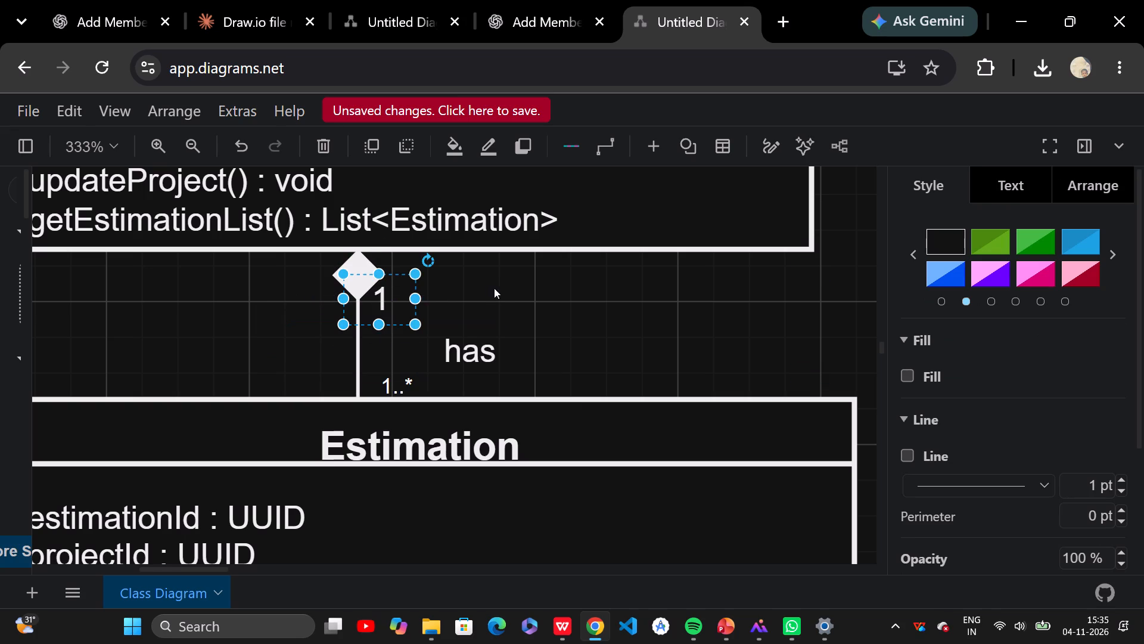
Shrink the "1..*" text box that overlaps the "has" label beside the Project–Estimation line so "has" can be selected.
drag(498, 290, 478, 348)
click(478, 348)
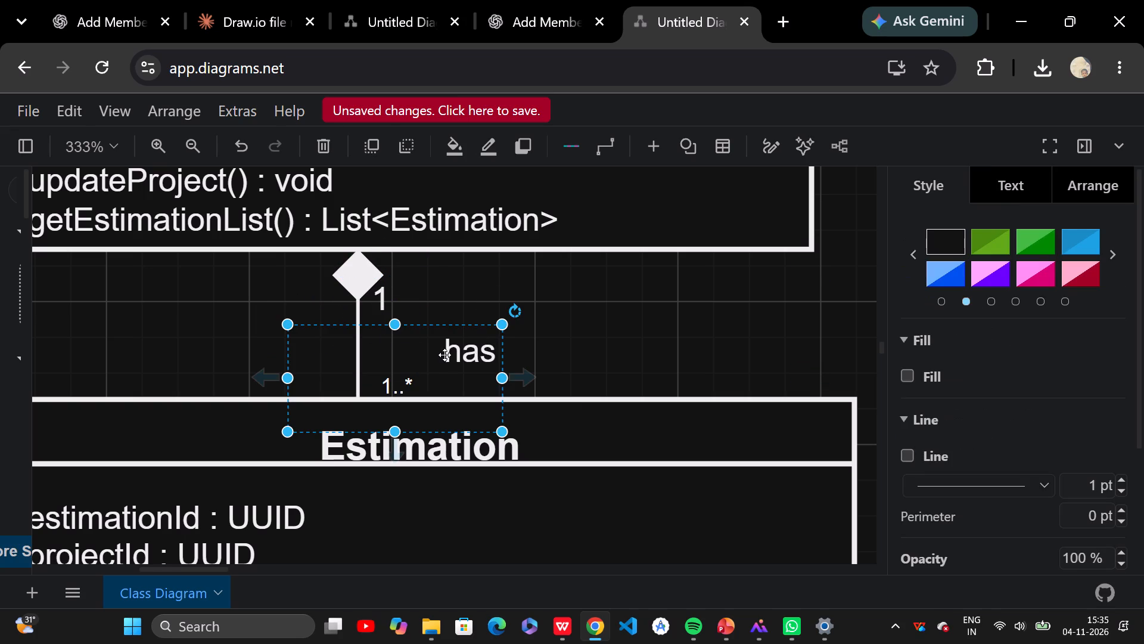
click(460, 351)
click(541, 339)
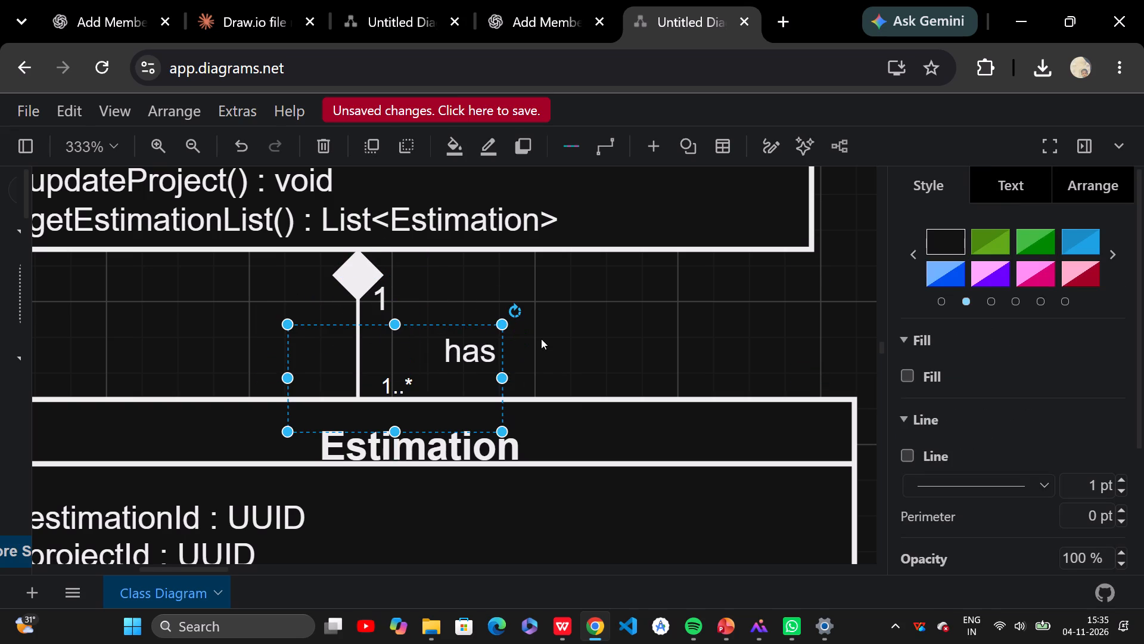
click(482, 350)
drag(482, 350, 475, 346)
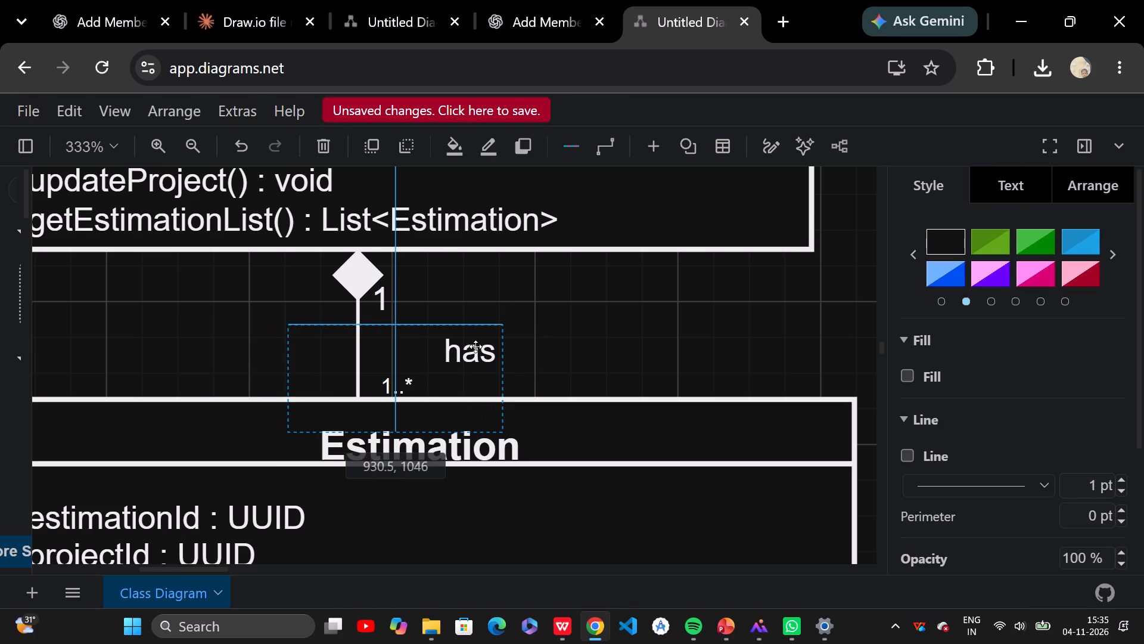
drag(475, 346, 475, 347)
click(472, 352)
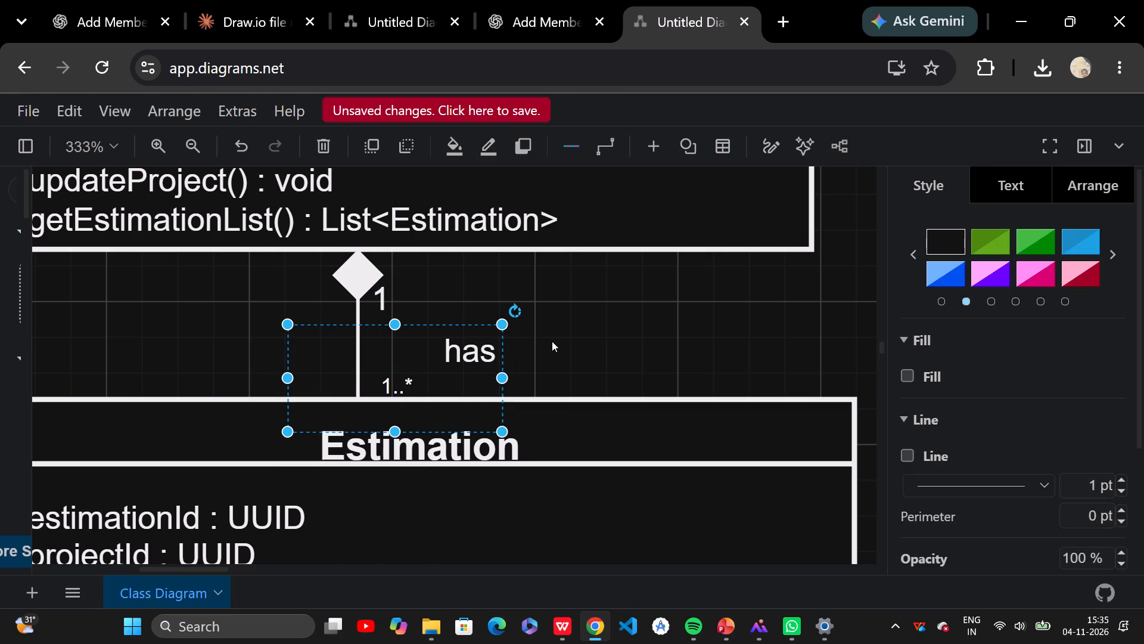
click(552, 341)
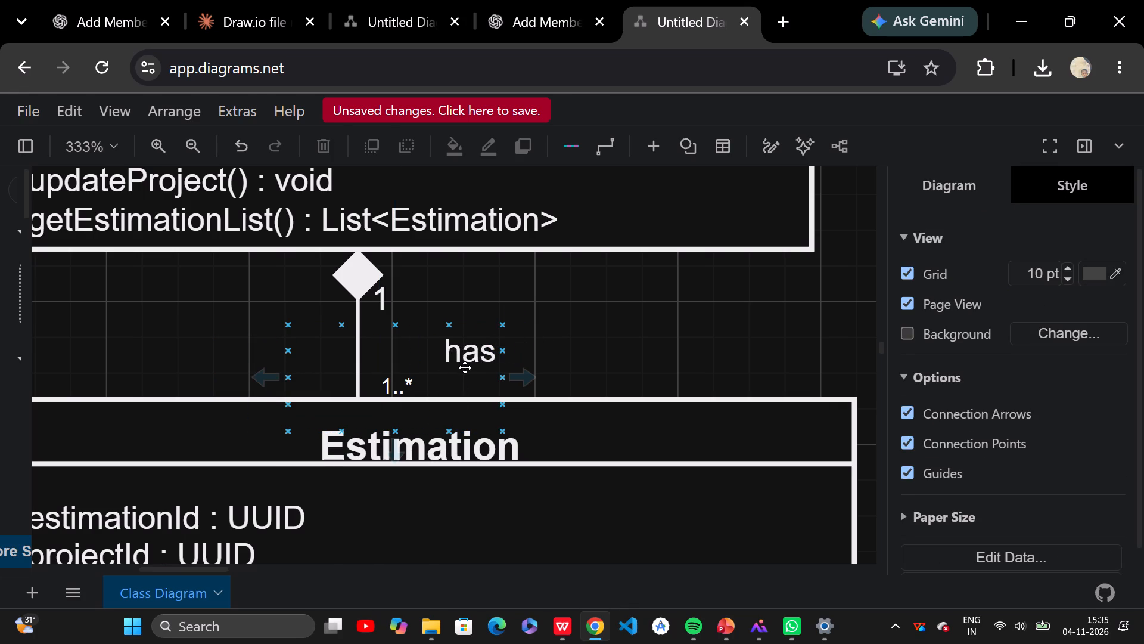
click(465, 361)
scroll(465, 361, up, 1)
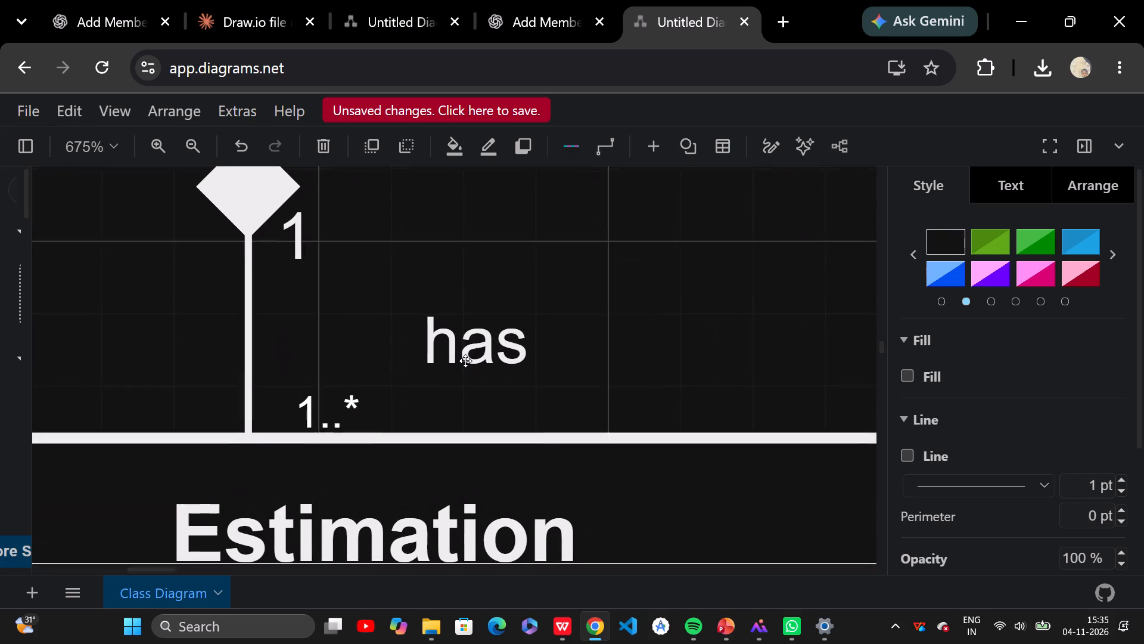
click(483, 341)
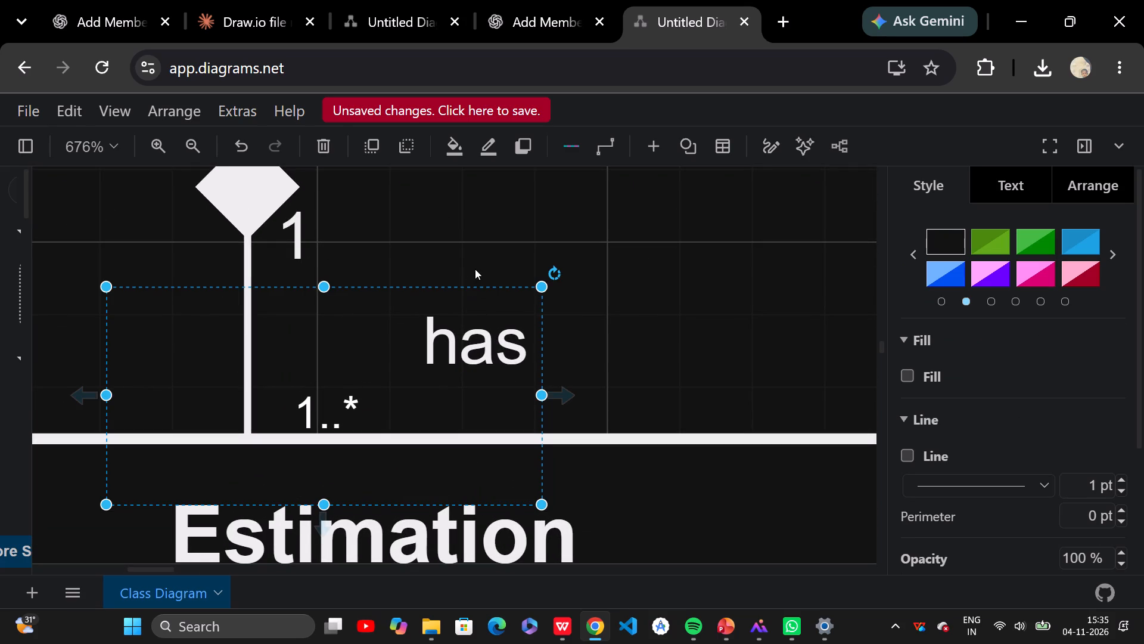
drag(542, 287, 502, 314)
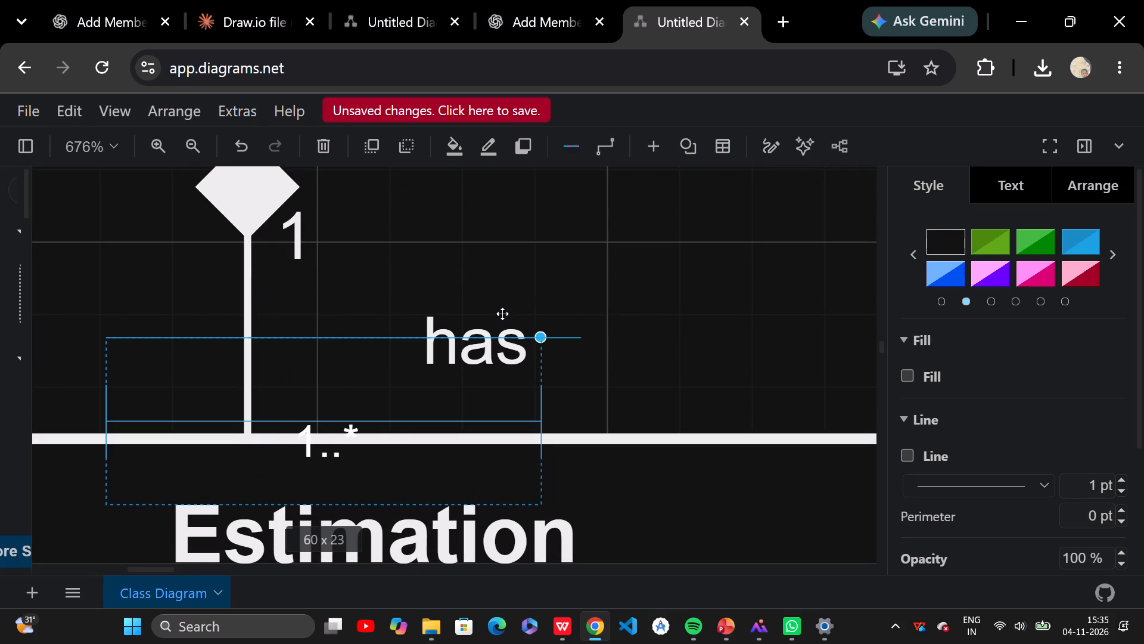
drag(502, 314, 450, 397)
Move the "has" label close beside the Project–Estimation line, below the "1" multiplicity.
click(459, 345)
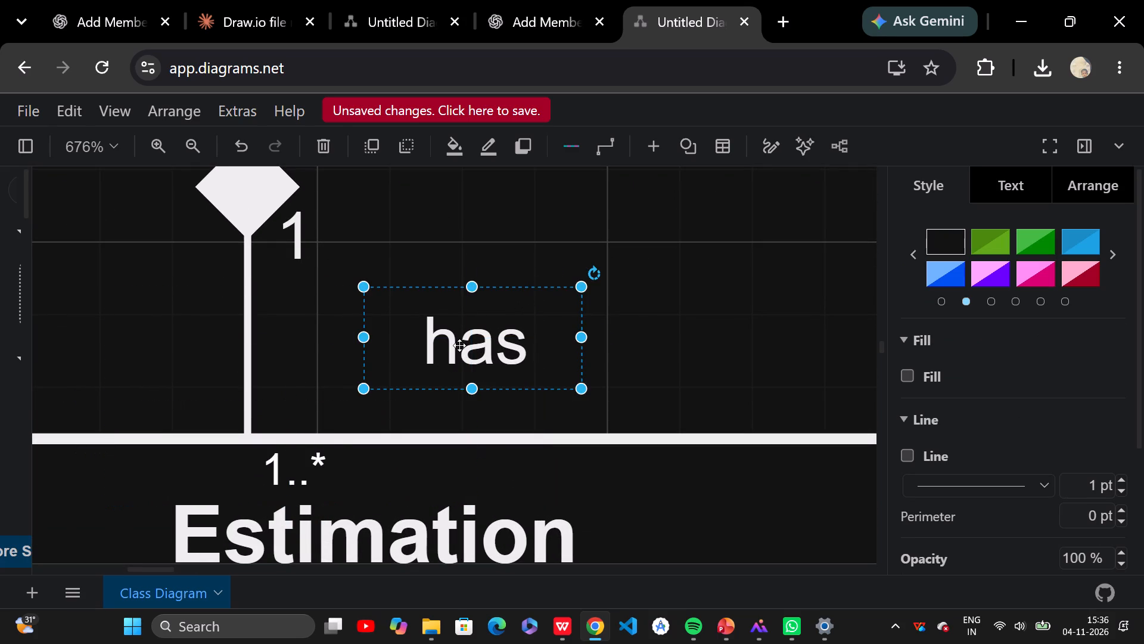
drag(459, 345, 319, 348)
Move the "1..*" label back above the Estimation class, directly under the "has" label.
click(278, 467)
drag(278, 467, 298, 413)
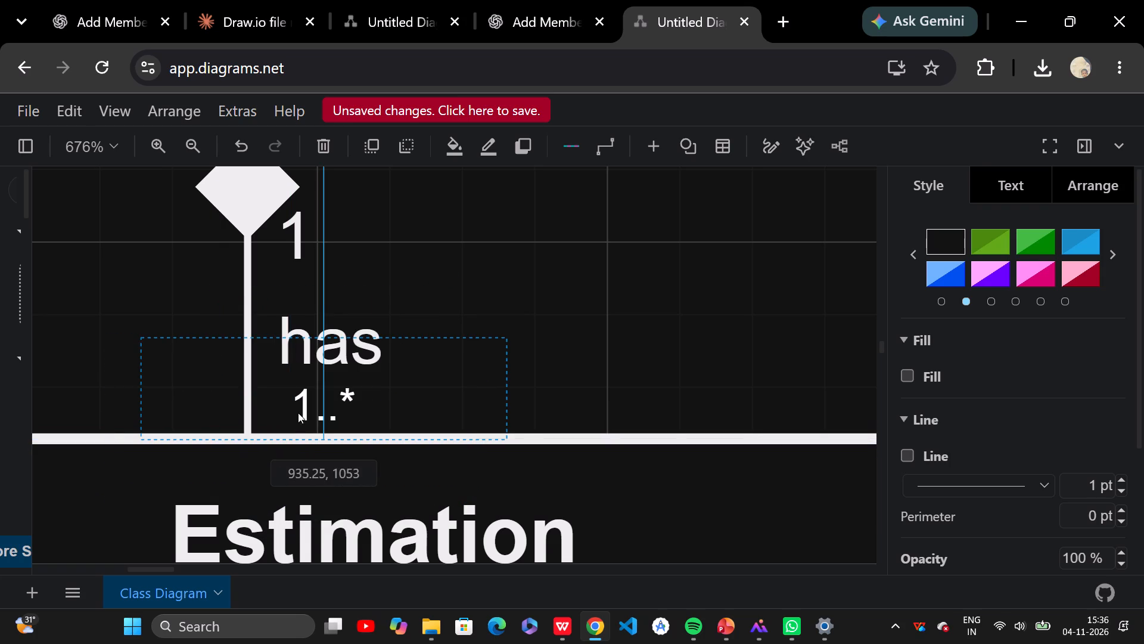
drag(298, 413, 301, 413)
click(381, 318)
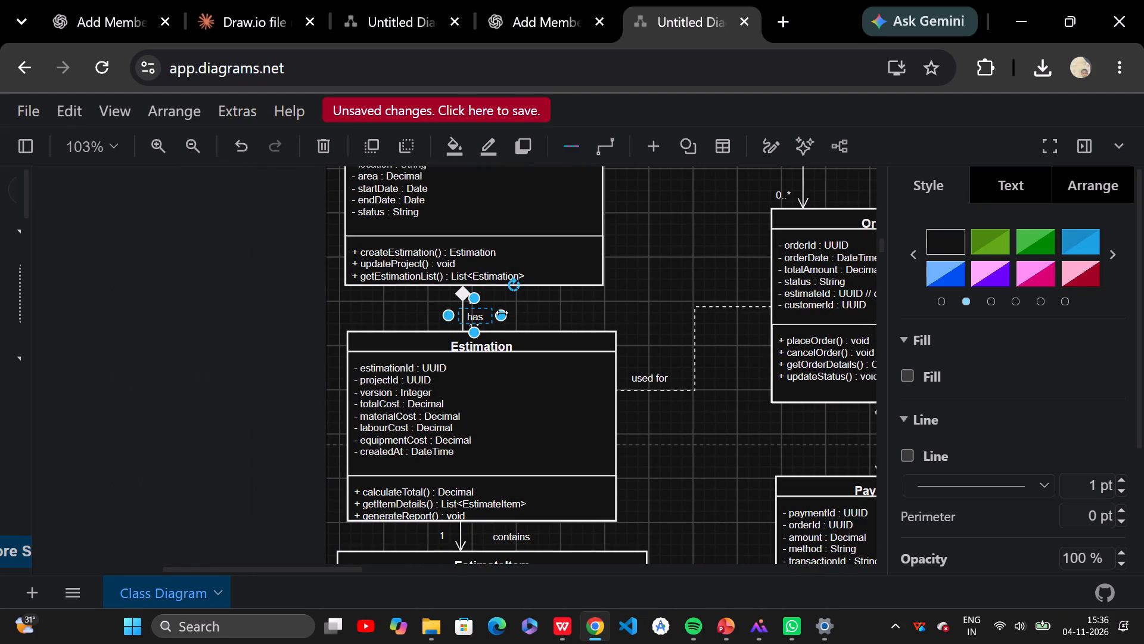
Add a "1..*" text label by the arrowhead of the Estimation–EstimateItem association, at the top edge of EstimateItem.
click(558, 394)
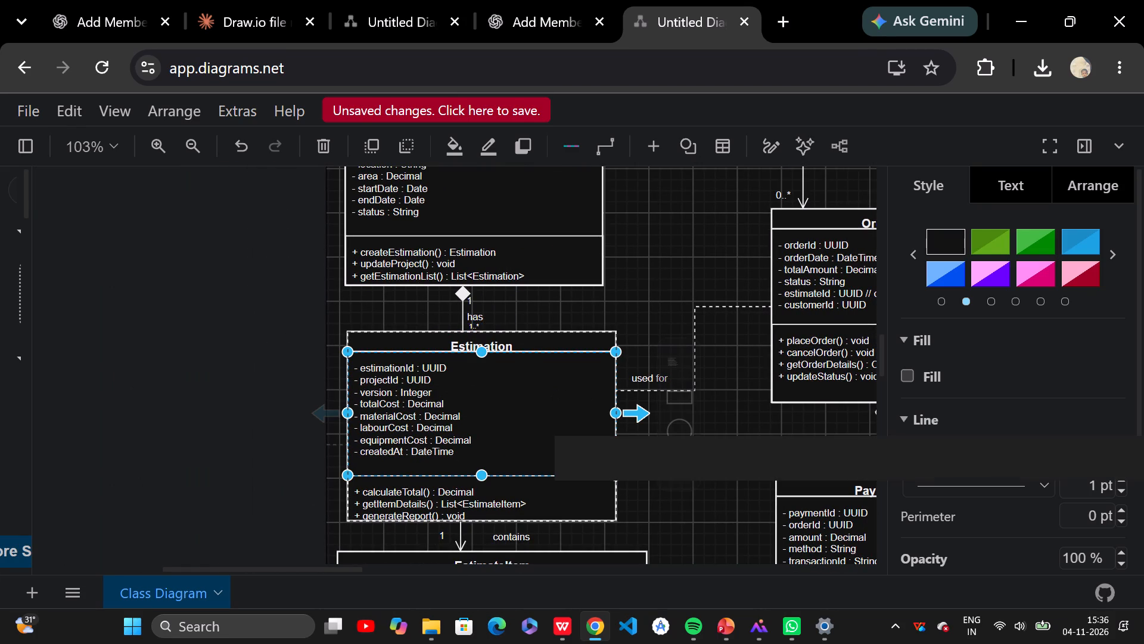
scroll(644, 420, down, 2)
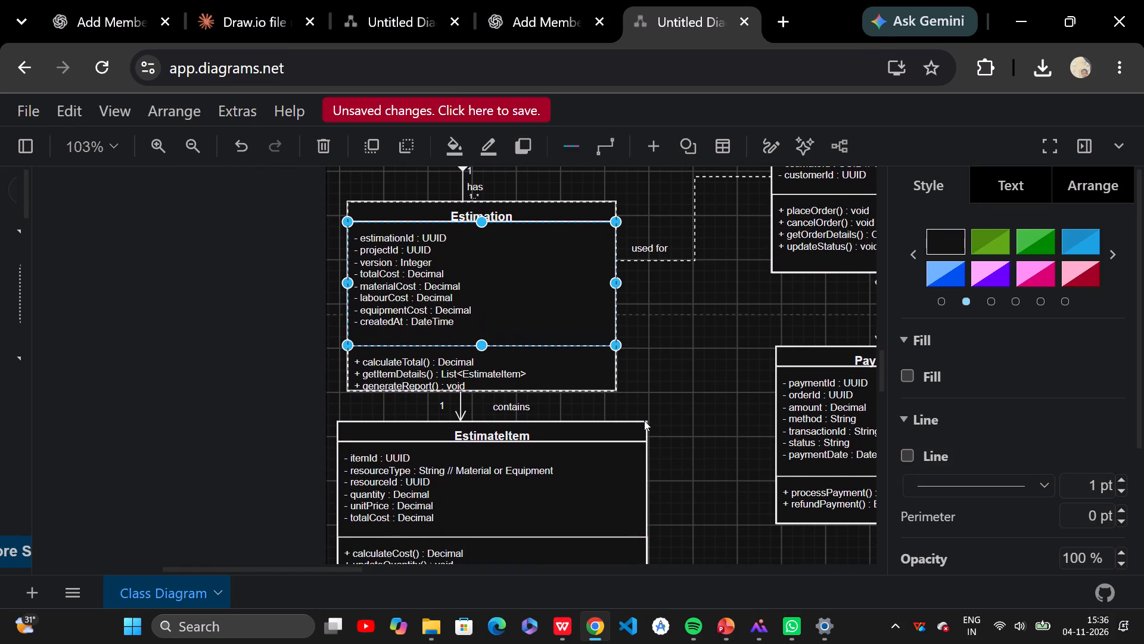
scroll(644, 420, down, 1)
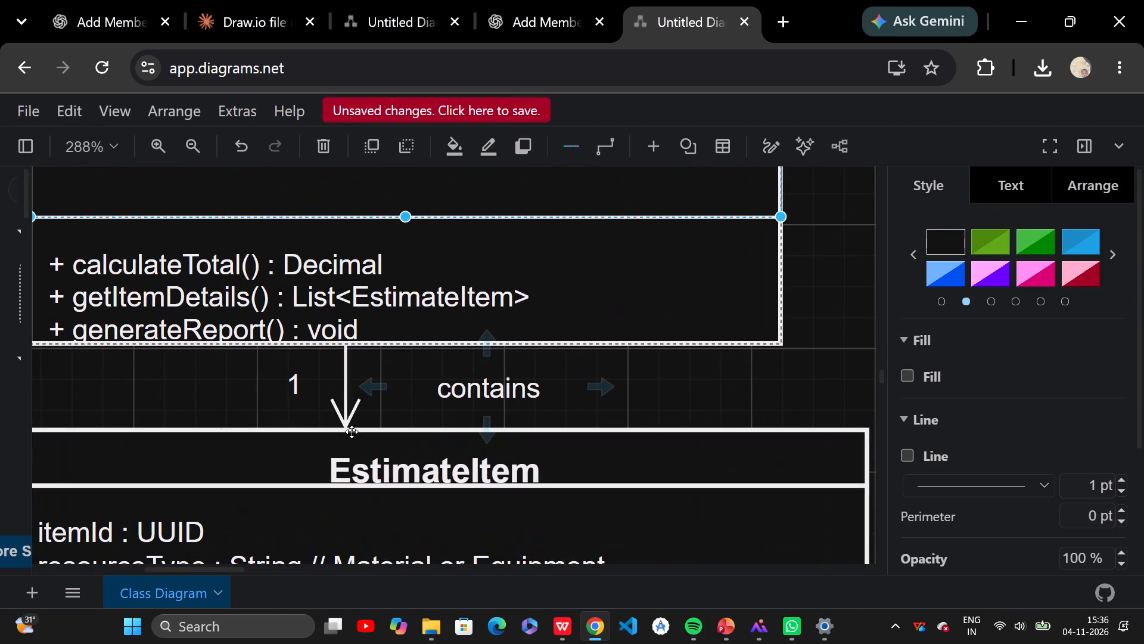
double_click(382, 413)
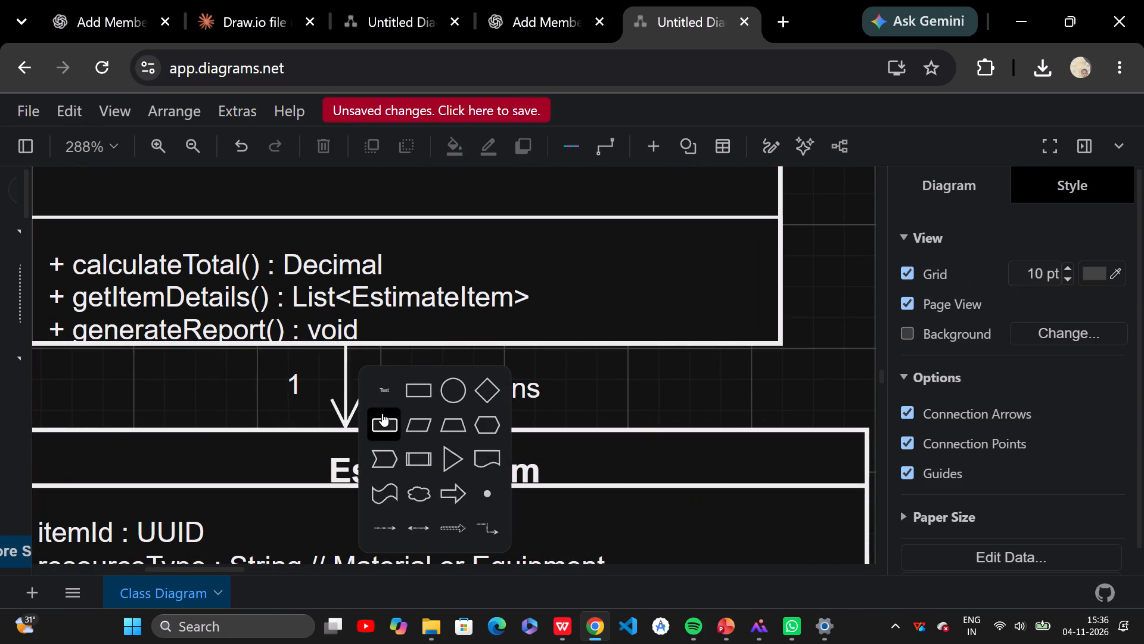
click(382, 386)
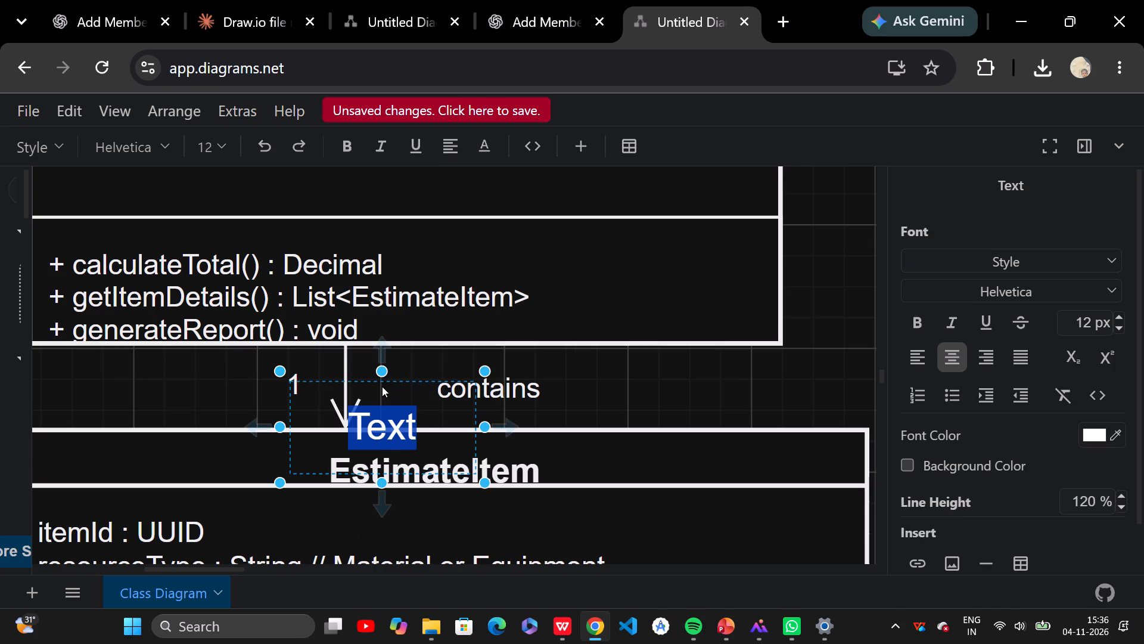
text(1>>)
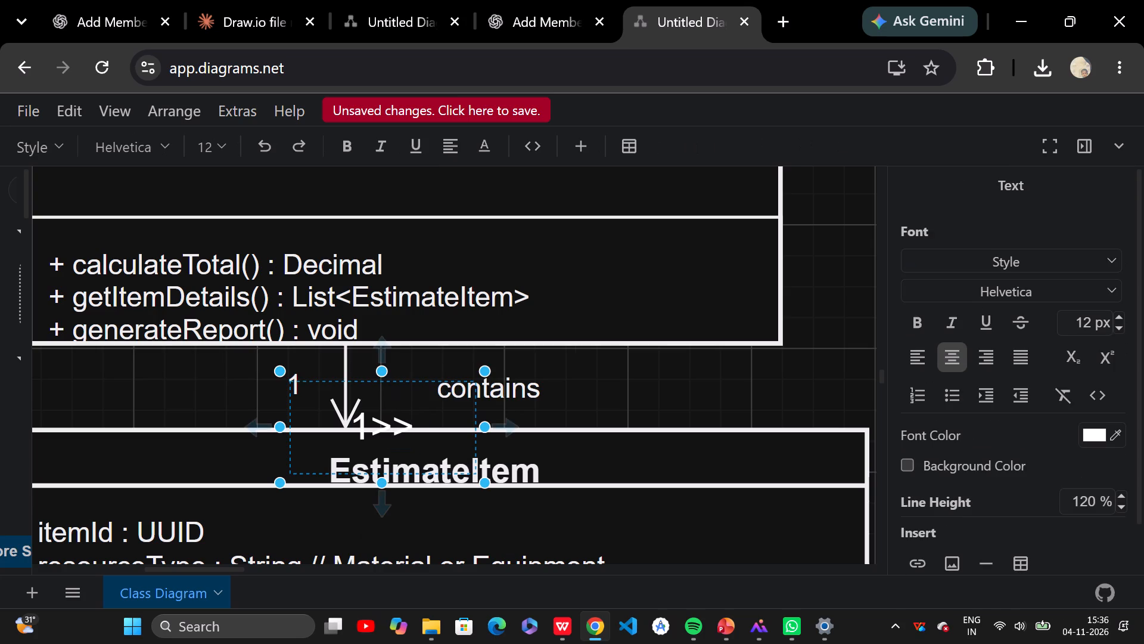
key(BackSpace)
key(BackSpace)
text(..)
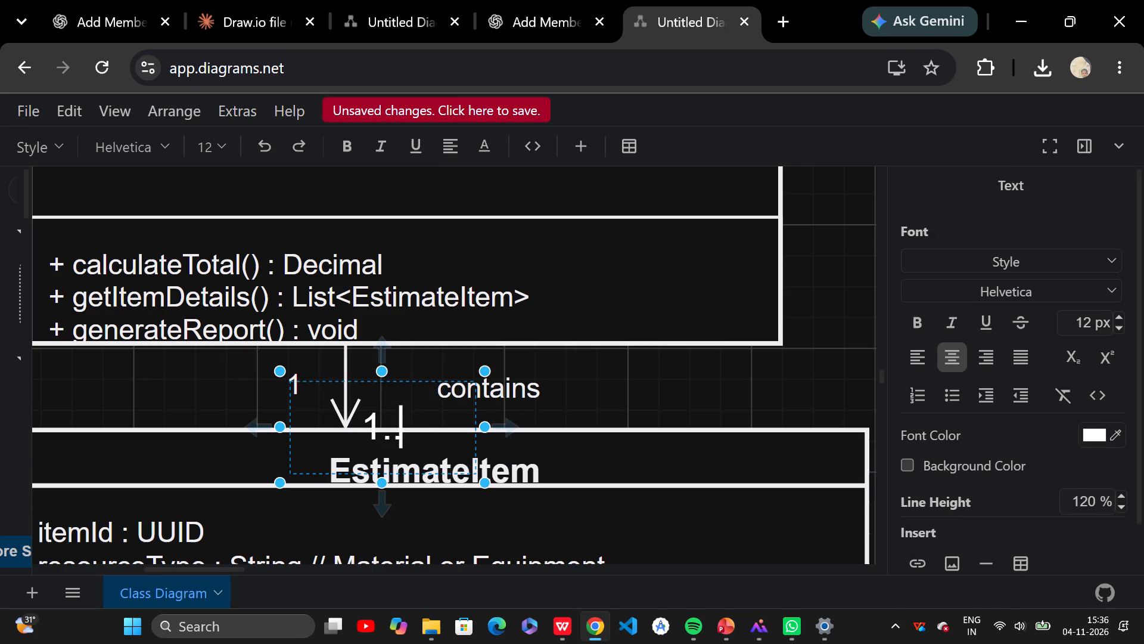
key(shift+asterisk)
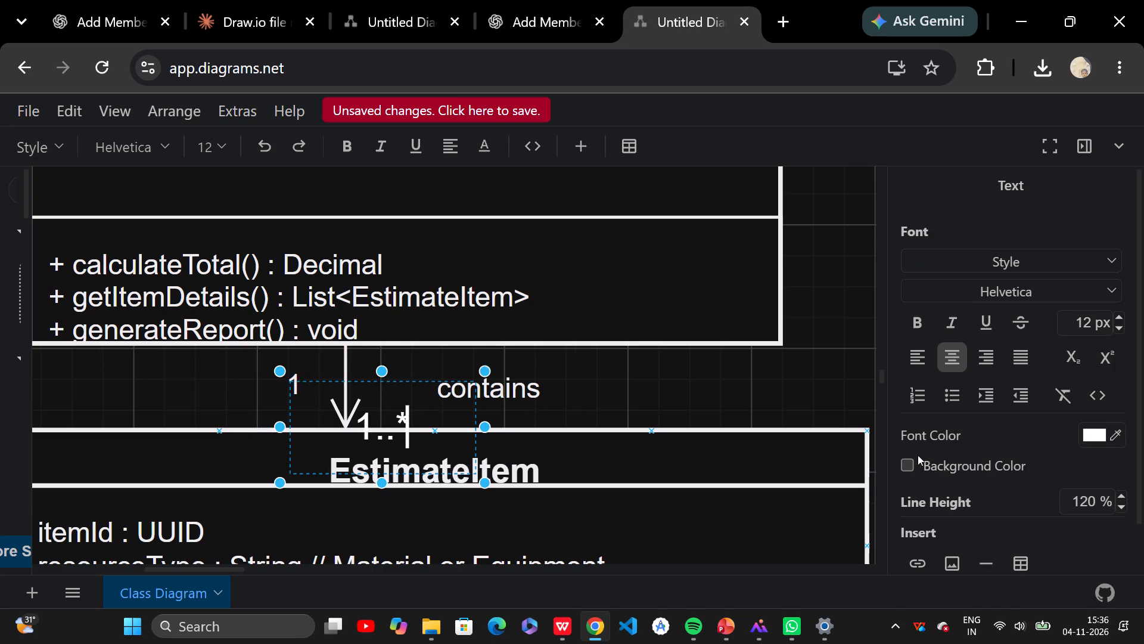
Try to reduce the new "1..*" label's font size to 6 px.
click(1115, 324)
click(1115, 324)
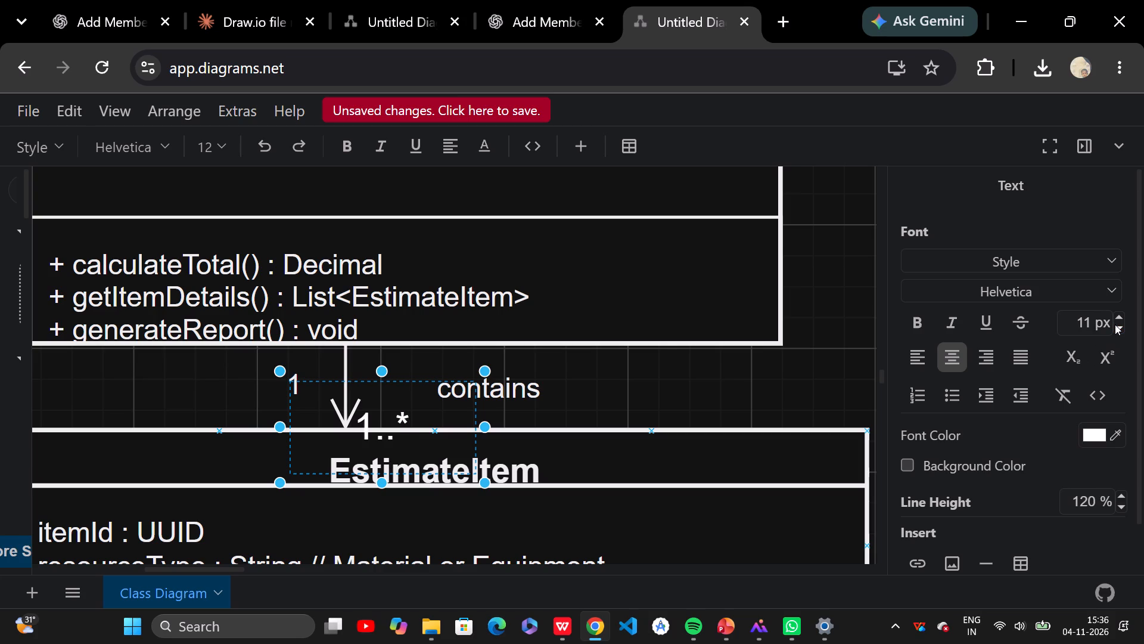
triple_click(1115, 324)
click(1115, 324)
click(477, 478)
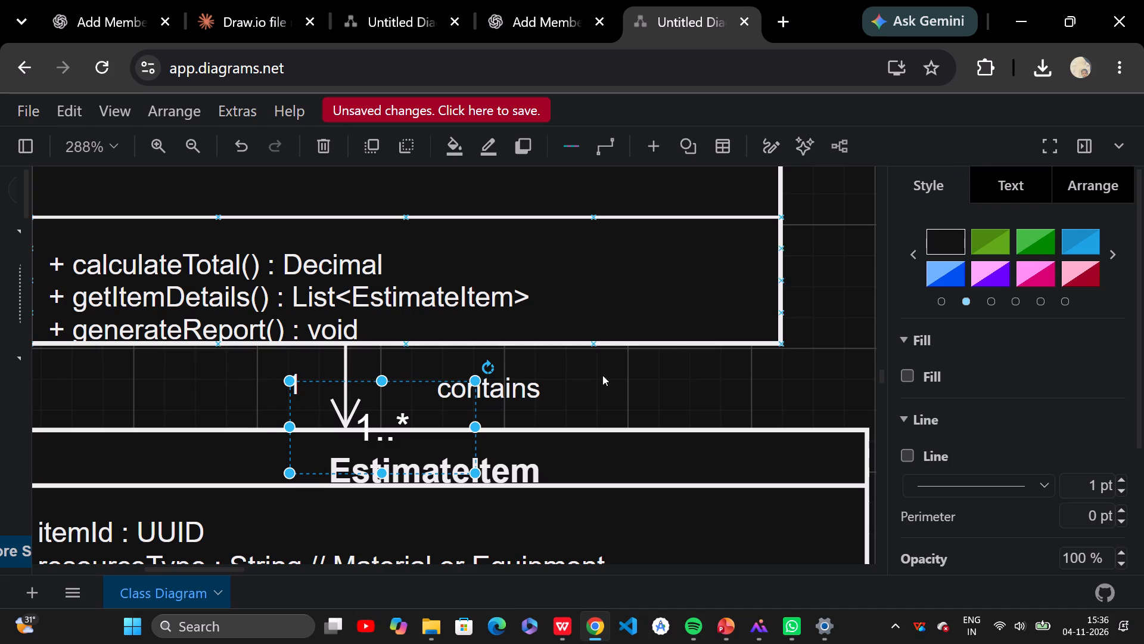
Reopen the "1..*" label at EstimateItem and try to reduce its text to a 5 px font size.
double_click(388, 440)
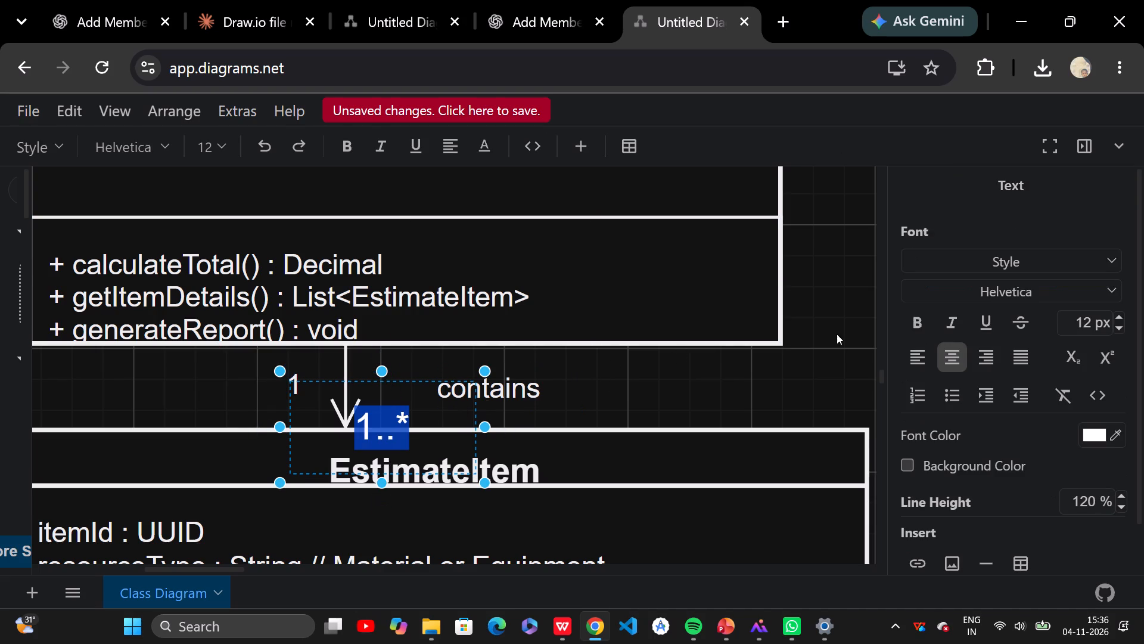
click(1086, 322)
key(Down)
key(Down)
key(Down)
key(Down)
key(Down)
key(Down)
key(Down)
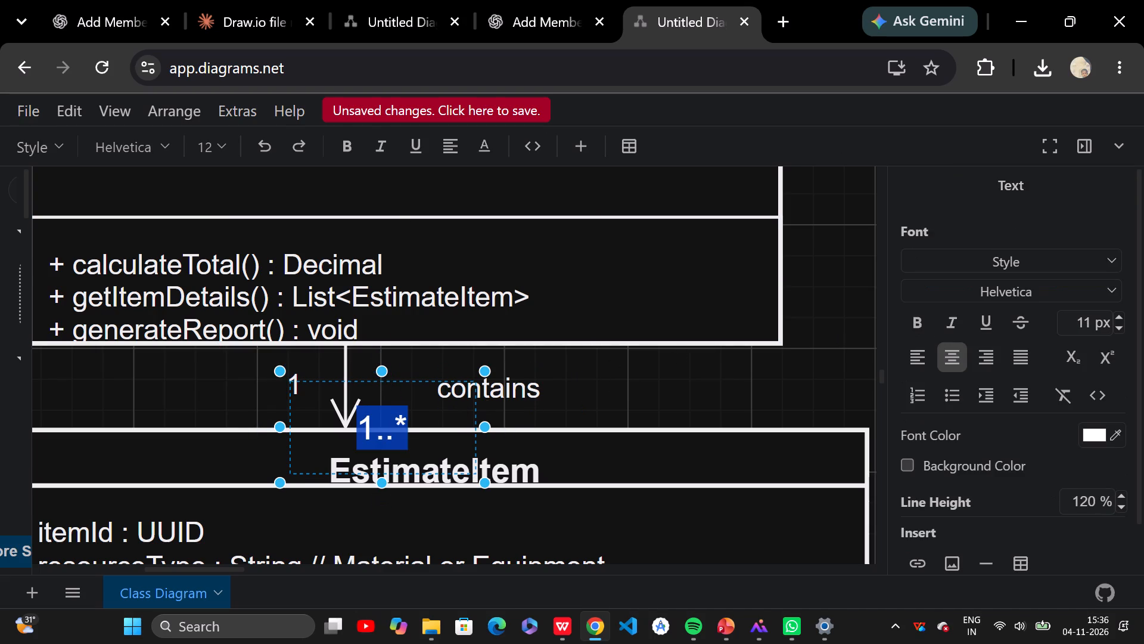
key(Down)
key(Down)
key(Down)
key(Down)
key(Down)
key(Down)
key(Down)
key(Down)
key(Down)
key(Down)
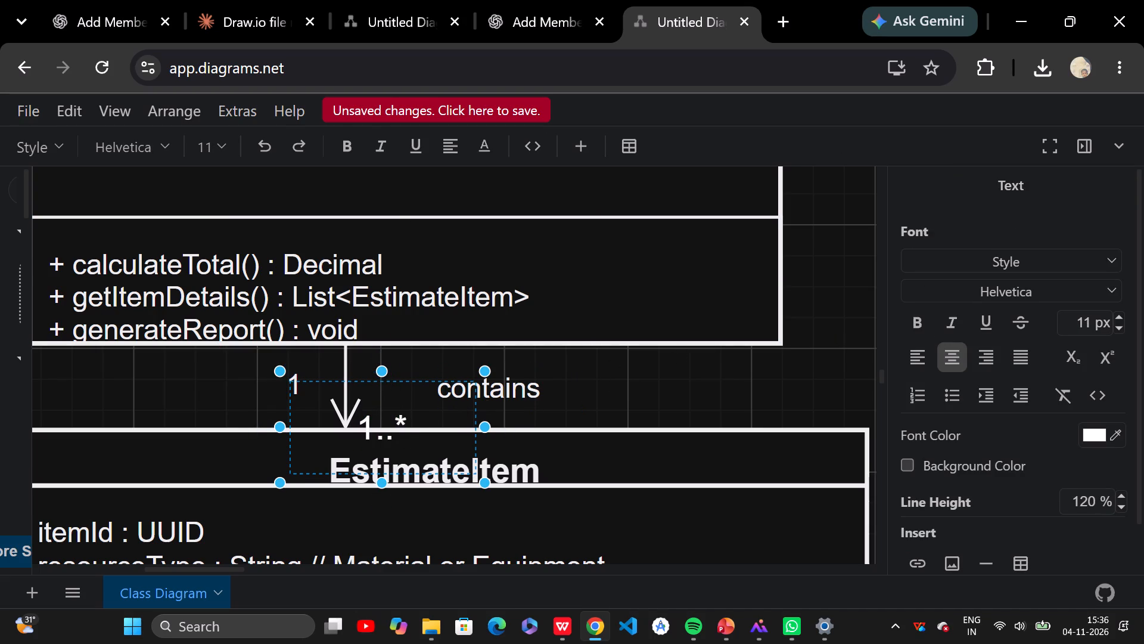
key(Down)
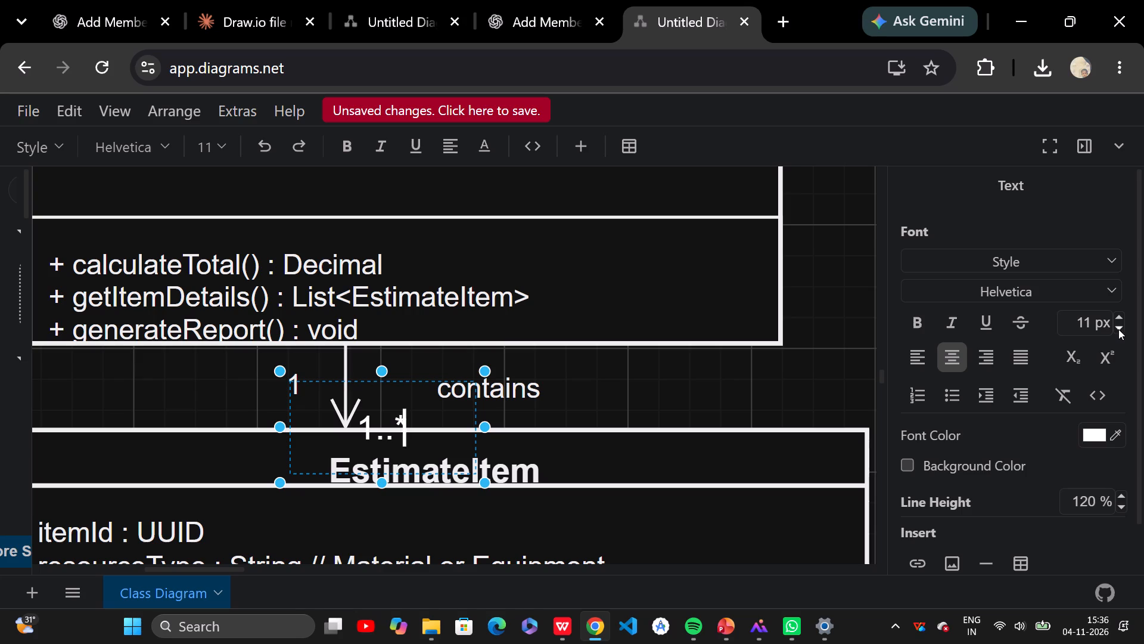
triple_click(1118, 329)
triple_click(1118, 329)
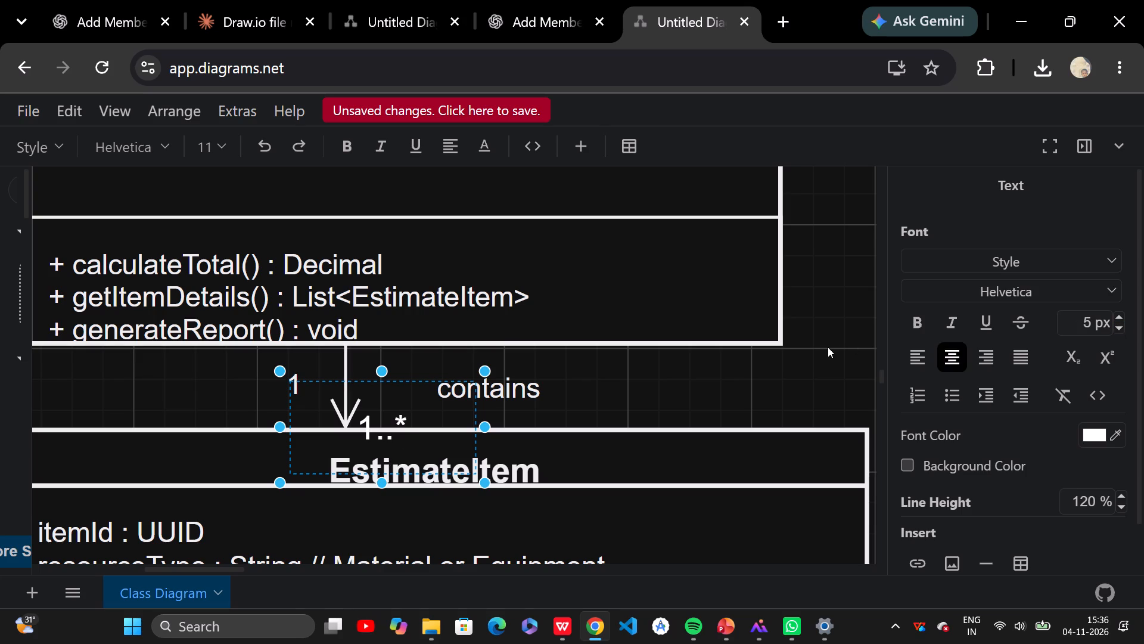
Clear the label at EstimateItem and re-enter "1..*" at a 10 px font size.
key(BackSpace)
key(BackSpace)
key(BackSpace)
key(BackSpace)
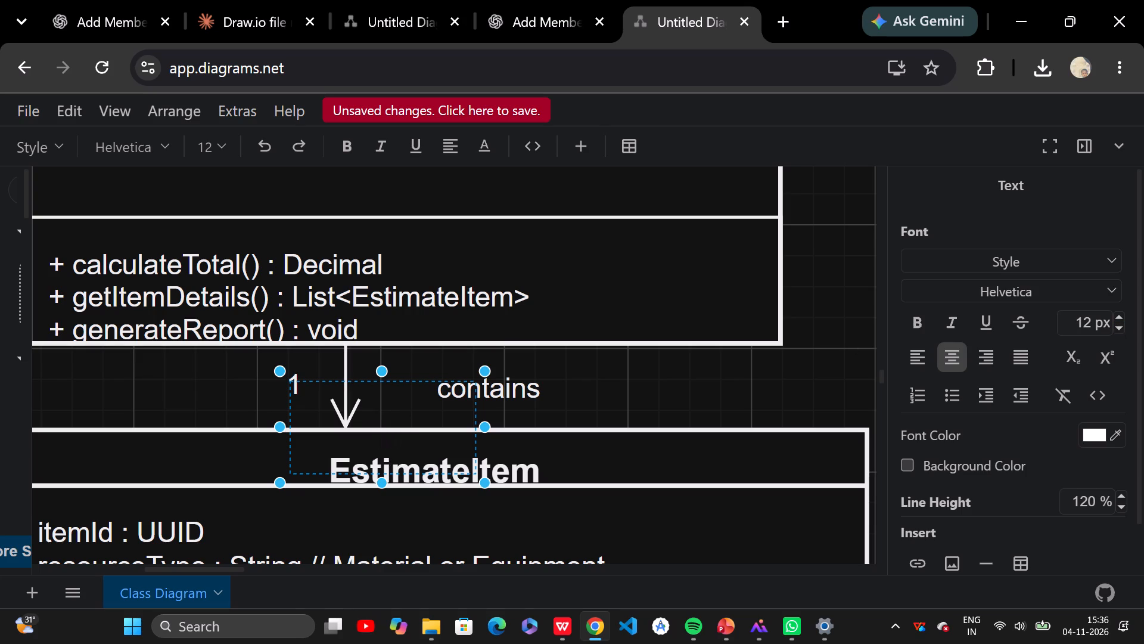
key(1)
key(BackSpace)
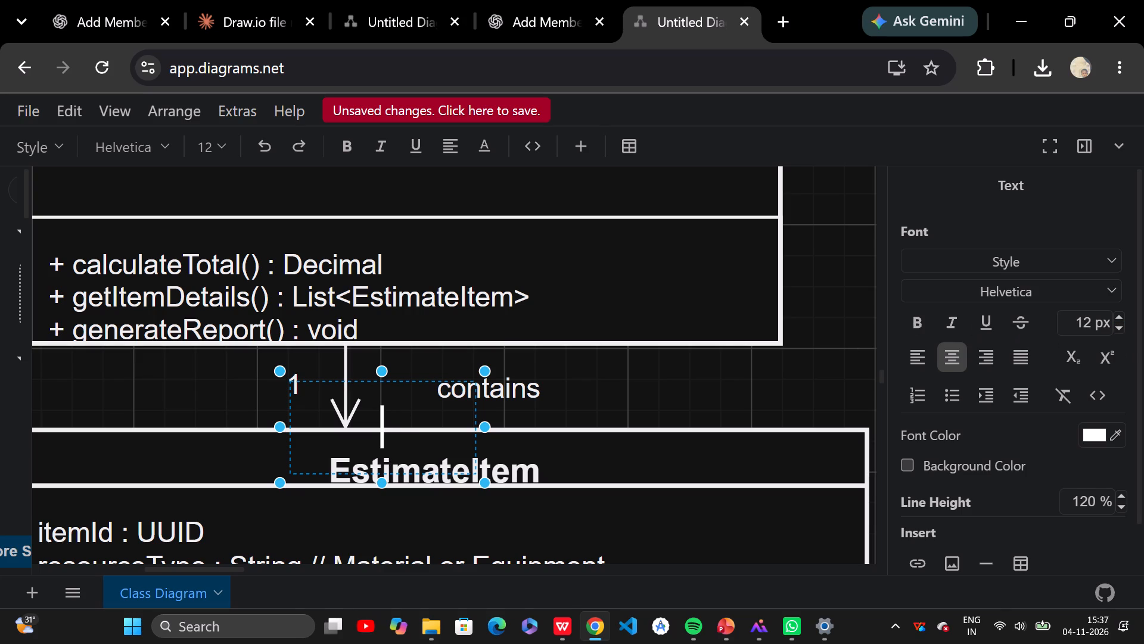
triple_click(1114, 329)
triple_click(1114, 329)
click(1114, 329)
key(1)
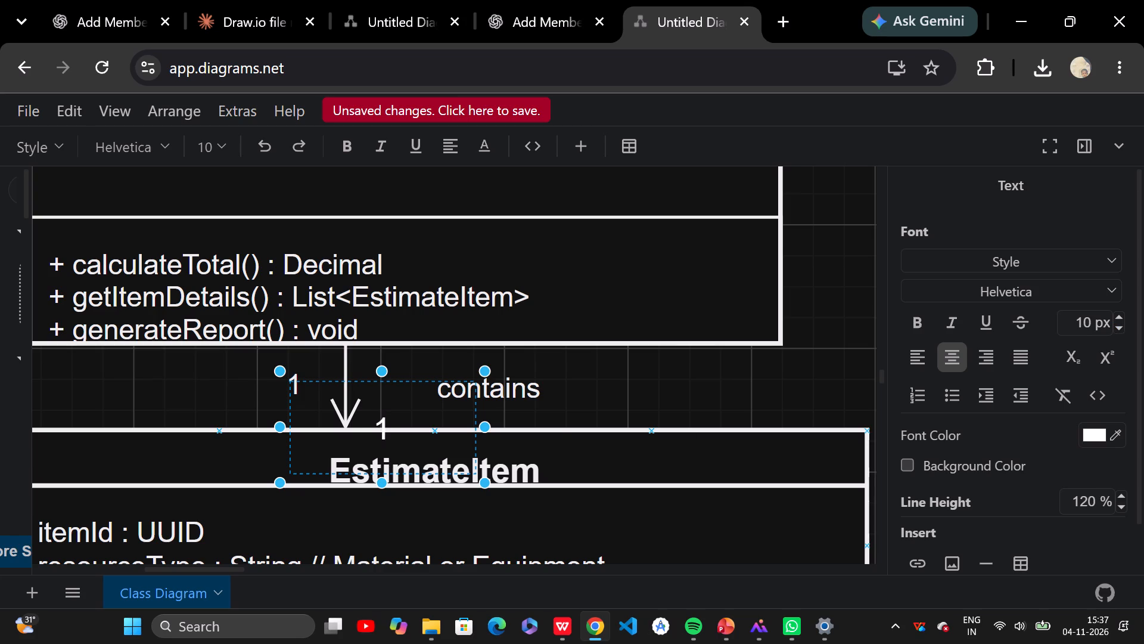
text(..)
key(shift+asterisk)
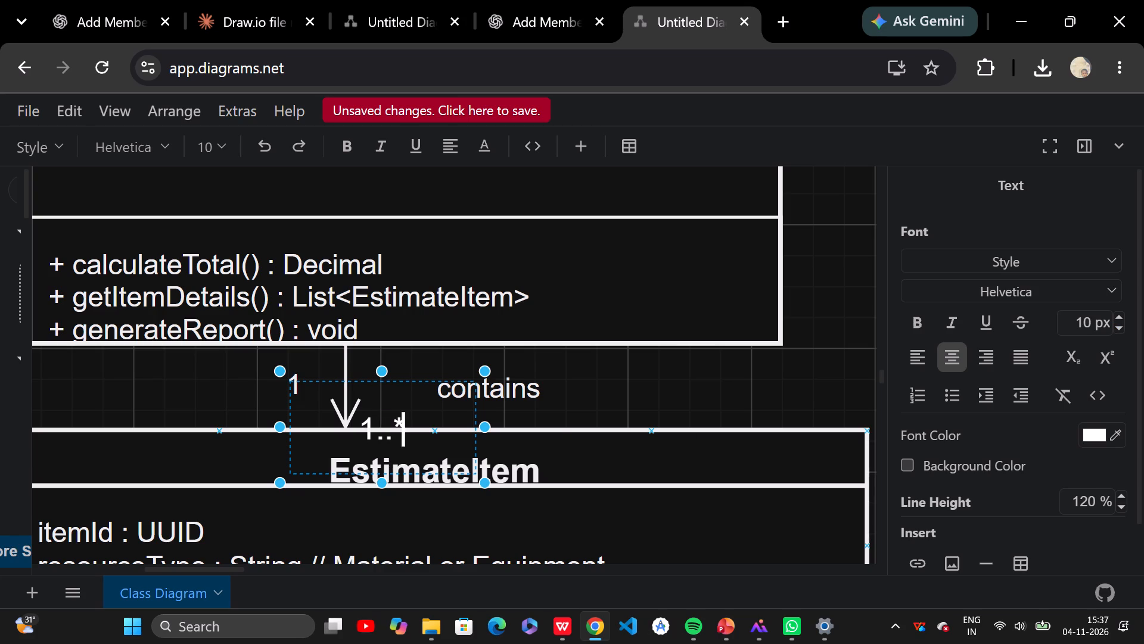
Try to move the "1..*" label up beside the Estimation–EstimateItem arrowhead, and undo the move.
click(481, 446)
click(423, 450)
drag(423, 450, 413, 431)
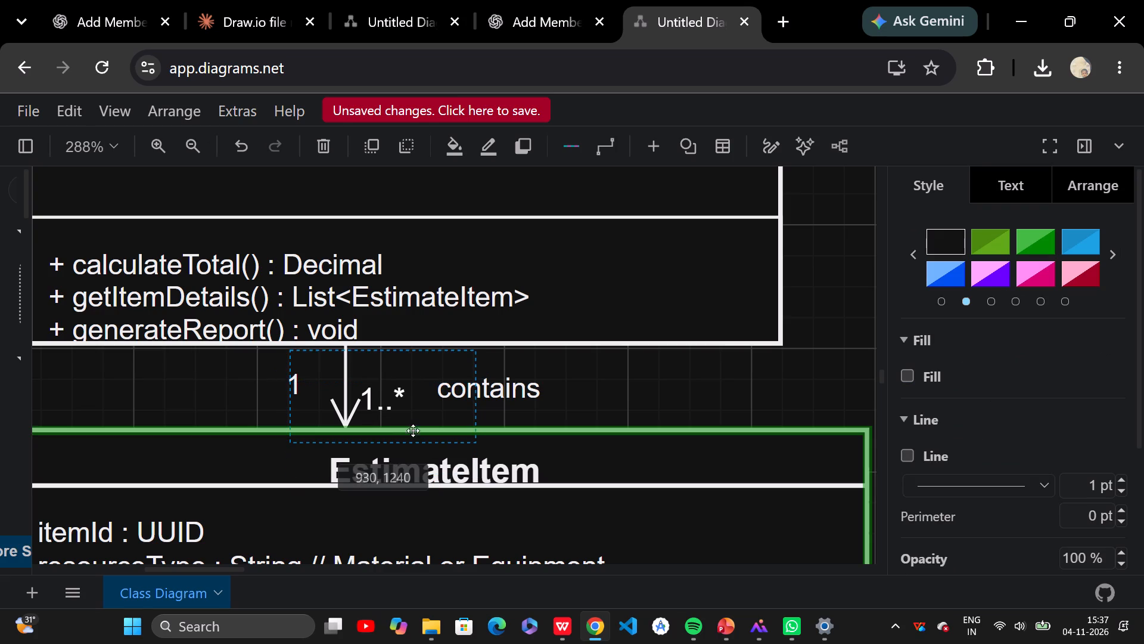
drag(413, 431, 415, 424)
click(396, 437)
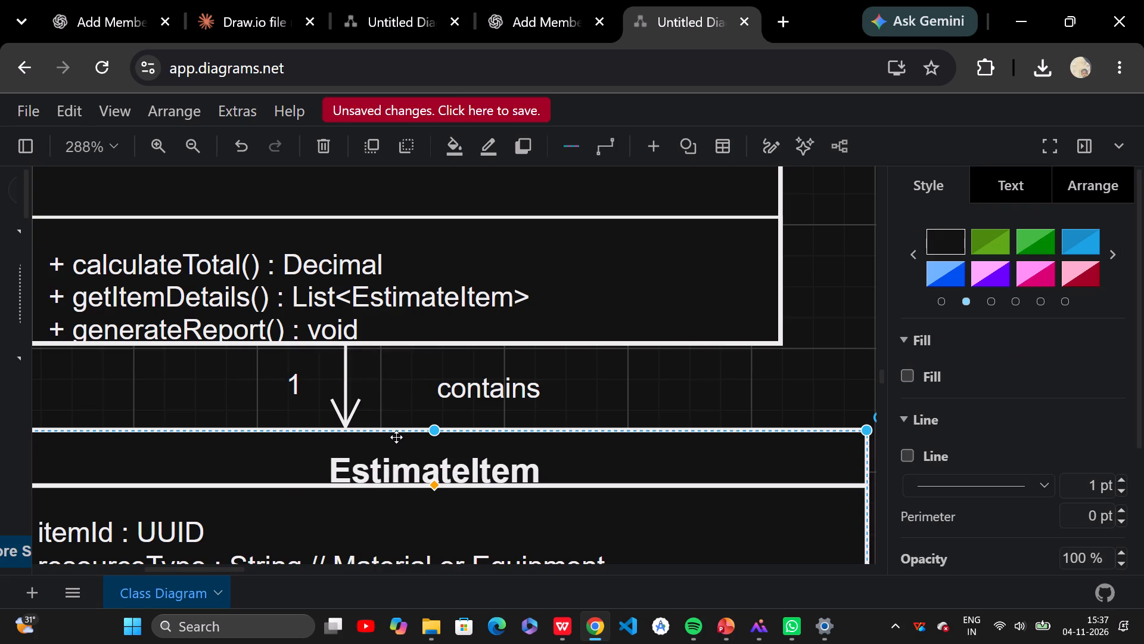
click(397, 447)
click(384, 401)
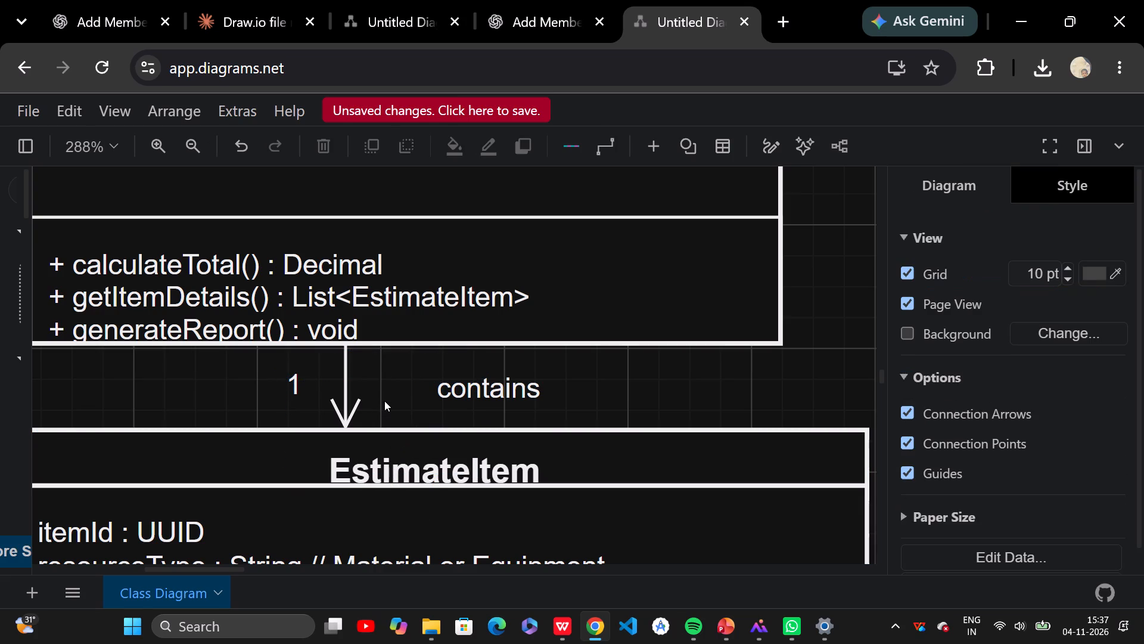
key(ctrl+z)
Move the EstimateItem class further down to widen the gap between it and the Estimation class.
drag(387, 408, 388, 400)
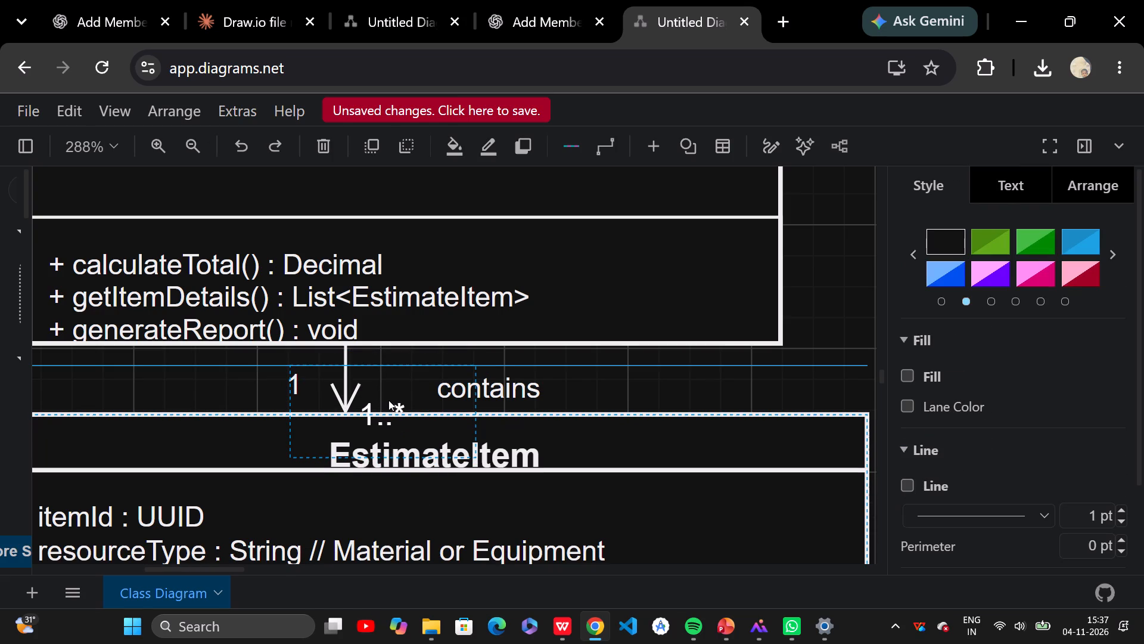
drag(388, 400, 387, 445)
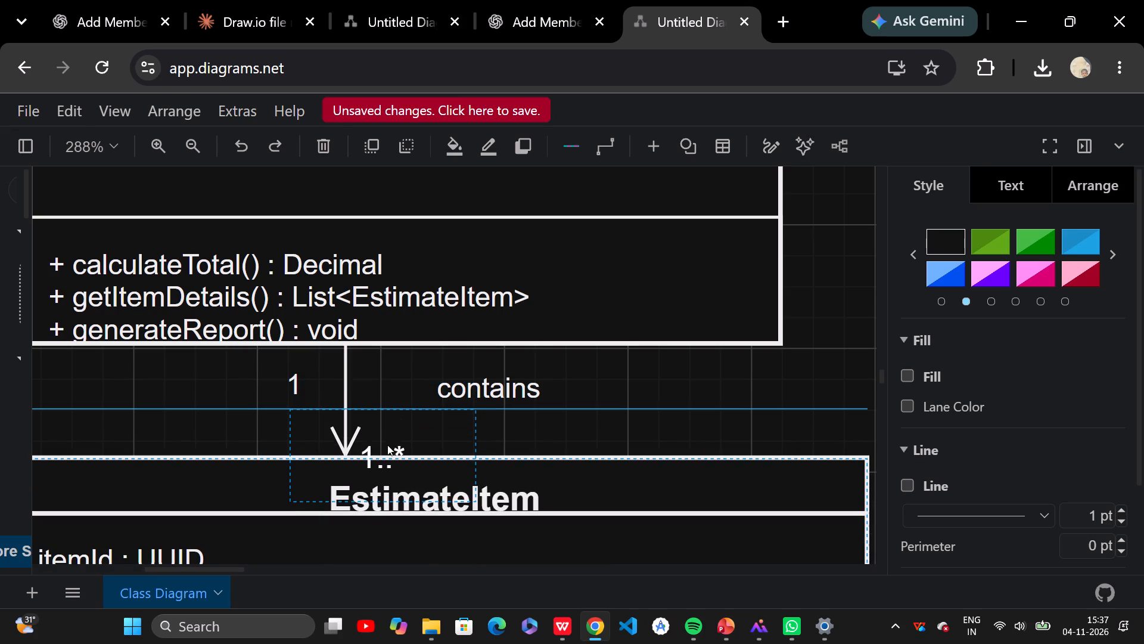
drag(387, 445, 387, 458)
click(378, 494)
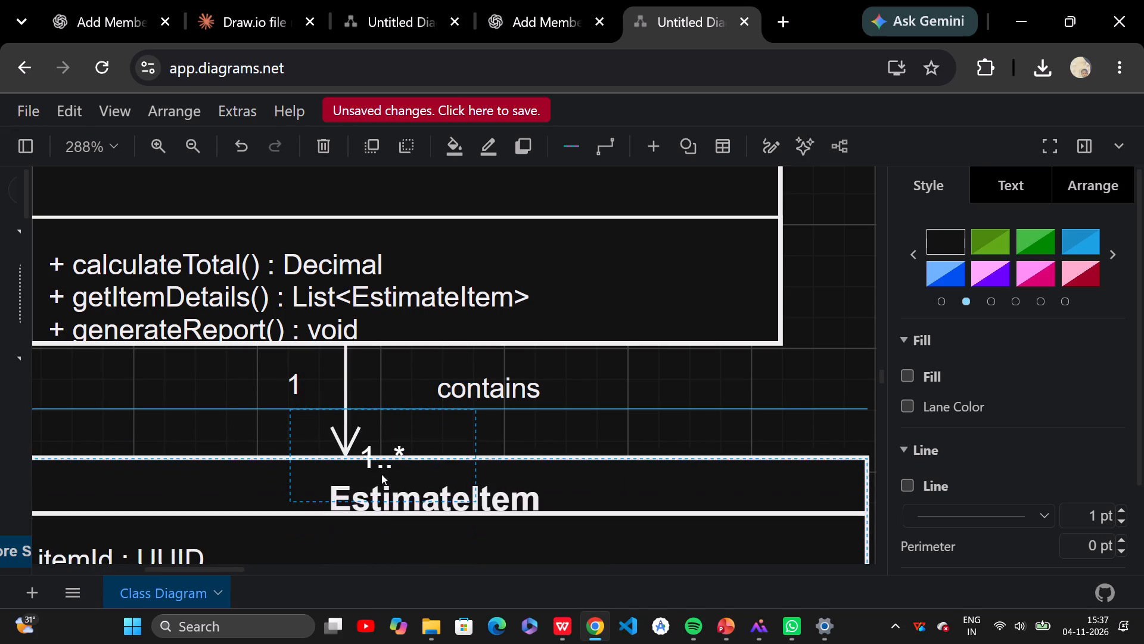
Line up the labels to the right of the Estimation–EstimateItem line: "1" under Estimation, "contains" midway and "1..*" beside the arrowhead.
click(378, 467)
drag(378, 467, 387, 450)
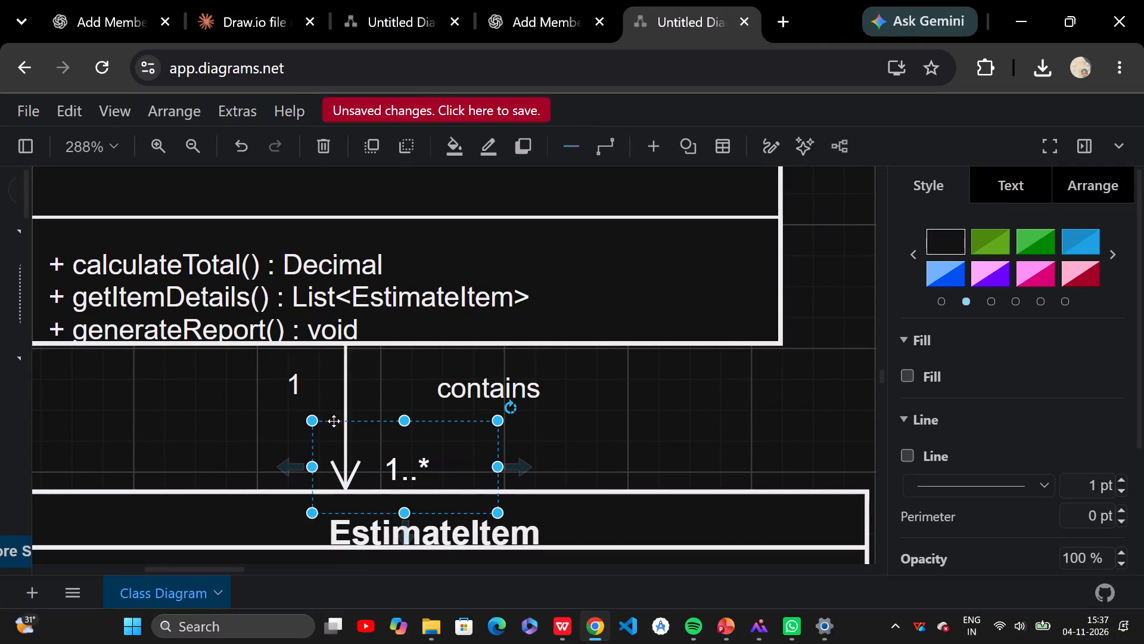
click(305, 392)
drag(305, 392, 378, 373)
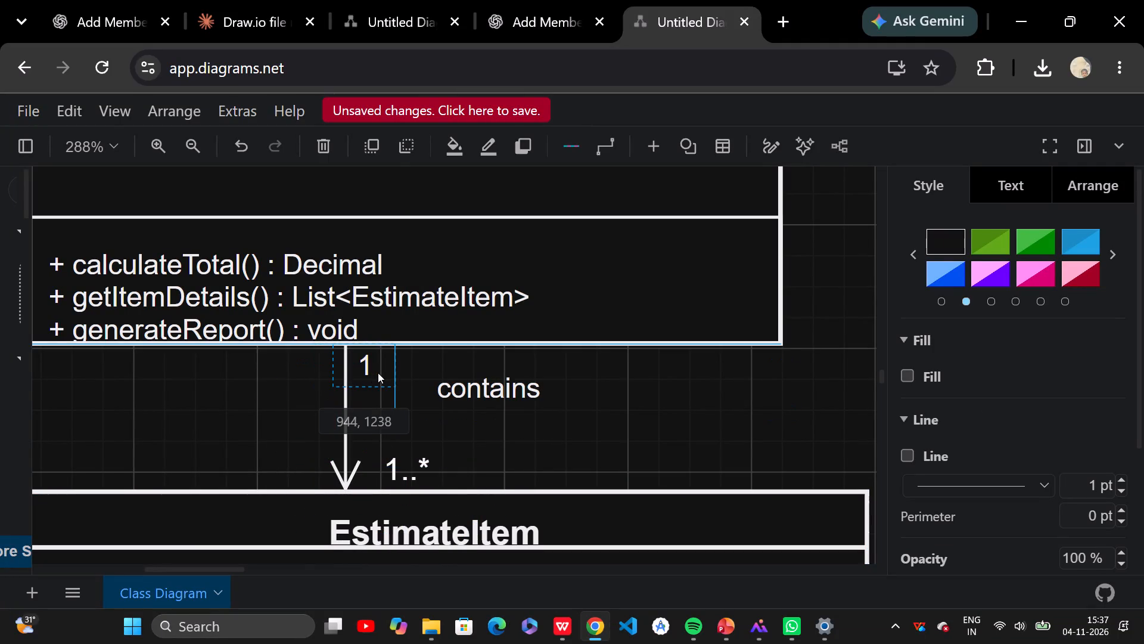
drag(378, 373, 393, 373)
drag(488, 389, 419, 426)
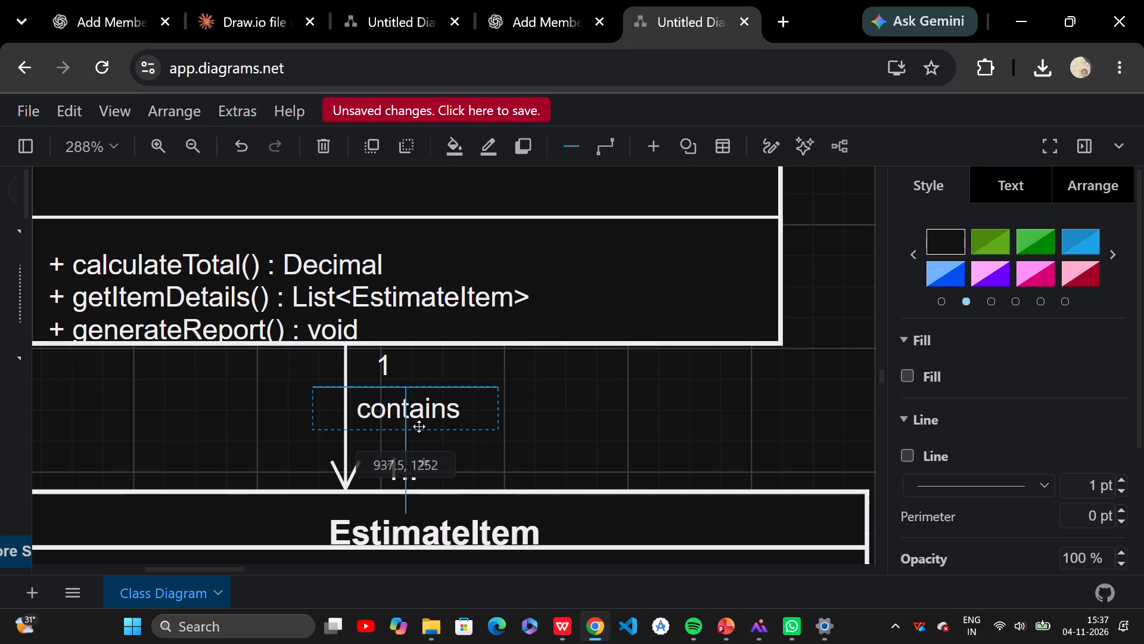
drag(419, 426, 418, 421)
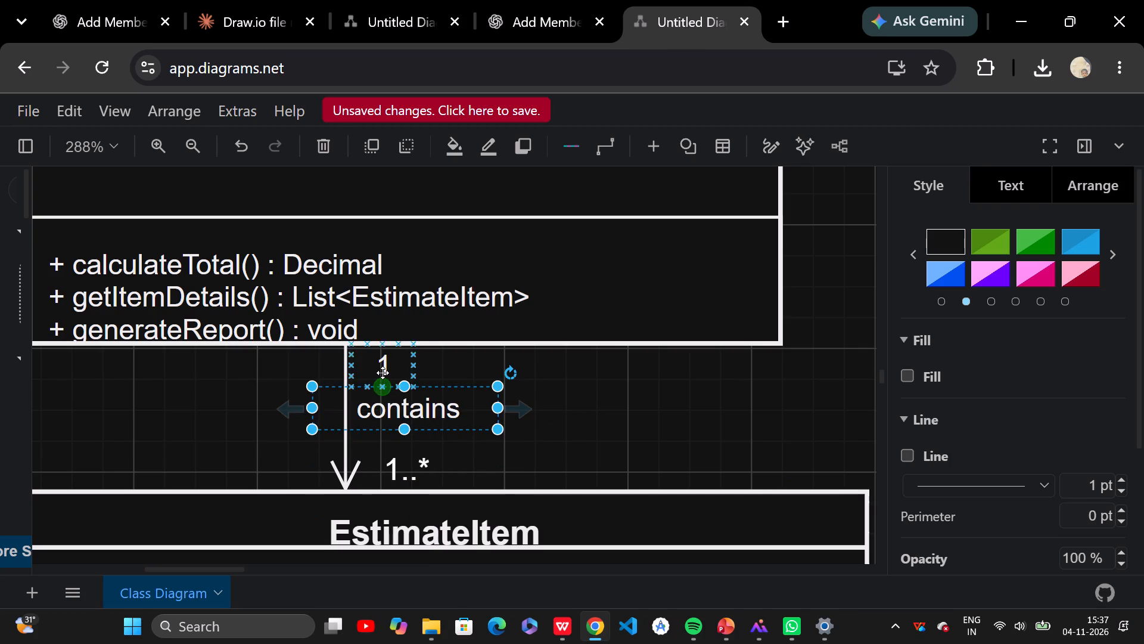
click(383, 373)
drag(383, 373, 389, 371)
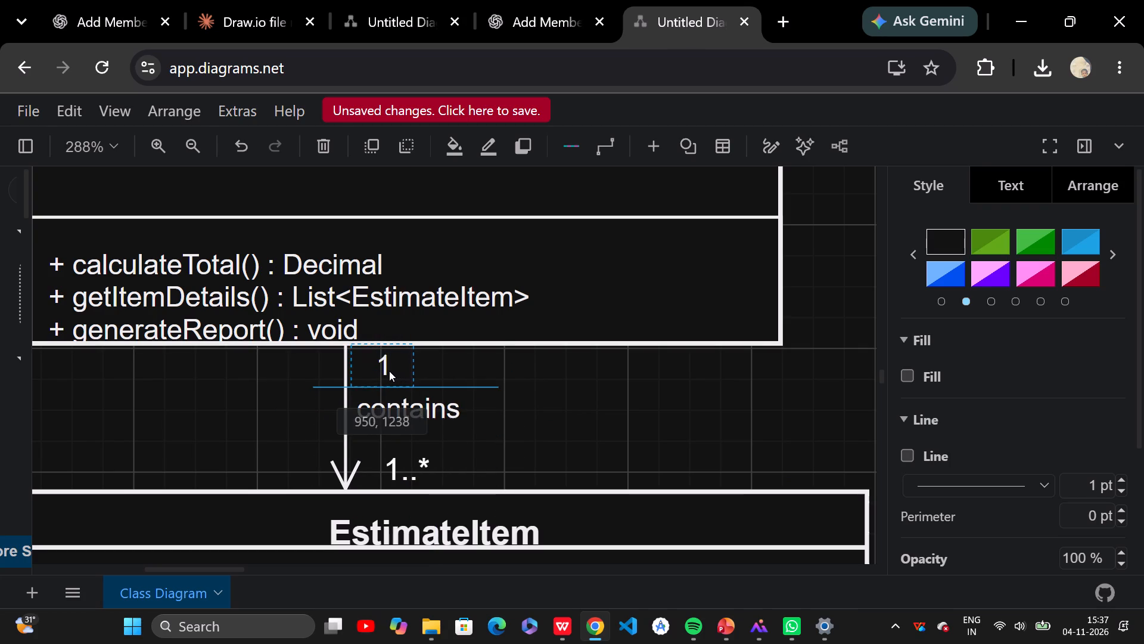
drag(389, 371, 389, 371)
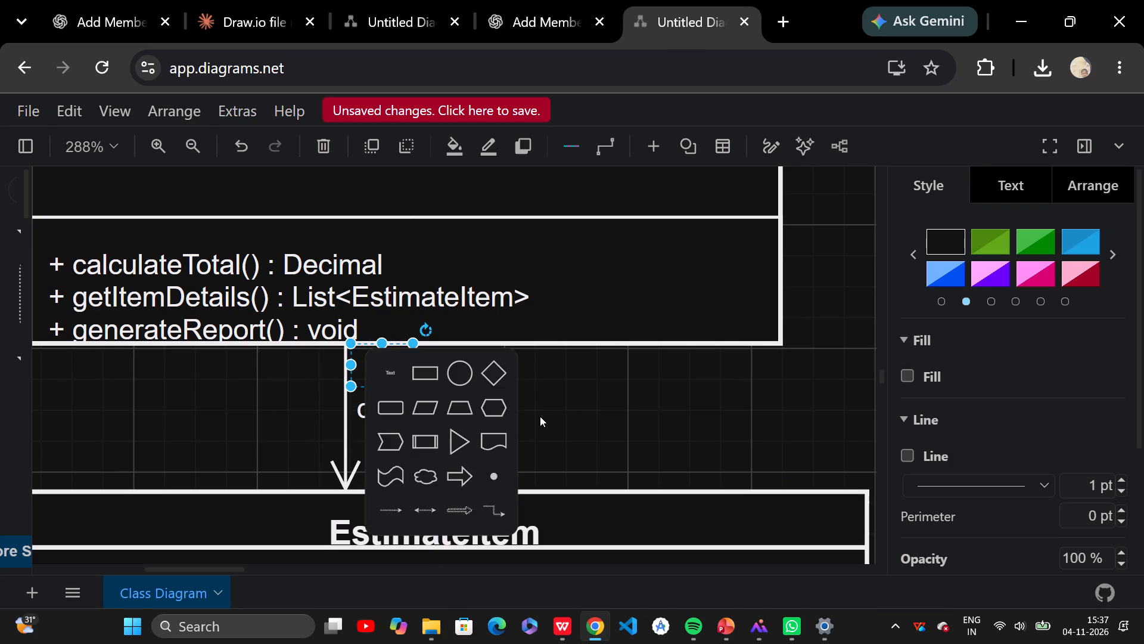
click(540, 416)
Examine the associations and multiplicities around EstimateItem, Estimation, Order, OrderItem, Payment and Notification.
scroll(540, 416, down, 3)
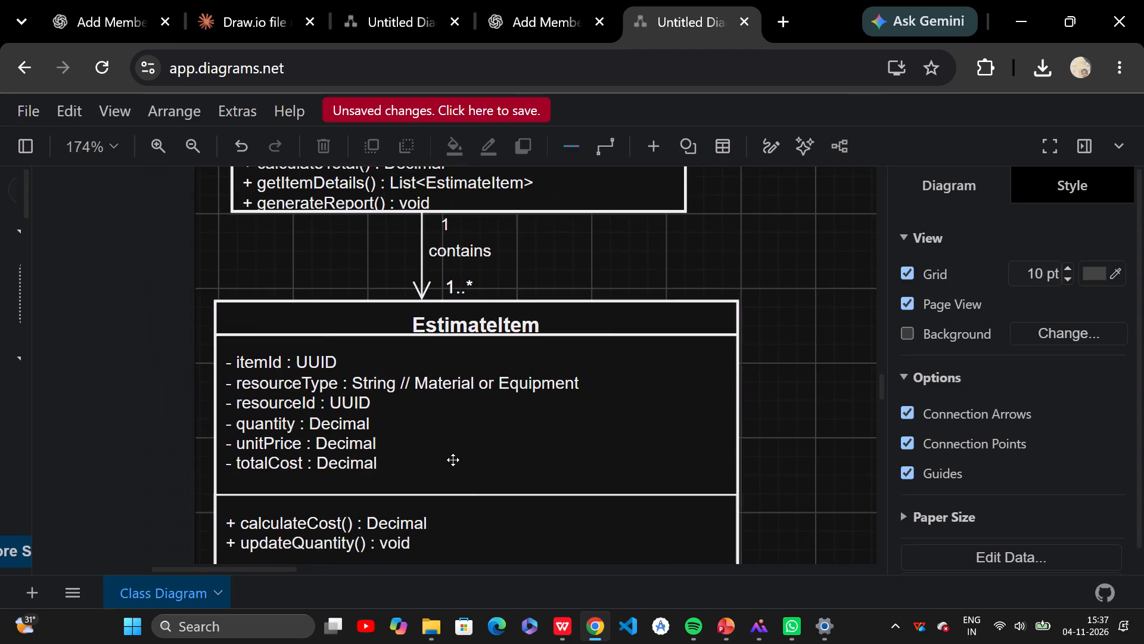
scroll(453, 460, down, 1)
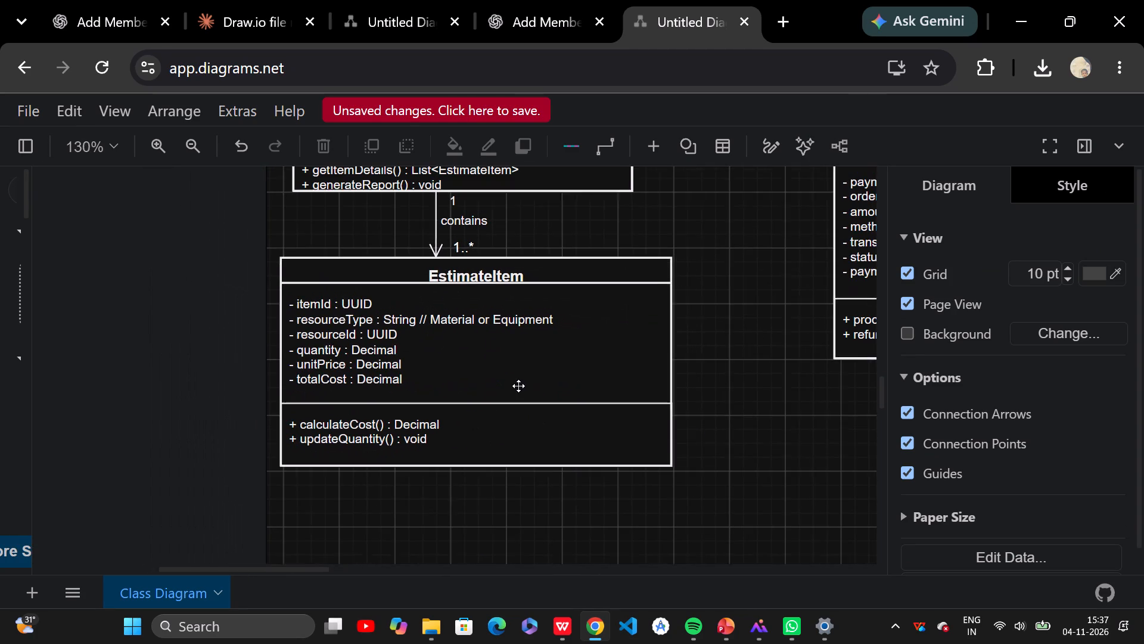
scroll(451, 319, down, 1)
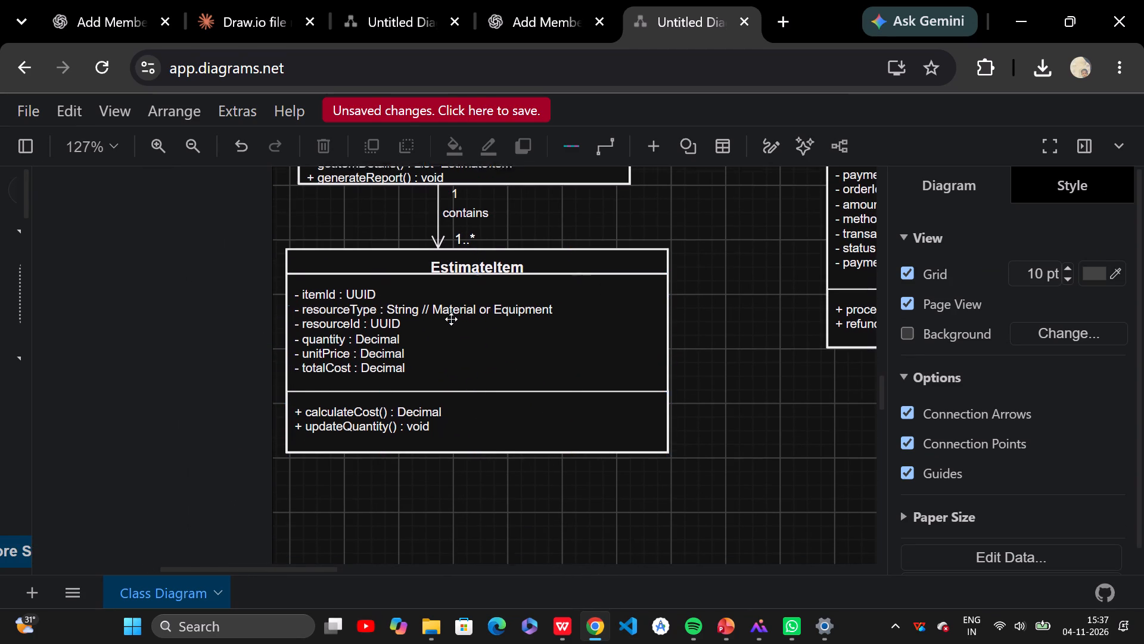
scroll(451, 319, down, 1)
scroll(430, 330, up, 1)
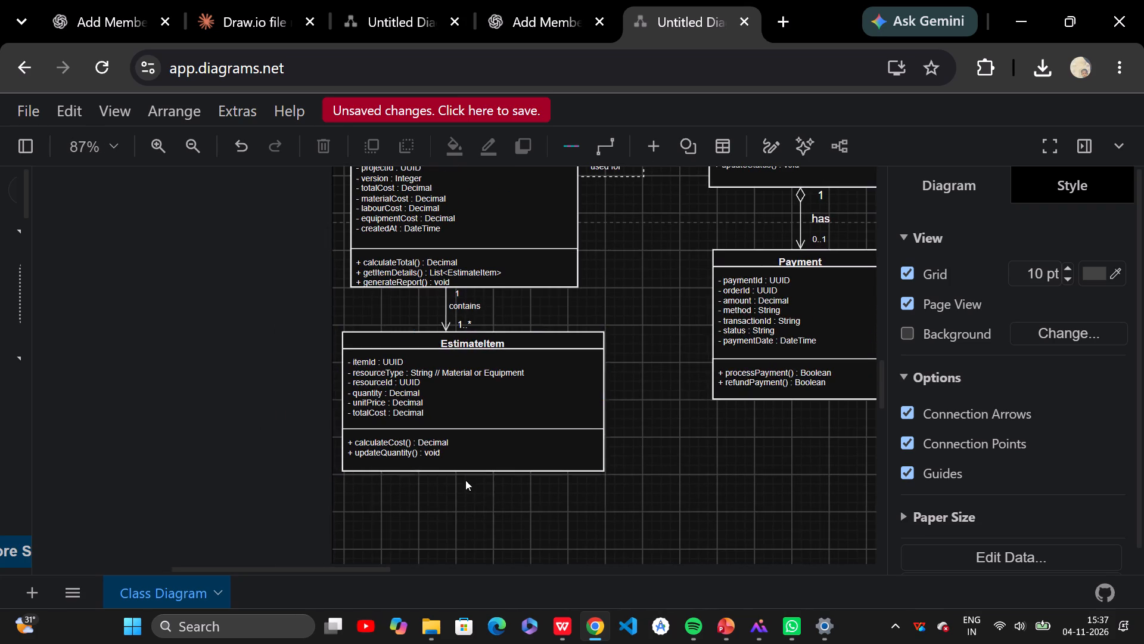
scroll(672, 435, up, 1)
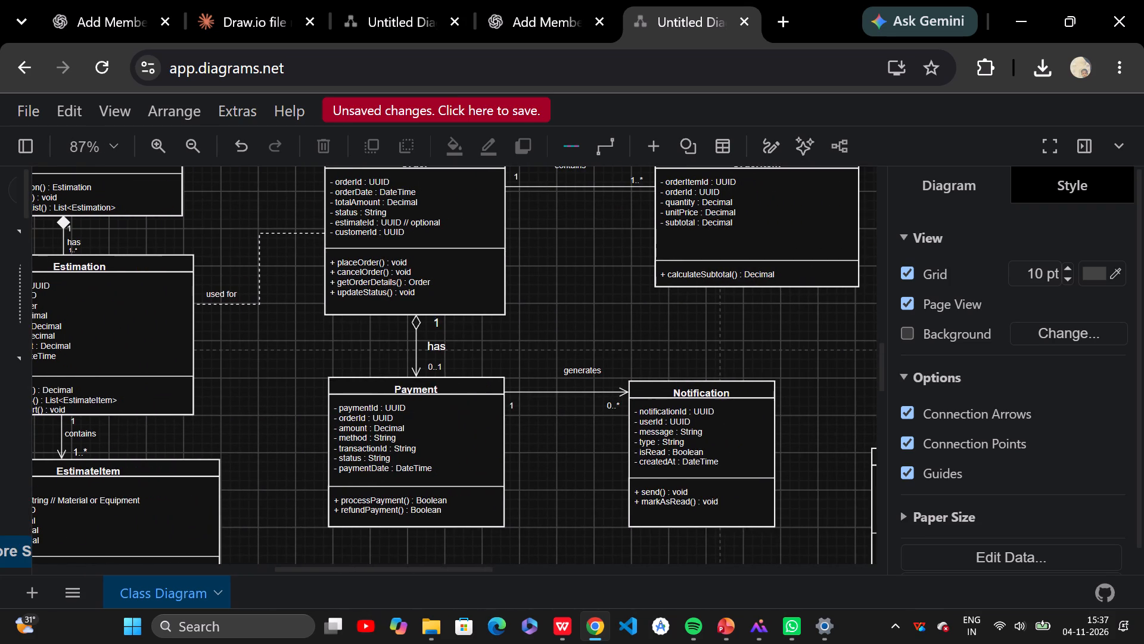
scroll(582, 427, up, 1)
scroll(220, 370, up, 1)
scroll(105, 373, right, 1)
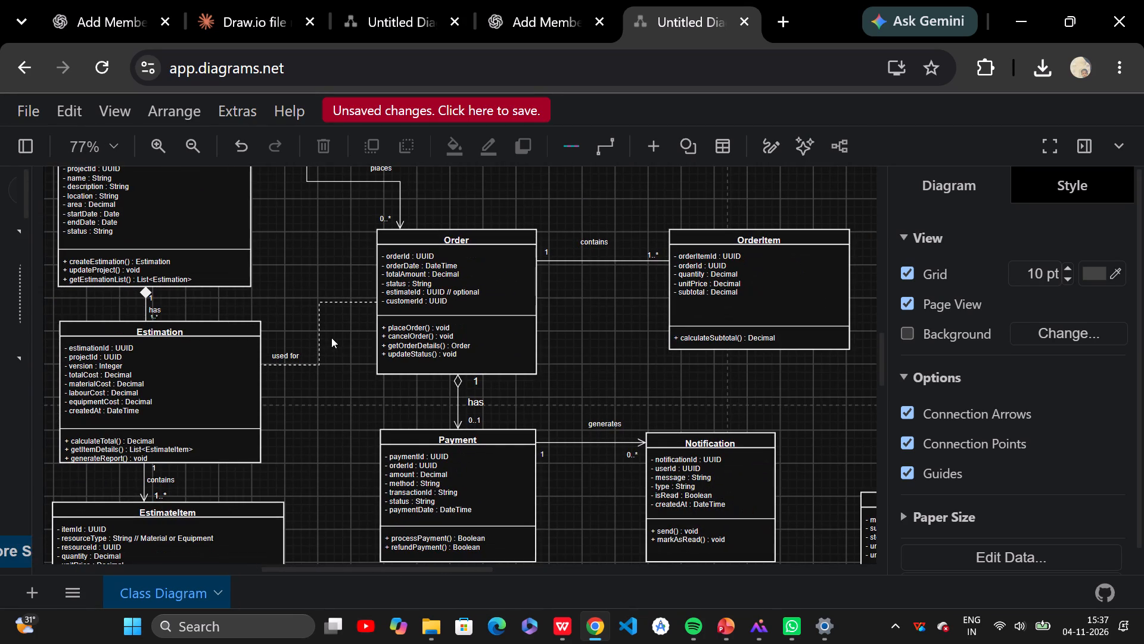
scroll(354, 379, down, 1)
drag(385, 388, 390, 373)
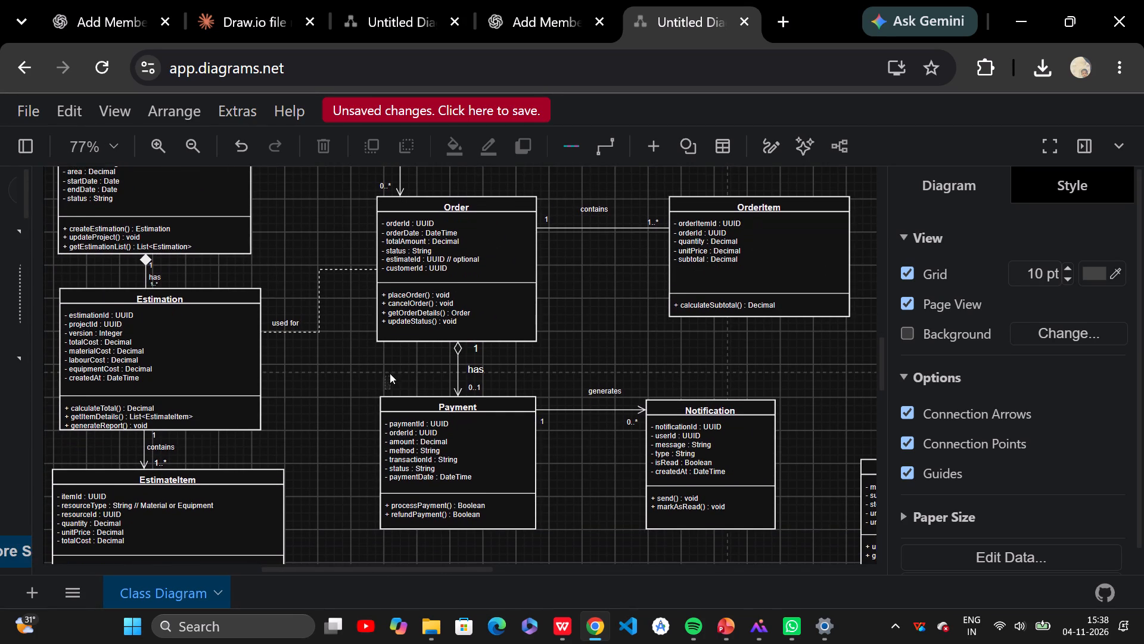
drag(390, 373, 391, 370)
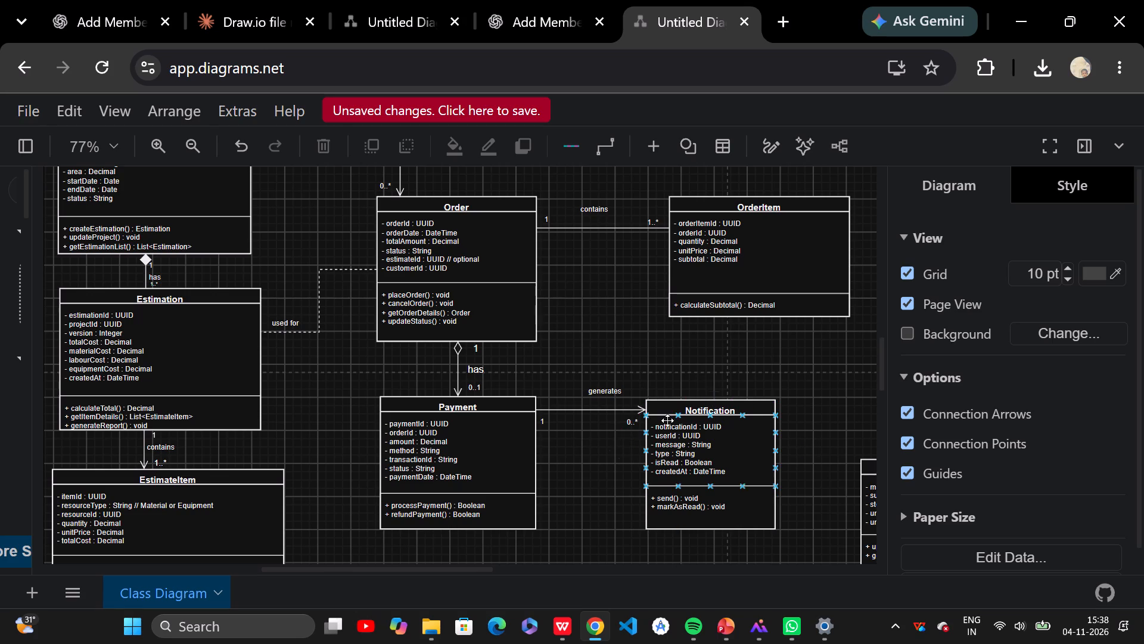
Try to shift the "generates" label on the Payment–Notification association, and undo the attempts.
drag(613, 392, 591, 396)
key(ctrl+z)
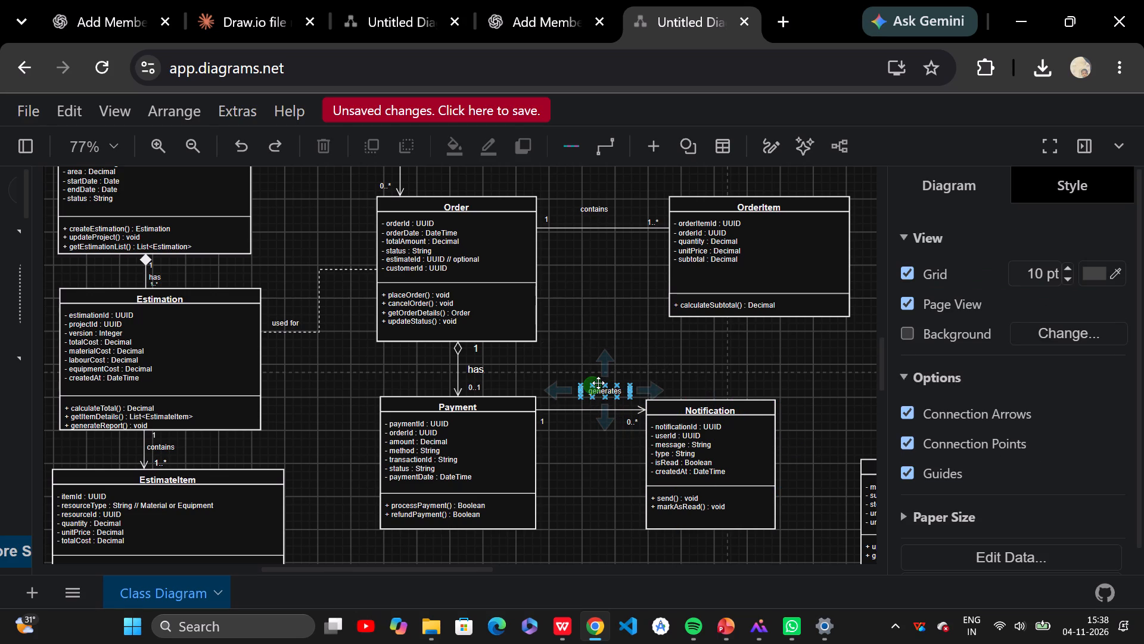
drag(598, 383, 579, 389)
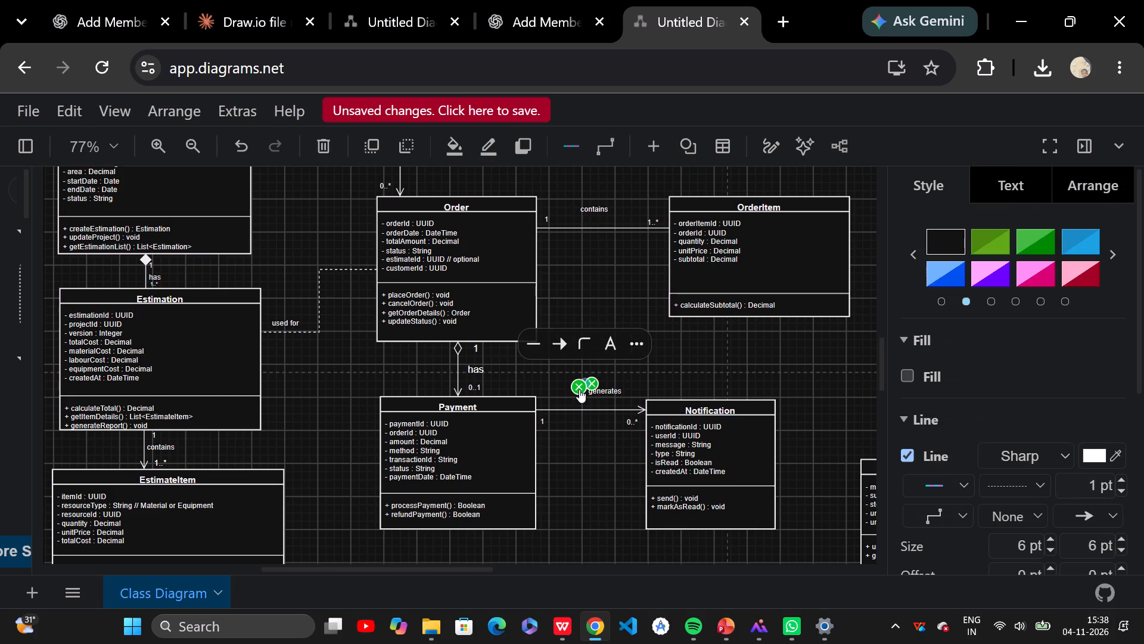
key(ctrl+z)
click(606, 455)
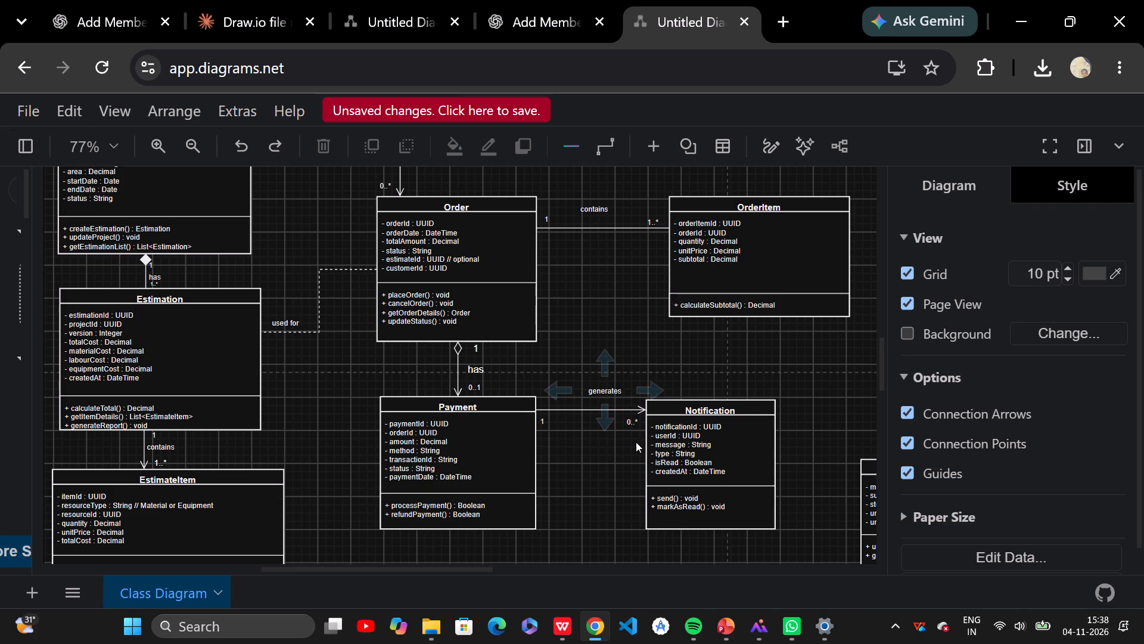
Examine the Resource, Vehicle, Equipment and Material hierarchy and the "supplies" association from Supplier to Resource.
scroll(636, 442, left, 4)
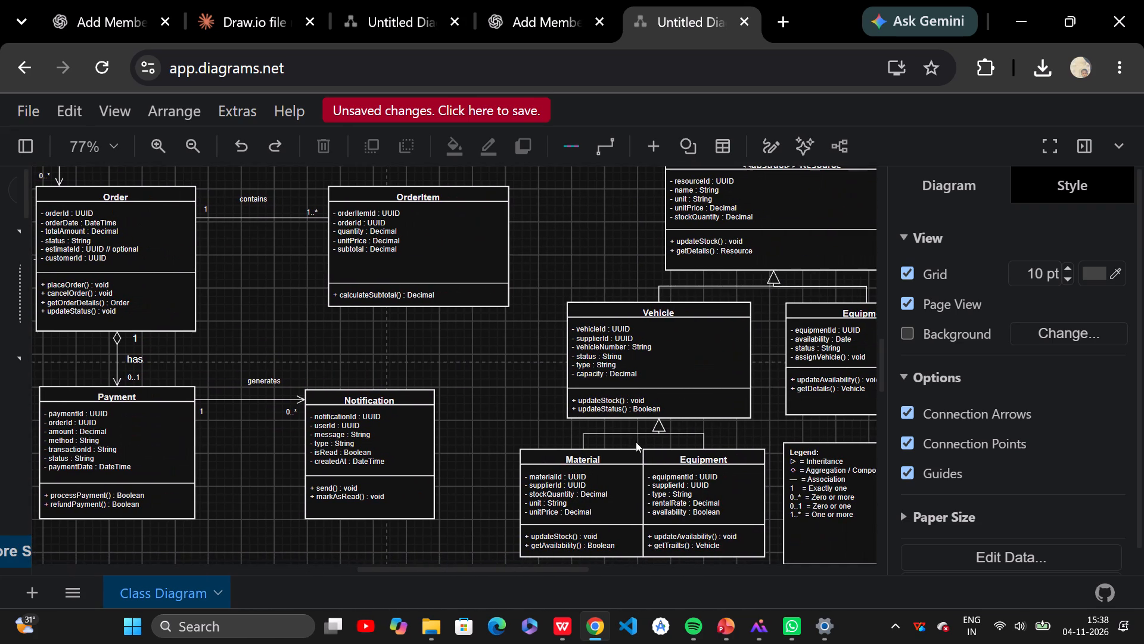
scroll(636, 442, up, 2)
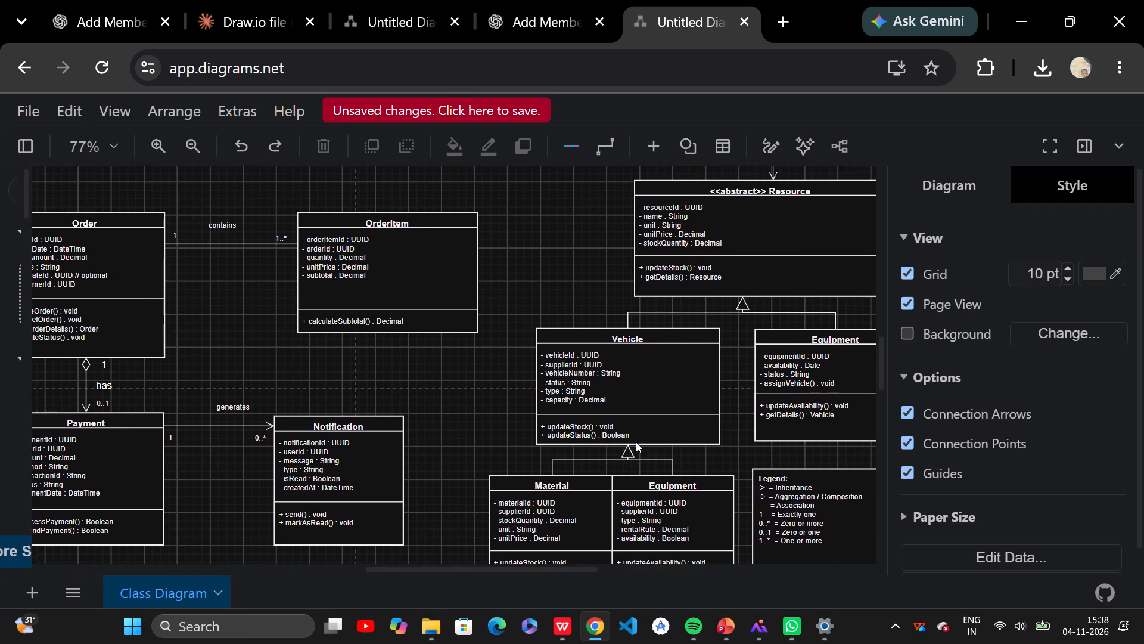
scroll(636, 442, up, 1)
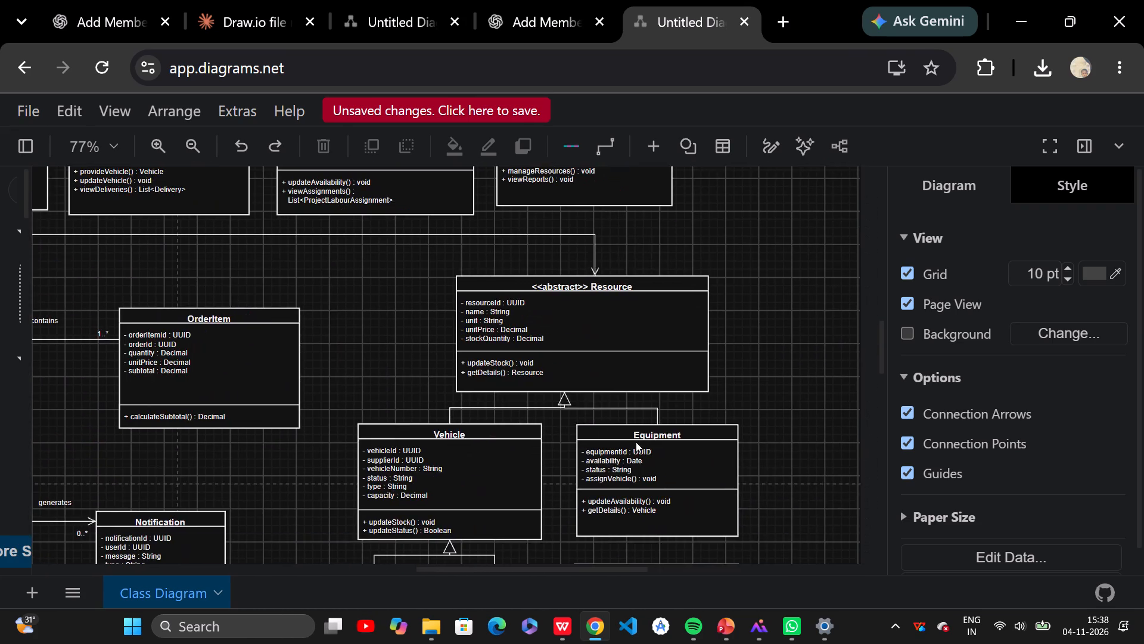
scroll(636, 442, down, 2)
scroll(636, 442, up, 1)
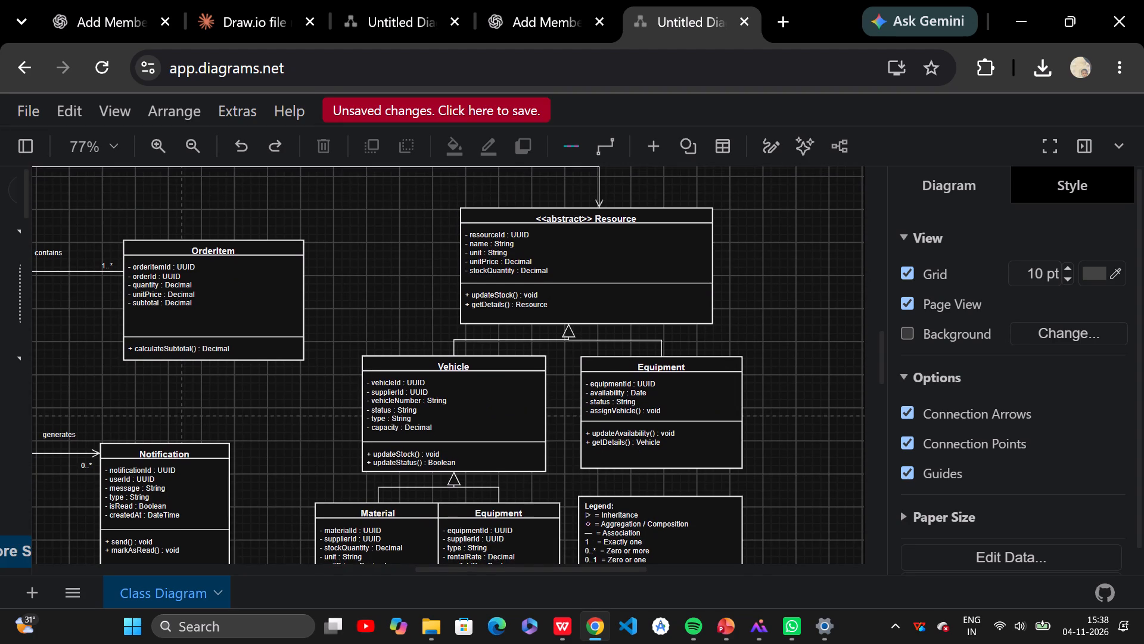
scroll(636, 442, up, 1)
scroll(636, 442, right, 1)
scroll(636, 442, up, 1)
scroll(636, 442, right, 1)
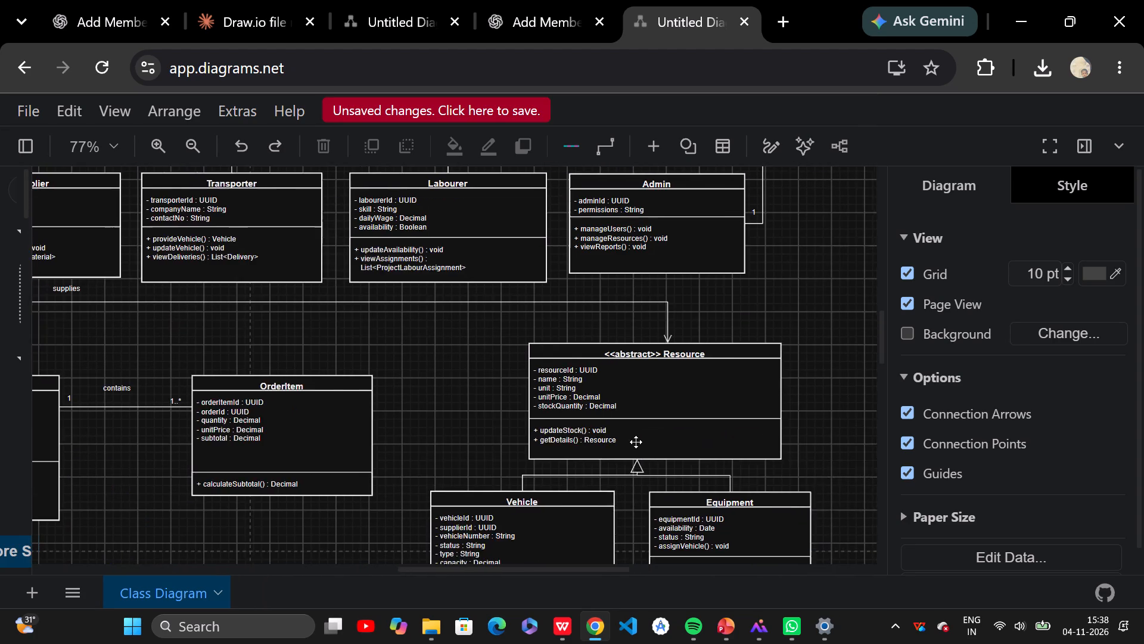
scroll(636, 442, right, 1)
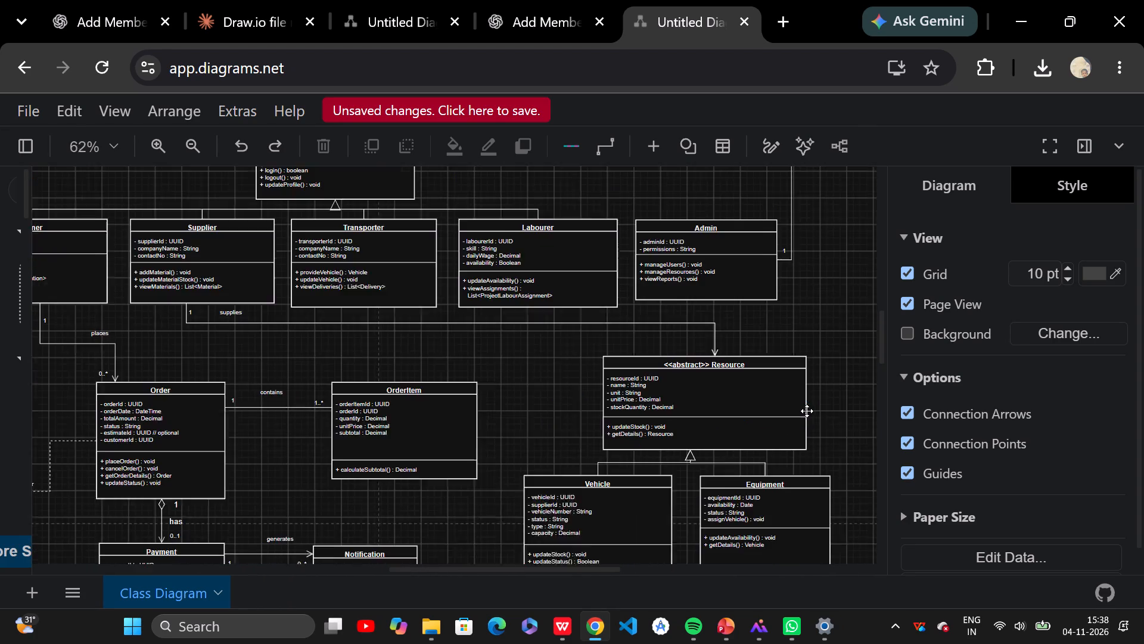
scroll(688, 414, down, 1)
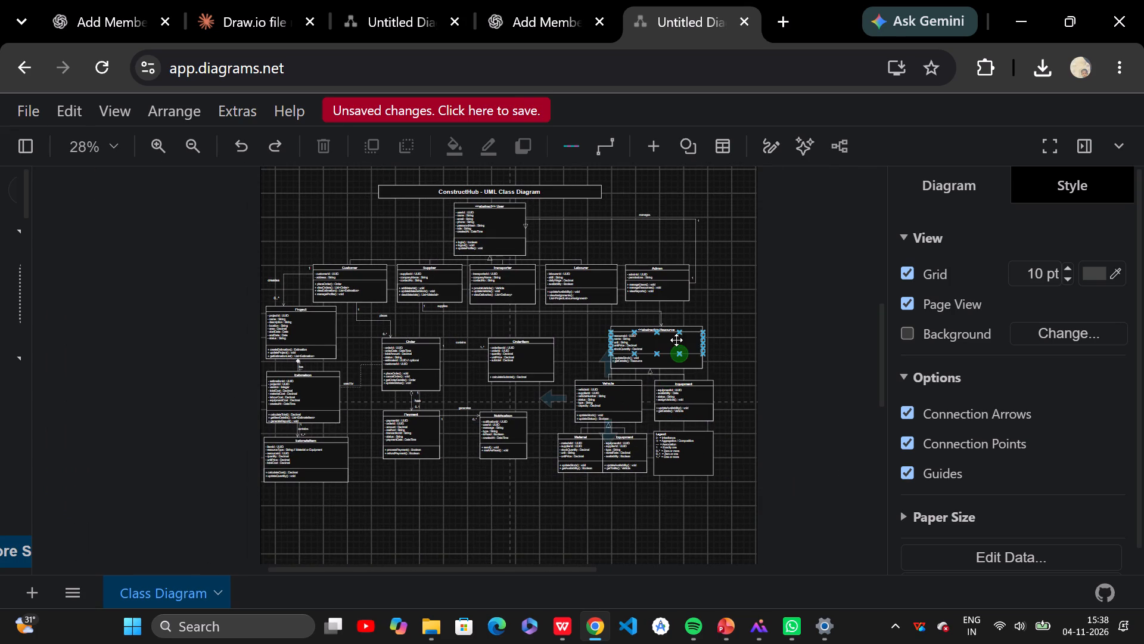
Reposition the <<abstract>> Resource class slightly further left and up, between Admin and the Vehicle and Equipment subclasses.
drag(666, 347, 669, 349)
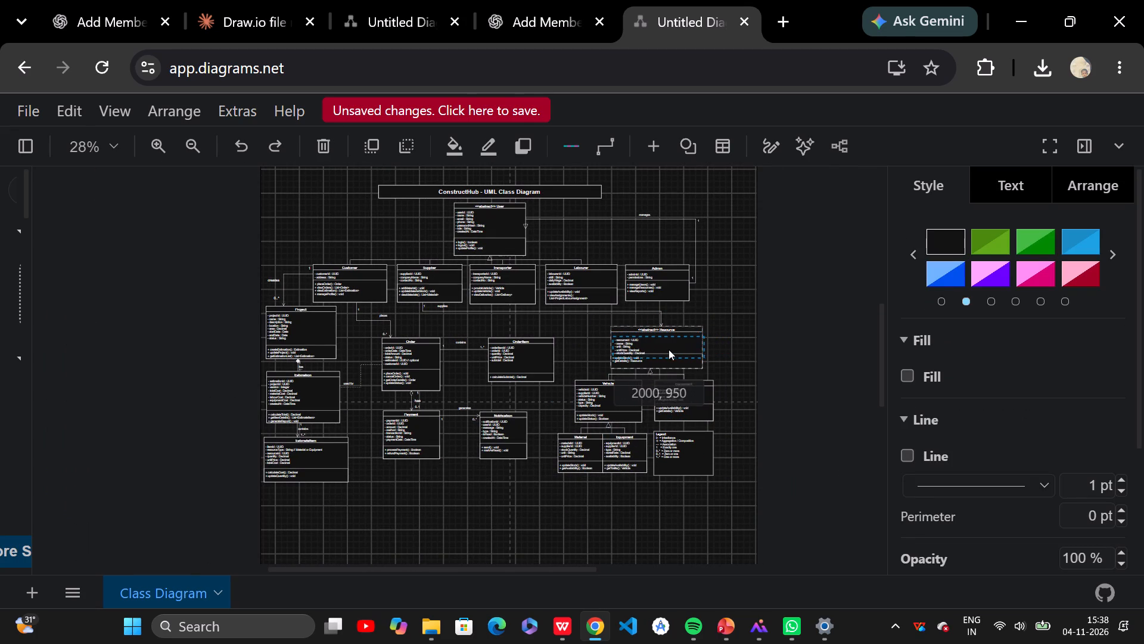
drag(669, 349, 672, 345)
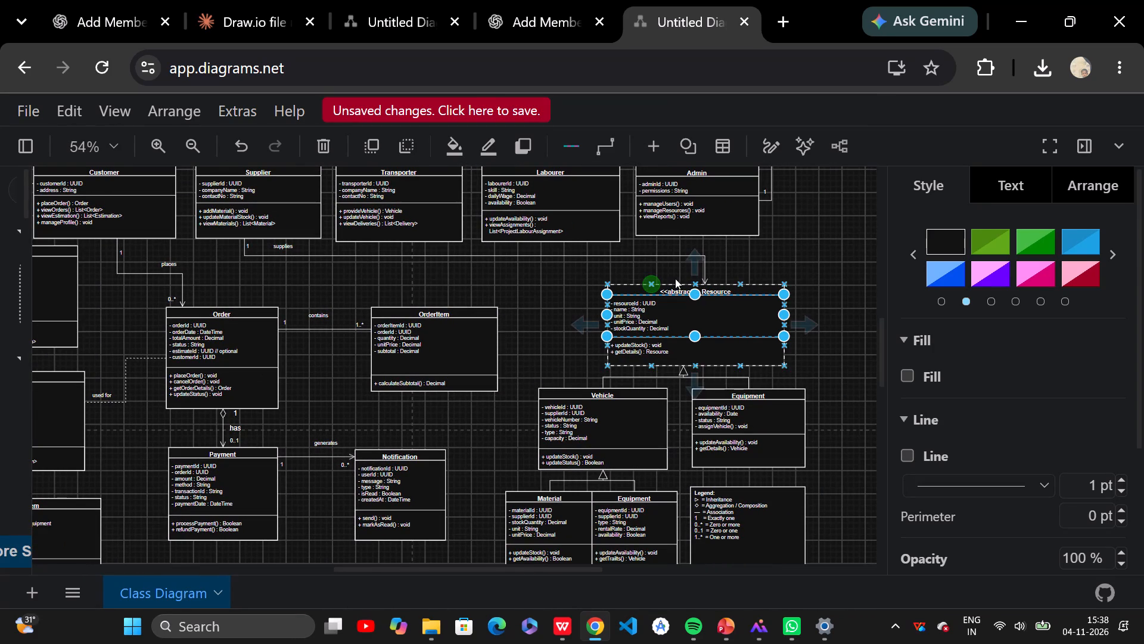
drag(729, 289, 789, 287)
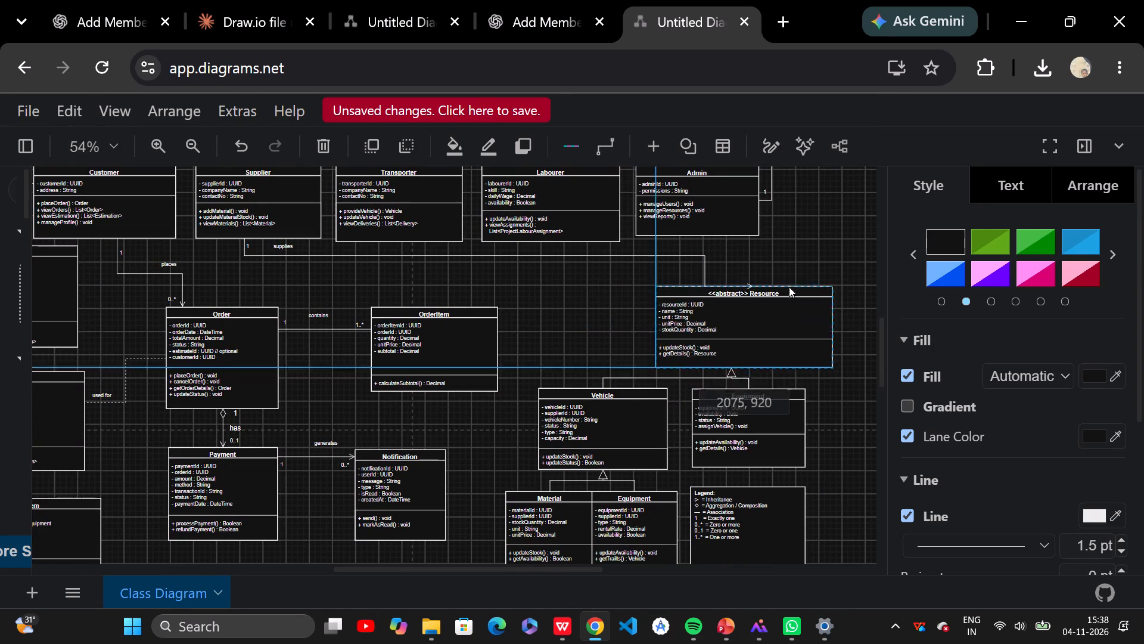
drag(789, 287, 815, 280)
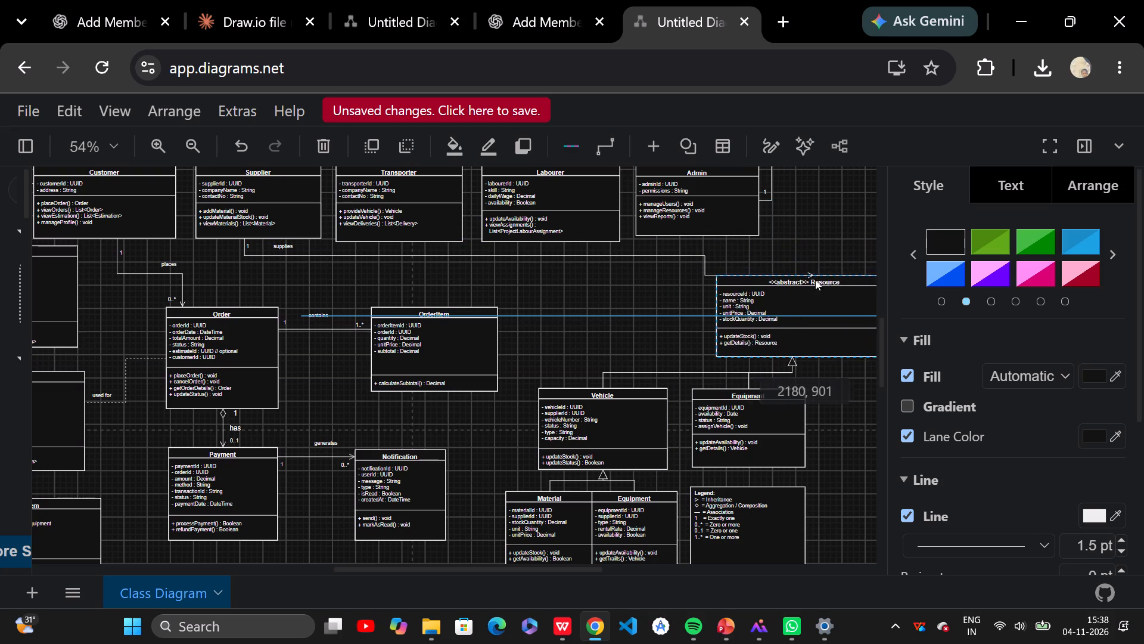
drag(815, 280, 723, 286)
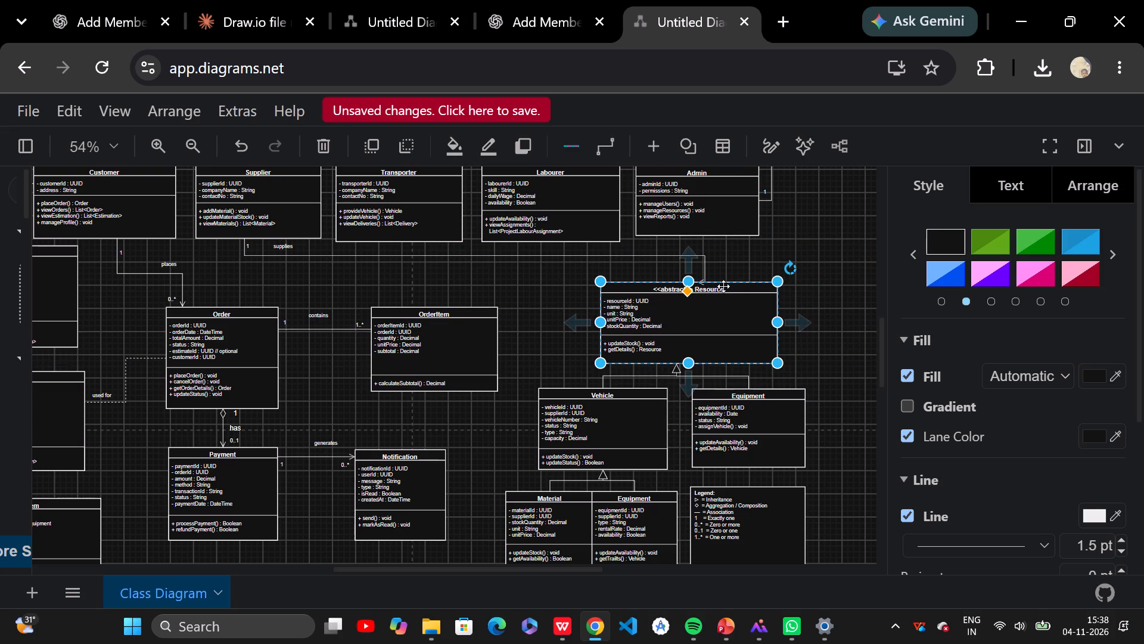
Copy the <<abstract>> Resource class and delete it from its place between Admin and the Vehicle and Equipment subclasses.
key(ctrl+c)
key(Delete)
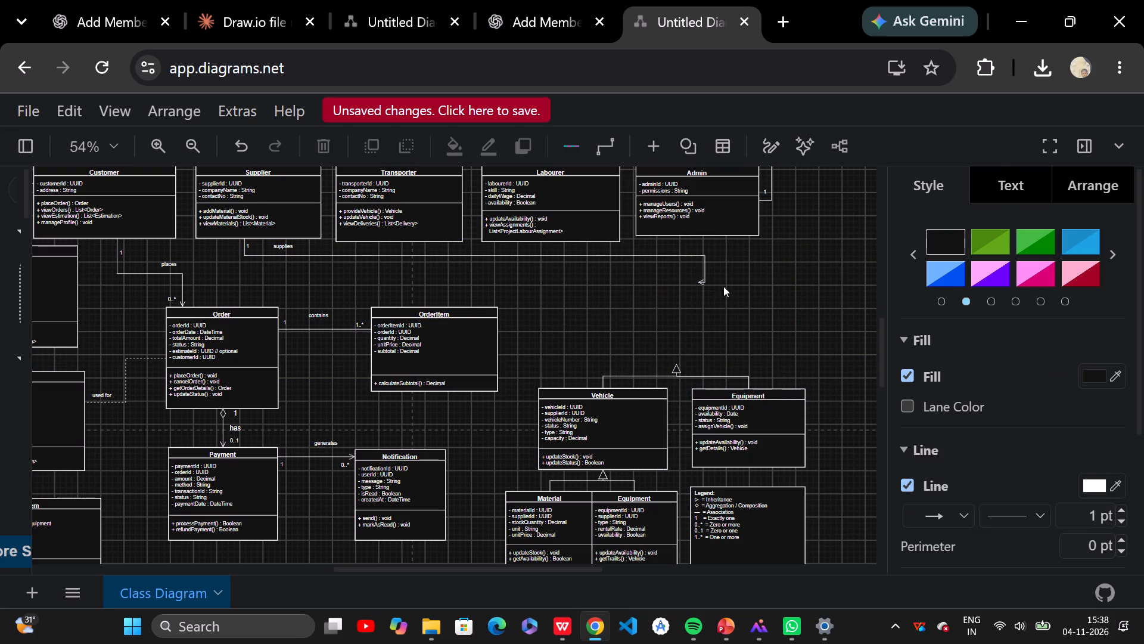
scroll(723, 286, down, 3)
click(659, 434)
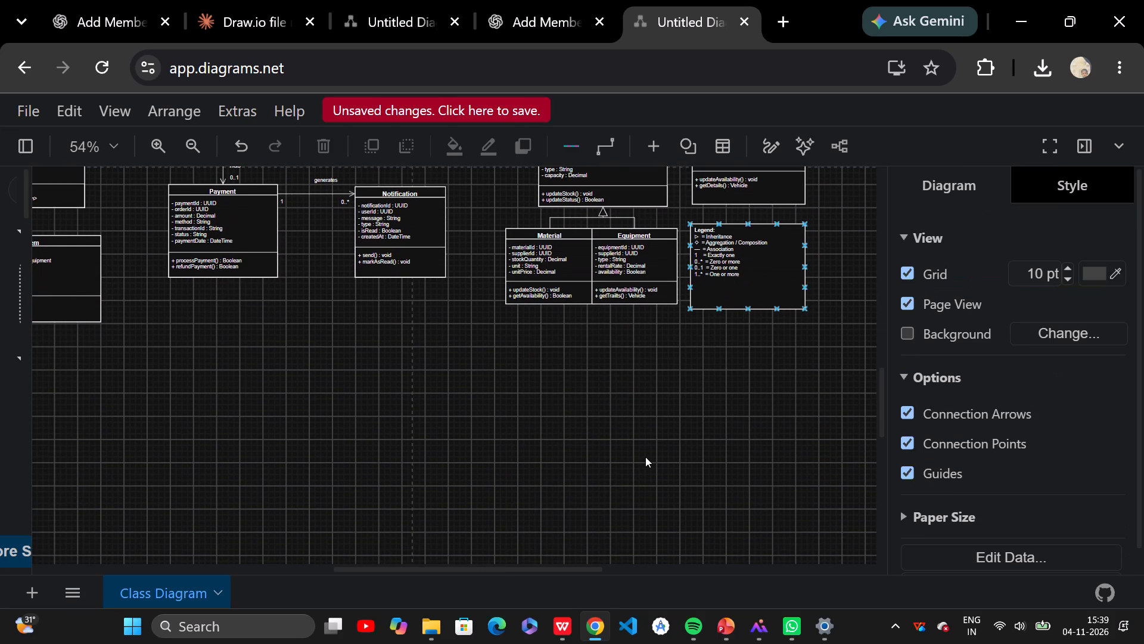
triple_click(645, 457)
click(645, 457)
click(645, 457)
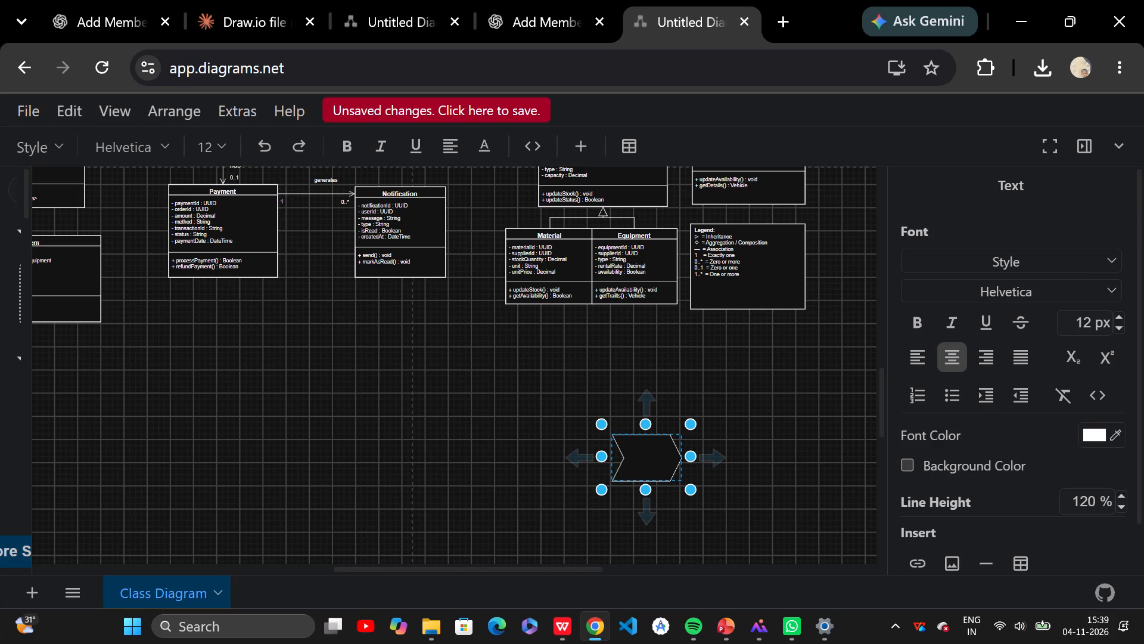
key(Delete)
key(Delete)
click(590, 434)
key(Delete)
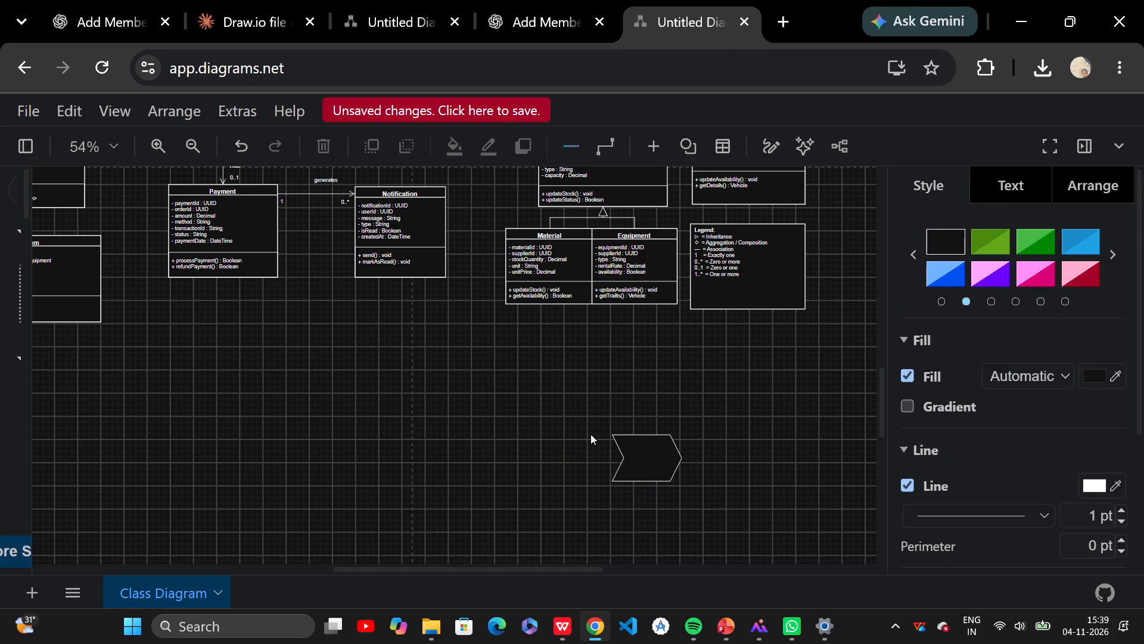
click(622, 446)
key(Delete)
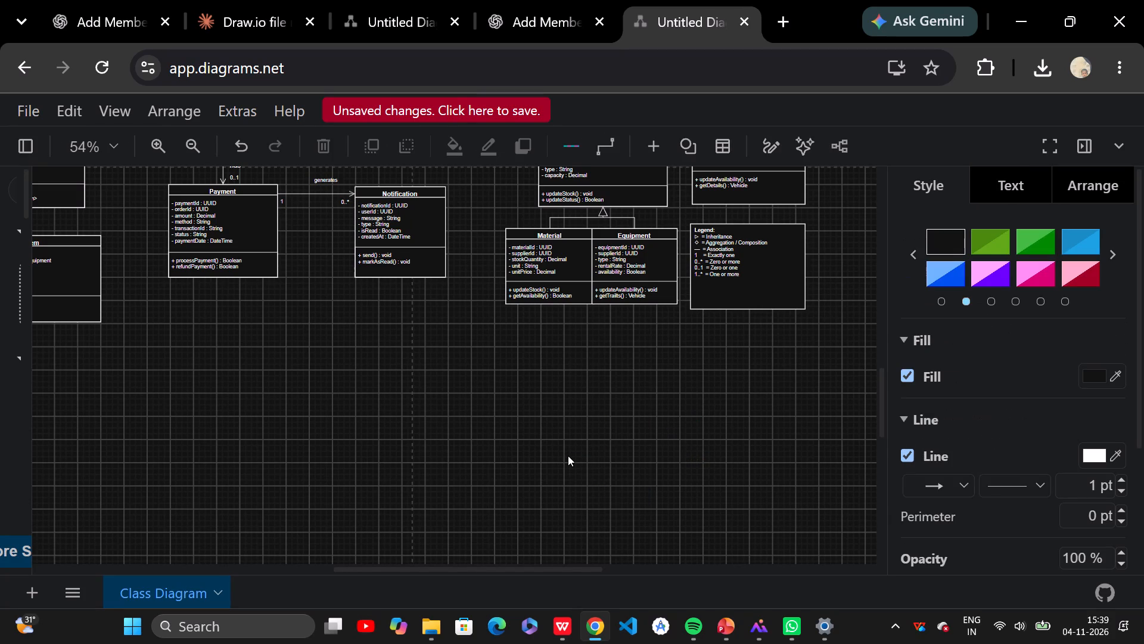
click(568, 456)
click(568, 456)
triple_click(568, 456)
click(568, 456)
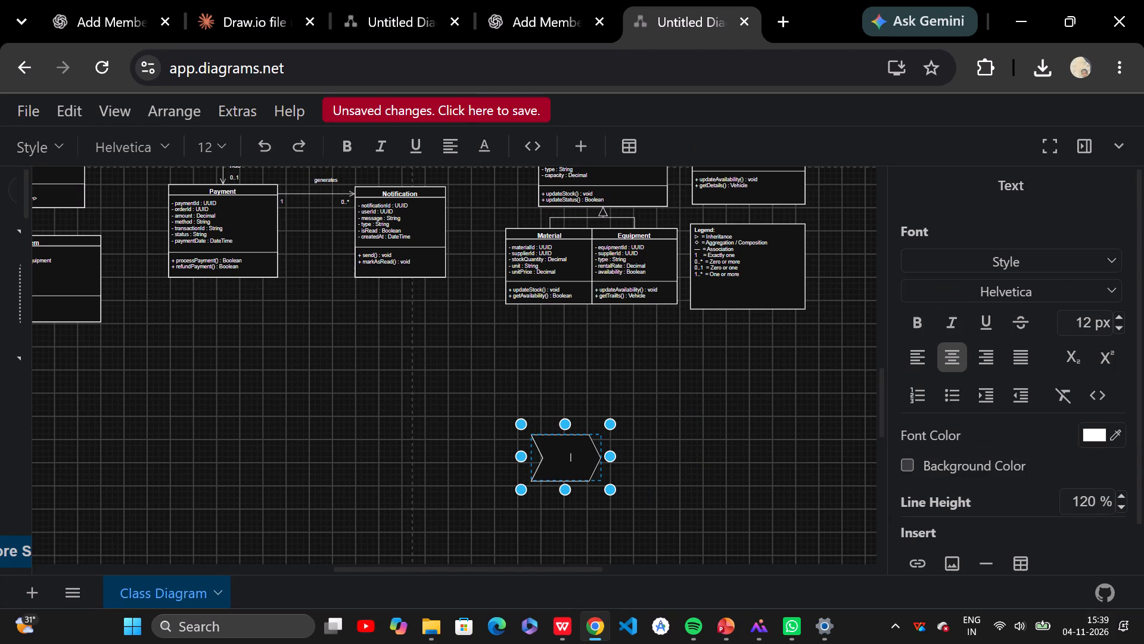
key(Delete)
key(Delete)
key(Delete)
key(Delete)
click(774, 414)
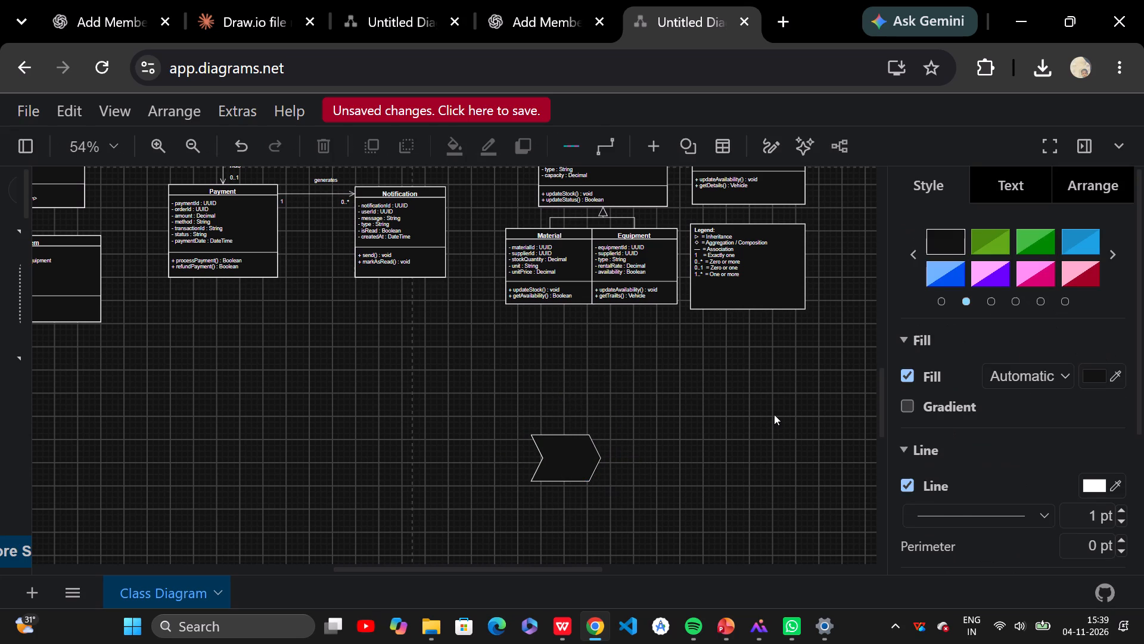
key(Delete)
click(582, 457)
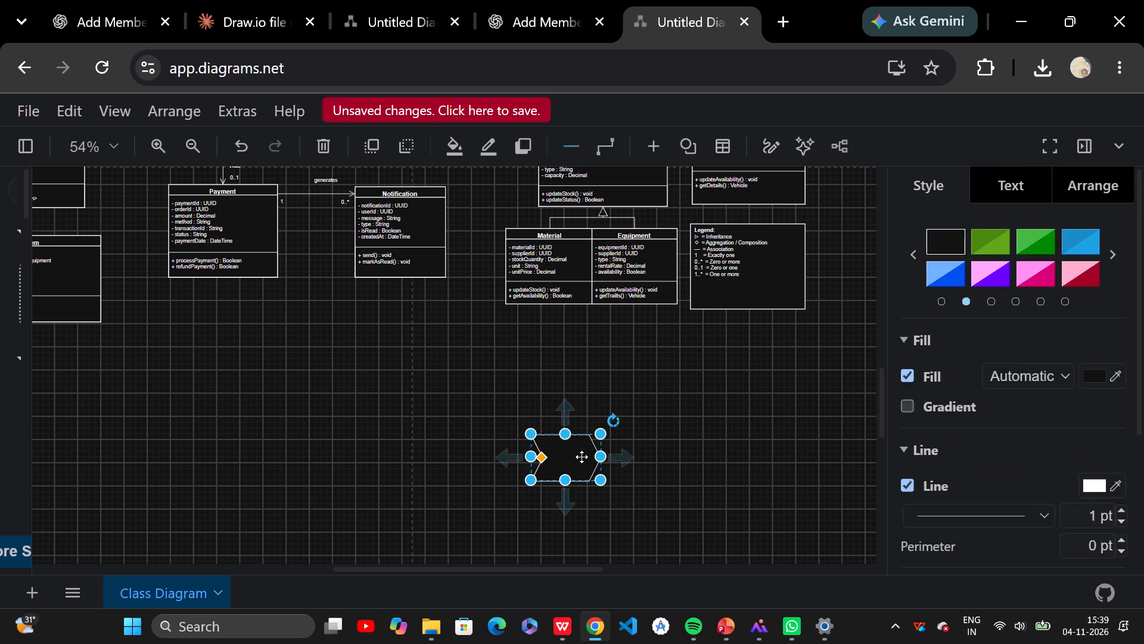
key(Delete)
Paste the <<abstract>> Resource class into the empty canvas area below the Equipment class and the Legend.
key(ctrl+v)
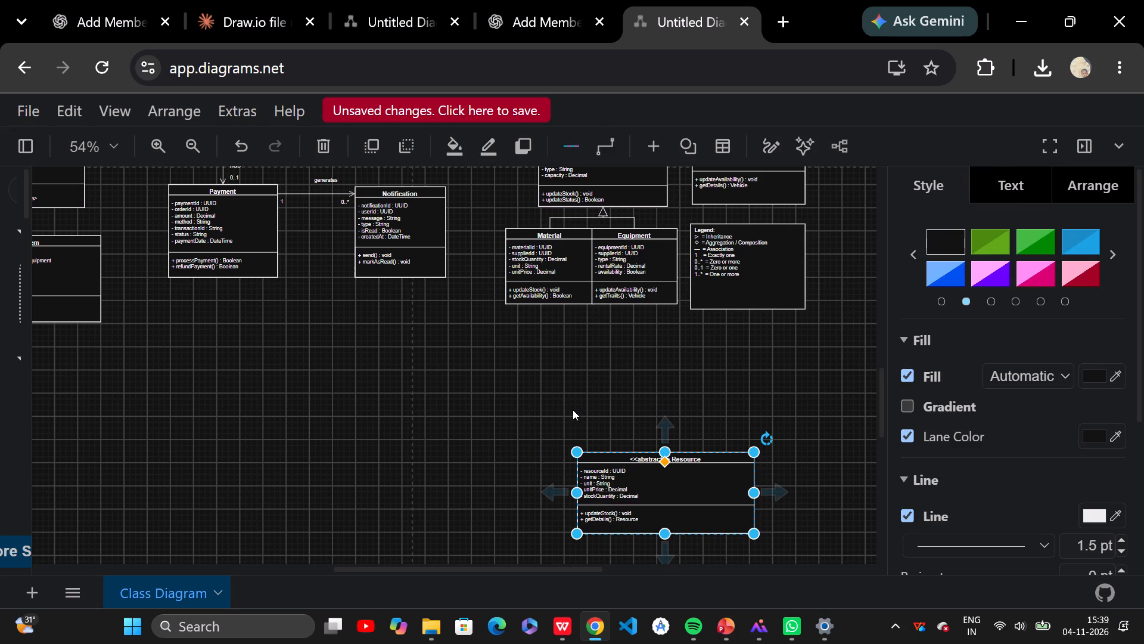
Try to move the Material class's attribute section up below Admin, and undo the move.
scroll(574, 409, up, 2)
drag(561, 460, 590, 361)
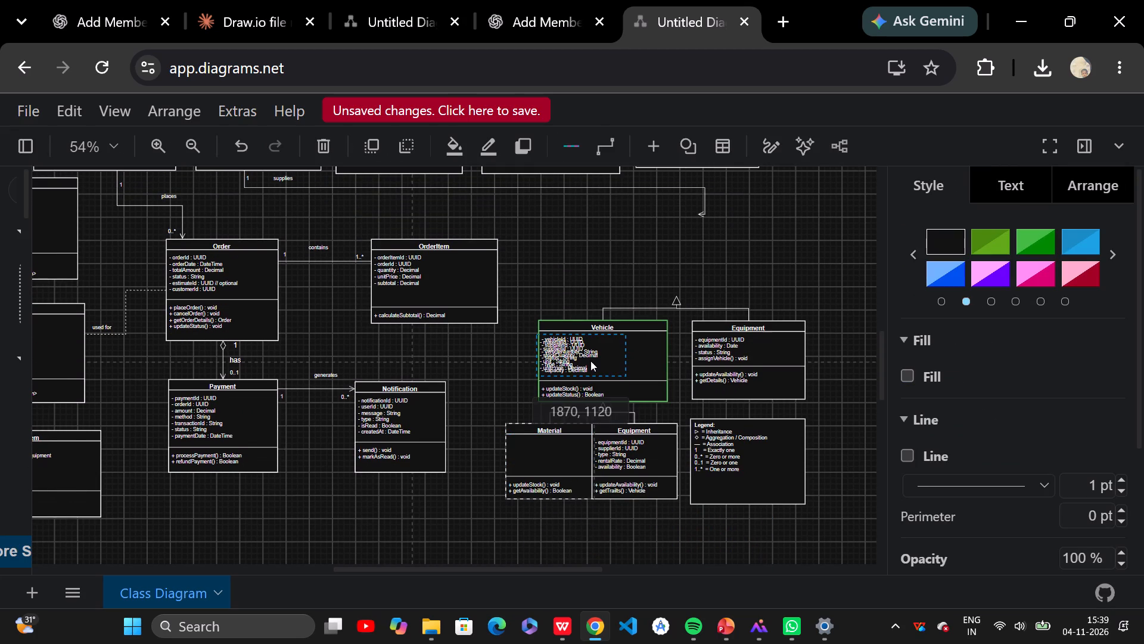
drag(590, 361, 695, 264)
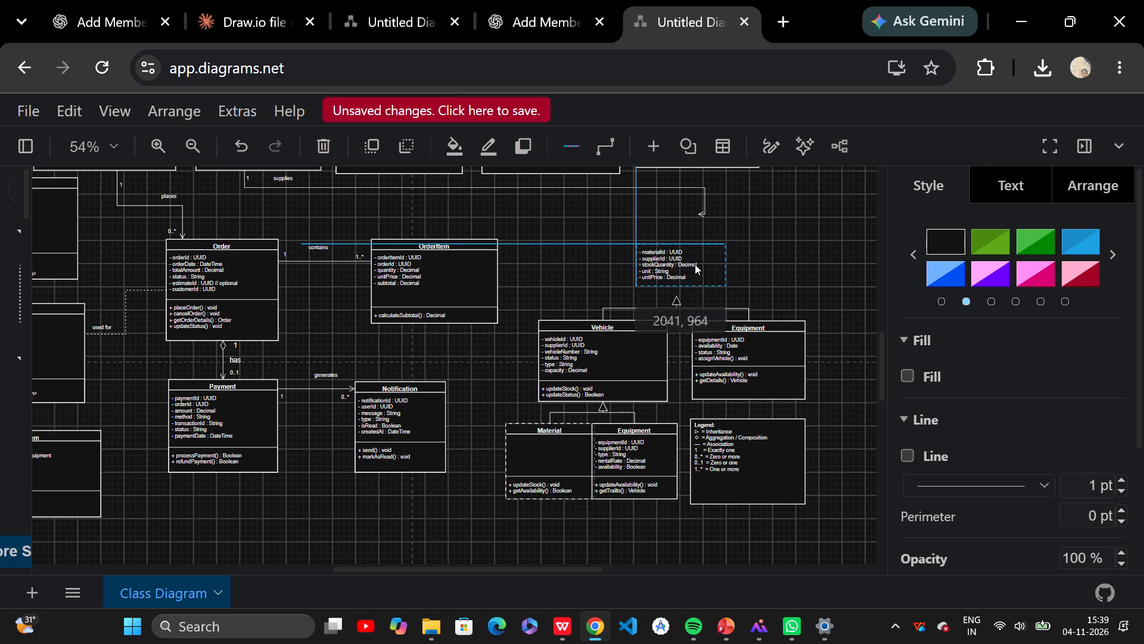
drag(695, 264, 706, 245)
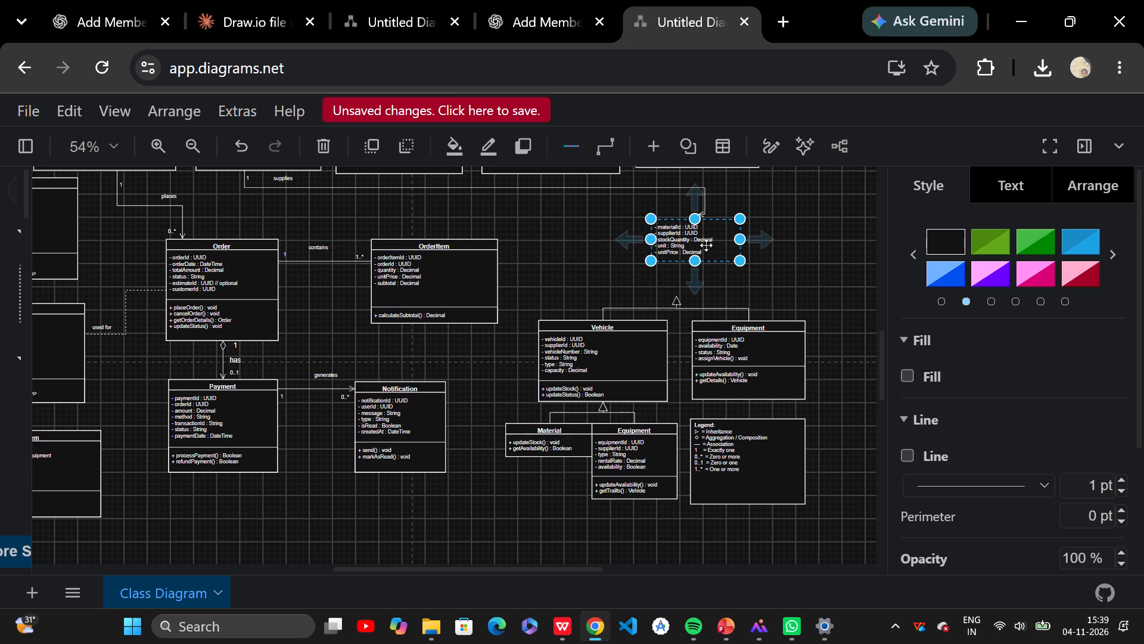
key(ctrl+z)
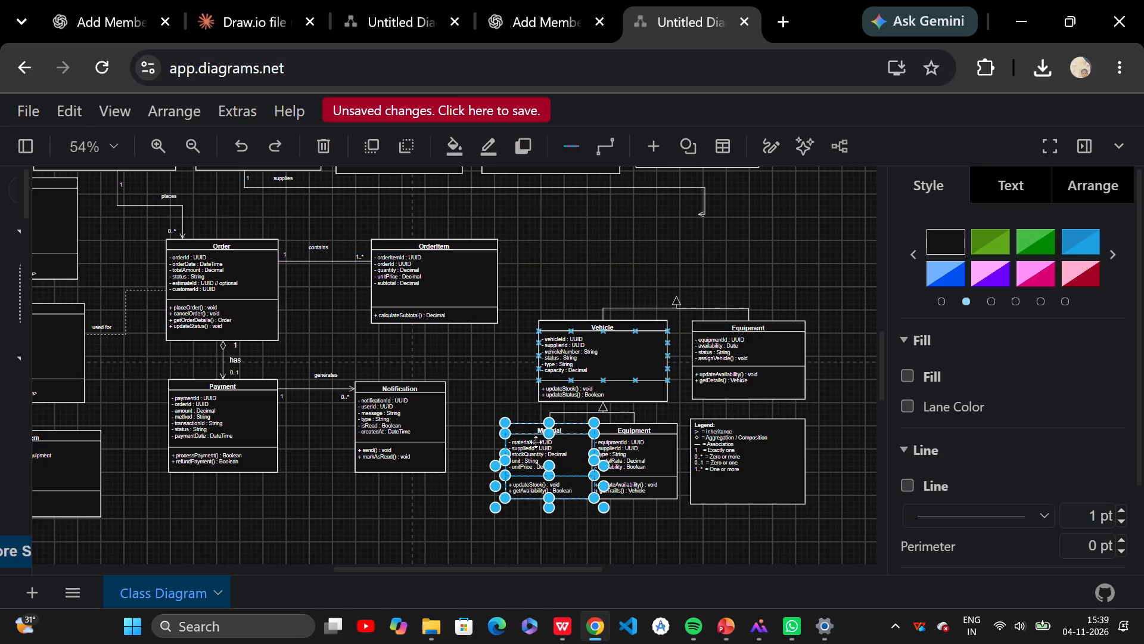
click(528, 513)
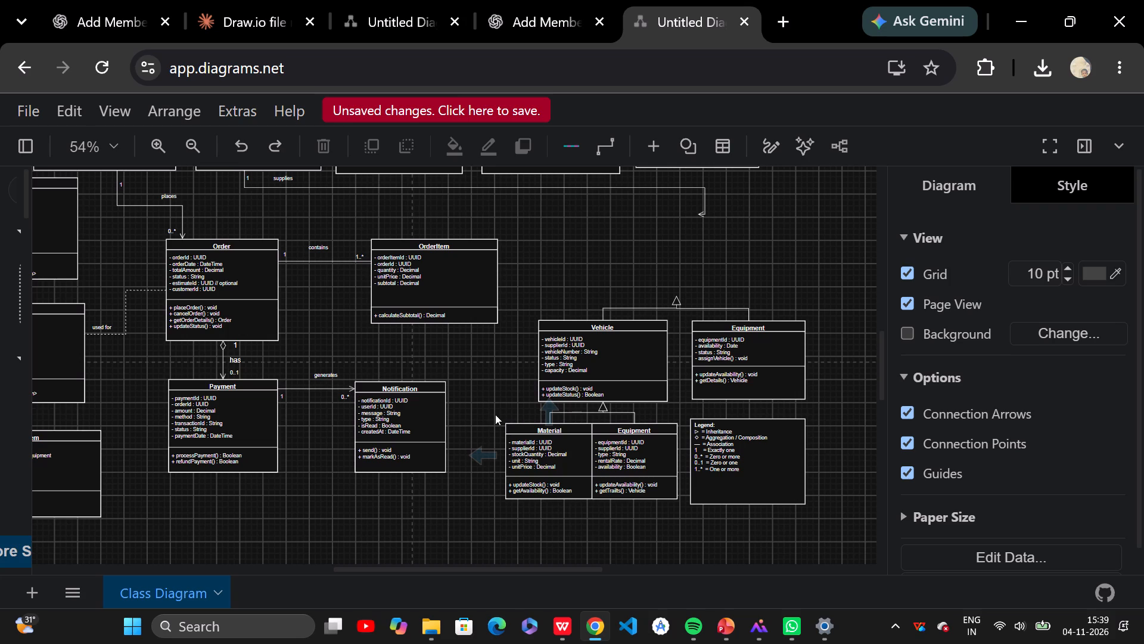
Move the whole Material class up to the space between Admin and the upper Equipment class.
click(506, 425)
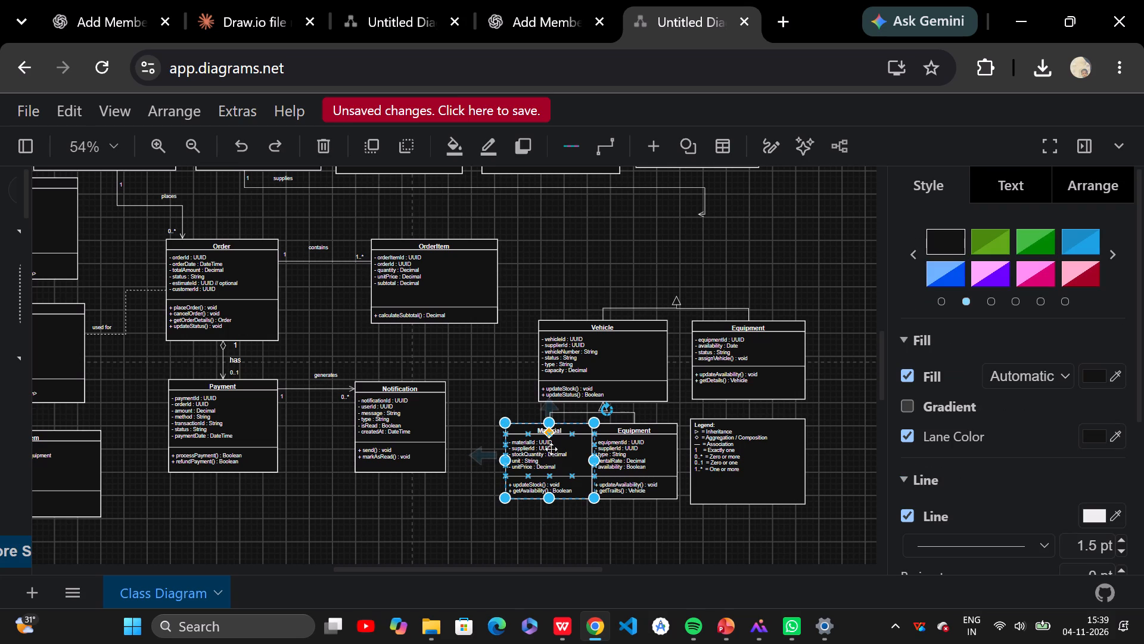
drag(548, 443, 709, 261)
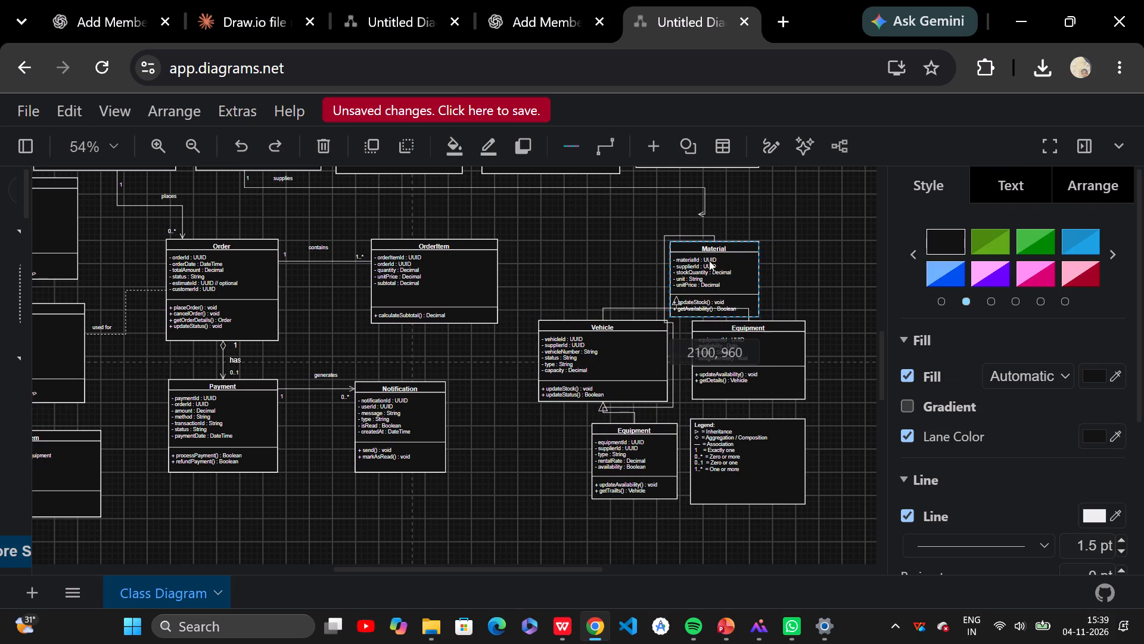
drag(709, 261, 735, 252)
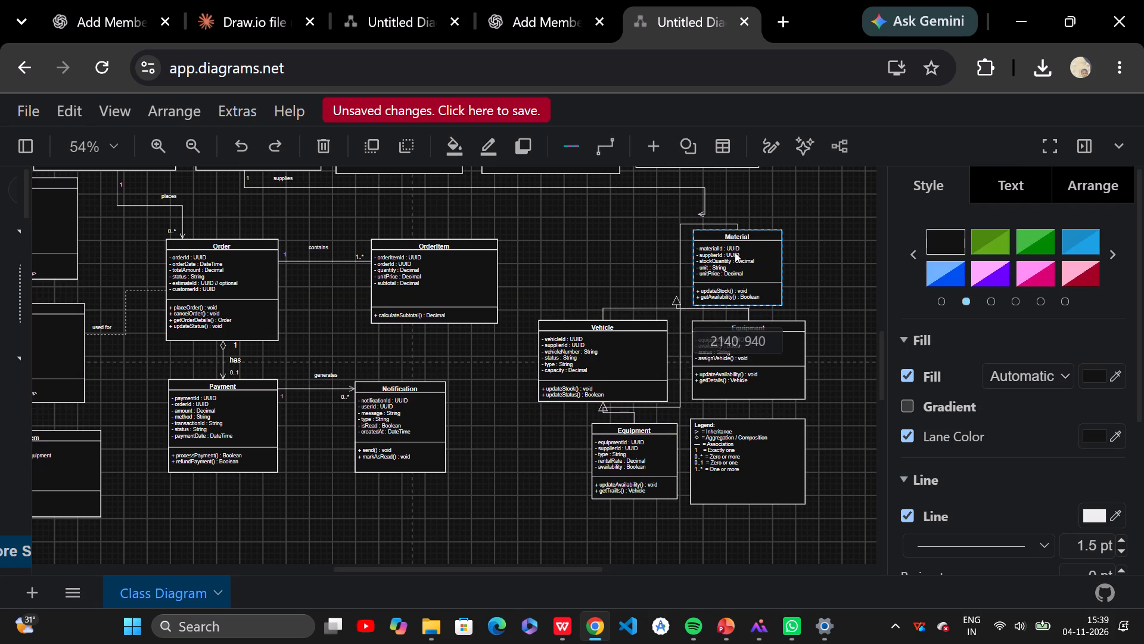
drag(735, 252, 740, 252)
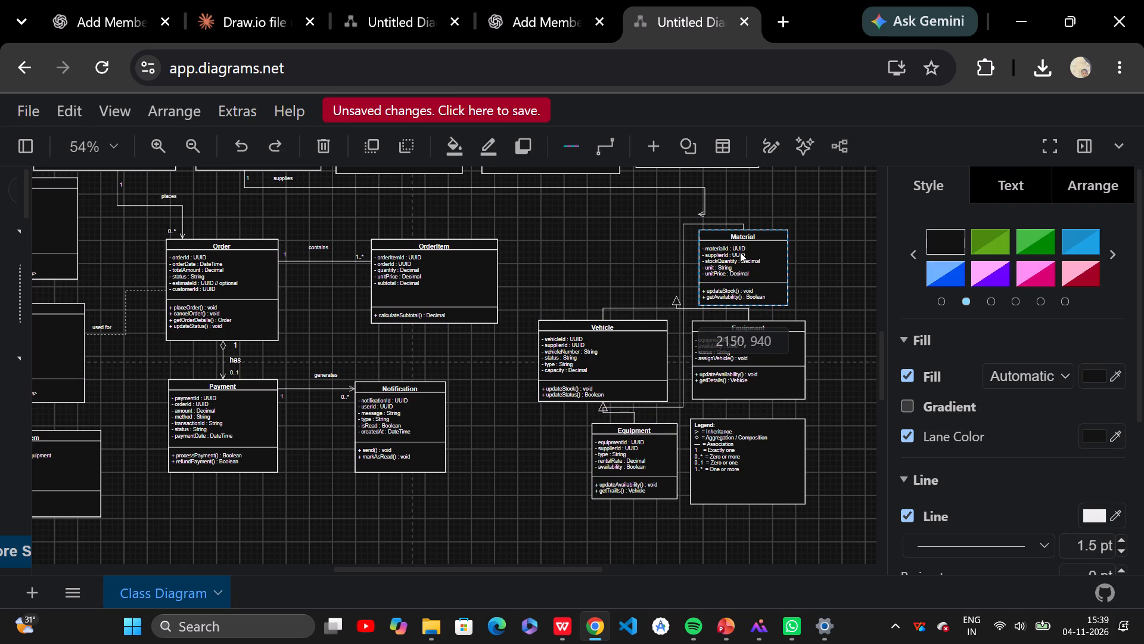
drag(740, 252, 761, 249)
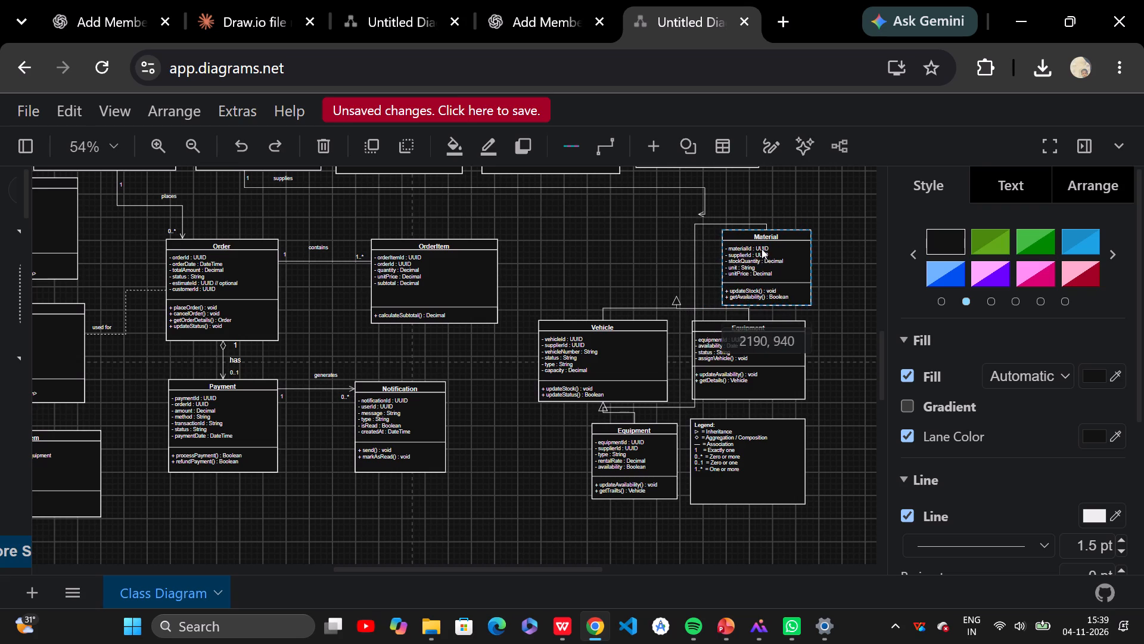
drag(761, 249, 760, 249)
Delete the inheritance connector linking the Material class to Vehicle.
click(694, 244)
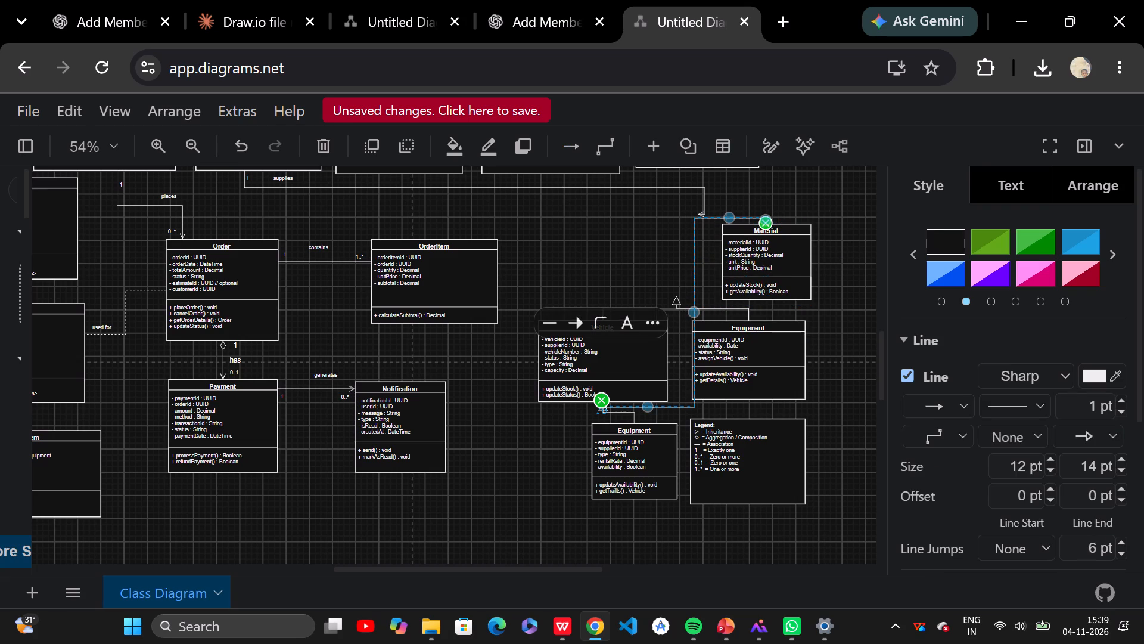
key(Delete)
click(750, 236)
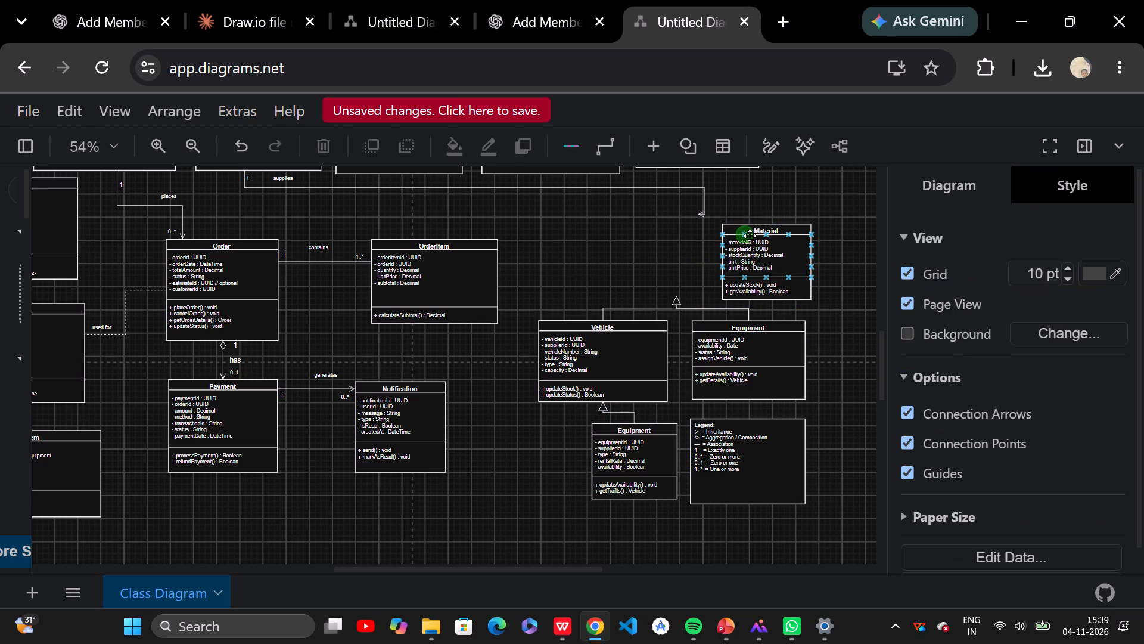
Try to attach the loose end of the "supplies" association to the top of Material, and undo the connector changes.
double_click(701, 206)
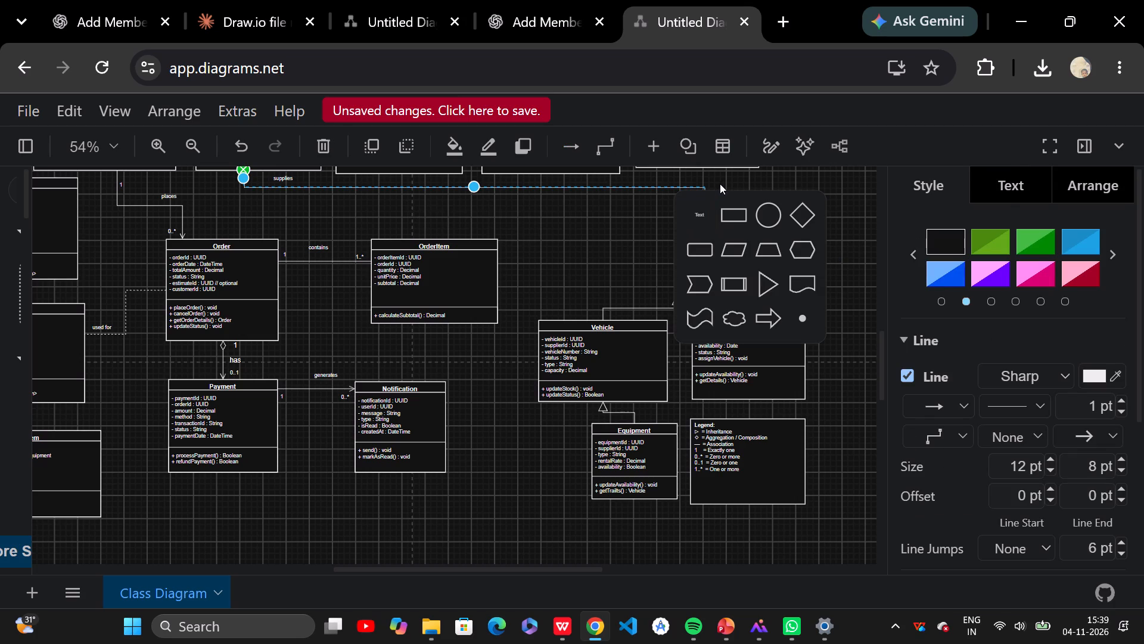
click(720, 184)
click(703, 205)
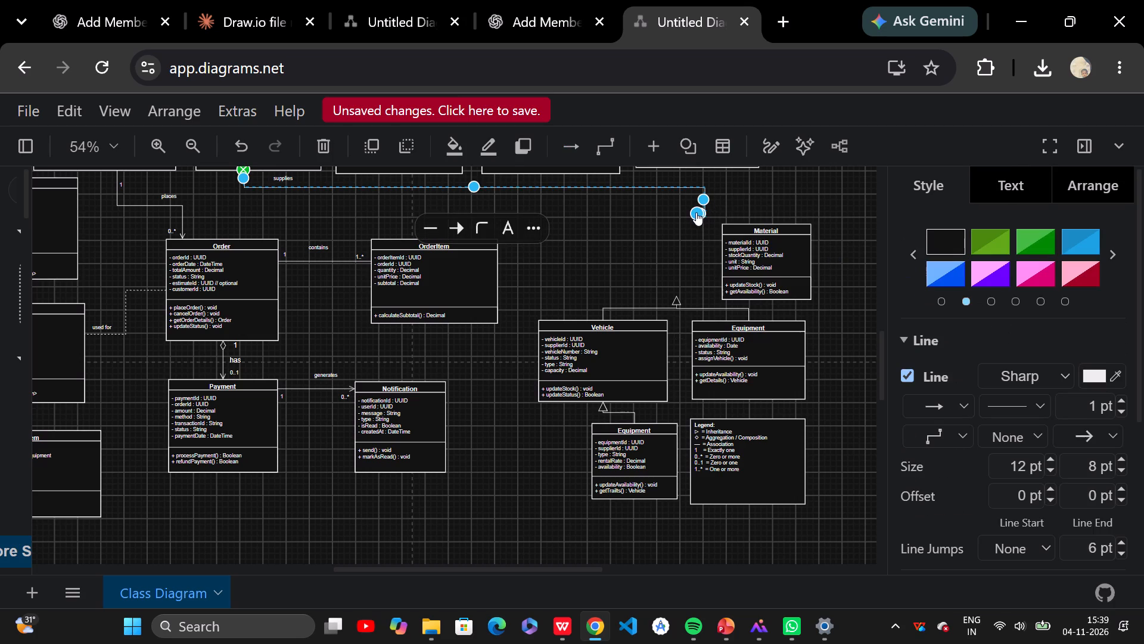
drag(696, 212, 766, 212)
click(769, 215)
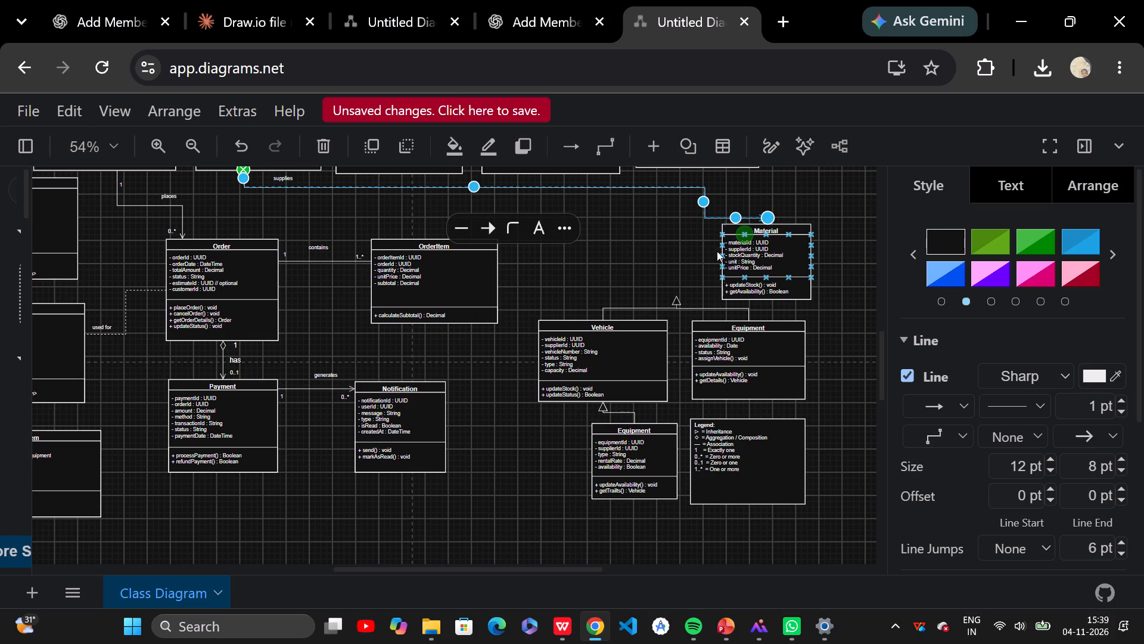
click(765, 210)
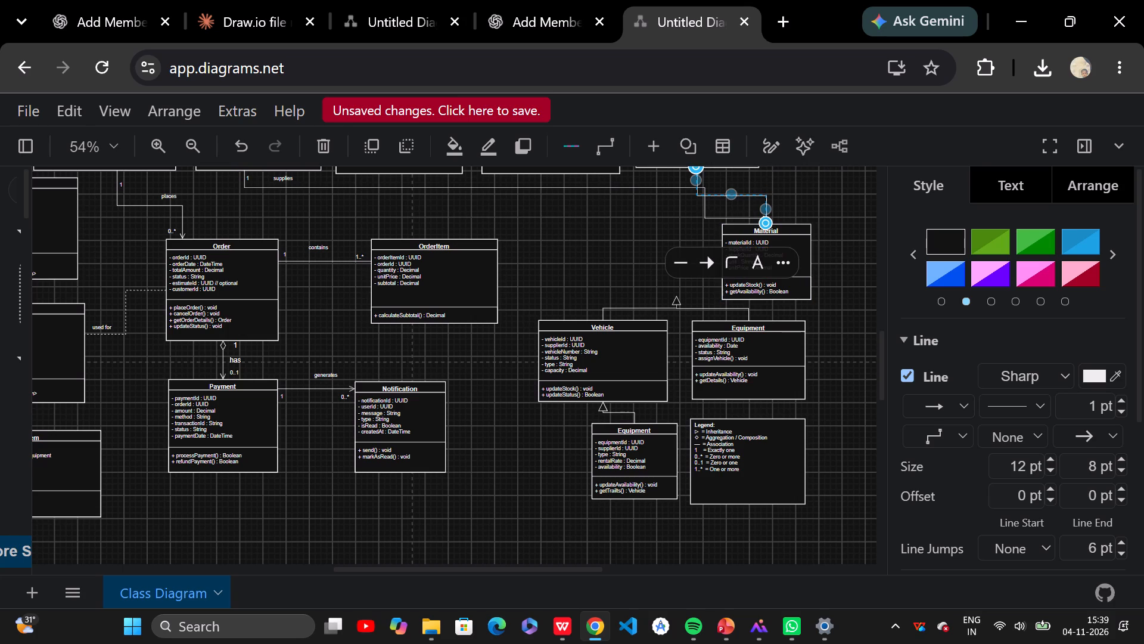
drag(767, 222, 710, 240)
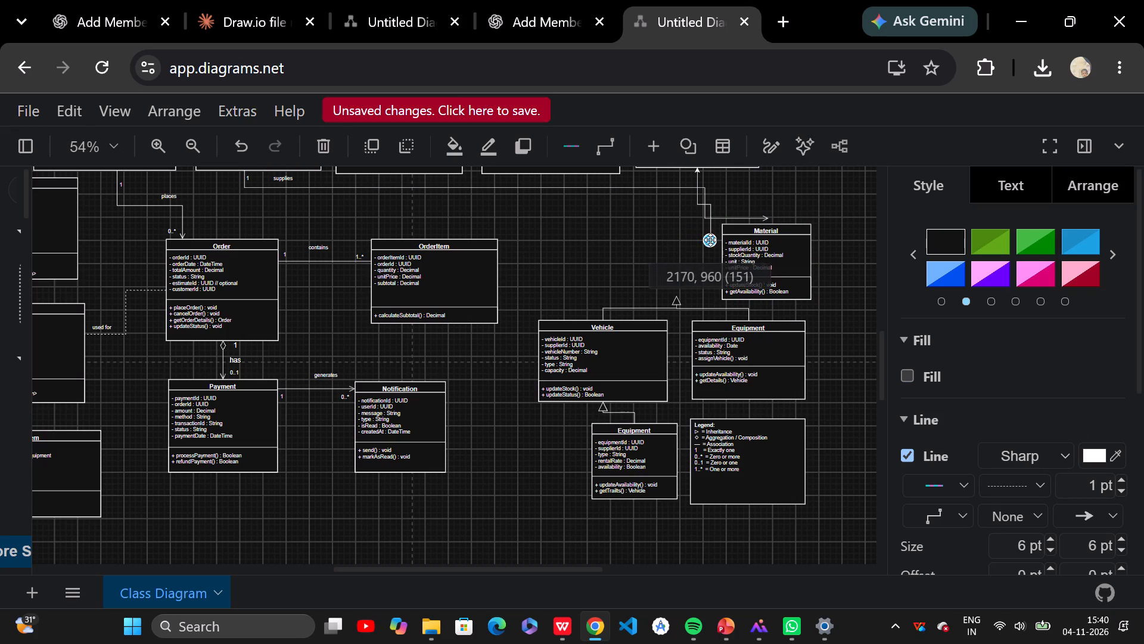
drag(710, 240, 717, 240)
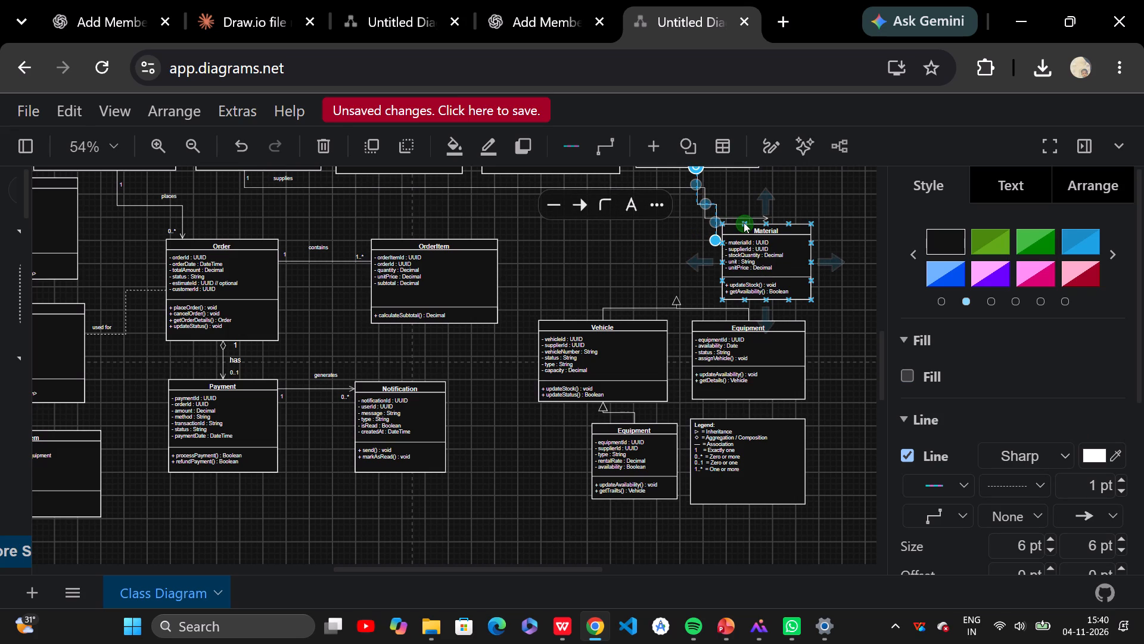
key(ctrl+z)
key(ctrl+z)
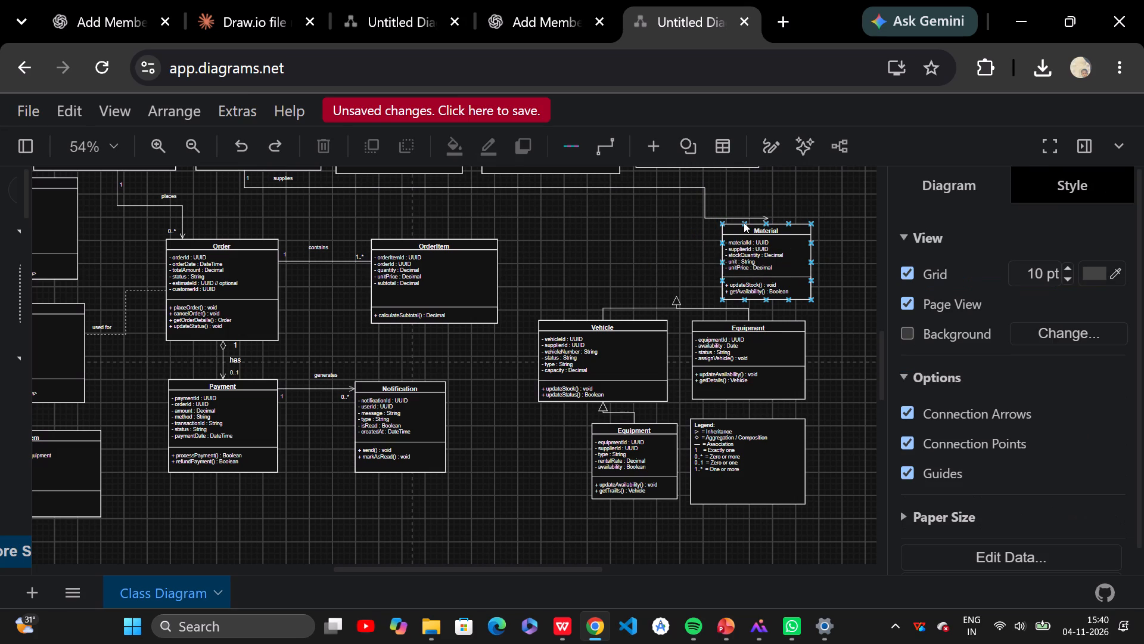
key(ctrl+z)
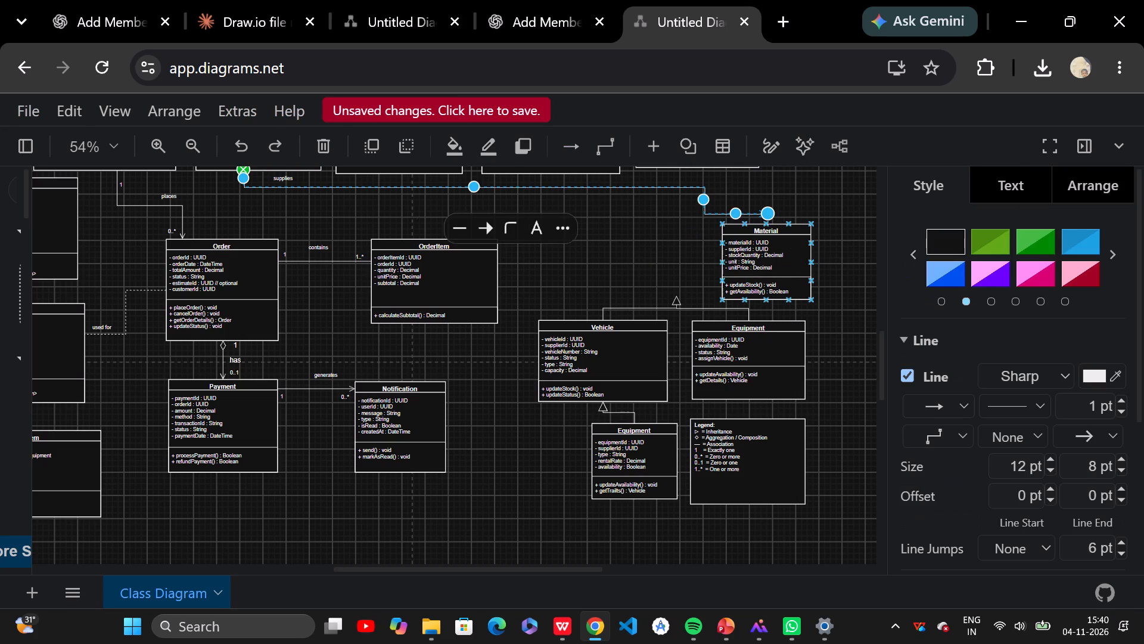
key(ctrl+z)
Attach the loose end of Supplier's "supplies" association to the left edge of the Material class.
drag(698, 213, 707, 237)
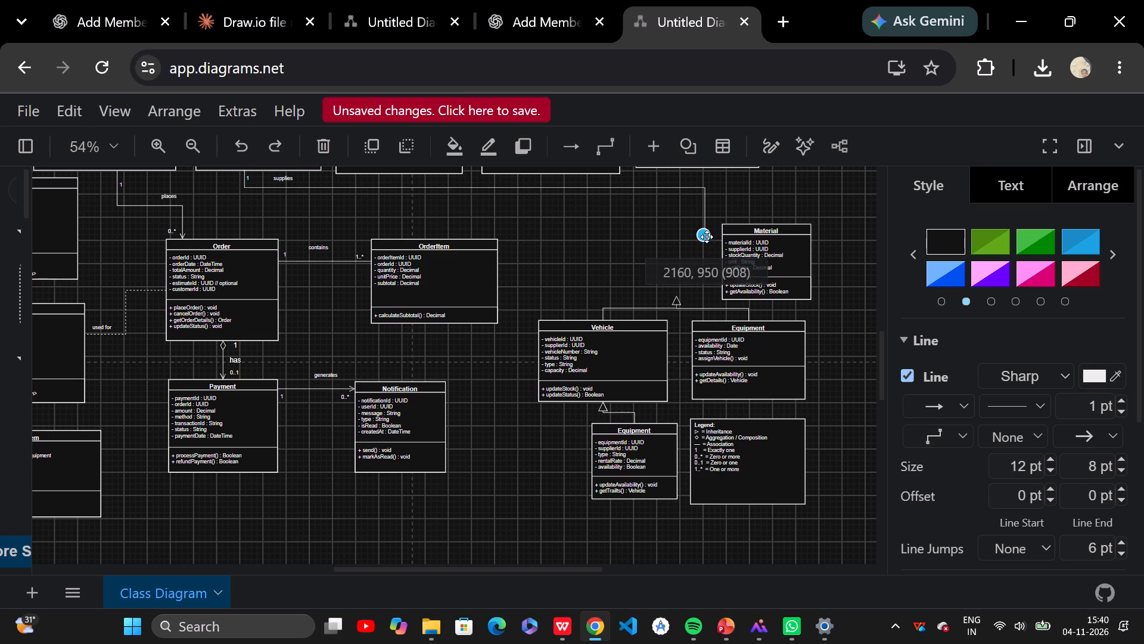
drag(707, 237, 721, 241)
click(737, 188)
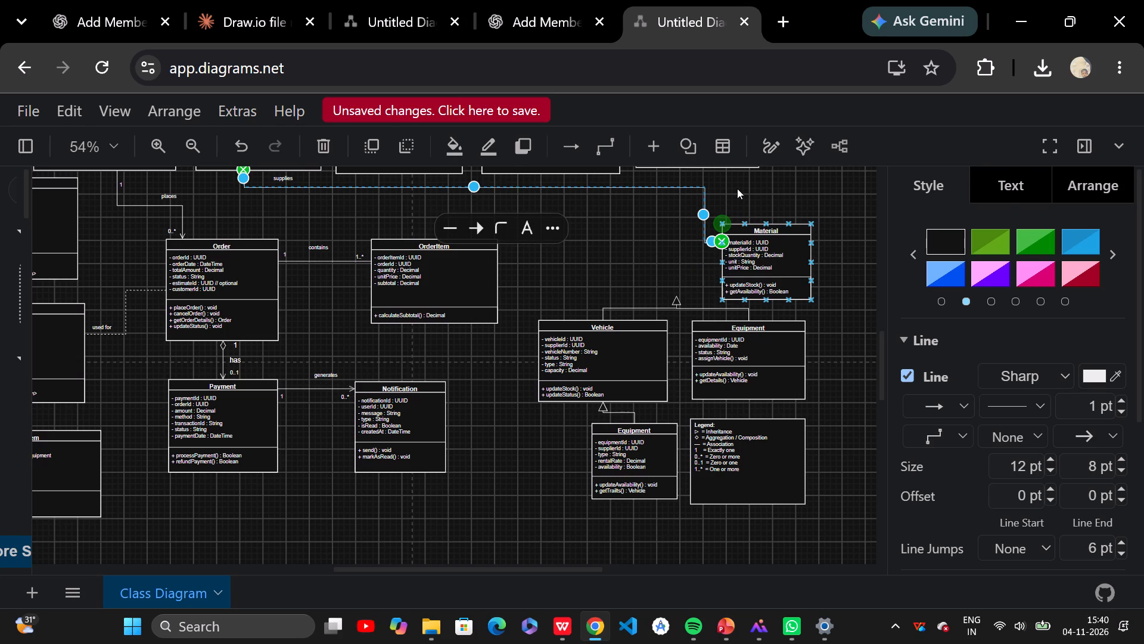
Add a text label "0..*" beside the Material end of the "supplies" association.
scroll(548, 230, up, 1)
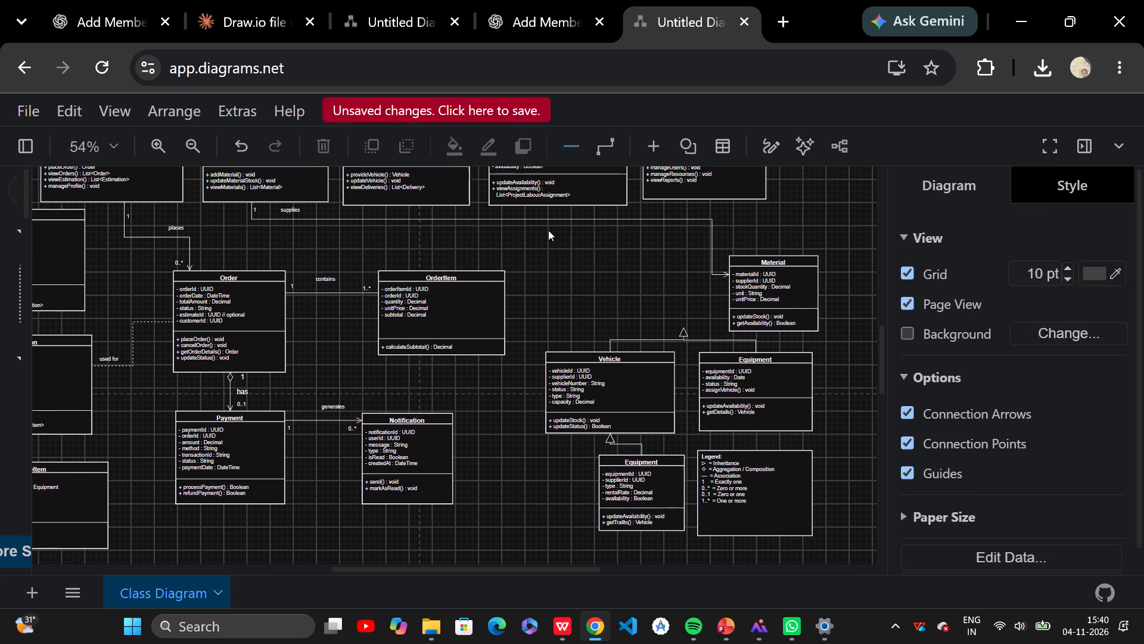
scroll(548, 230, up, 1)
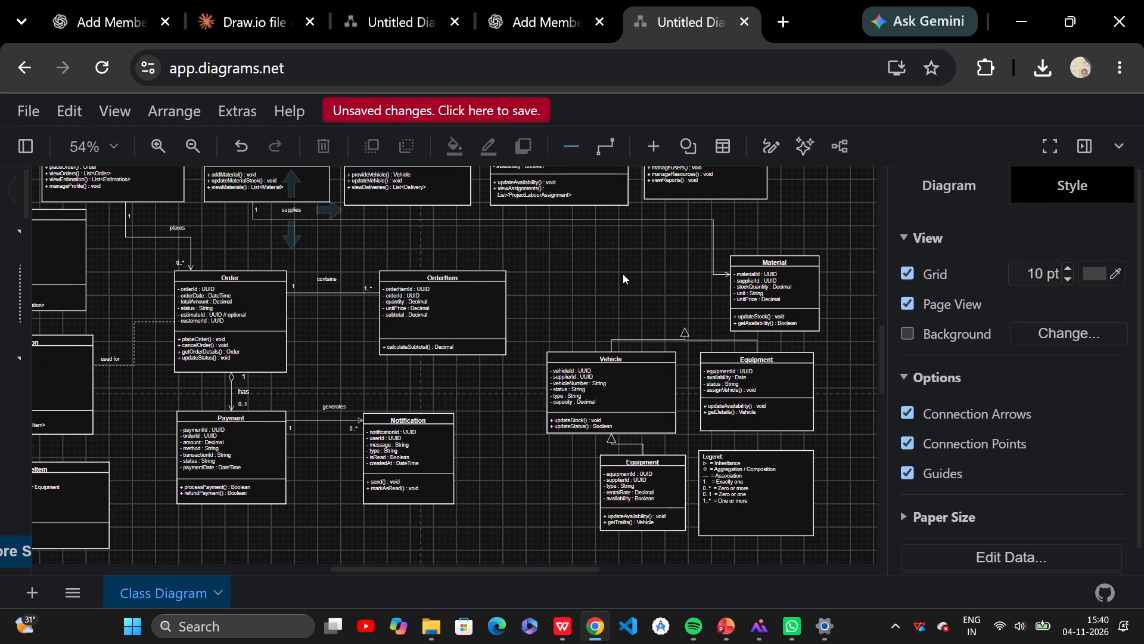
double_click(710, 286)
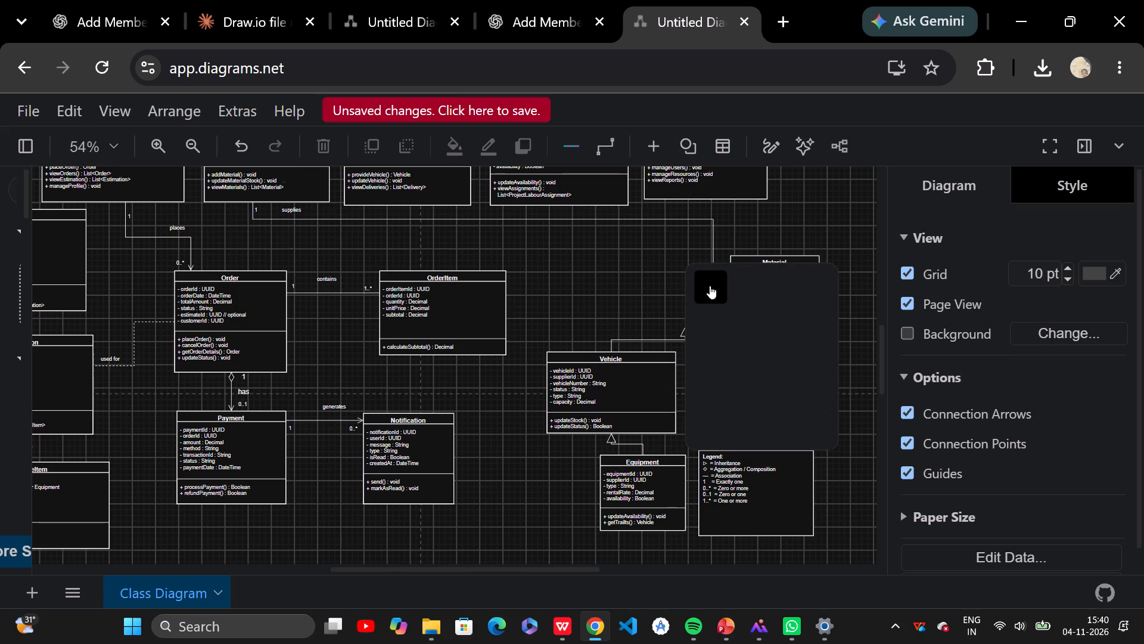
click(710, 286)
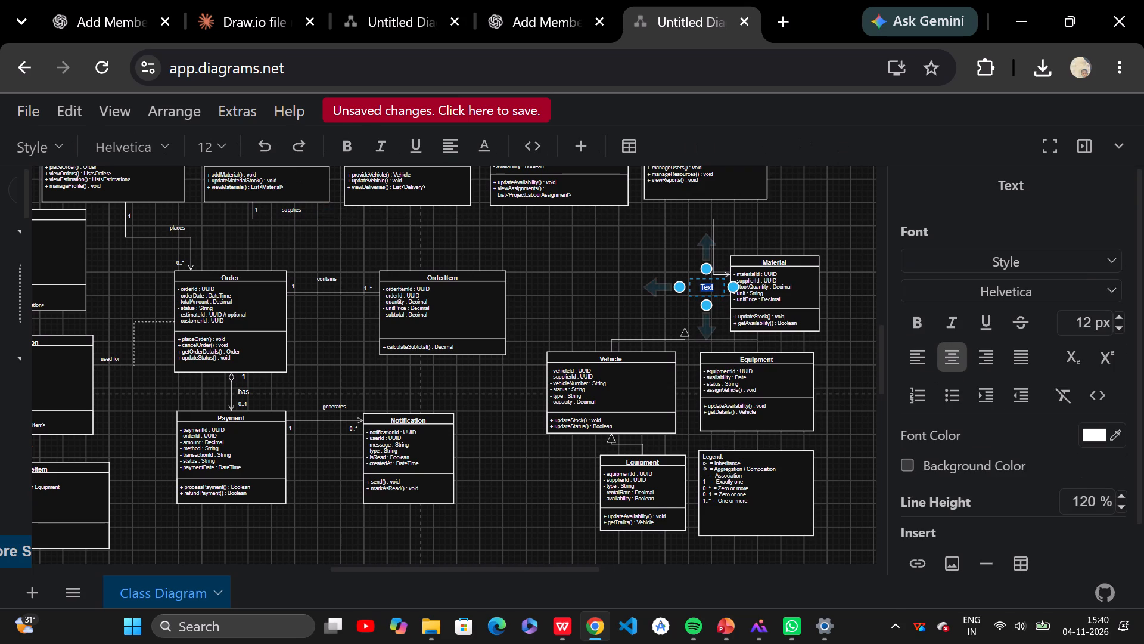
key(0)
text(..)
key(shift+asterisk)
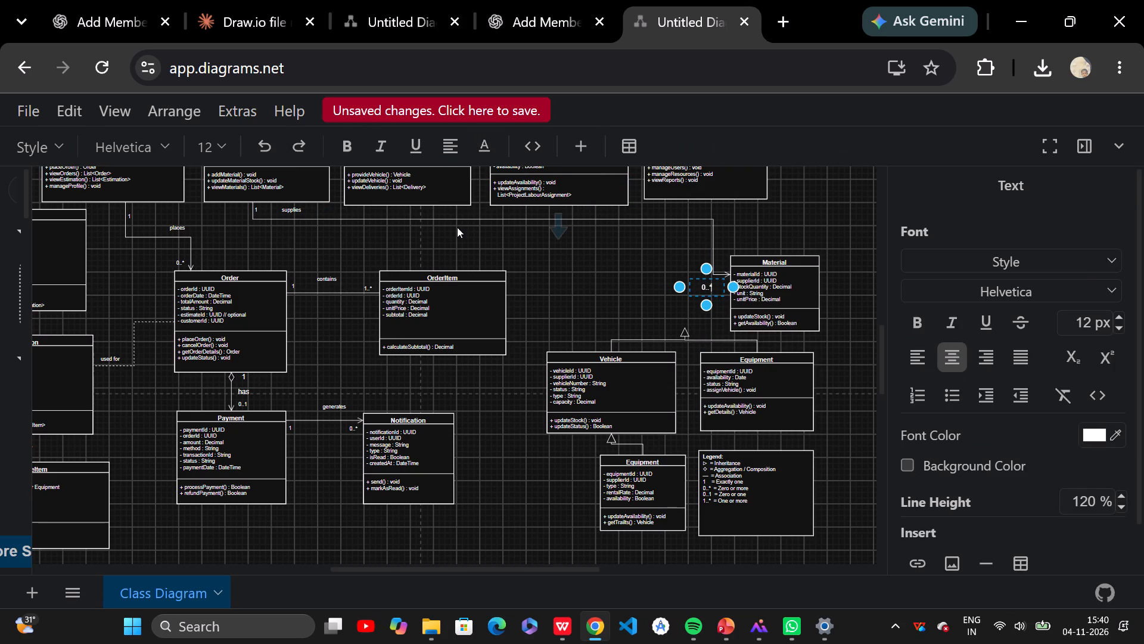
Move the "supplies" label along its association line to just below the gap between Transporter and Labourer.
click(301, 213)
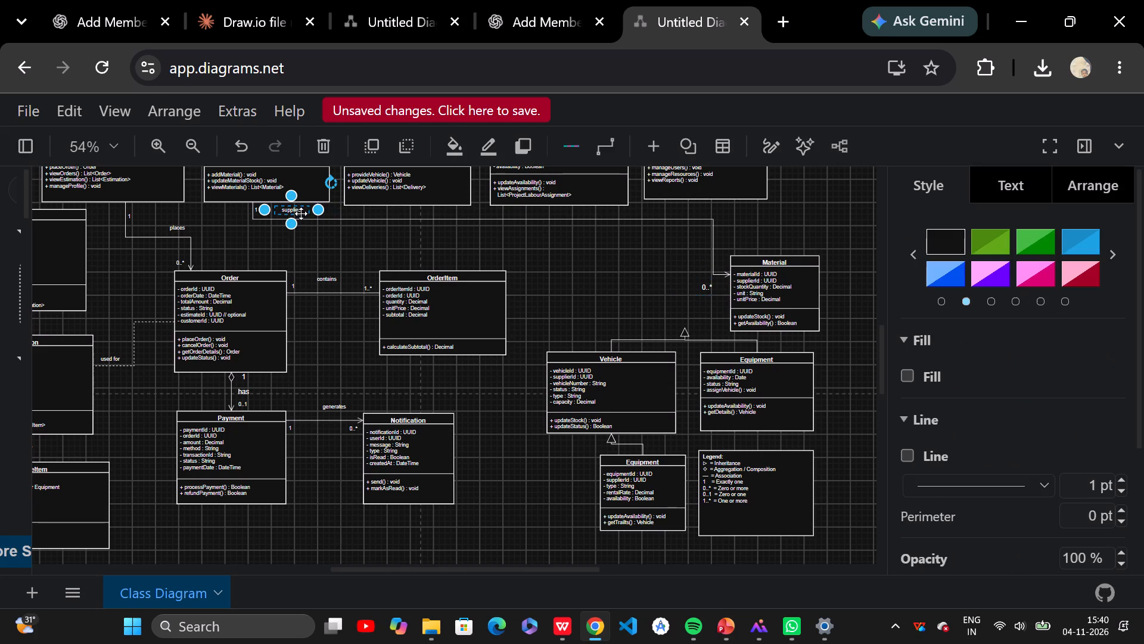
drag(296, 211, 477, 225)
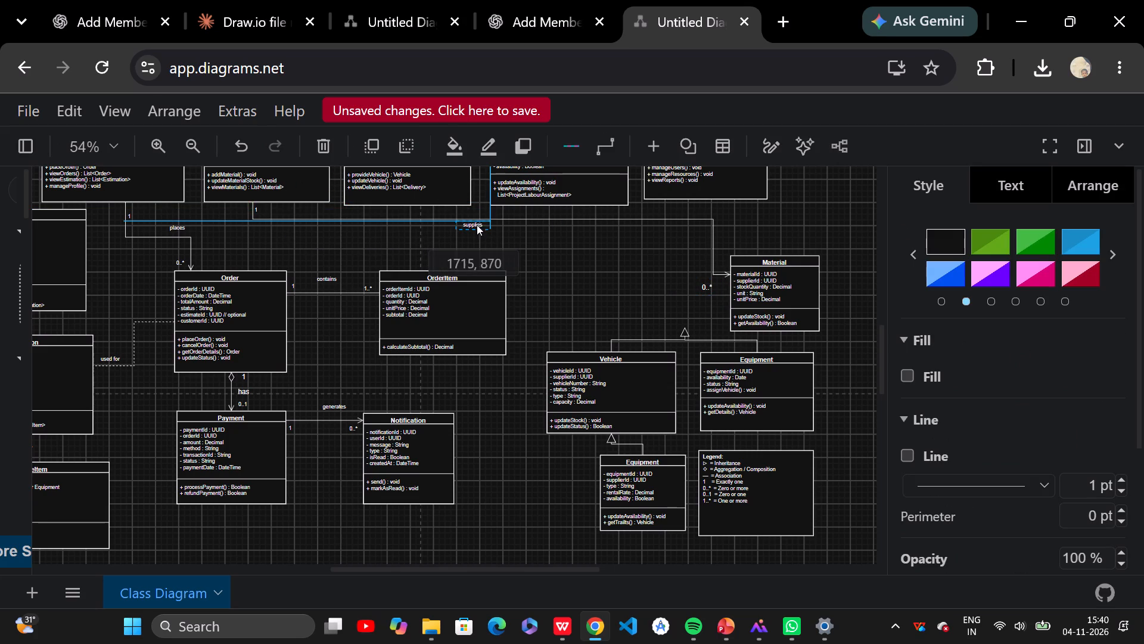
drag(477, 225, 474, 225)
click(595, 258)
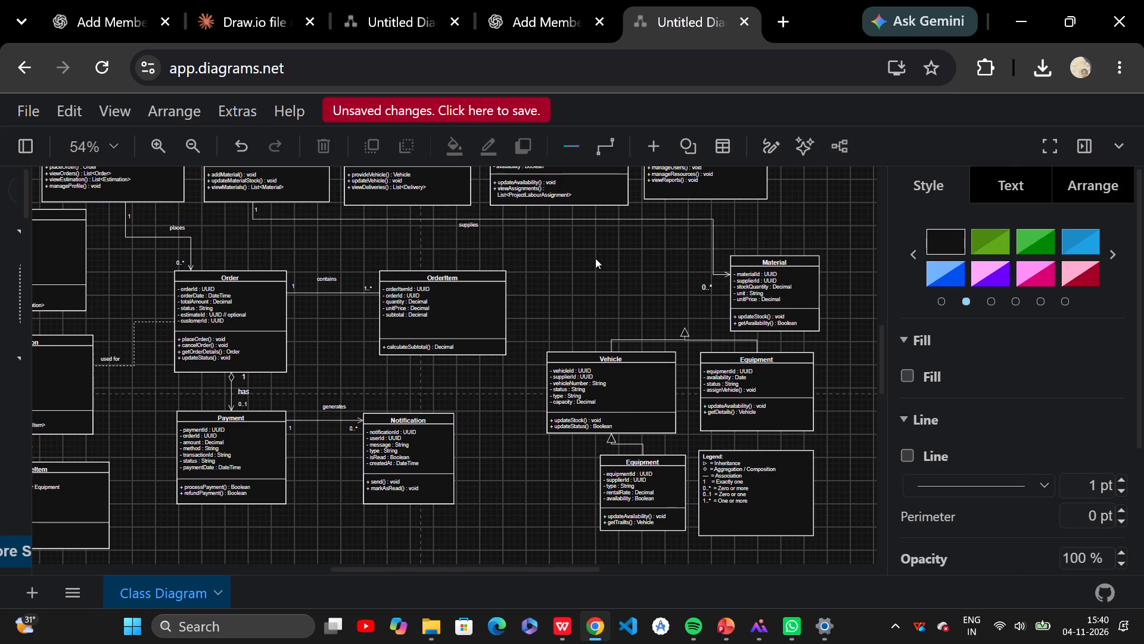
Shift the "supplies" association line down so its horizontal run lies just above the Order and OrderItem classes.
scroll(288, 205, up, 1)
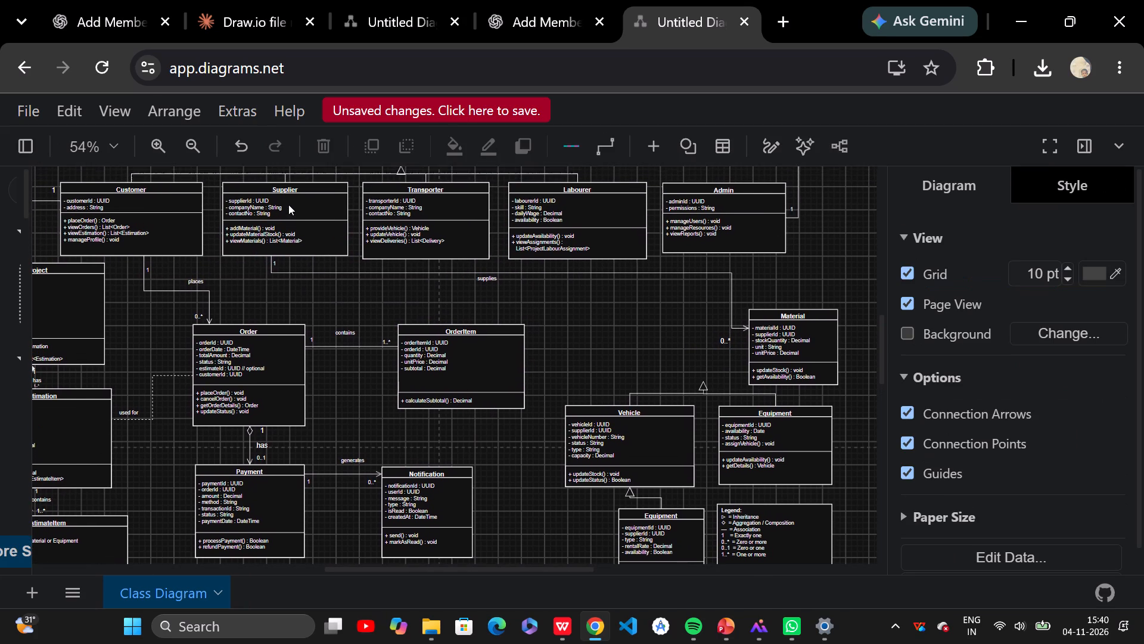
scroll(288, 205, up, 1)
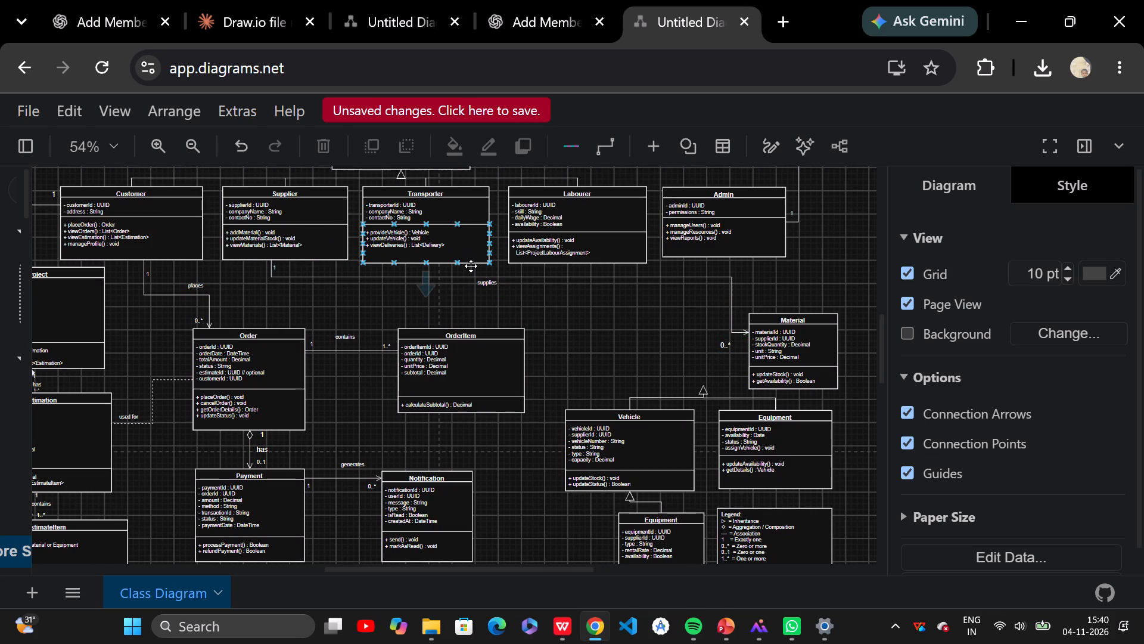
click(290, 278)
drag(290, 278, 293, 313)
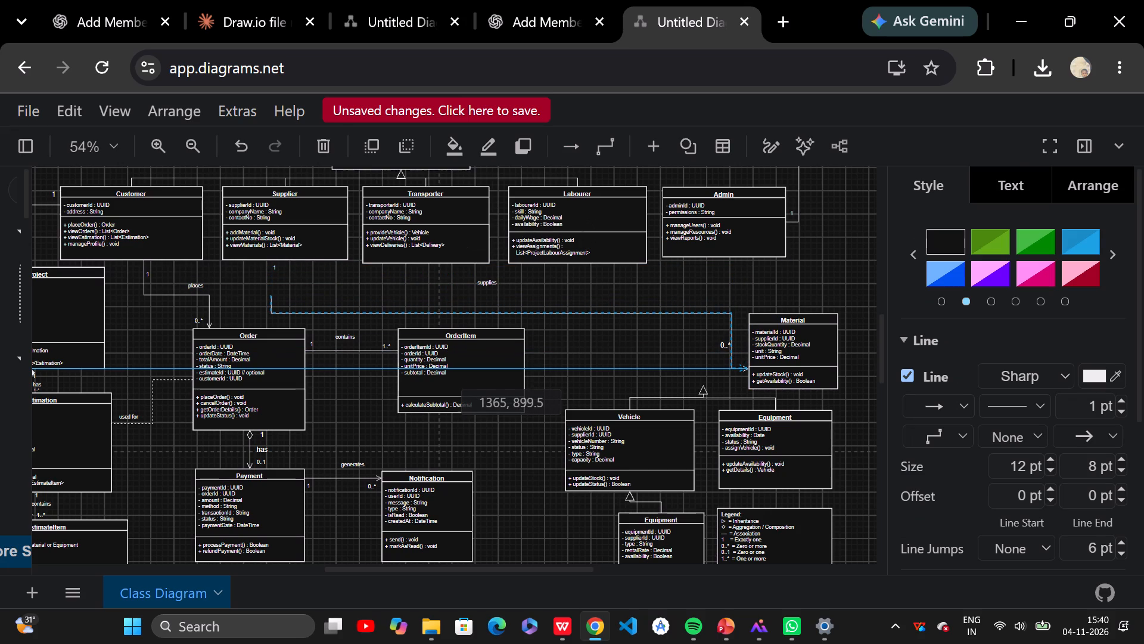
drag(293, 313, 293, 314)
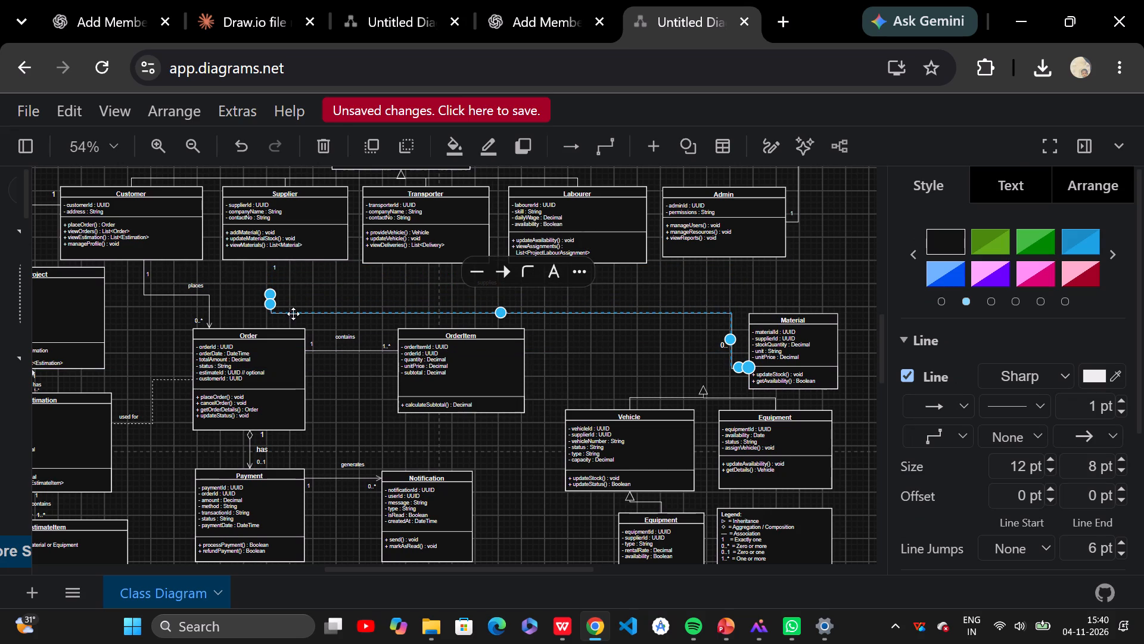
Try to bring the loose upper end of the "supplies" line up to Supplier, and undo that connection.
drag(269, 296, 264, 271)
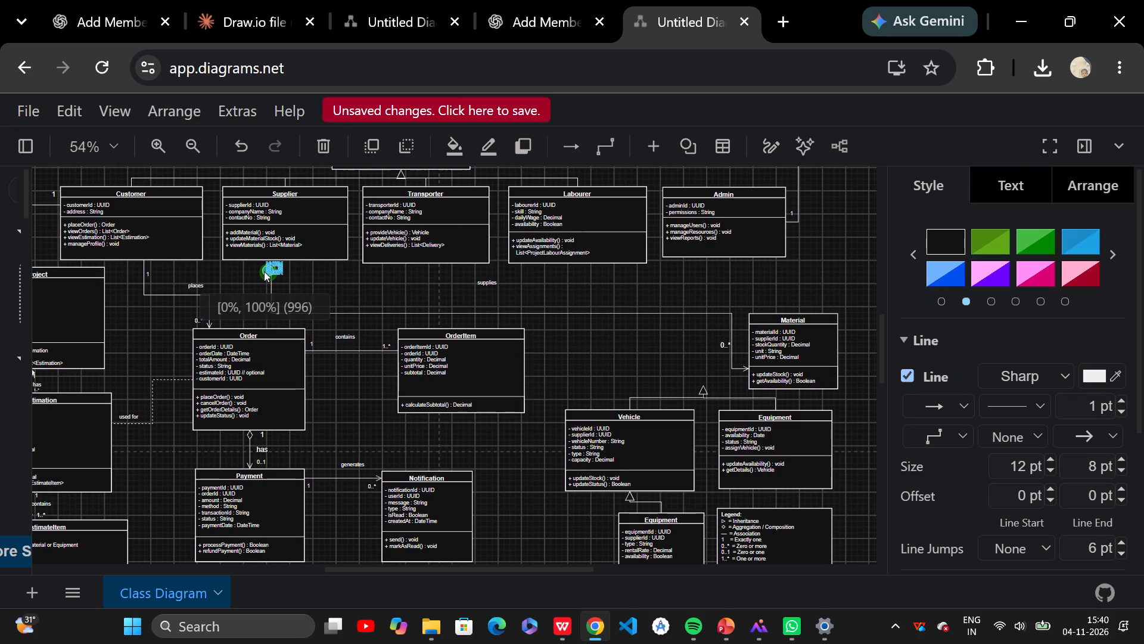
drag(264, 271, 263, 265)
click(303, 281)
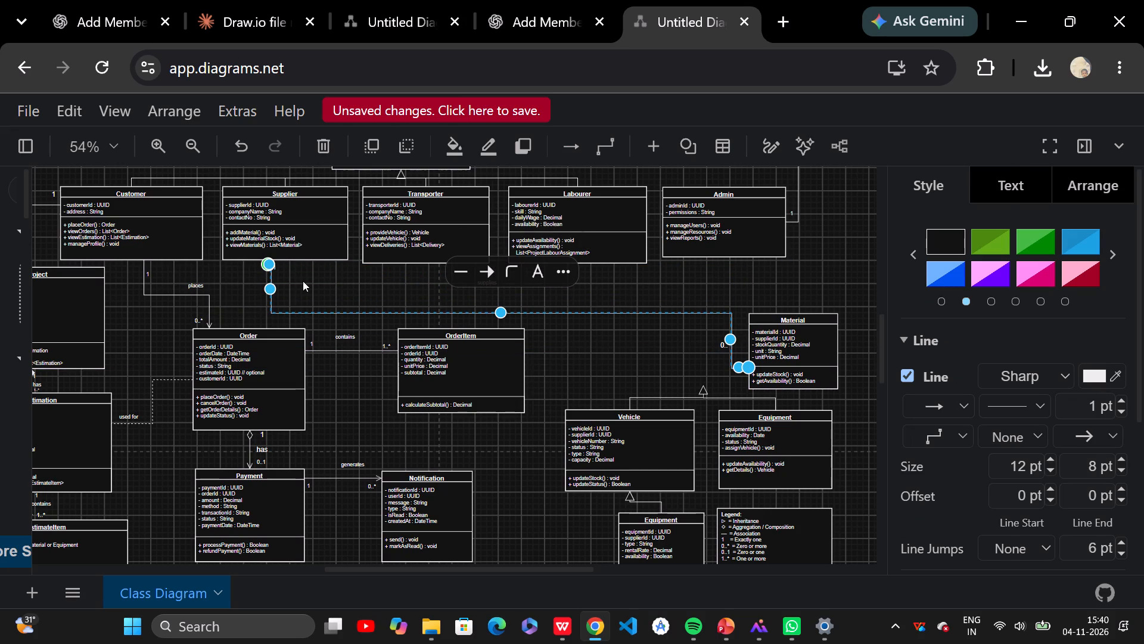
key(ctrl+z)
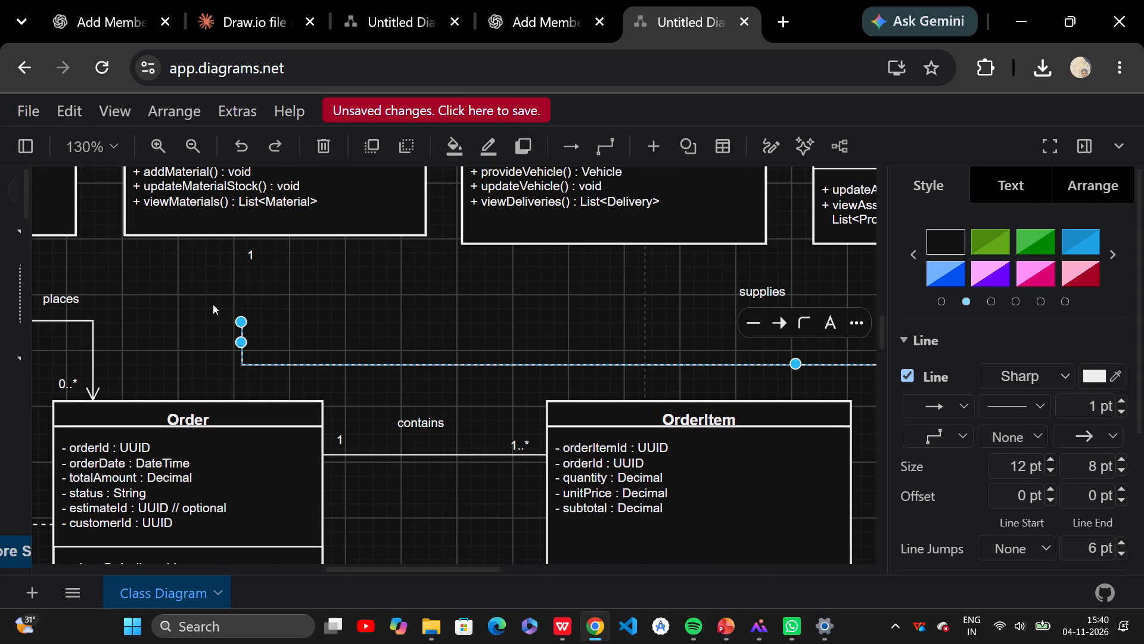
Zoom in and bring the loose upper end of the "supplies" line up to the bottom edge of Supplier.
drag(241, 317, 237, 243)
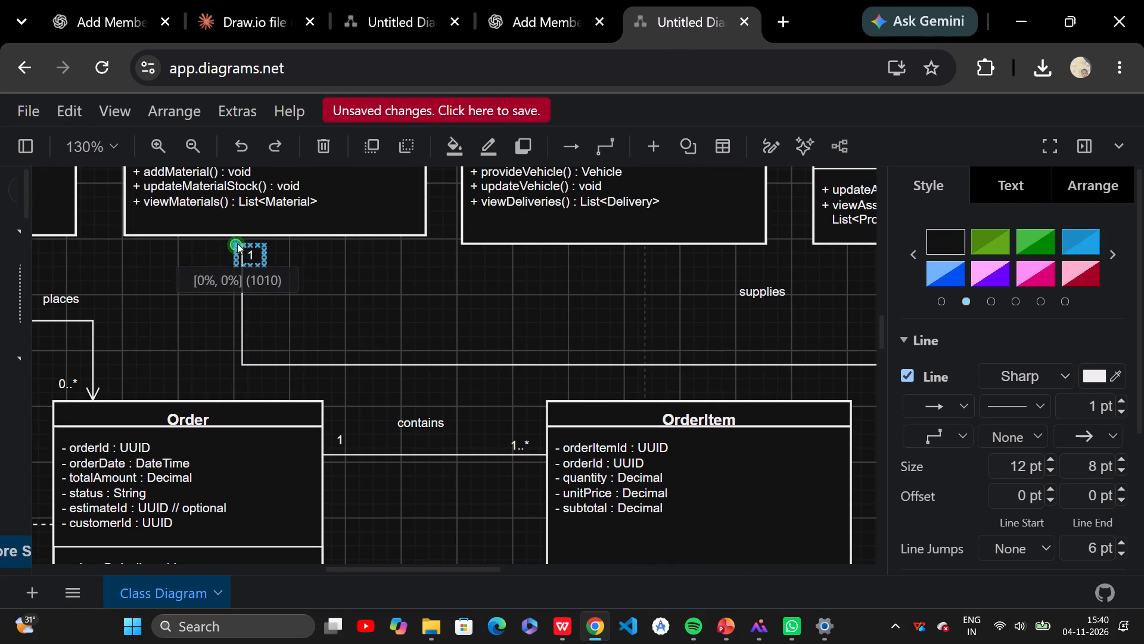
drag(237, 243, 240, 239)
click(364, 272)
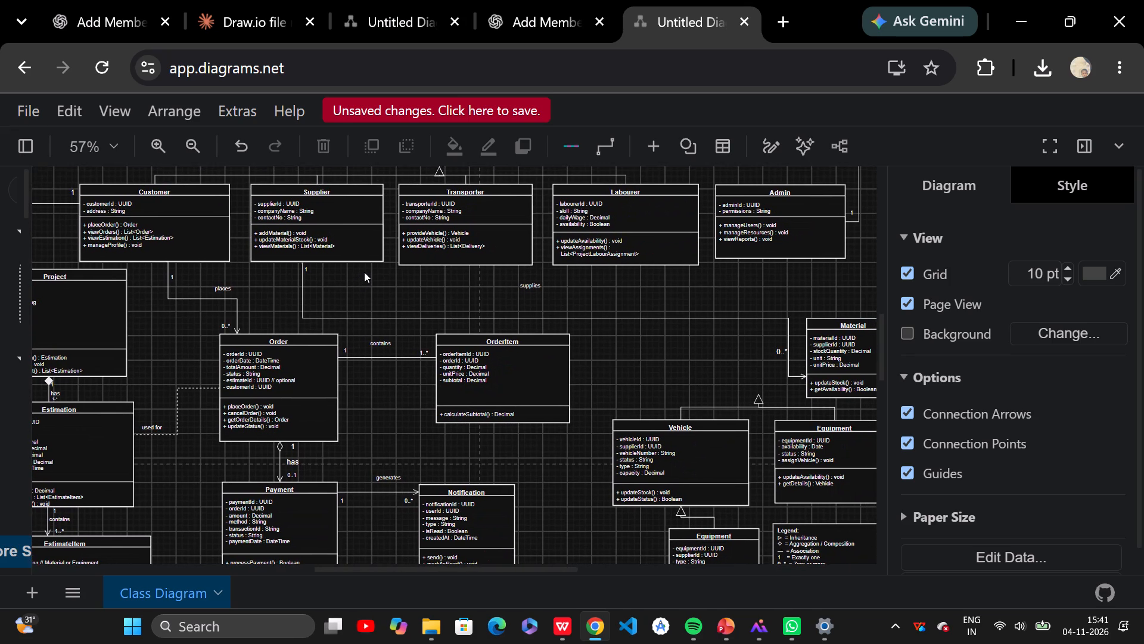
Move the "ConstructHub - UML Class Diagram" title box up to leave more space above the abstract User class.
scroll(364, 272, up, 1)
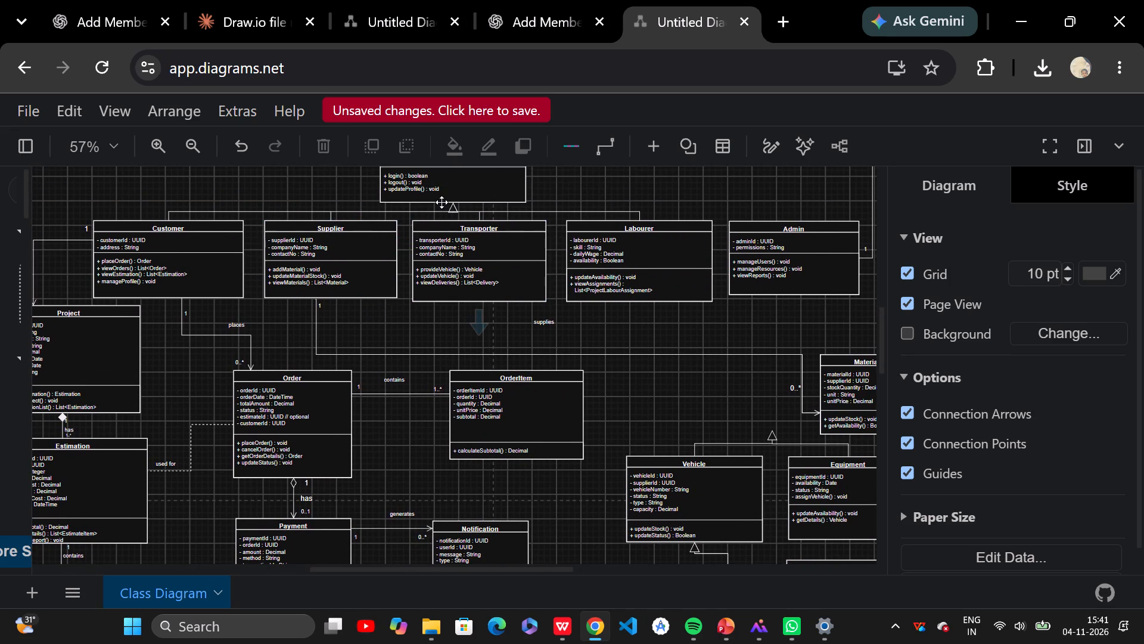
scroll(442, 202, up, 2)
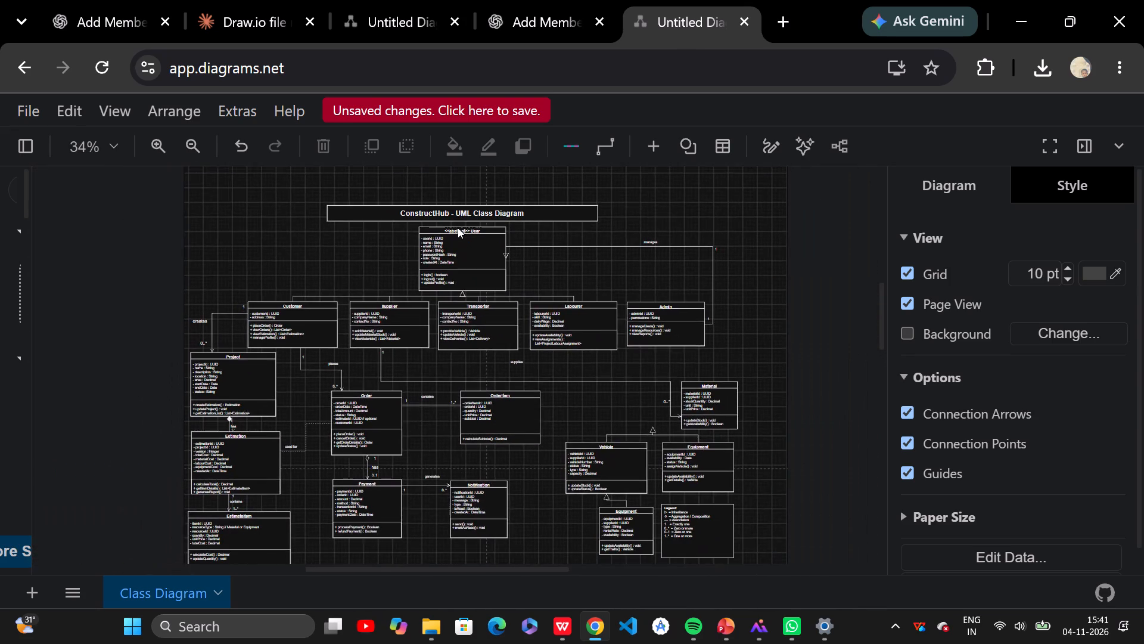
drag(475, 212, 477, 187)
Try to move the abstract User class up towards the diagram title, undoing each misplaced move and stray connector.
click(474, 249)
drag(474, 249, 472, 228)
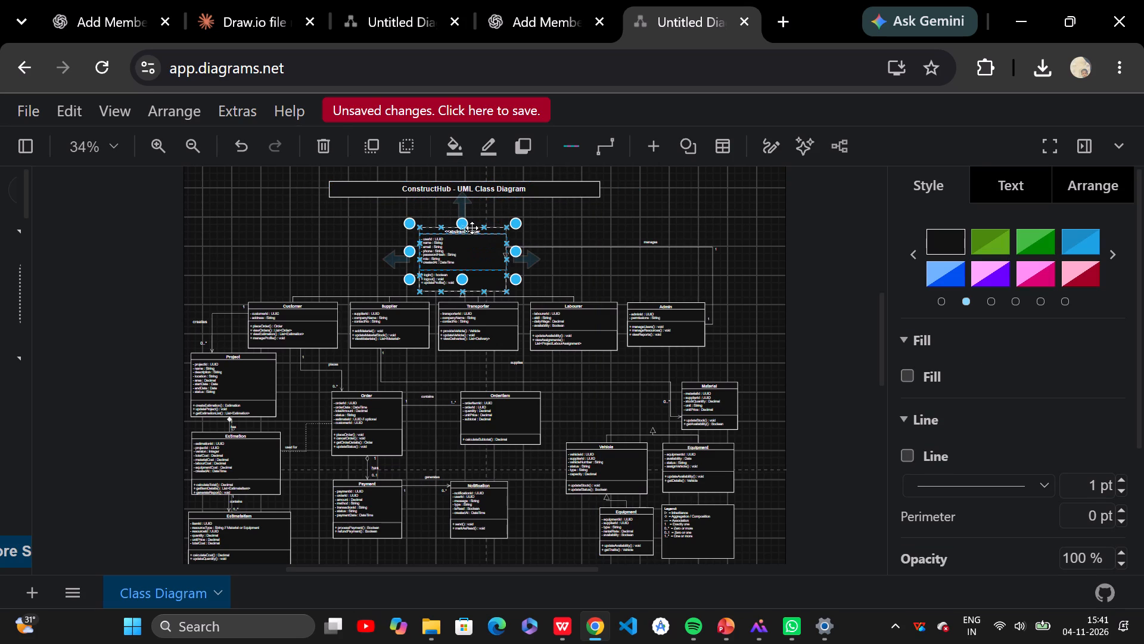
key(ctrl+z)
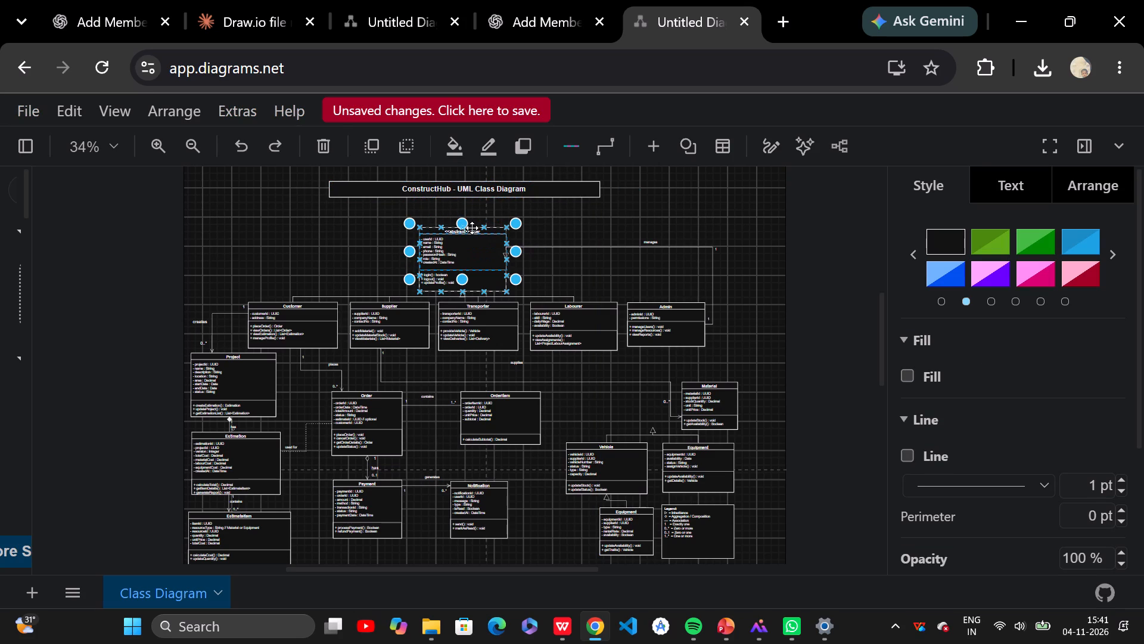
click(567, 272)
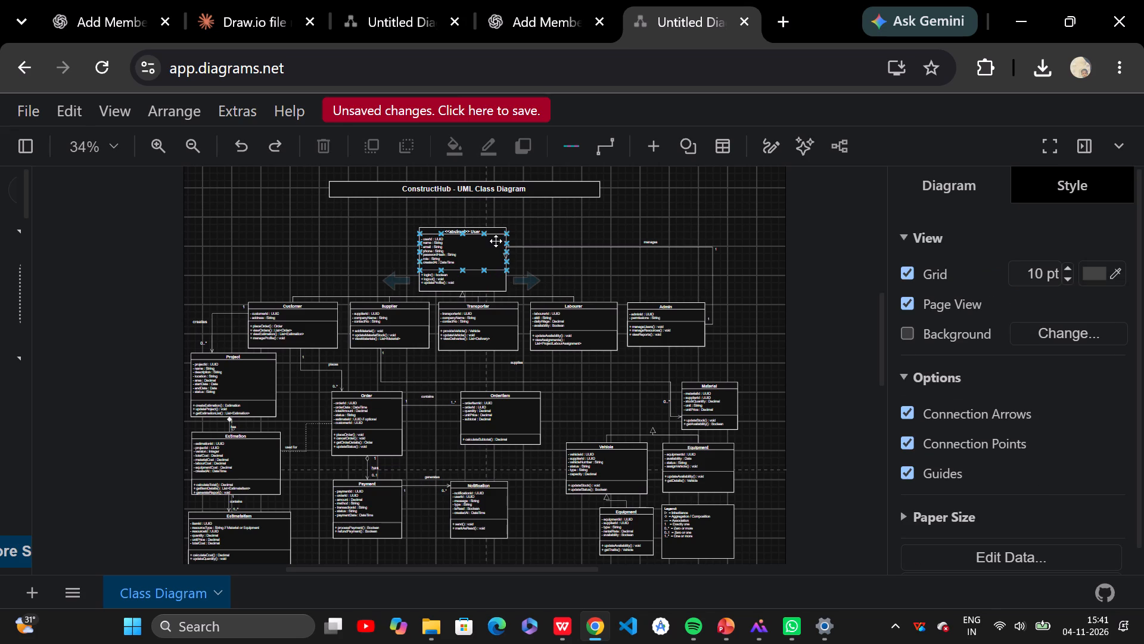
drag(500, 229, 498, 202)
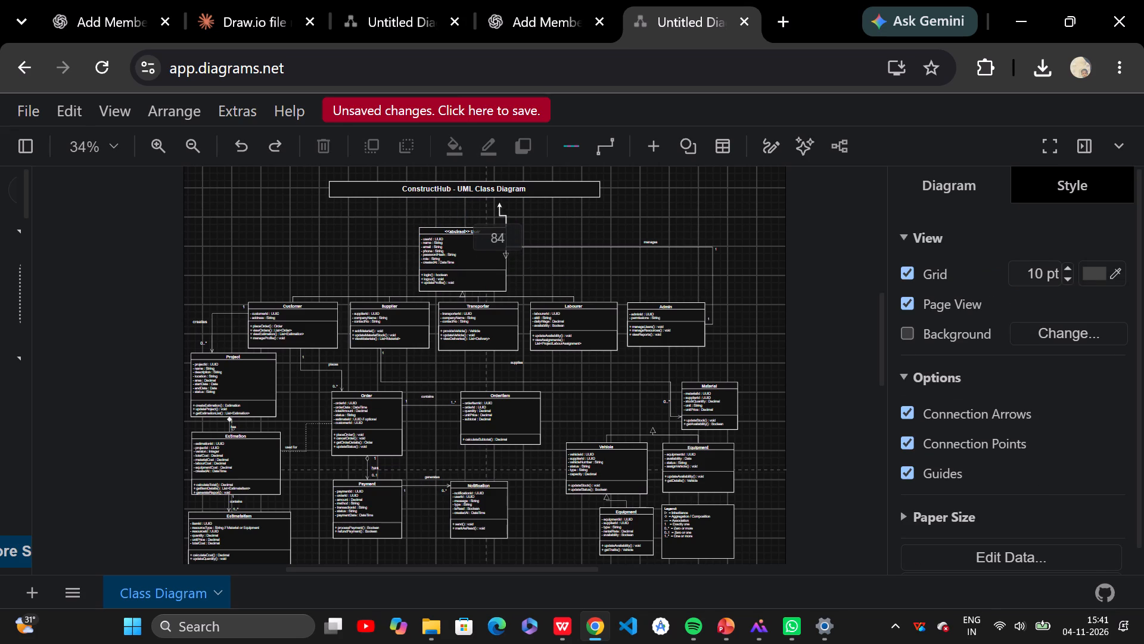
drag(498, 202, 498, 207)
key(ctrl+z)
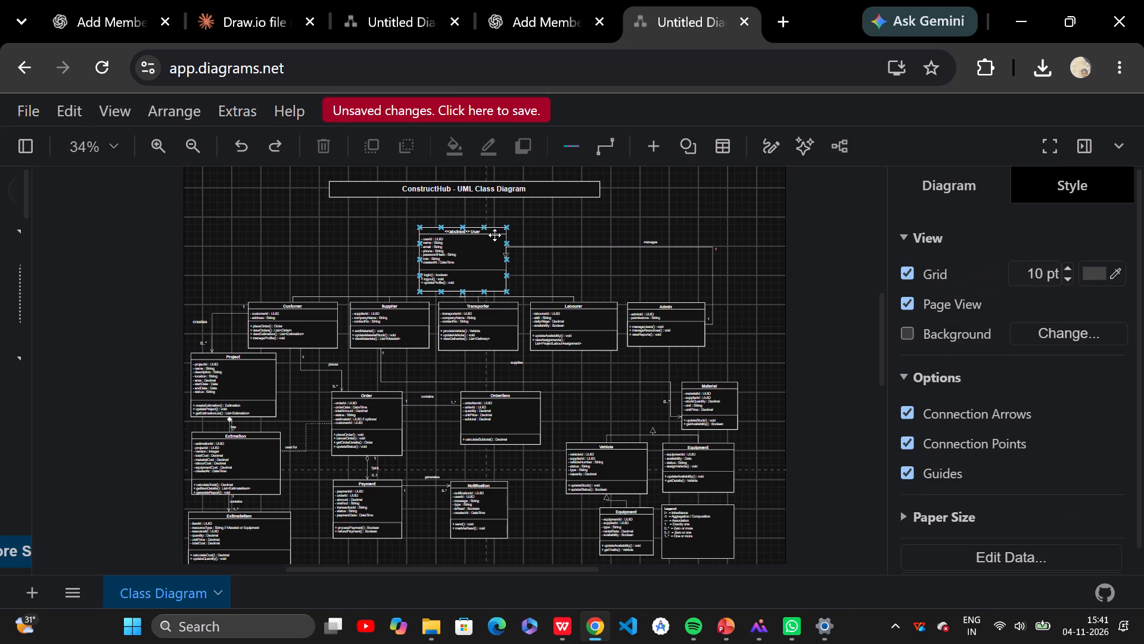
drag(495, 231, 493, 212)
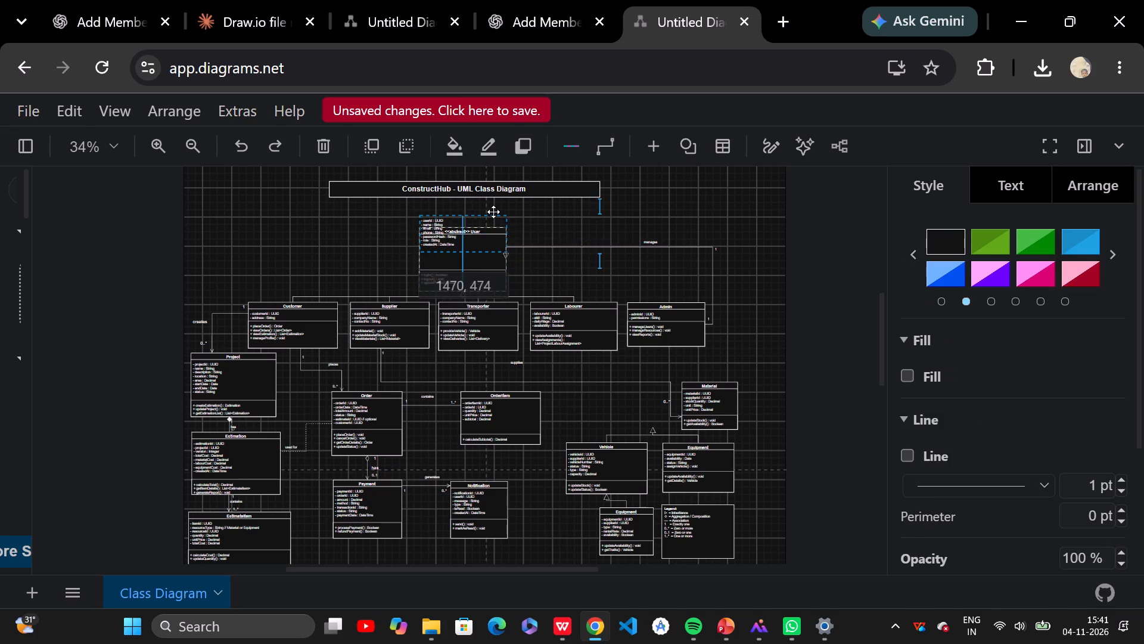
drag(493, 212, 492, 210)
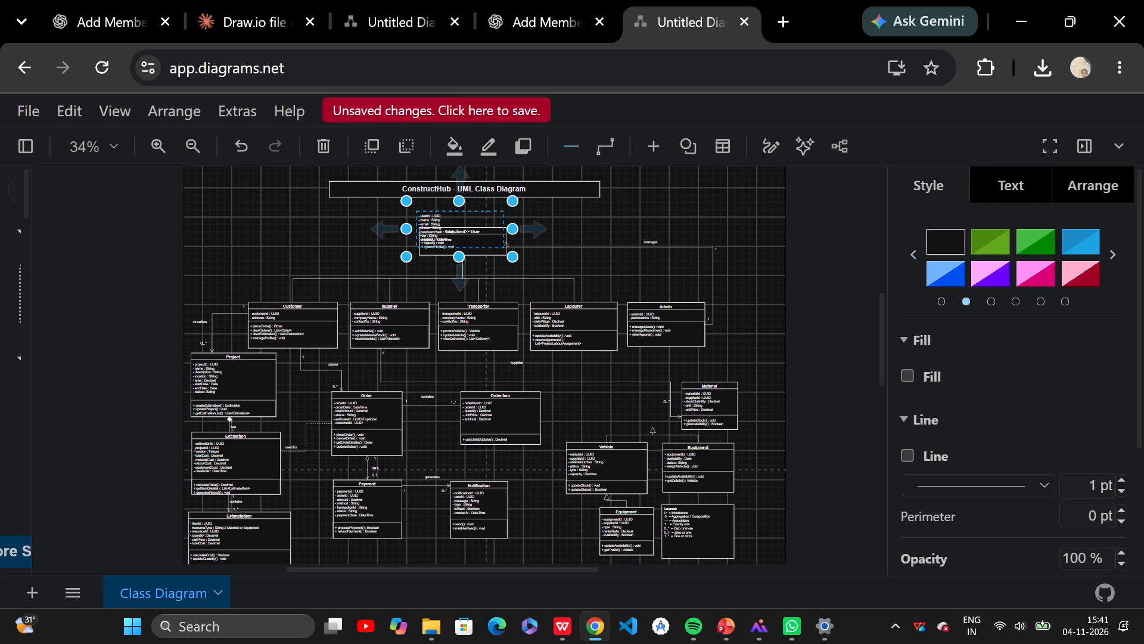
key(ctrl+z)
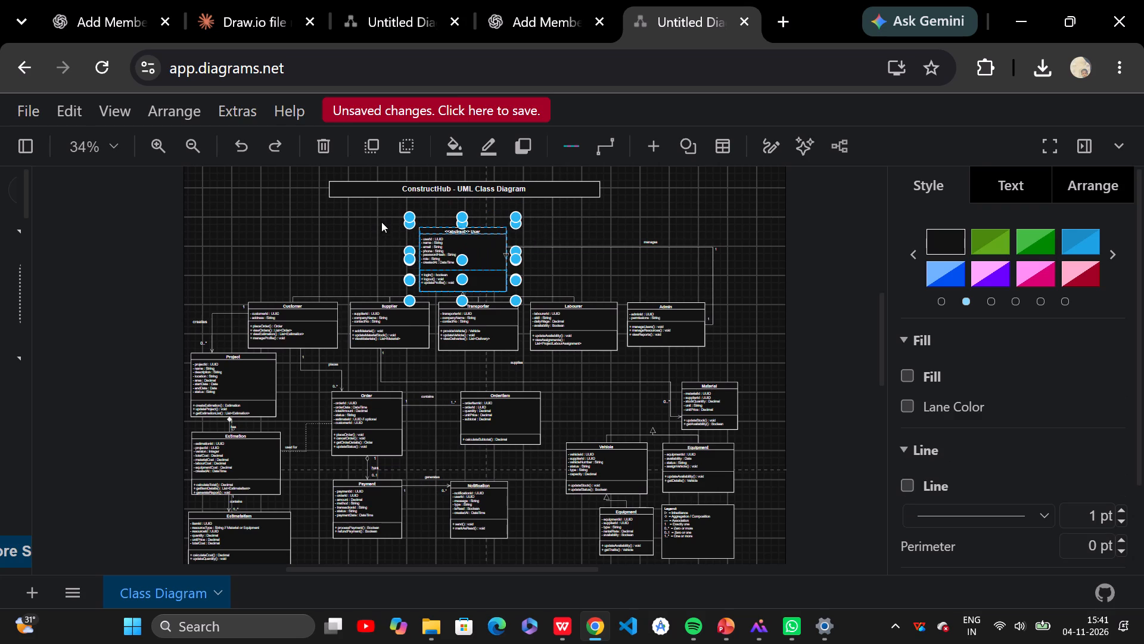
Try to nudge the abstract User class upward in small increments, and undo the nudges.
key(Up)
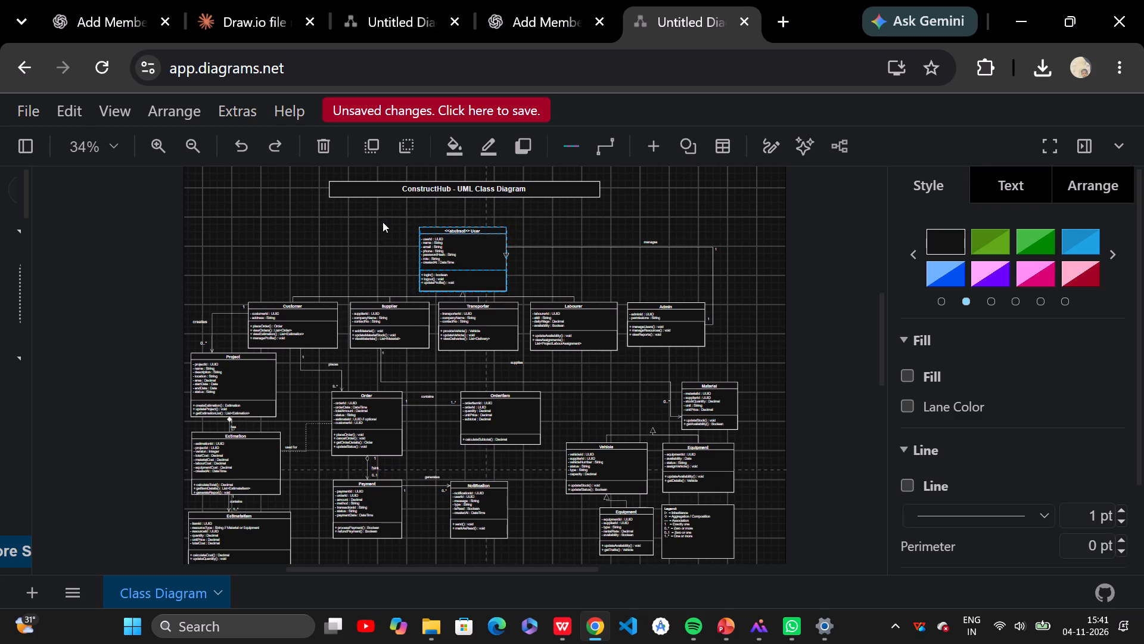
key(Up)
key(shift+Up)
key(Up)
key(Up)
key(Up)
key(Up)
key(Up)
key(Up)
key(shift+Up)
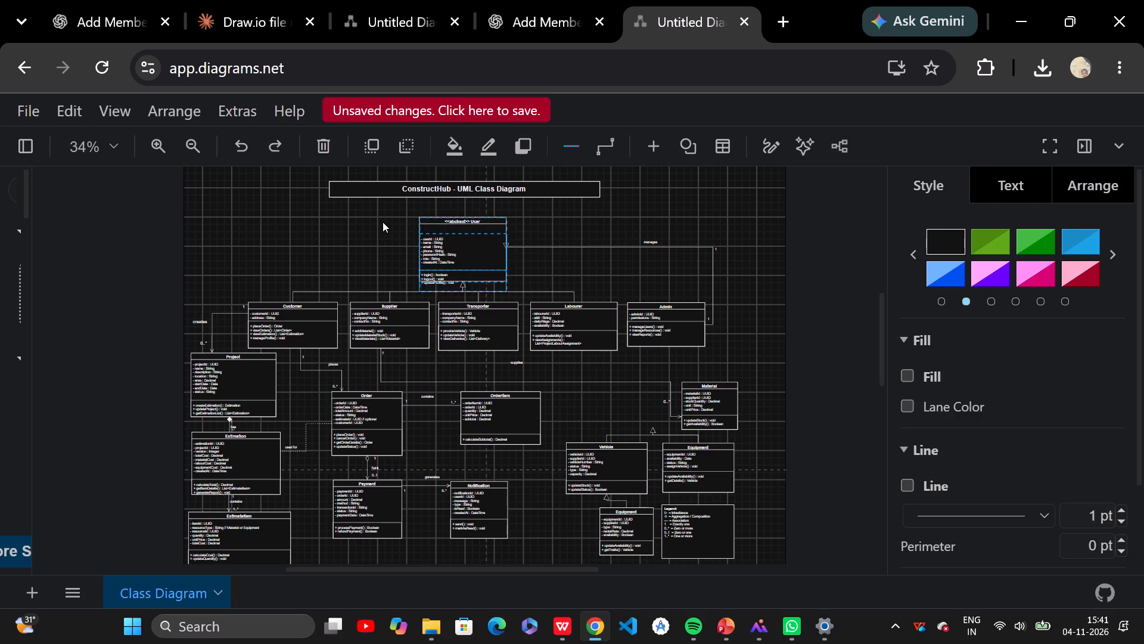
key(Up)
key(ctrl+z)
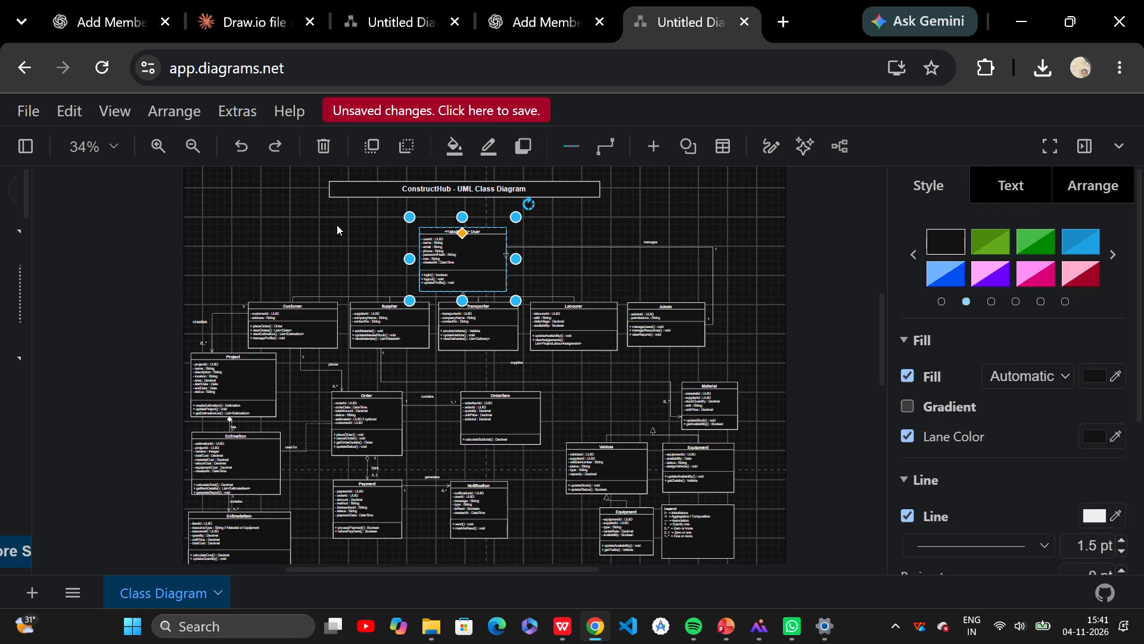
Select the whole abstract User class with all its sections and nudge it up closer to the diagram title.
click(355, 215)
drag(388, 227, 436, 212)
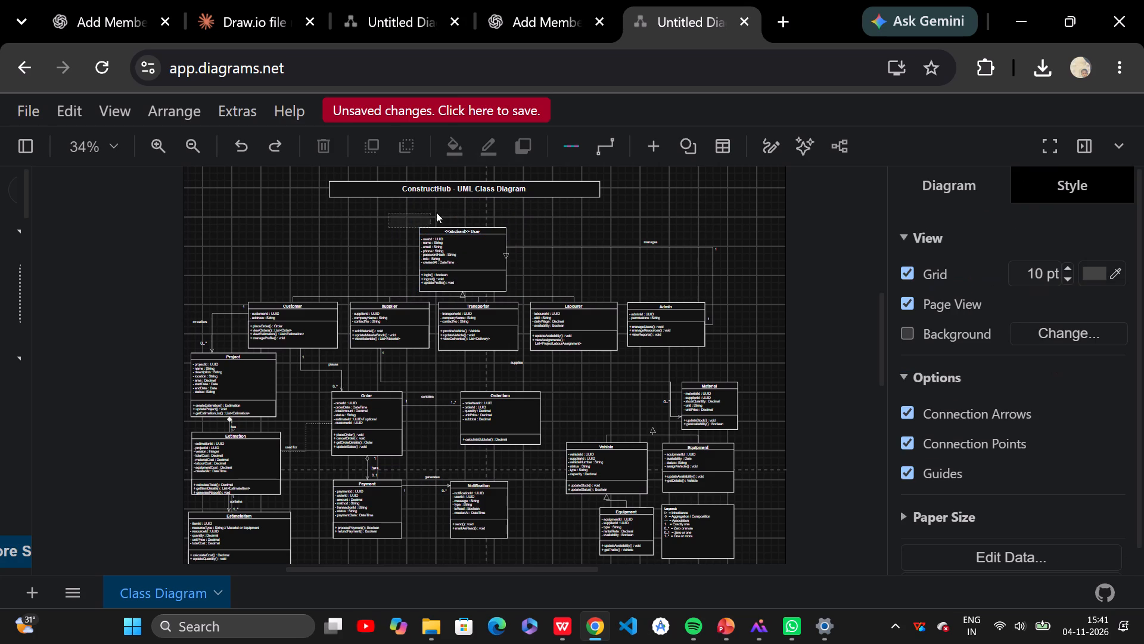
drag(436, 212, 404, 221)
click(404, 221)
drag(404, 221, 442, 232)
drag(442, 232, 541, 289)
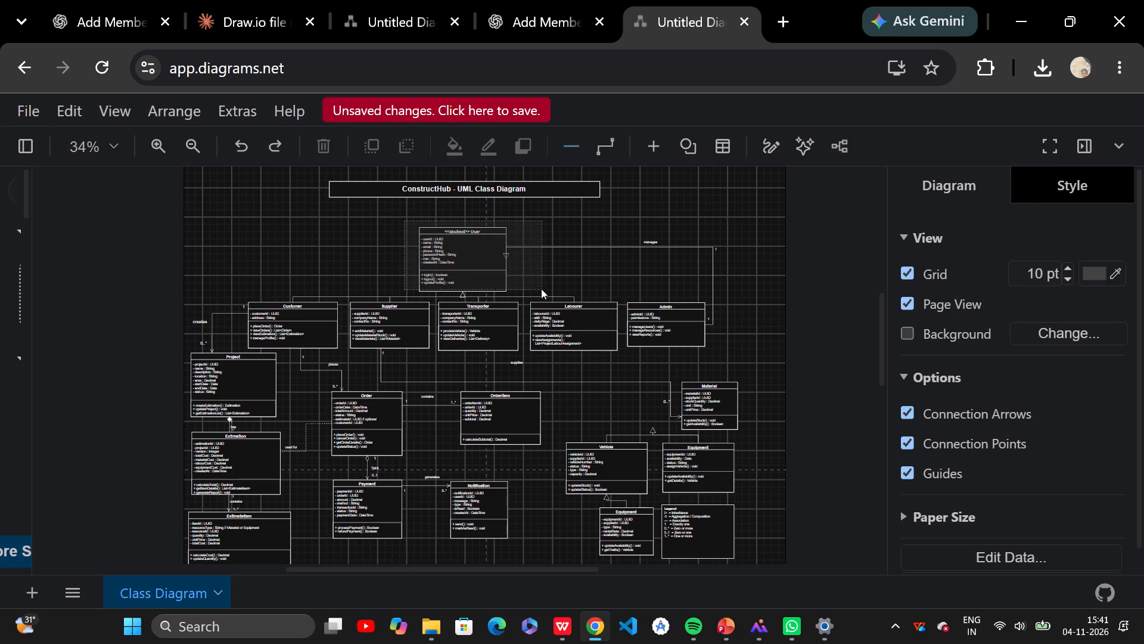
drag(541, 289, 543, 292)
key(Up)
key(Up)
key(Up)
key(Up)
key(Up)
key(Up)
key(Up)
key(Up)
key(Up)
key(Up)
key(Up)
key(Up)
key(Up)
key(Up)
key(Up)
key(Up)
key(Up)
key(Up)
key(Up)
key(Up)
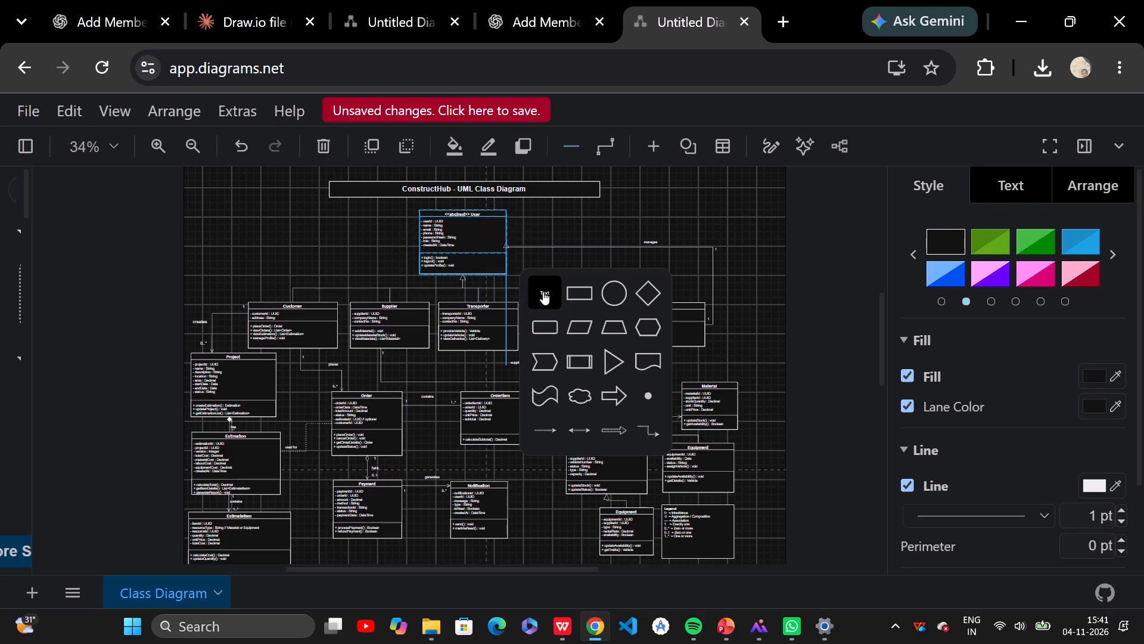
Nudge the selected abstract User class up slightly closer to the diagram title and deselect it.
key(Up)
key(Up)
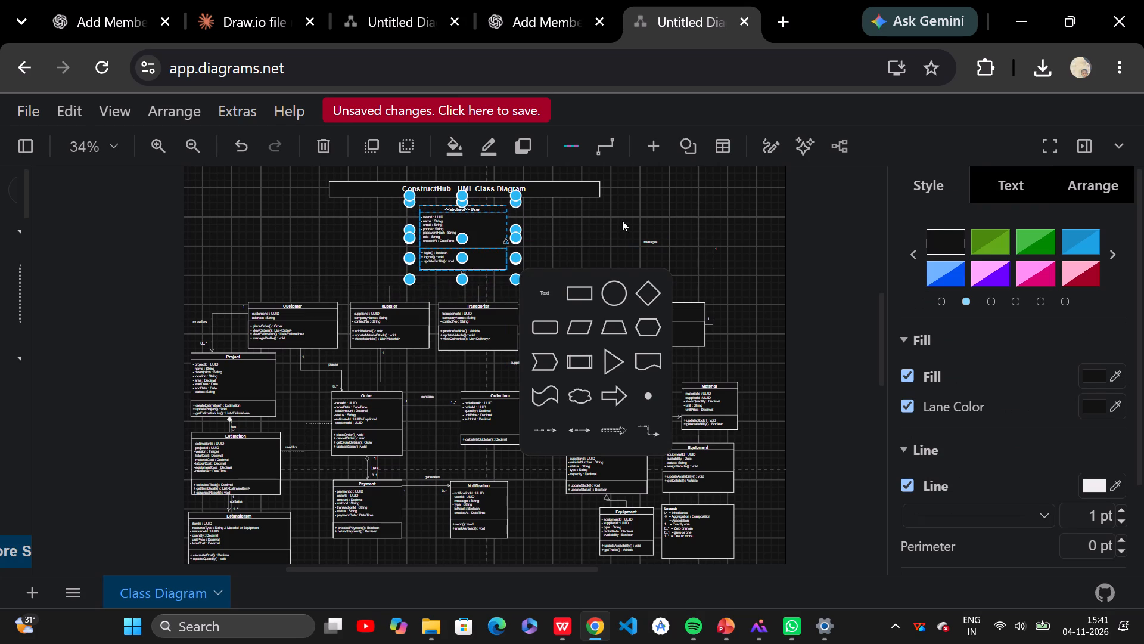
click(622, 221)
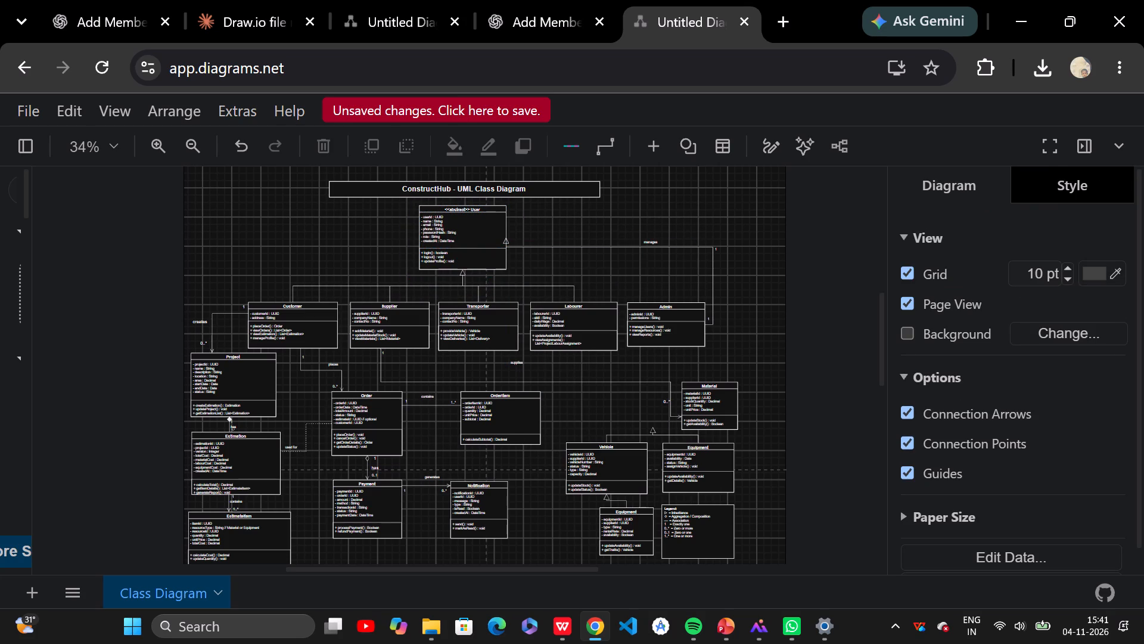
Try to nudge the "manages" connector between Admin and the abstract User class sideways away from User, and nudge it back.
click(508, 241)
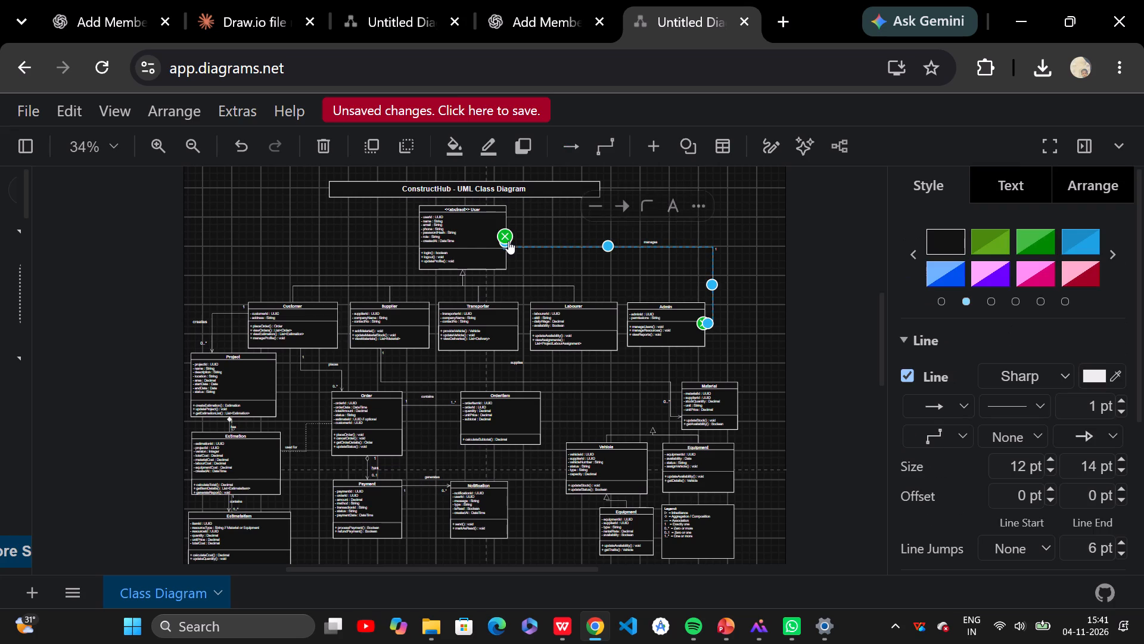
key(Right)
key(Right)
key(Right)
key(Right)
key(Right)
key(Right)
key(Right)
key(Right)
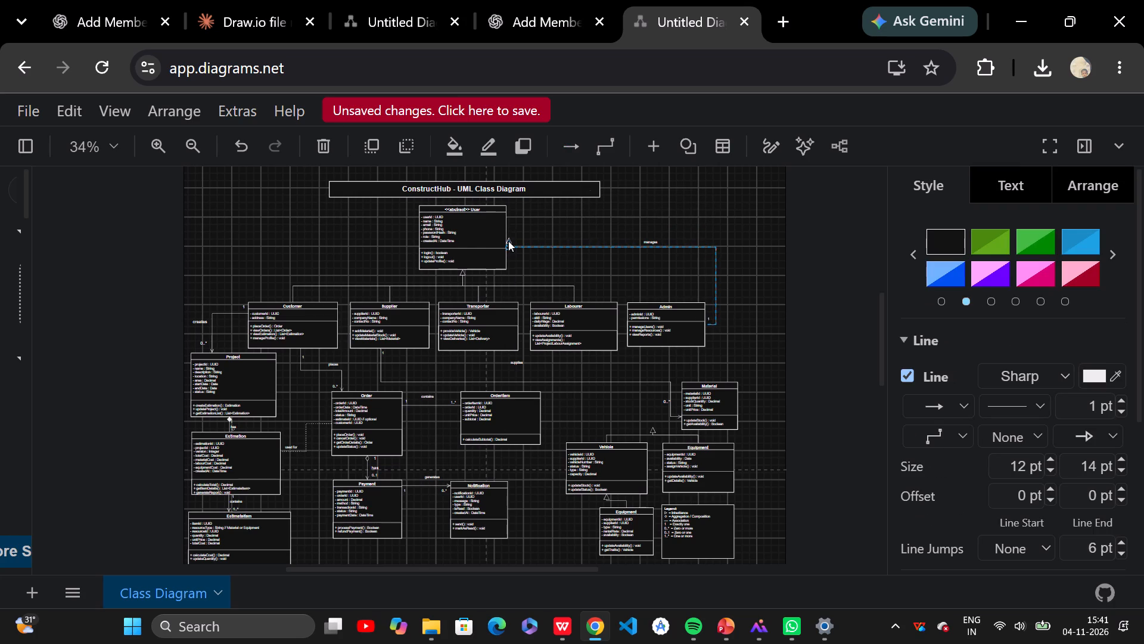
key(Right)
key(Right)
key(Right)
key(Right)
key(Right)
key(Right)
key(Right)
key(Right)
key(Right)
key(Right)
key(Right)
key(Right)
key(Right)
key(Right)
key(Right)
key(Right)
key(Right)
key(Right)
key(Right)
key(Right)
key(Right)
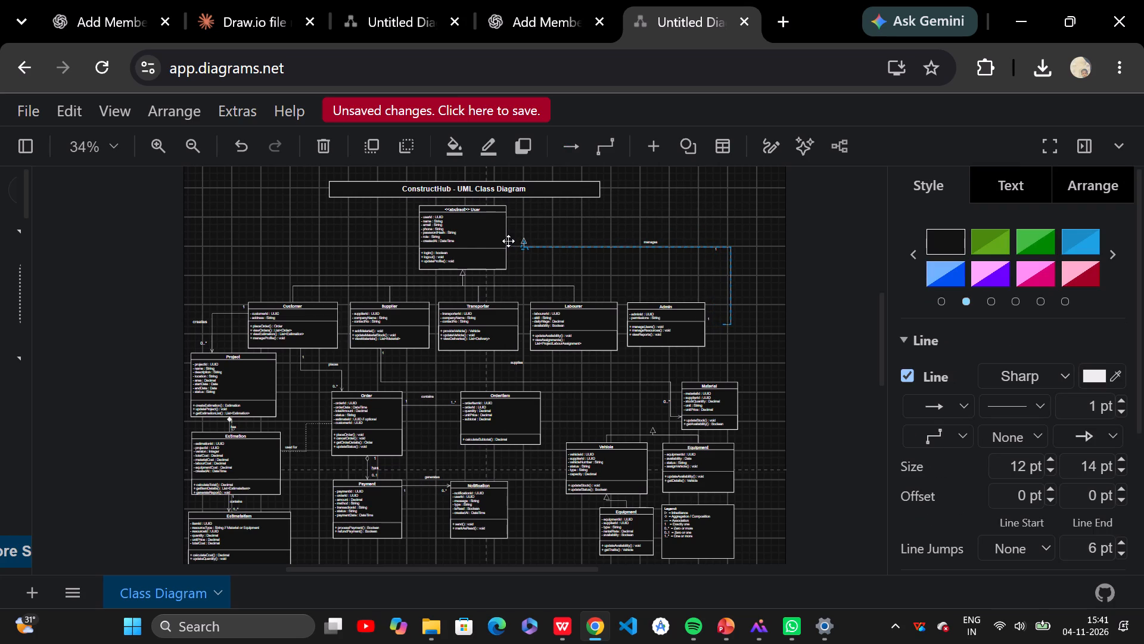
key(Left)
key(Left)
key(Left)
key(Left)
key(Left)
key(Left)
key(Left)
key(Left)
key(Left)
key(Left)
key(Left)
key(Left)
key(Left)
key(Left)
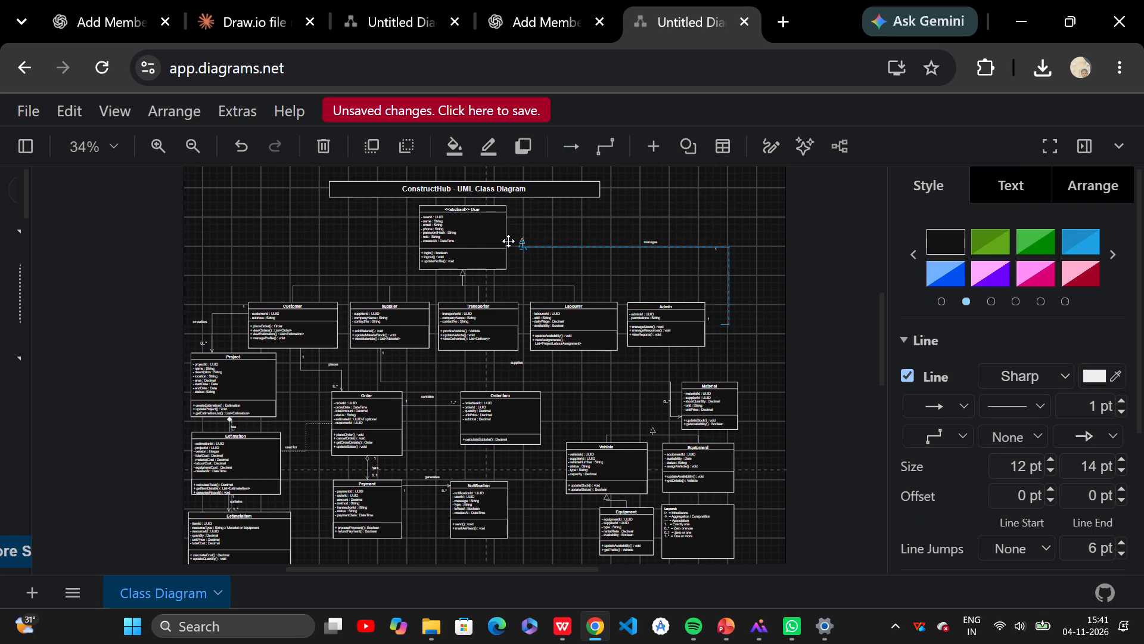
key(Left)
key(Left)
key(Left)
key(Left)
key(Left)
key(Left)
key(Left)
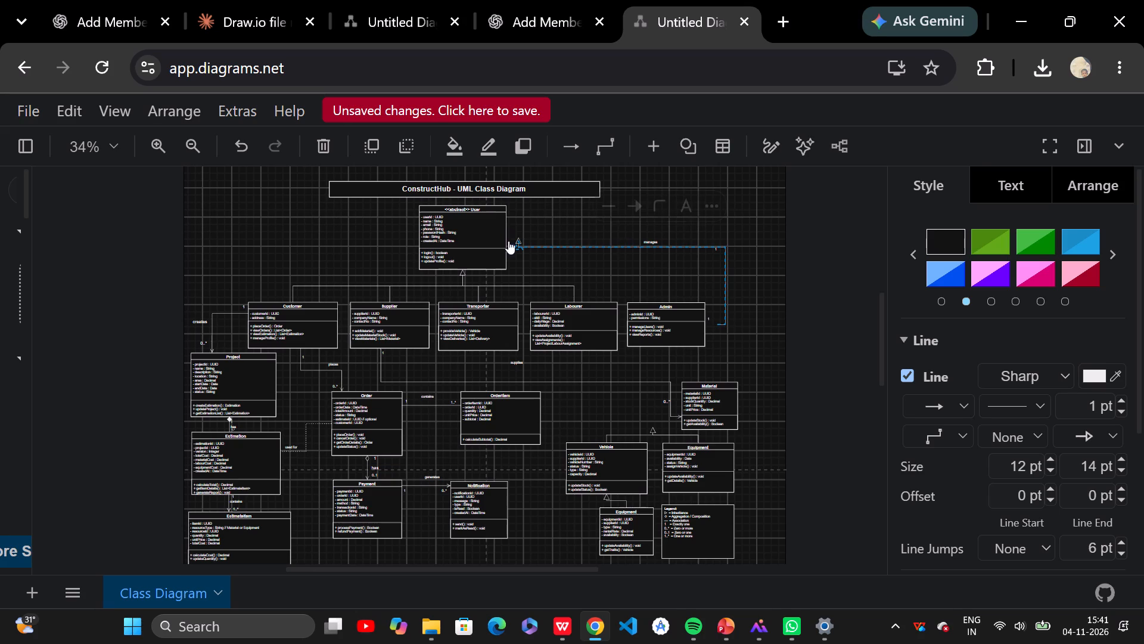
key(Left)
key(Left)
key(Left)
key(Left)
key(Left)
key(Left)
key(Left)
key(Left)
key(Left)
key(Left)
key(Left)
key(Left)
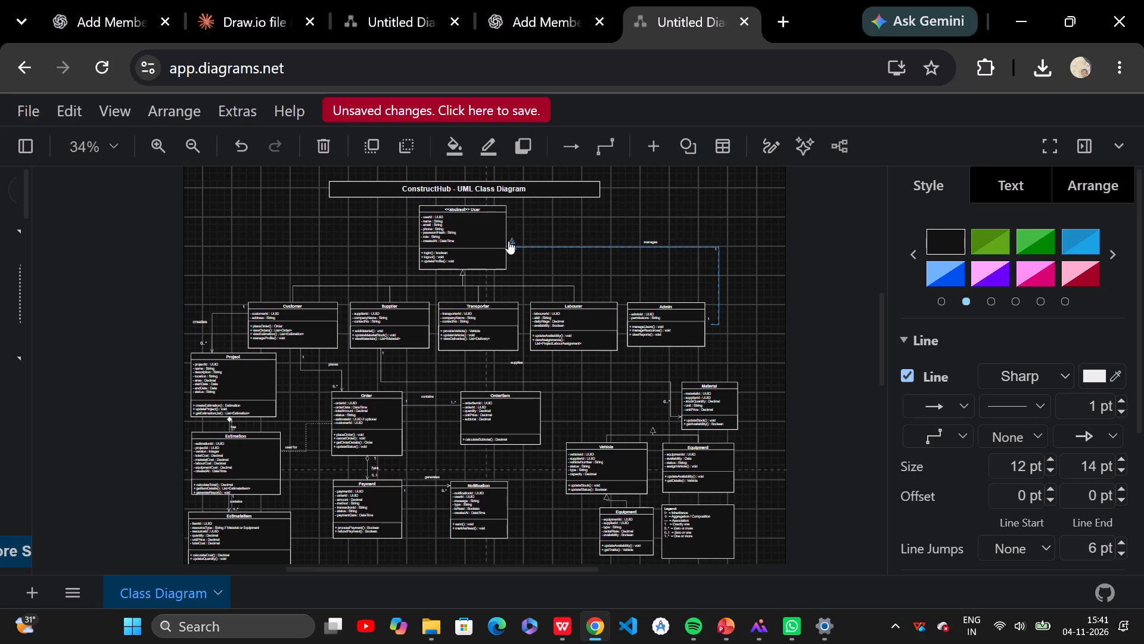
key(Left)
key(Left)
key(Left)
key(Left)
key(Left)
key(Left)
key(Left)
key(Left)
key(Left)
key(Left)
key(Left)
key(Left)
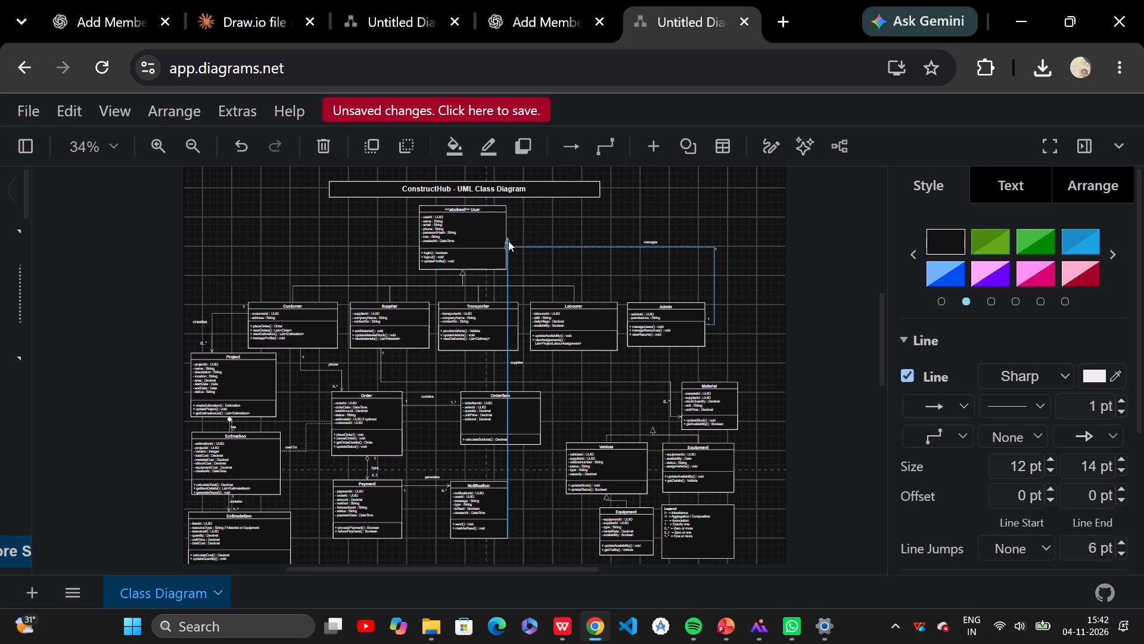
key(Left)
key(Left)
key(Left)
Straighten the "manages" connector by moving its bend near the abstract User class across to align with its vertical run above Admin.
scroll(508, 241, up, 1)
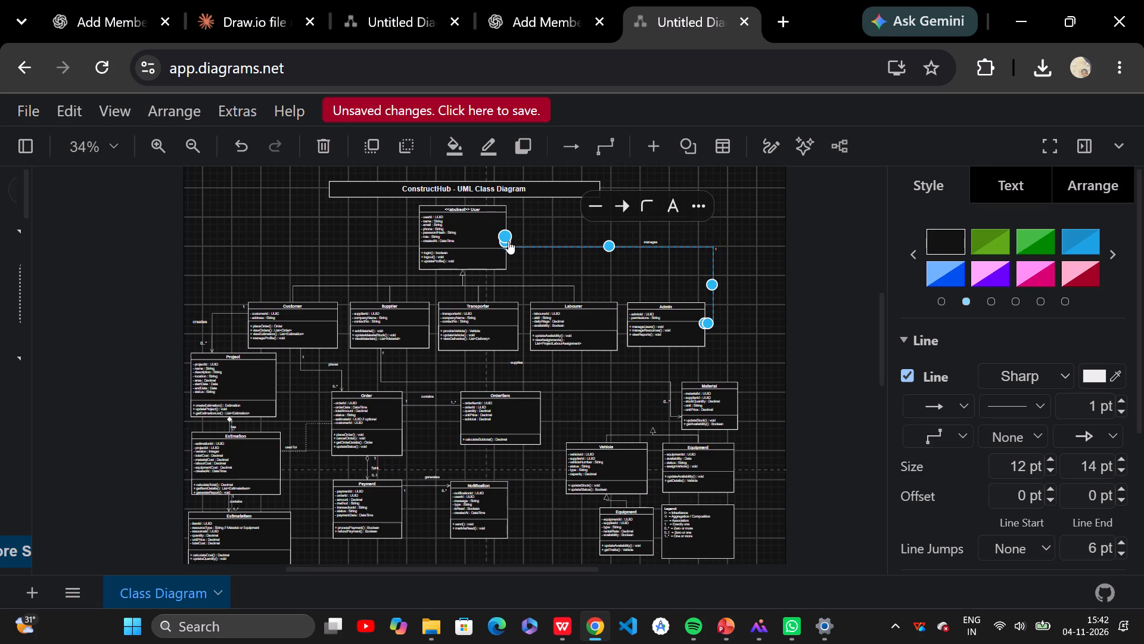
scroll(508, 241, up, 1)
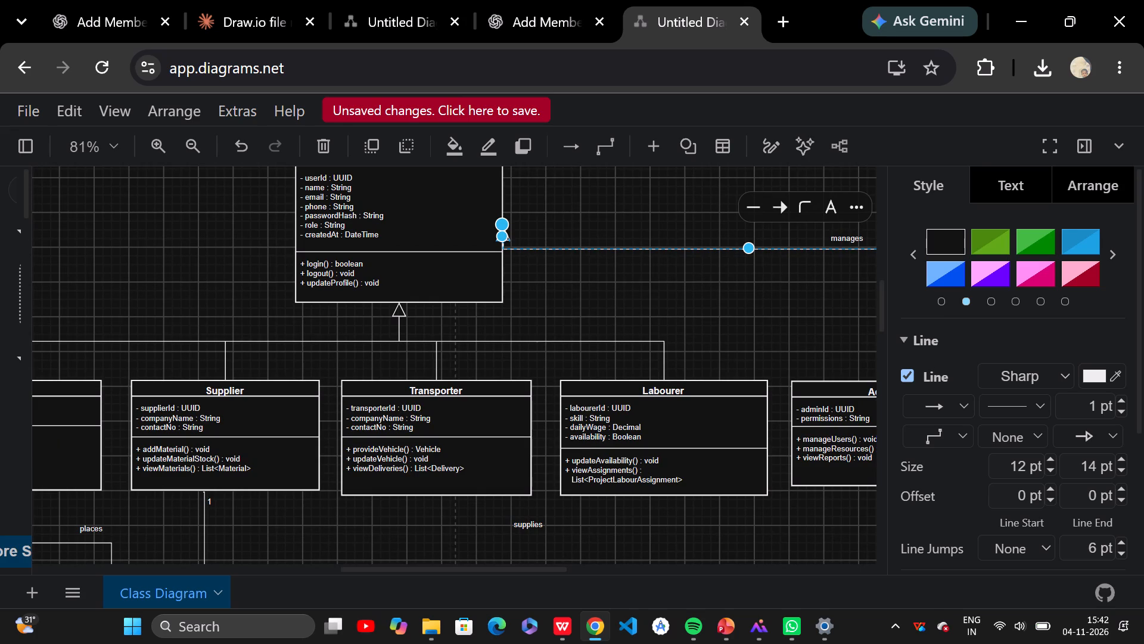
drag(505, 236, 534, 231)
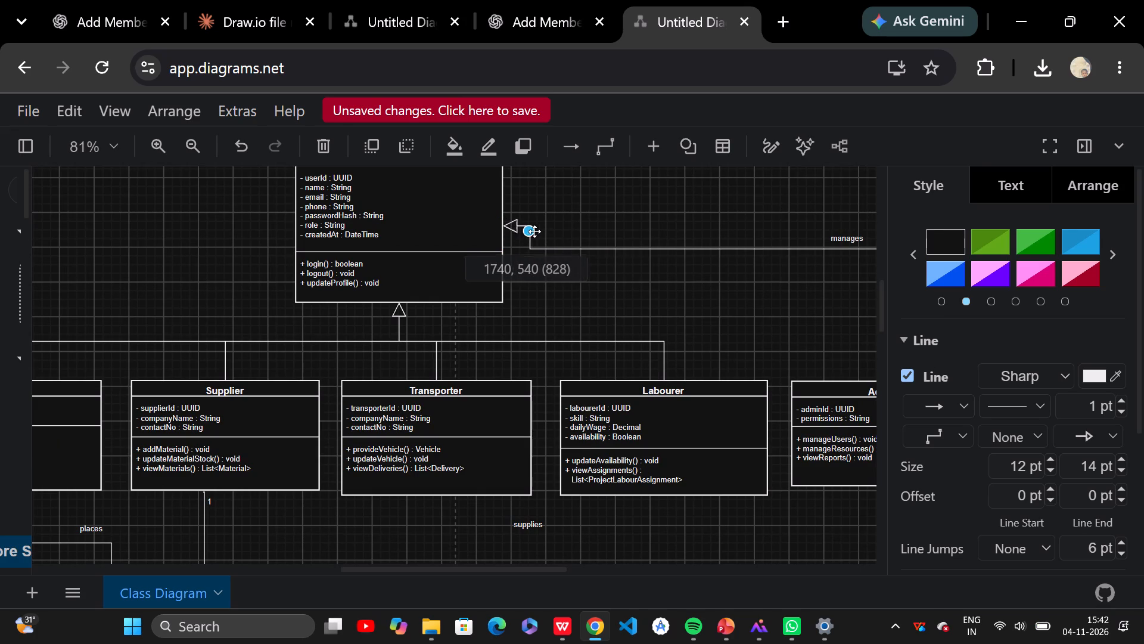
drag(534, 231, 597, 226)
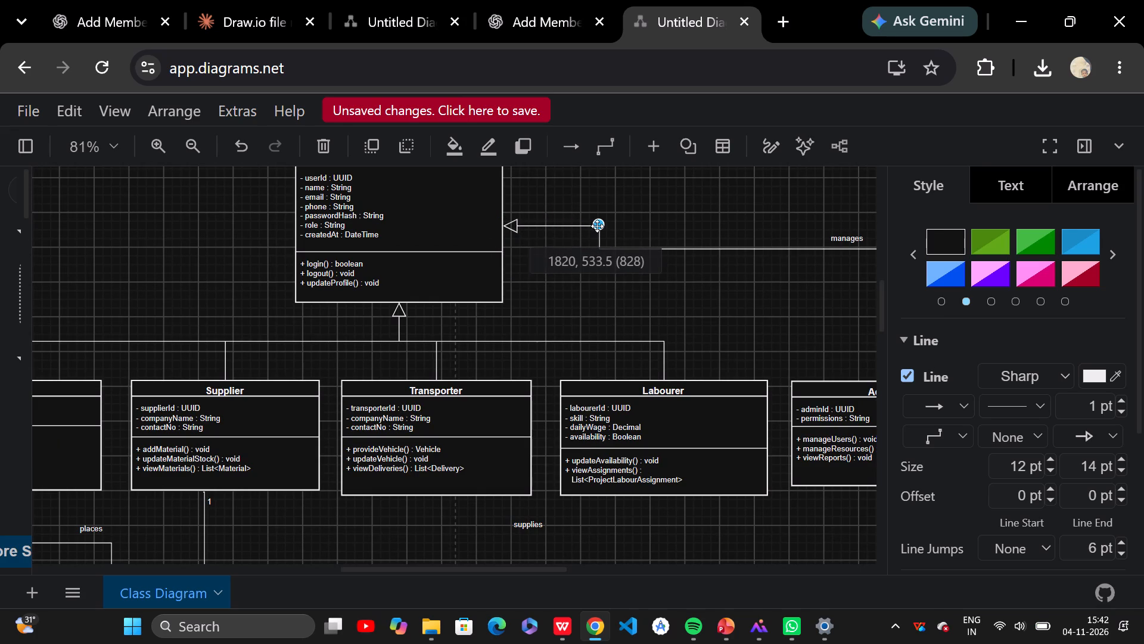
drag(597, 226, 787, 232)
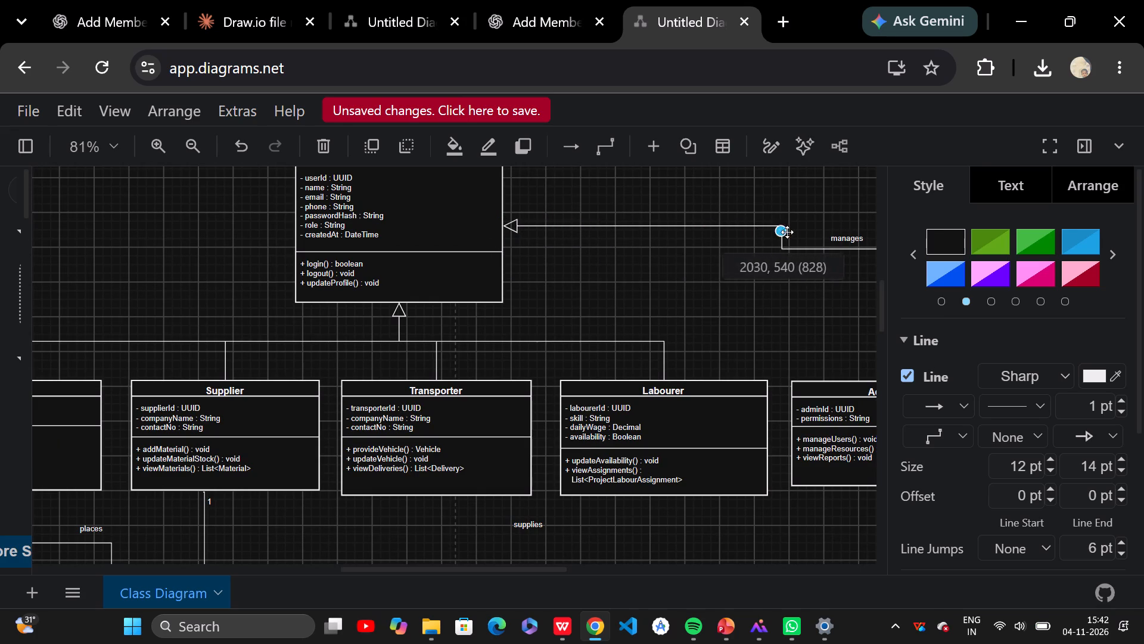
drag(787, 232, 767, 272)
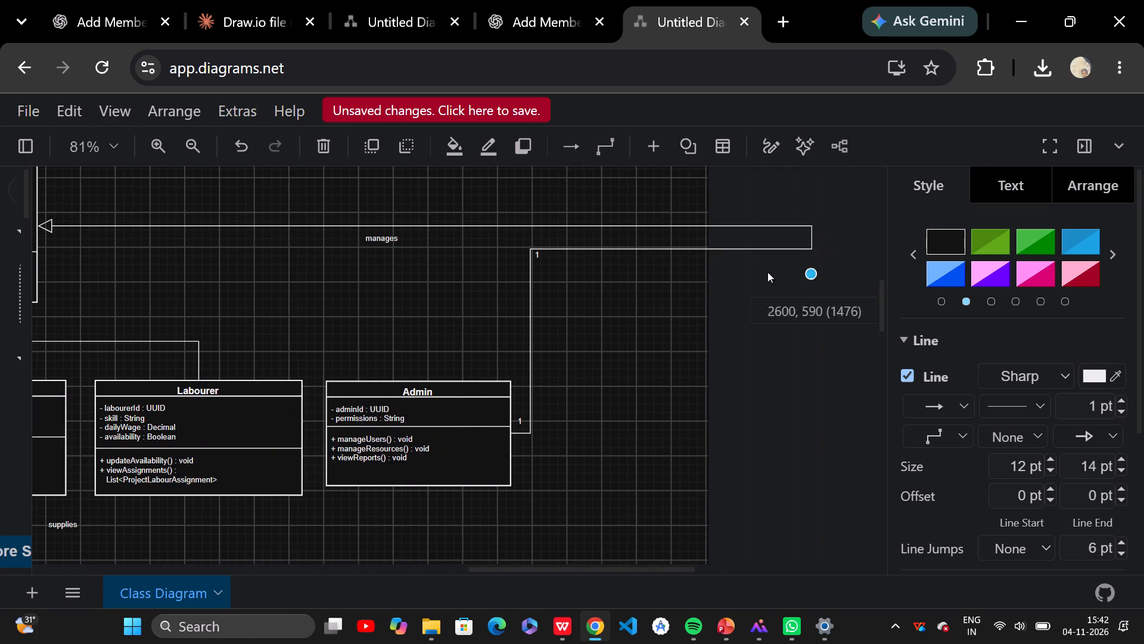
drag(767, 272, 548, 241)
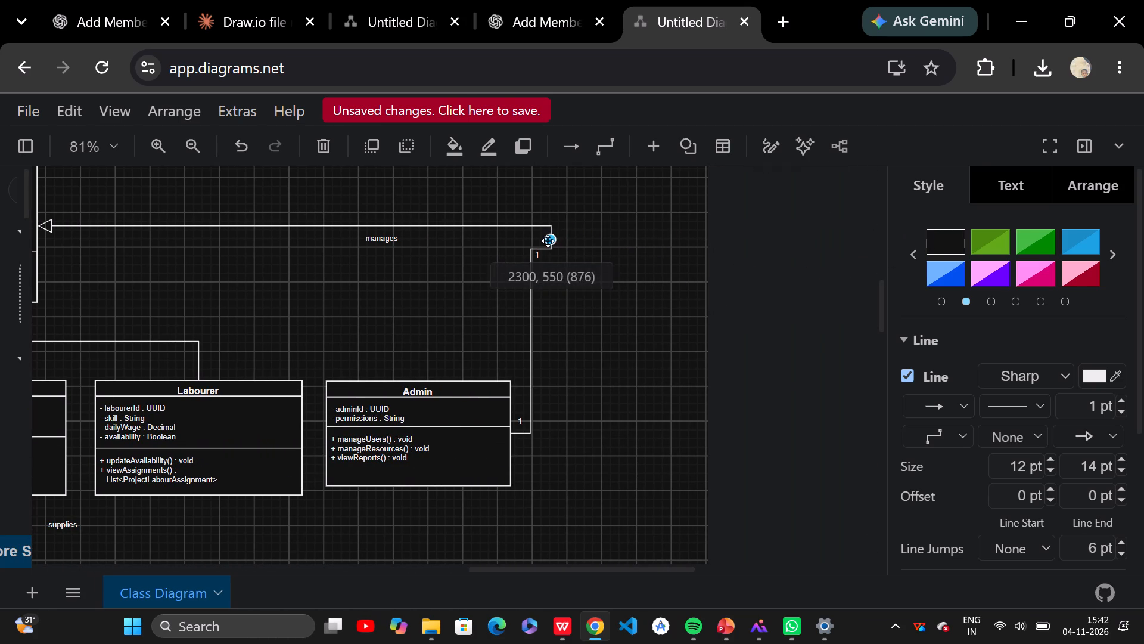
drag(548, 241, 527, 241)
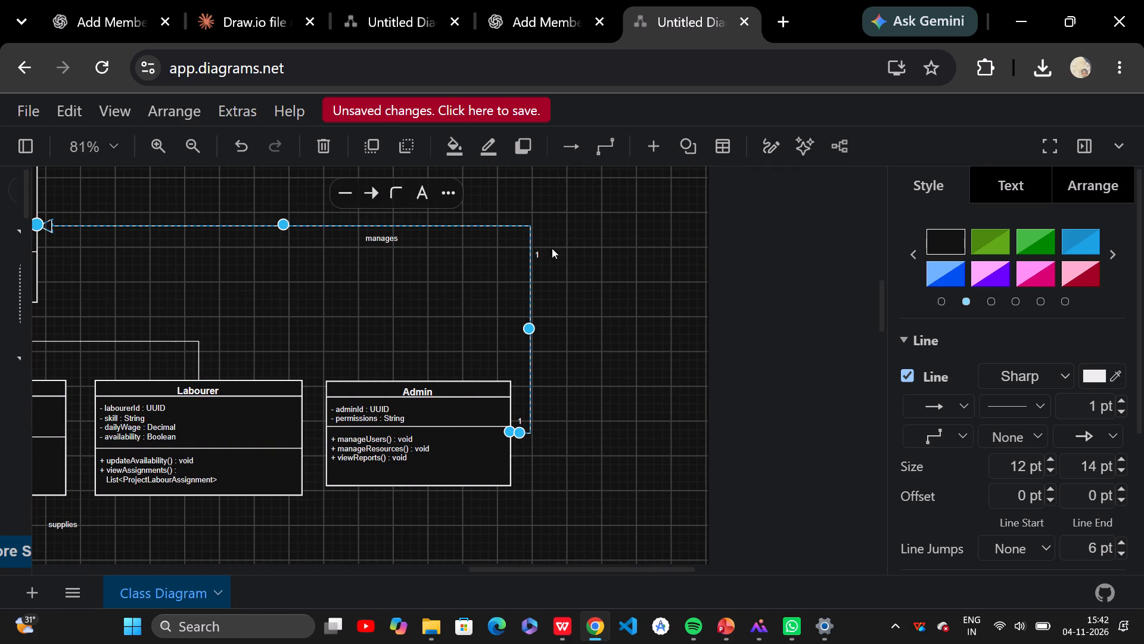
click(598, 278)
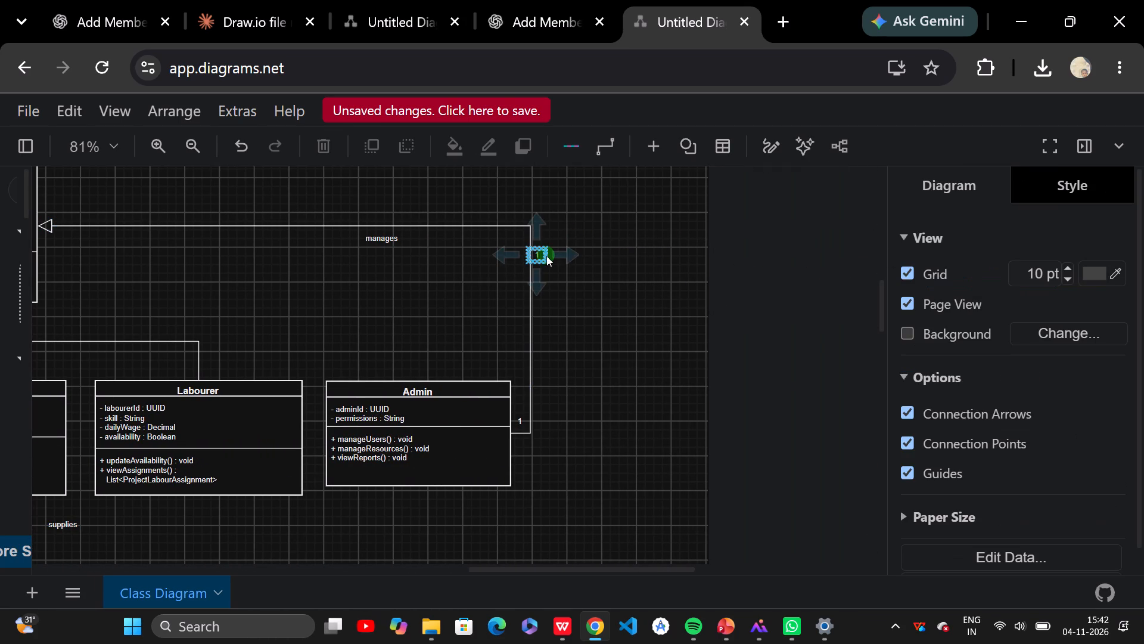
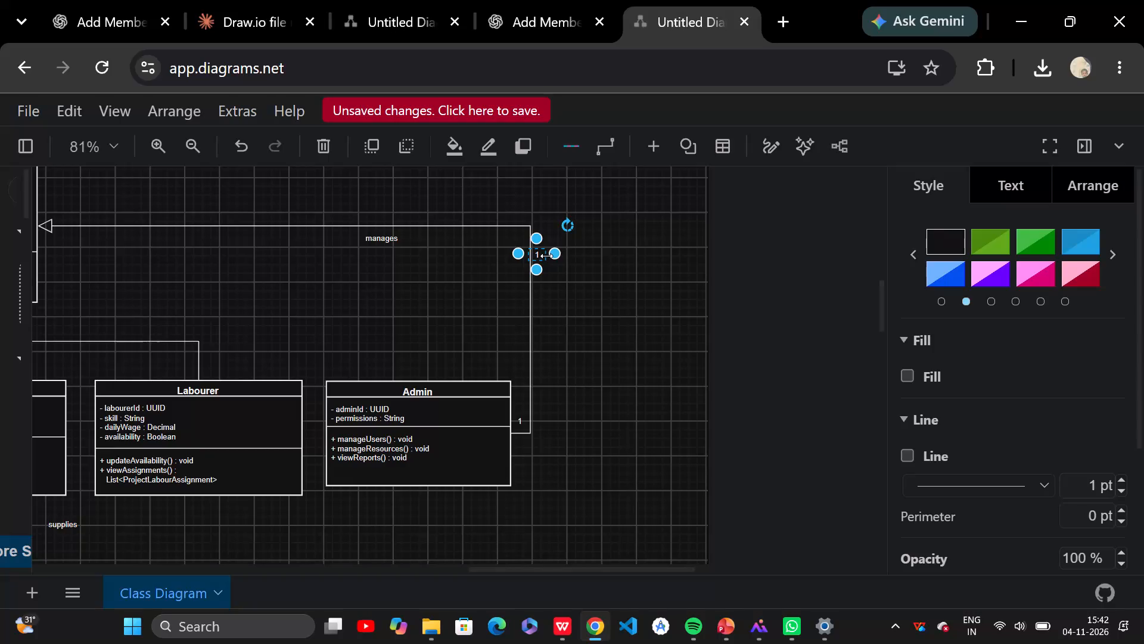
Delete the multiplicity label "1" beside the upper bend of the Admin–User "manages" connector.
key(Delete)
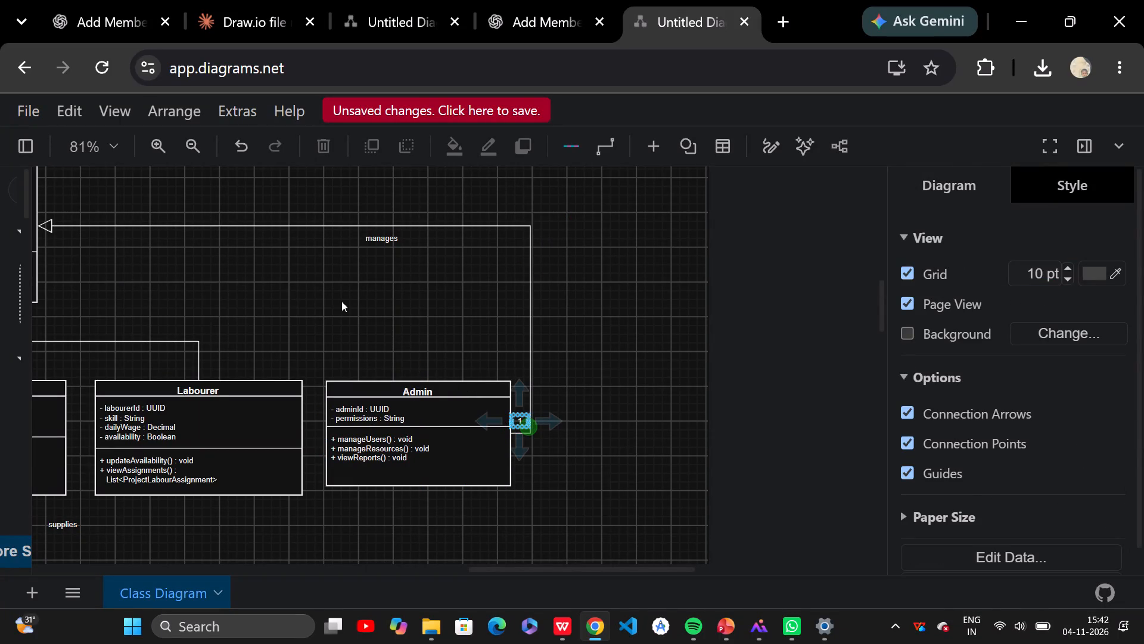
Add a text label "0..*" at the User end of the "manages" connector, next to its arrowhead.
double_click(62, 217)
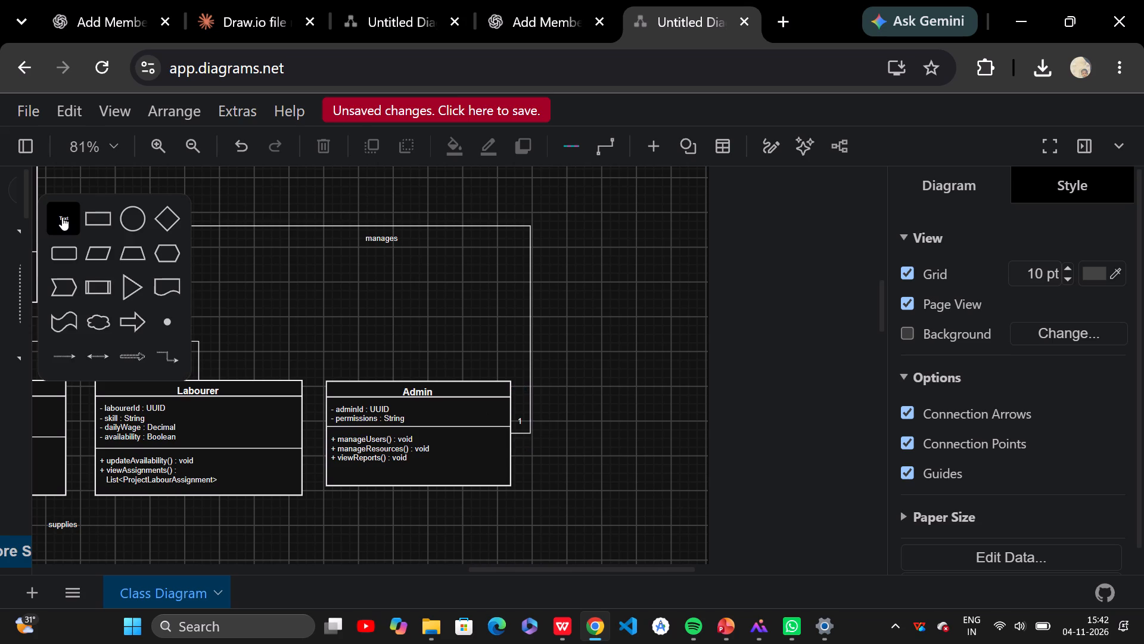
click(62, 217)
key(0)
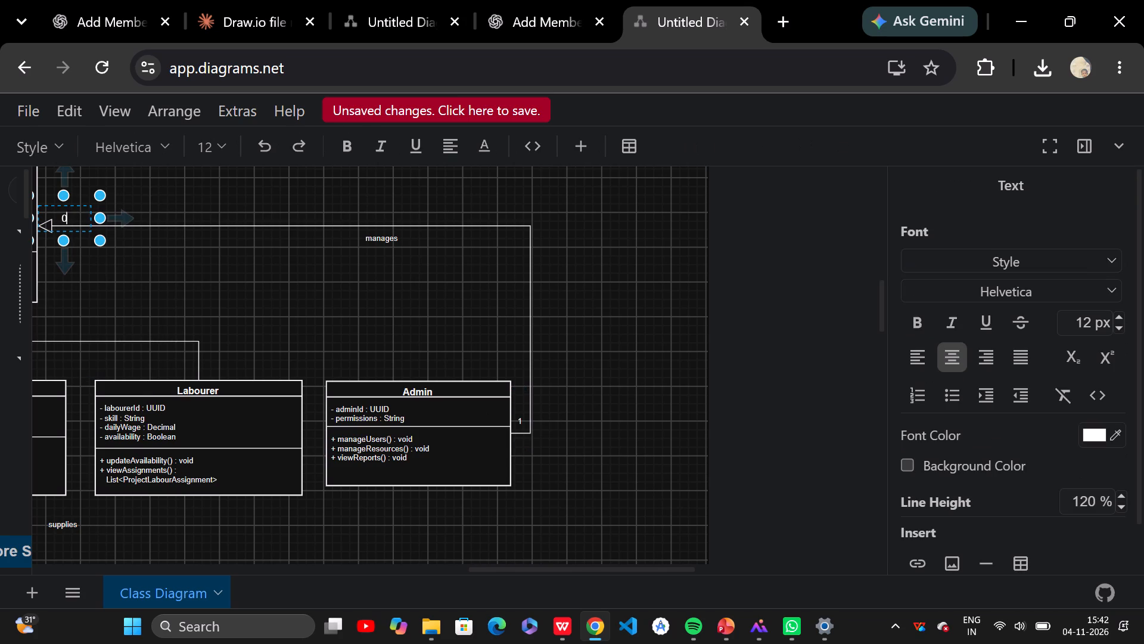
text(..)
key(shift+asterisk)
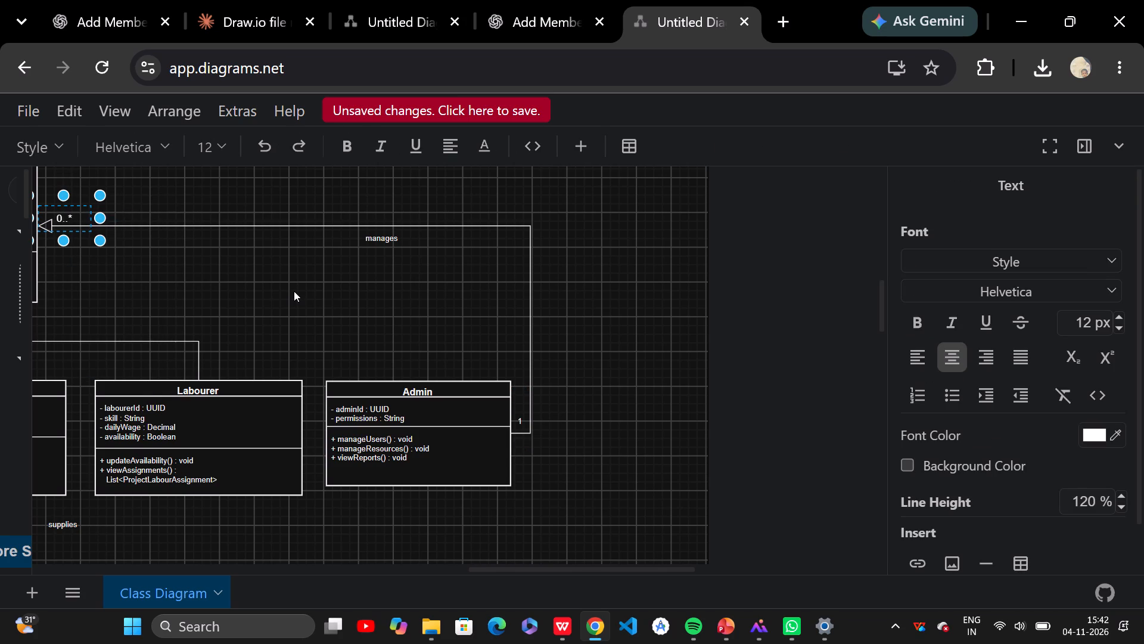
scroll(294, 291, right, 4)
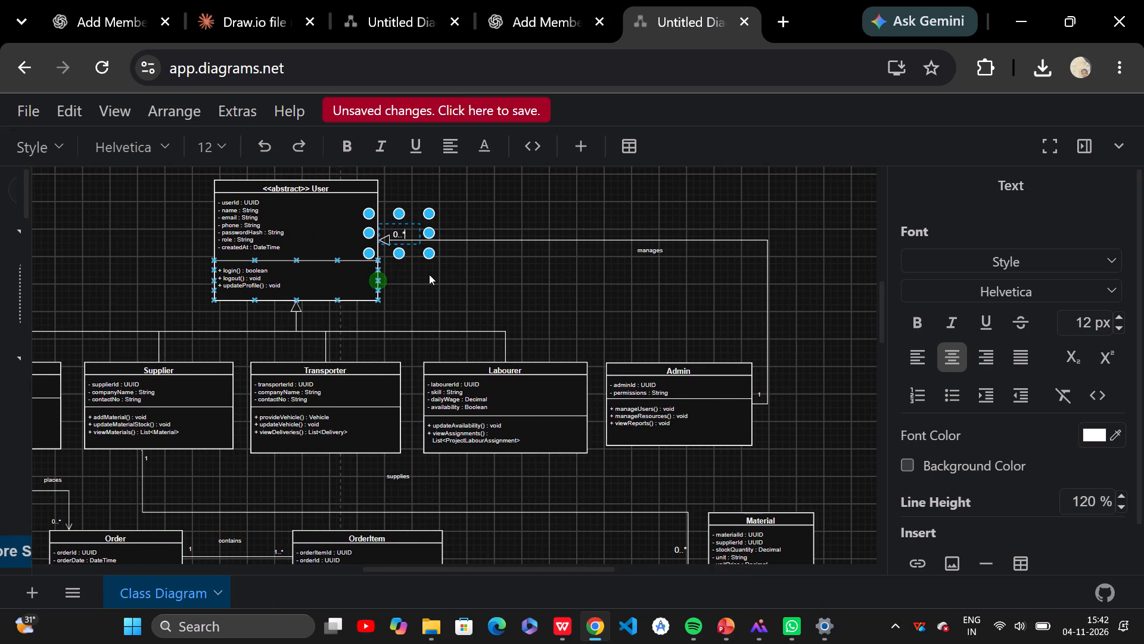
click(429, 274)
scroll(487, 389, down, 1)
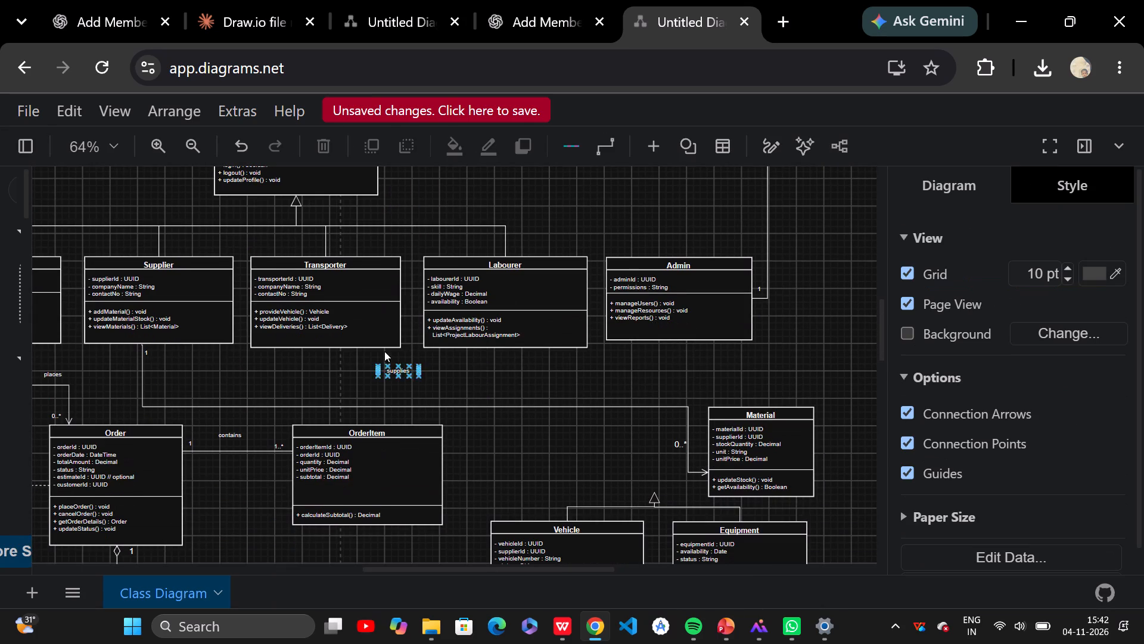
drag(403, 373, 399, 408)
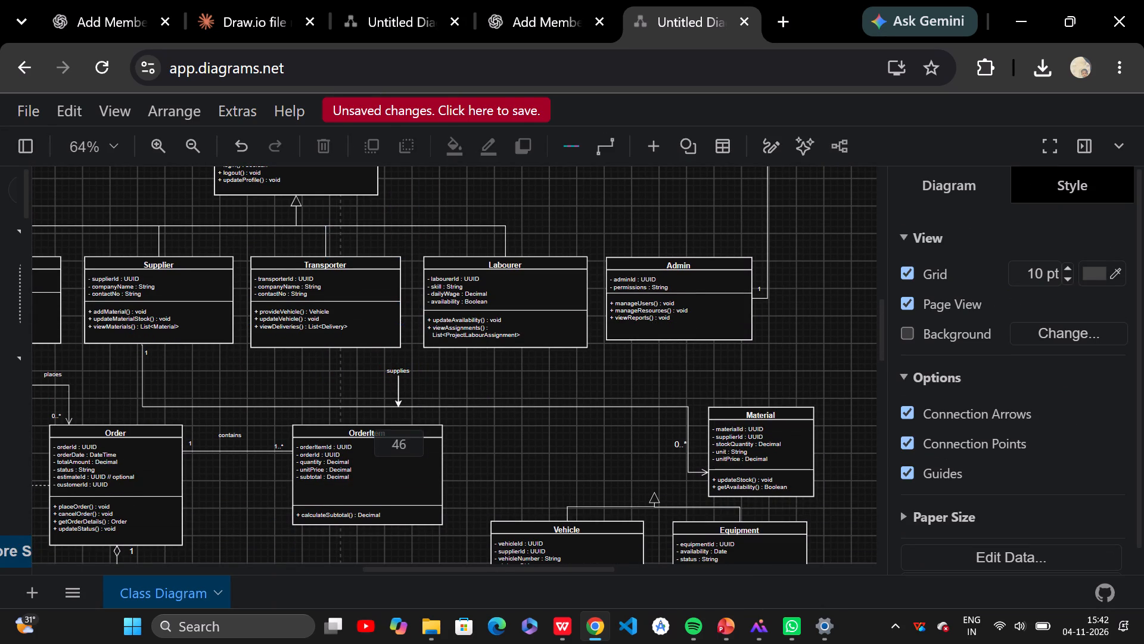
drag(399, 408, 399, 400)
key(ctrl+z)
Move the "supplies" label down so it sits just above the Supplier–Material connector line.
click(398, 372)
drag(398, 372, 397, 389)
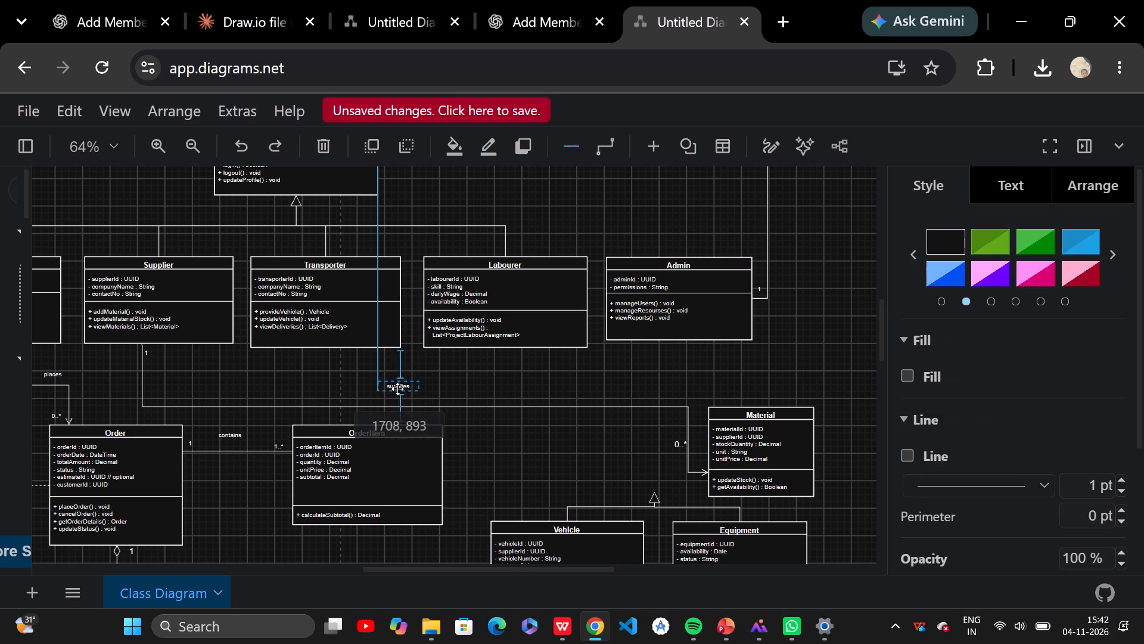
drag(397, 389, 397, 398)
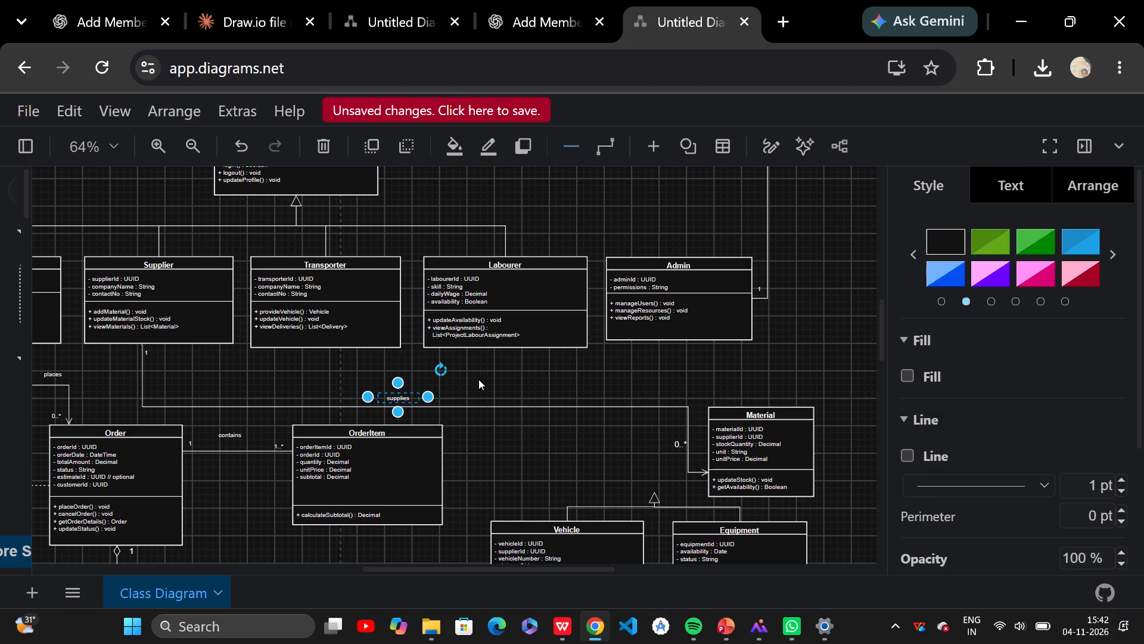
click(483, 380)
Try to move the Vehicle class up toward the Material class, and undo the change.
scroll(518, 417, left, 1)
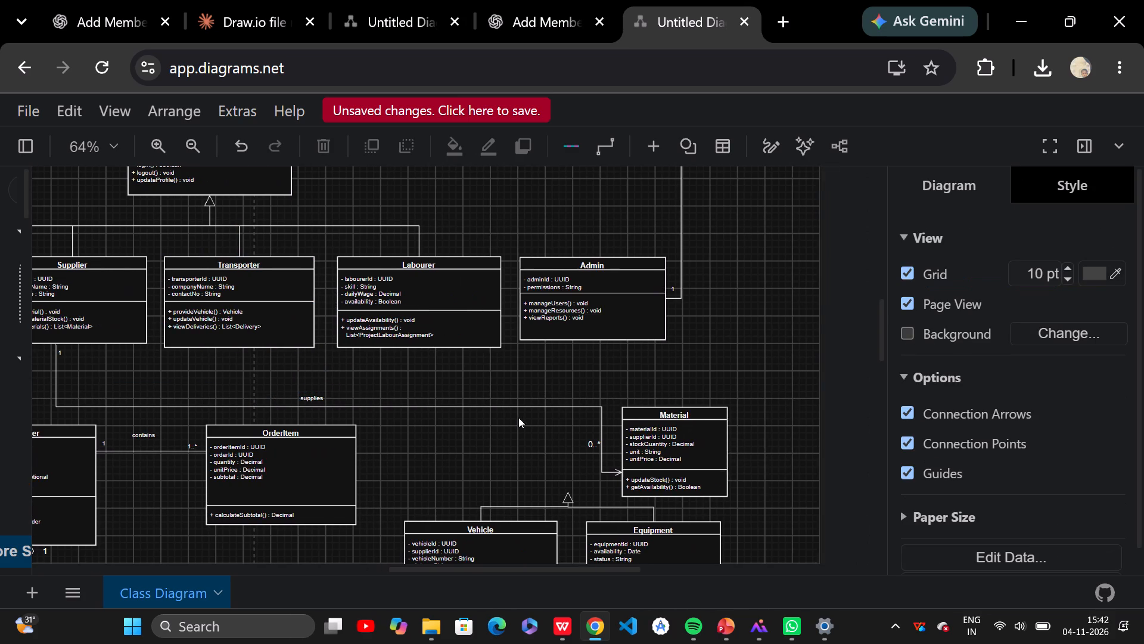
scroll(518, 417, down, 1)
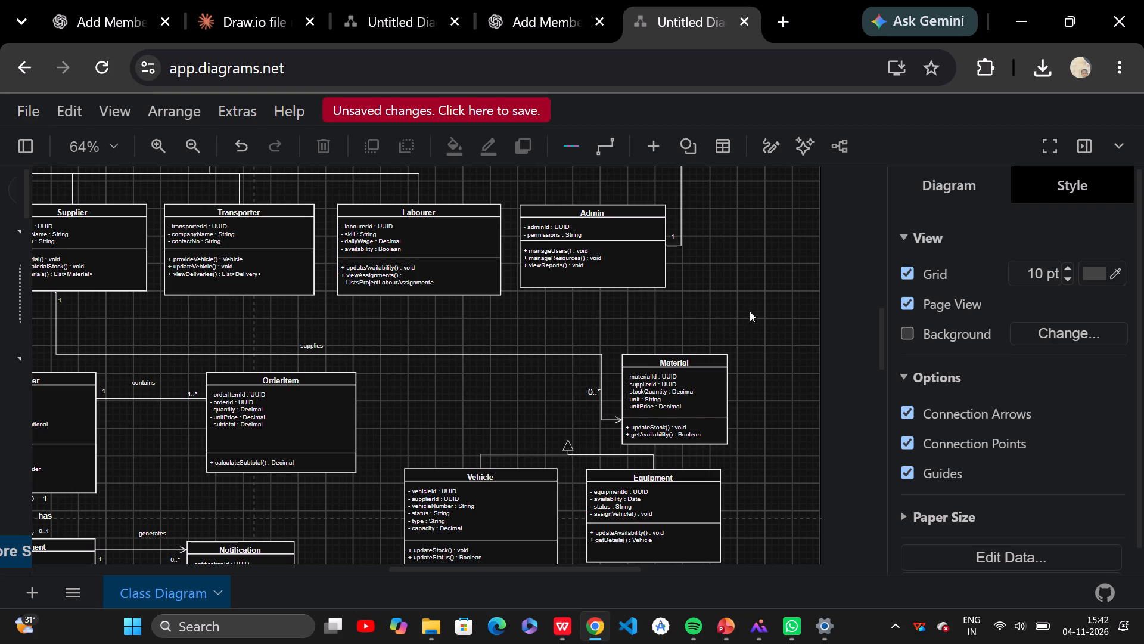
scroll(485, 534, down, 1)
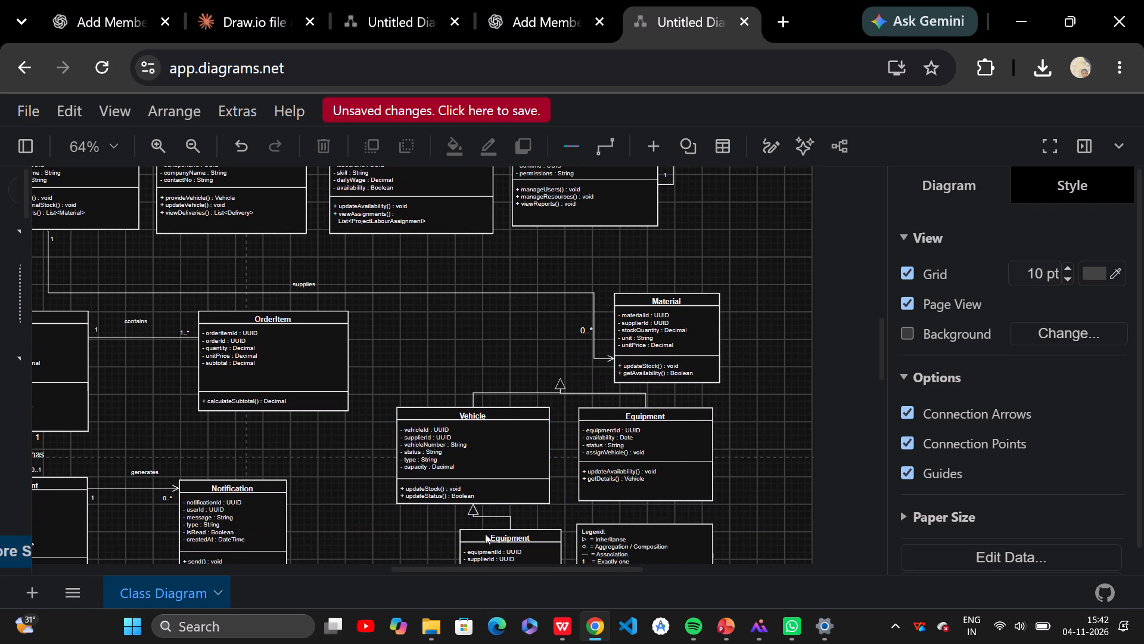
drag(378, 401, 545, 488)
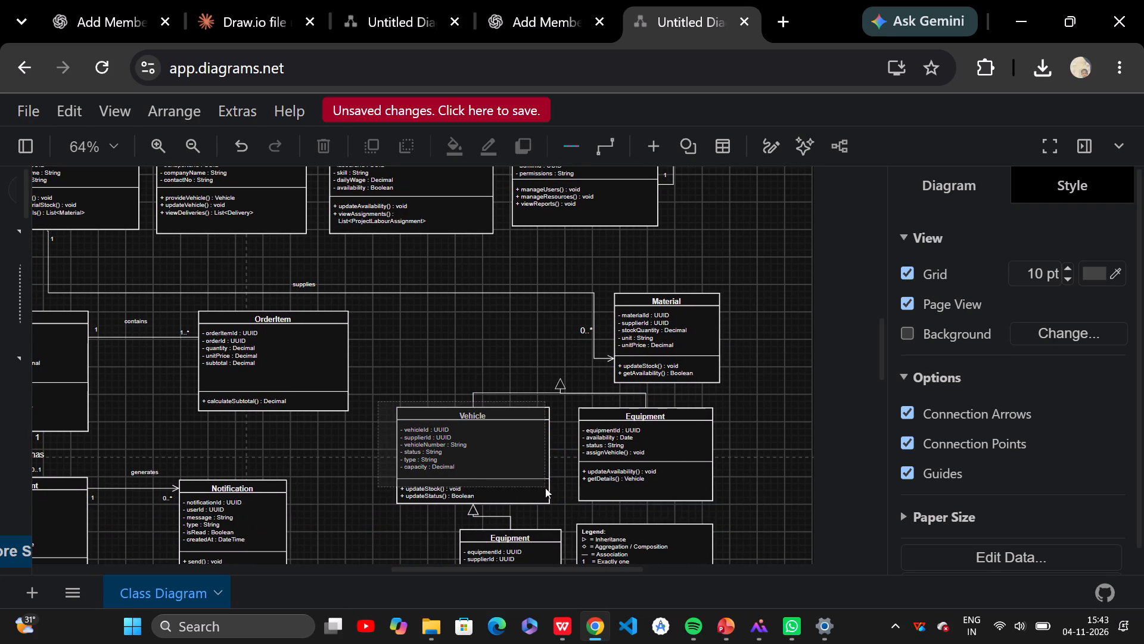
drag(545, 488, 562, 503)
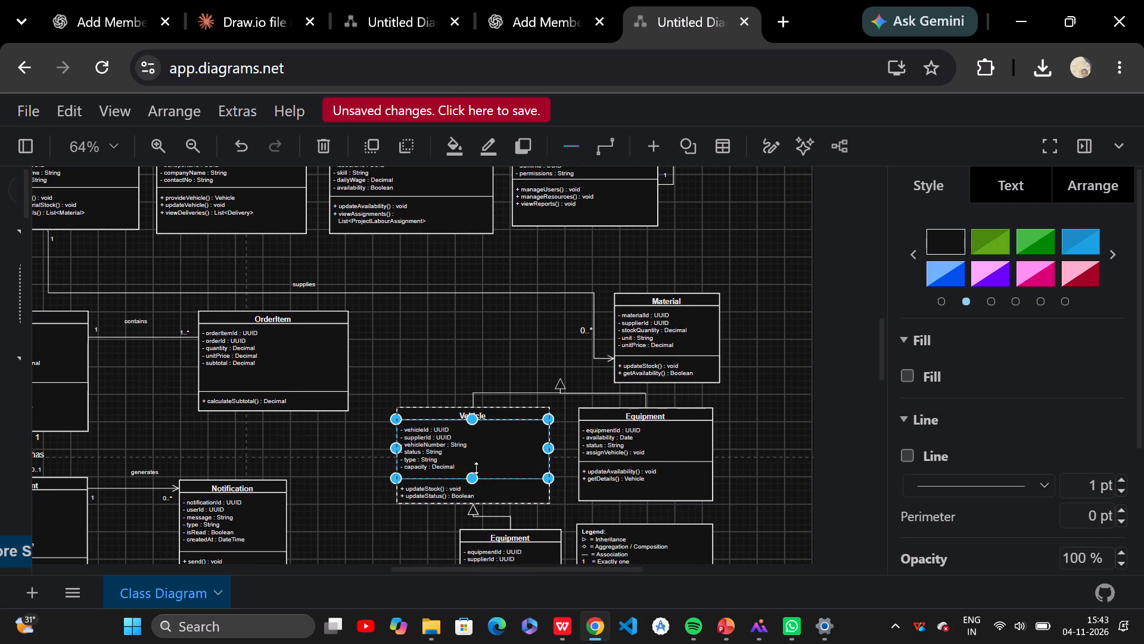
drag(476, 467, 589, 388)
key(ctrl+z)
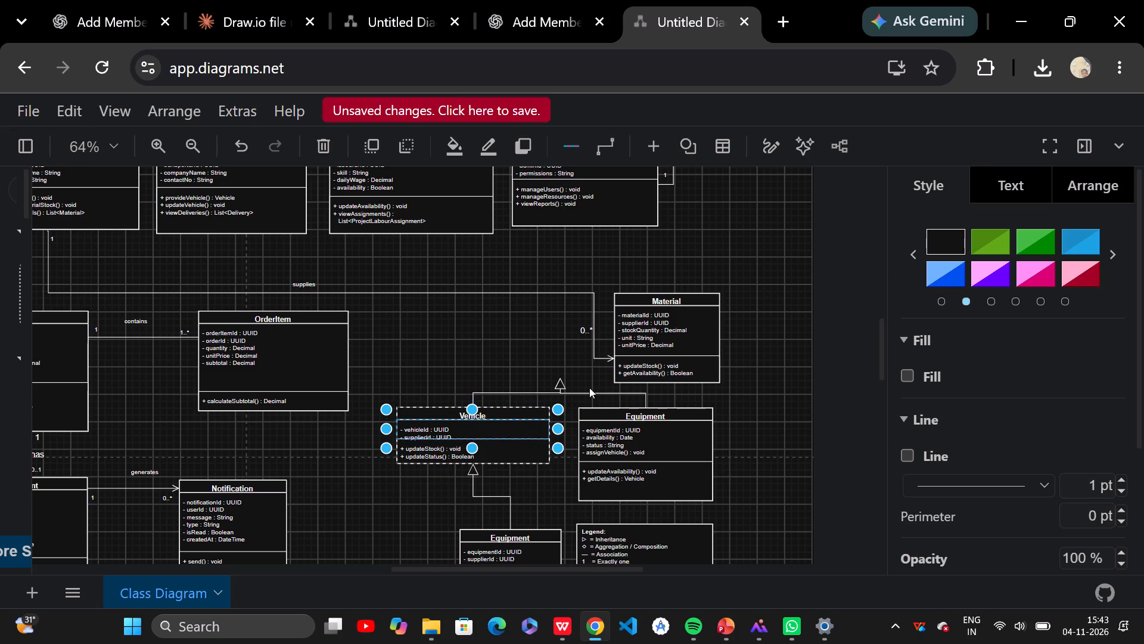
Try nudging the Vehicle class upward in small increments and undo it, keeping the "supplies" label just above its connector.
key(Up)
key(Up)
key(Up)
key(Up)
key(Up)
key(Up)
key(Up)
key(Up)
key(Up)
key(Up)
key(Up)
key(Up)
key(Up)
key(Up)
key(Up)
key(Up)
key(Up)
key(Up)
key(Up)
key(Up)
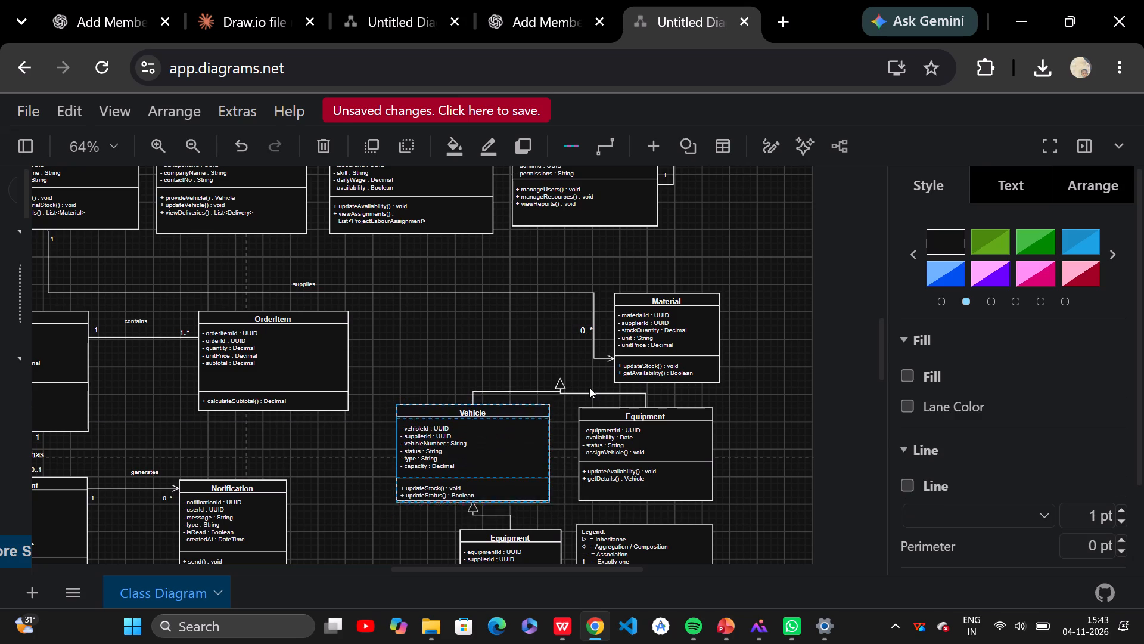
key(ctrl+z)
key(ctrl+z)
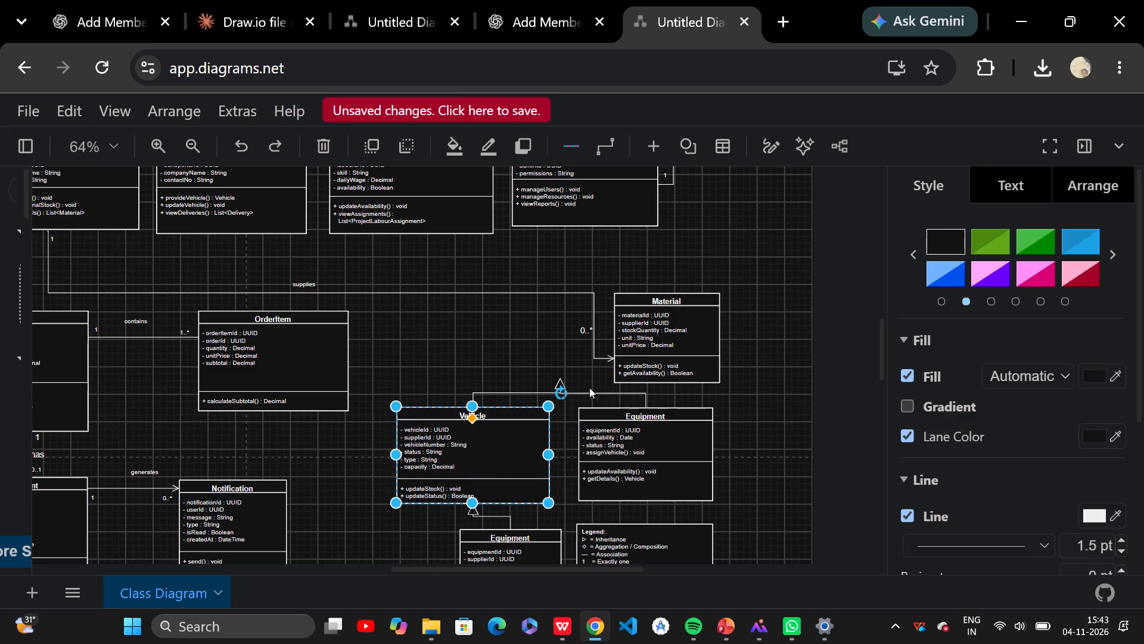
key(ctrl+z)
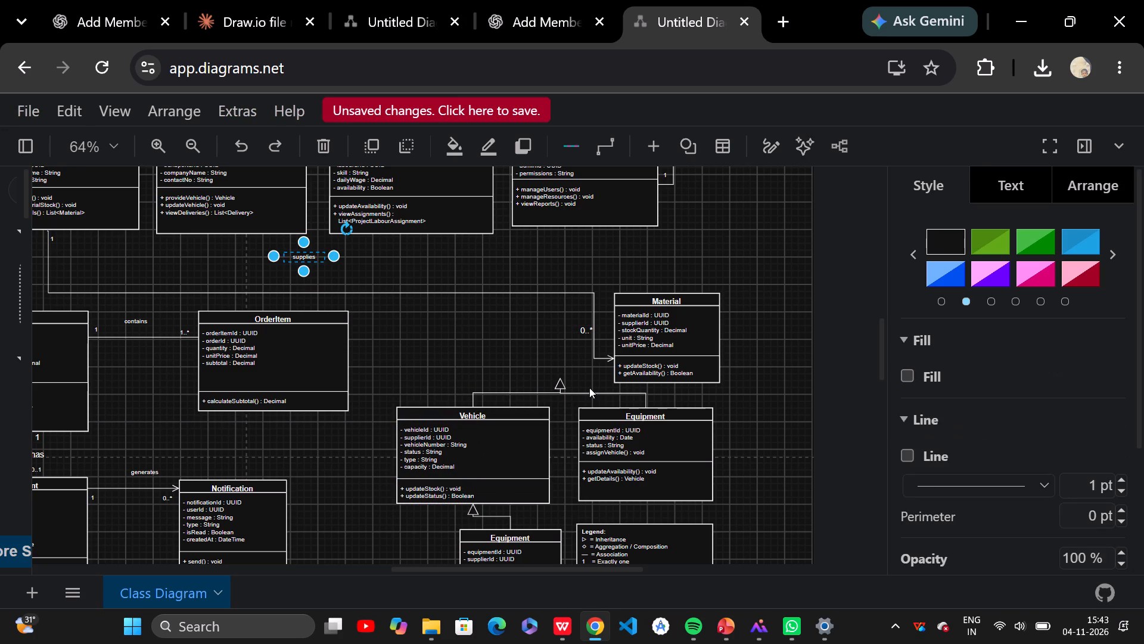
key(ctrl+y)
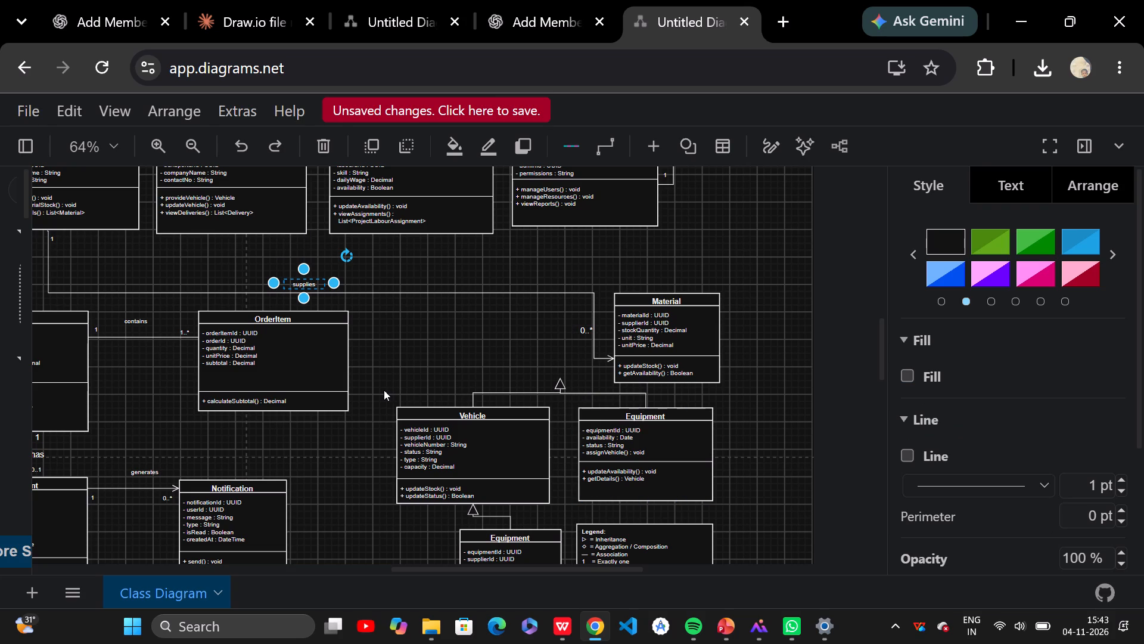
Select the whole Vehicle class with its compartments and nudge it up into the space between OrderItem and Material.
drag(384, 390, 555, 499)
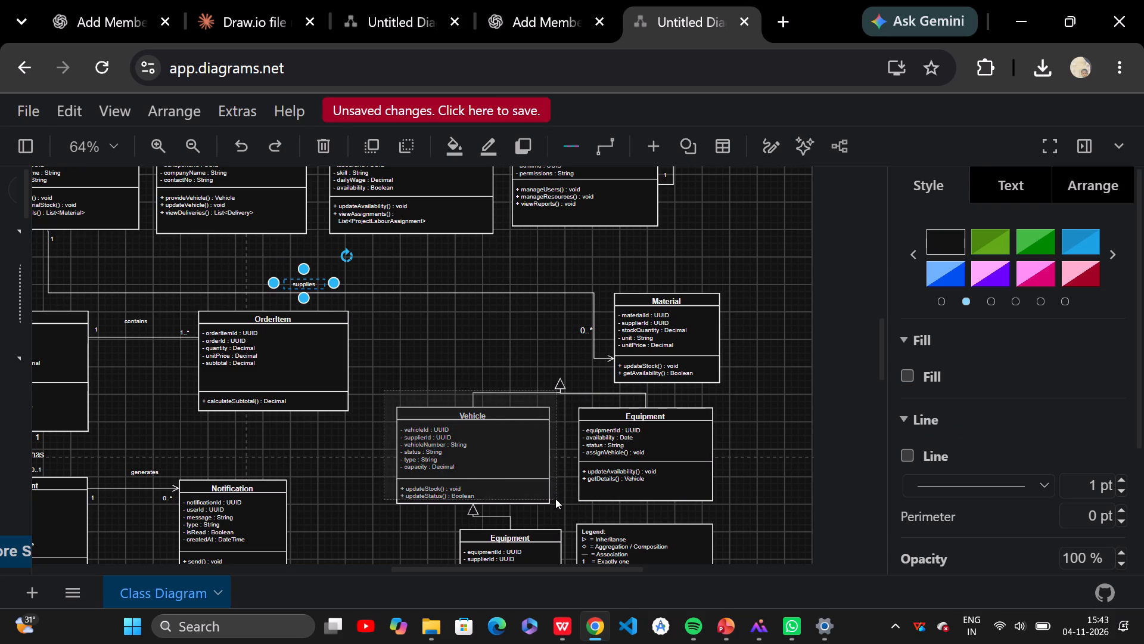
drag(555, 499, 564, 511)
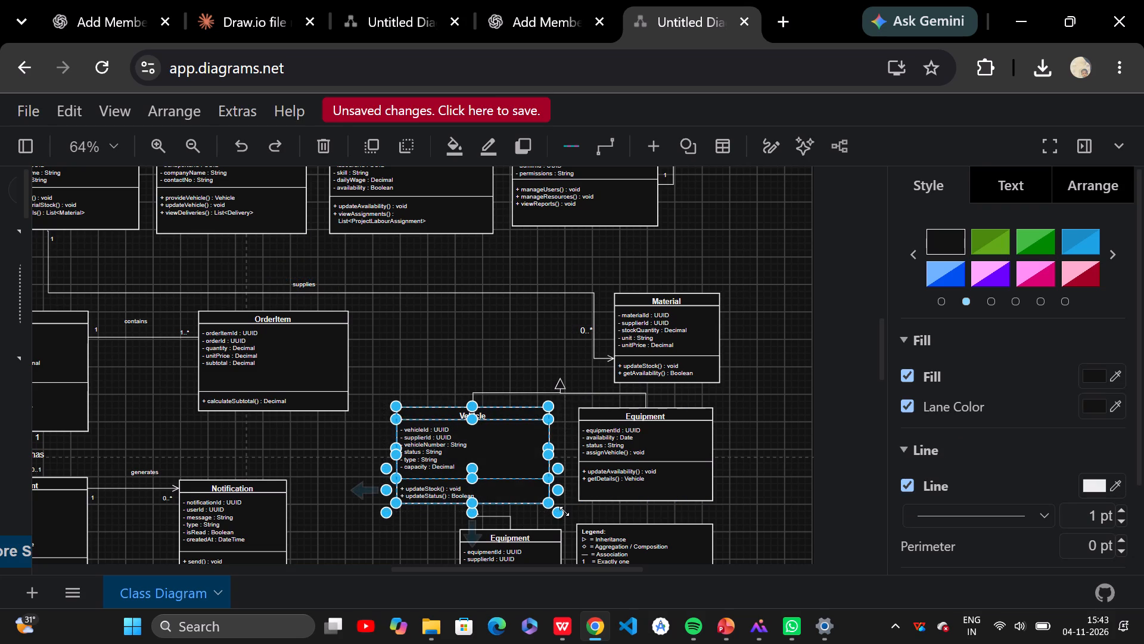
key(Up)
key(Up)
key(Up)
key(Up)
key(Up)
key(Up)
key(Up)
key(Up)
key(Up)
key(Up)
key(Up)
key(Up)
key(Up)
key(Up)
key(Up)
key(Up)
key(Up)
key(Up)
key(Up)
key(Up)
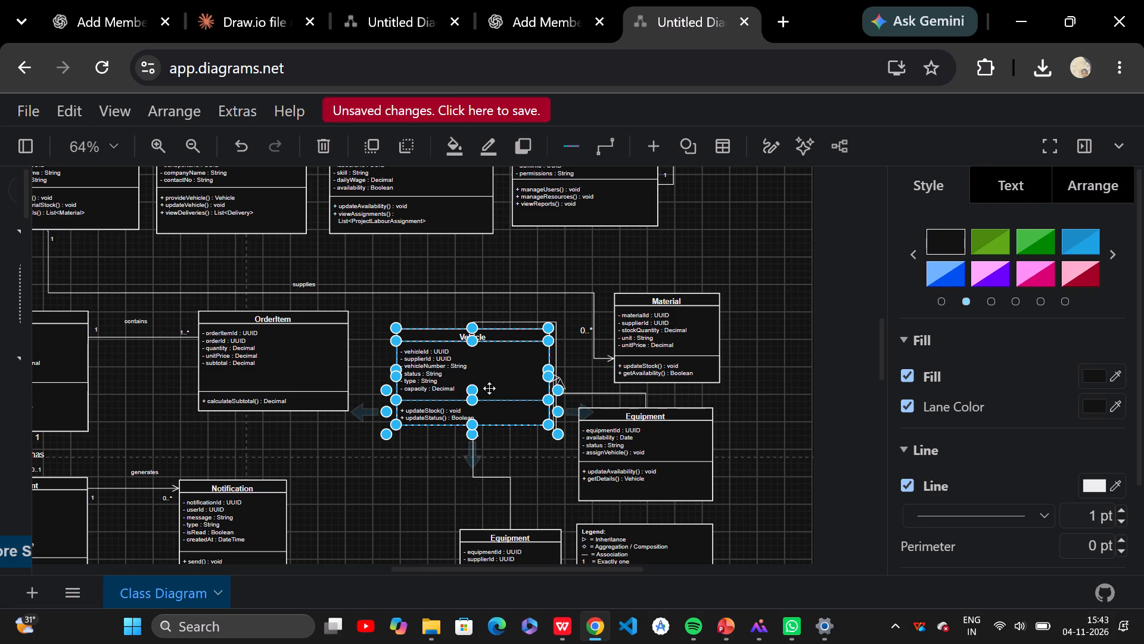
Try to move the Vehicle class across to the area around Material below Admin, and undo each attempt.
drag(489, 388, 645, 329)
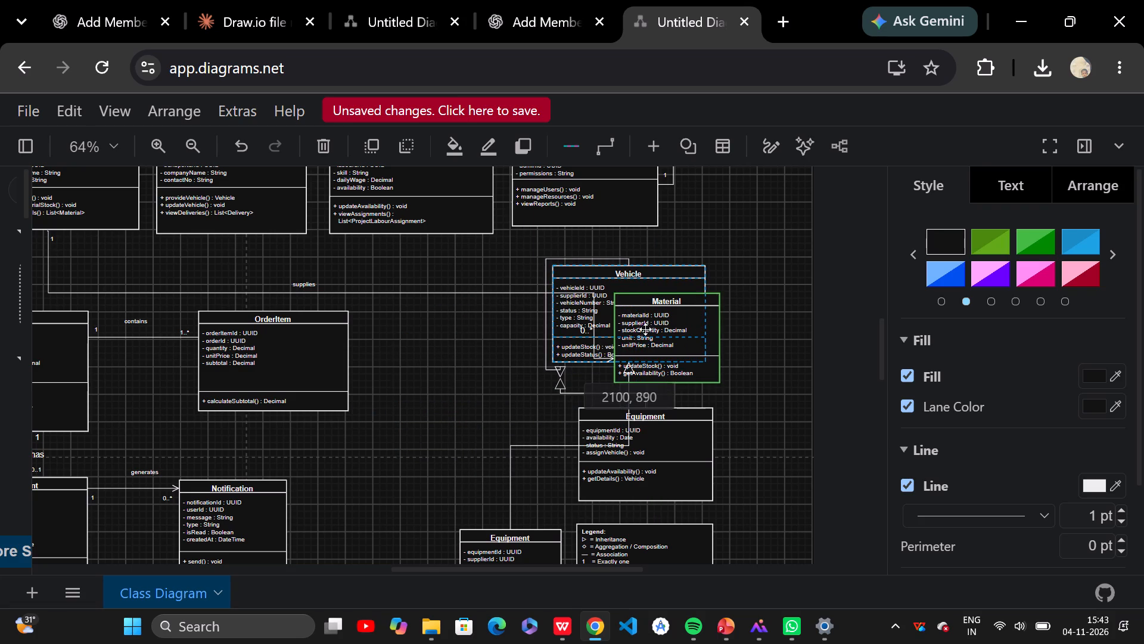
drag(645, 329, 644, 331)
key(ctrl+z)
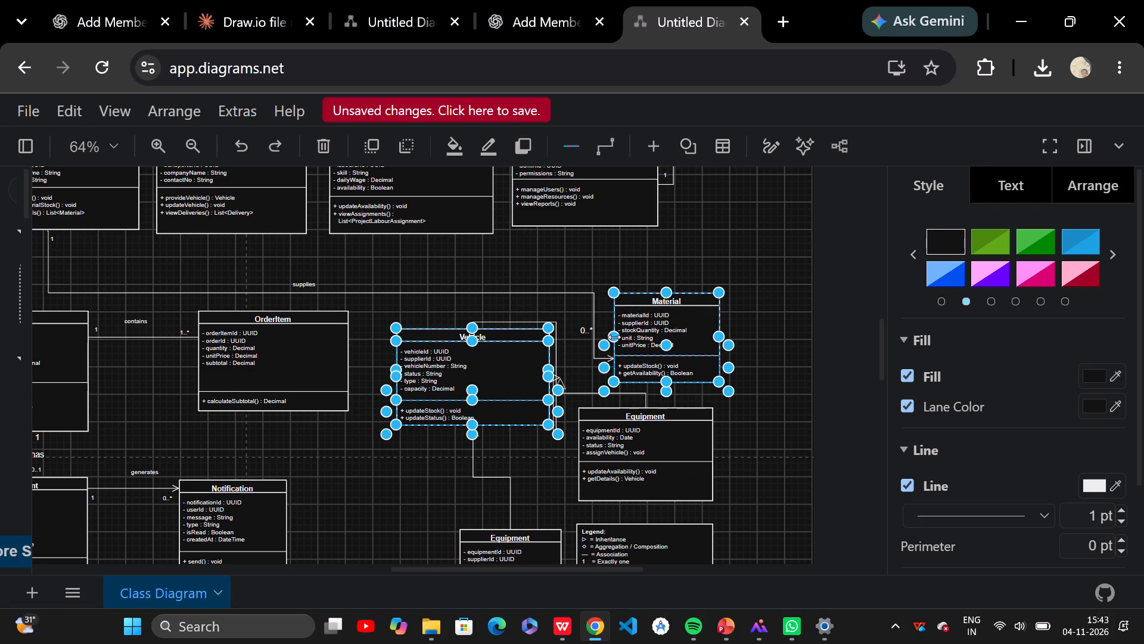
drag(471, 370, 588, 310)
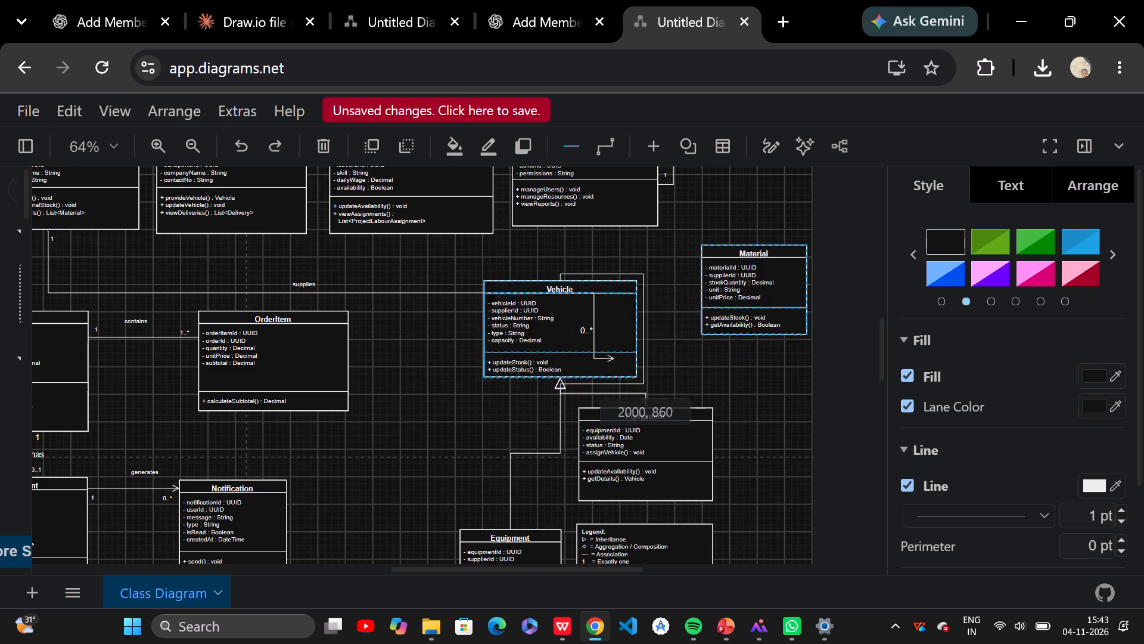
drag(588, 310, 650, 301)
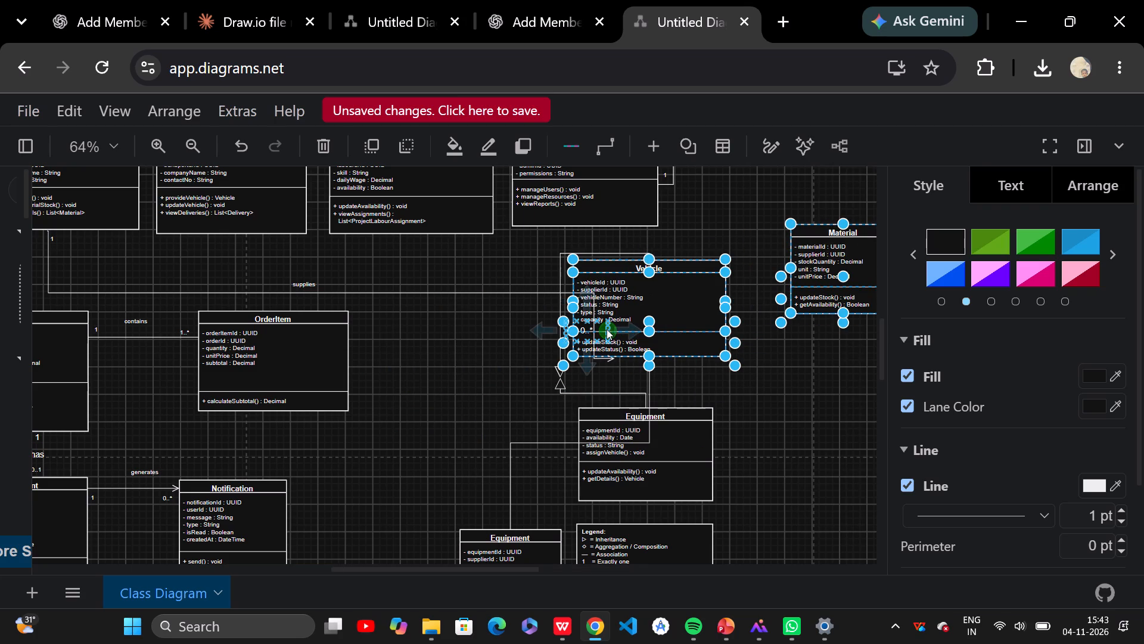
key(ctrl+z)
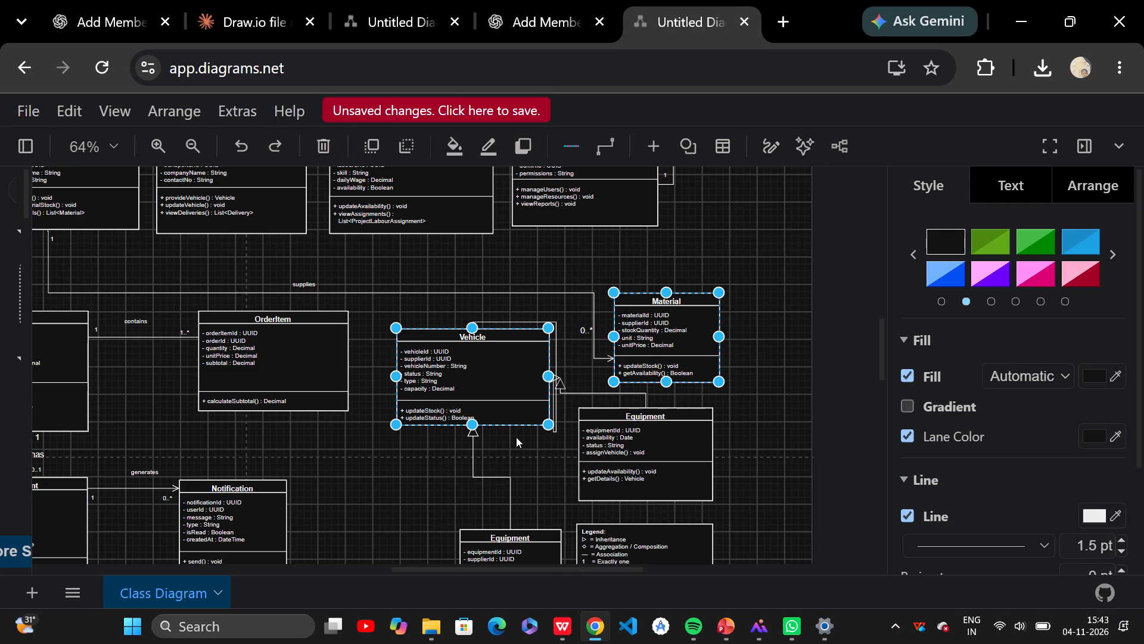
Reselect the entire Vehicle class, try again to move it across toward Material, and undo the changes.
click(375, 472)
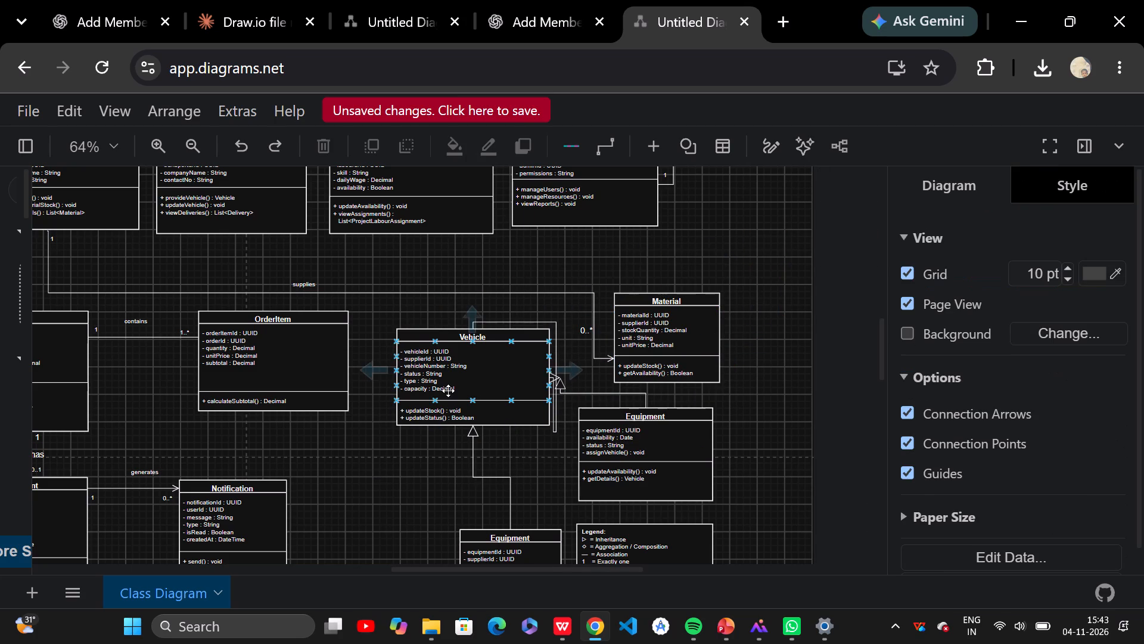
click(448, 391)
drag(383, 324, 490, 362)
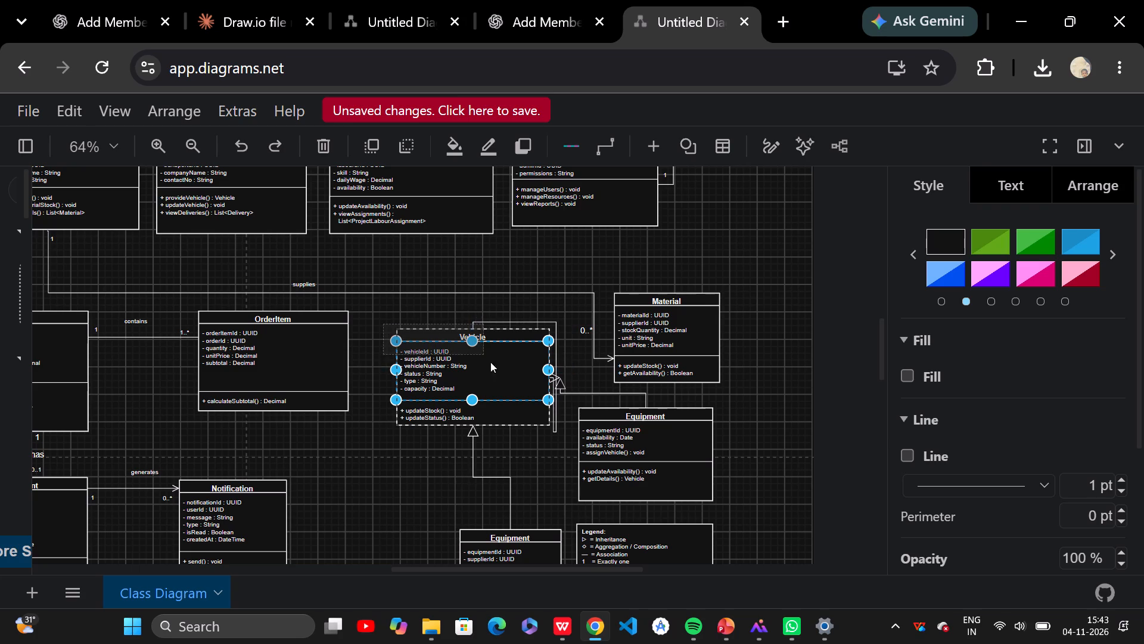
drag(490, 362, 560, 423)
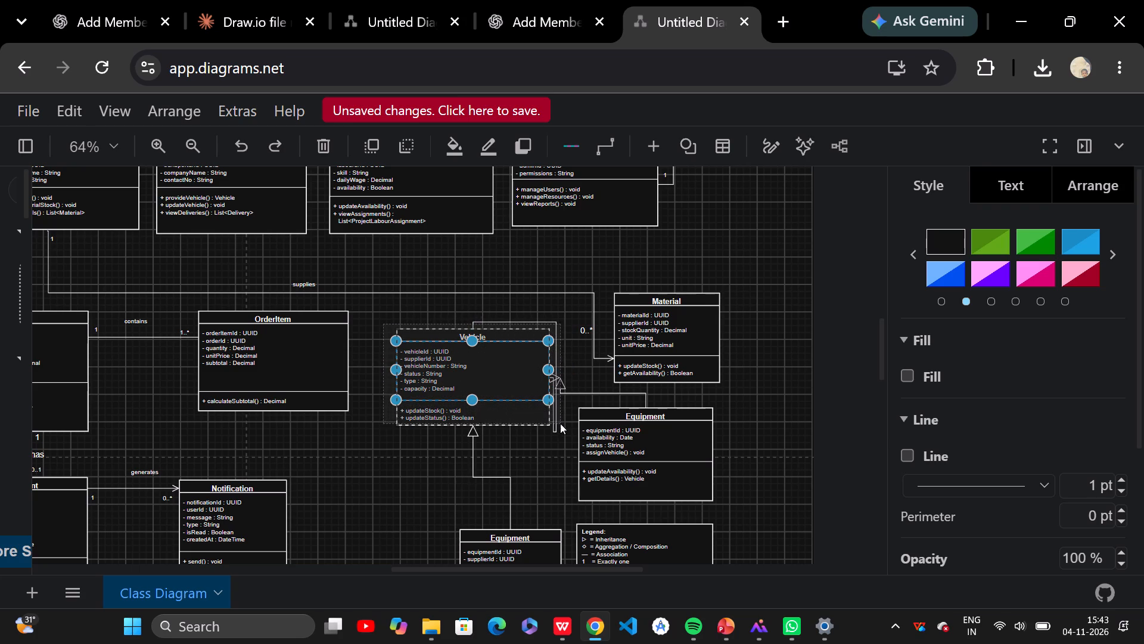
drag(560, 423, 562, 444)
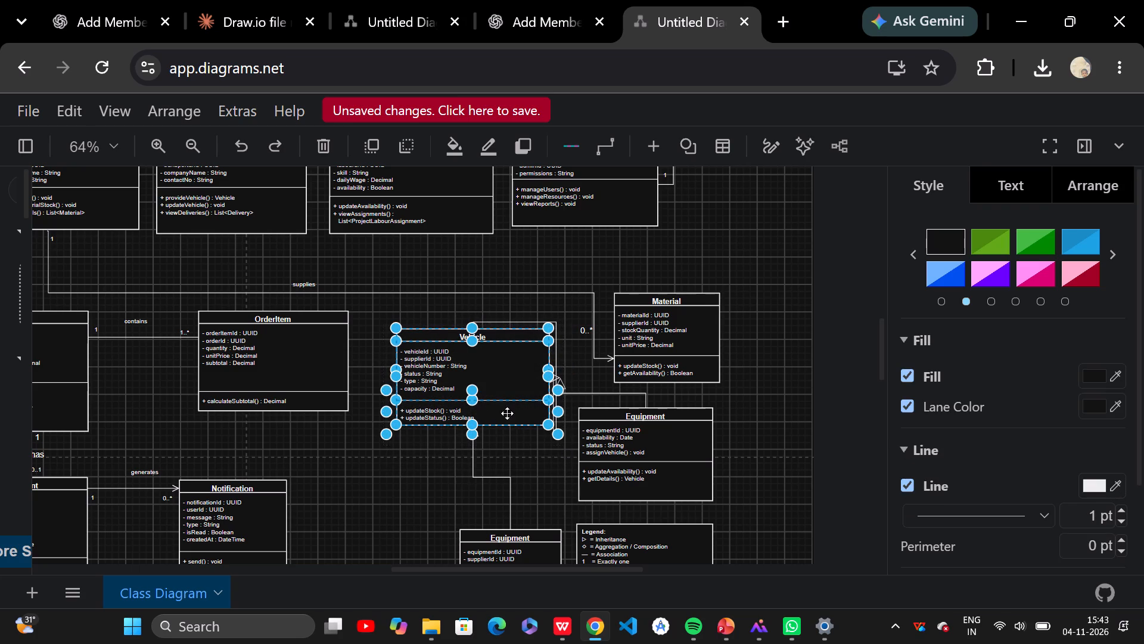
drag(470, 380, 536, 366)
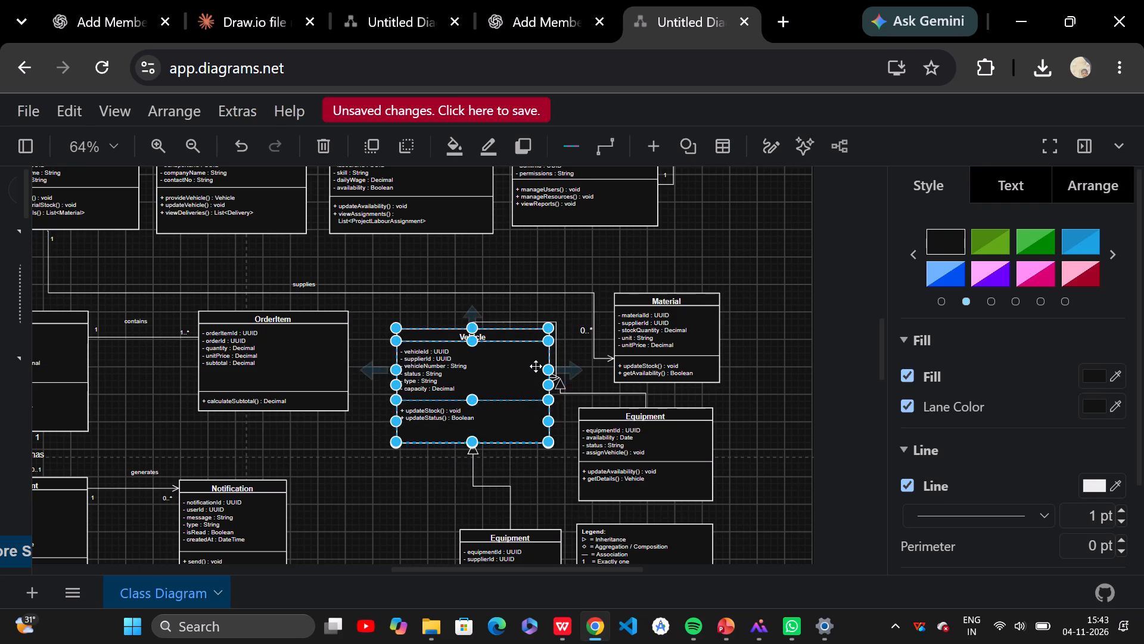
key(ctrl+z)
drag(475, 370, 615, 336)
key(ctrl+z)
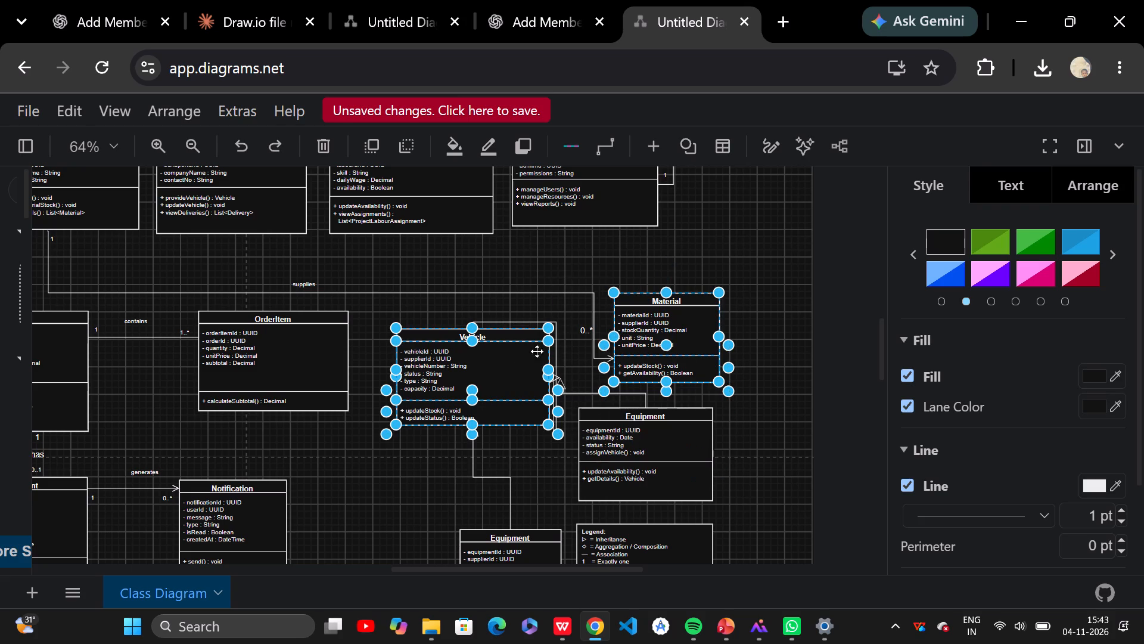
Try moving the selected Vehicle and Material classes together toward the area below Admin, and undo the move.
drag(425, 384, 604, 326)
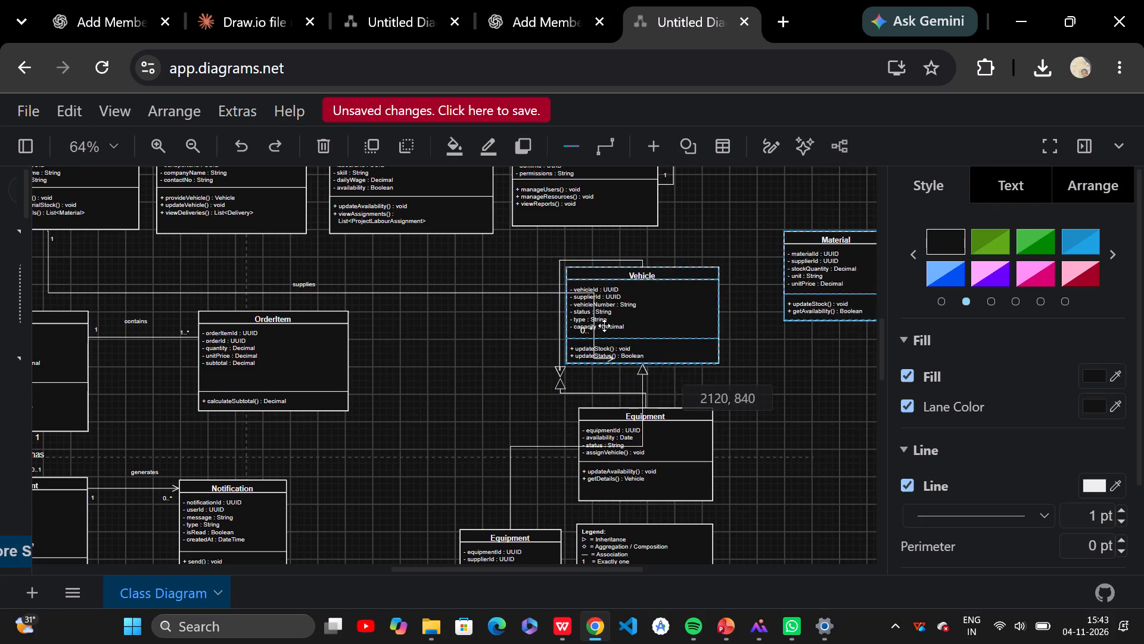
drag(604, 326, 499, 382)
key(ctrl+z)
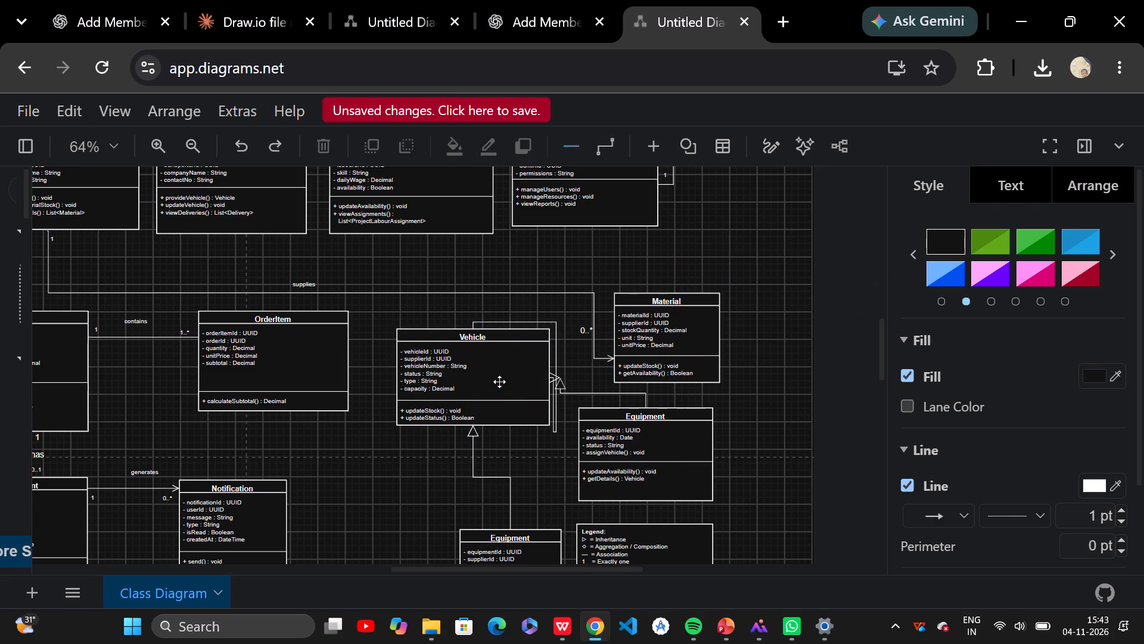
Select the whole Vehicle class with its compartments and move it to the open space beside Admin, diagonally above Material.
drag(371, 319, 562, 442)
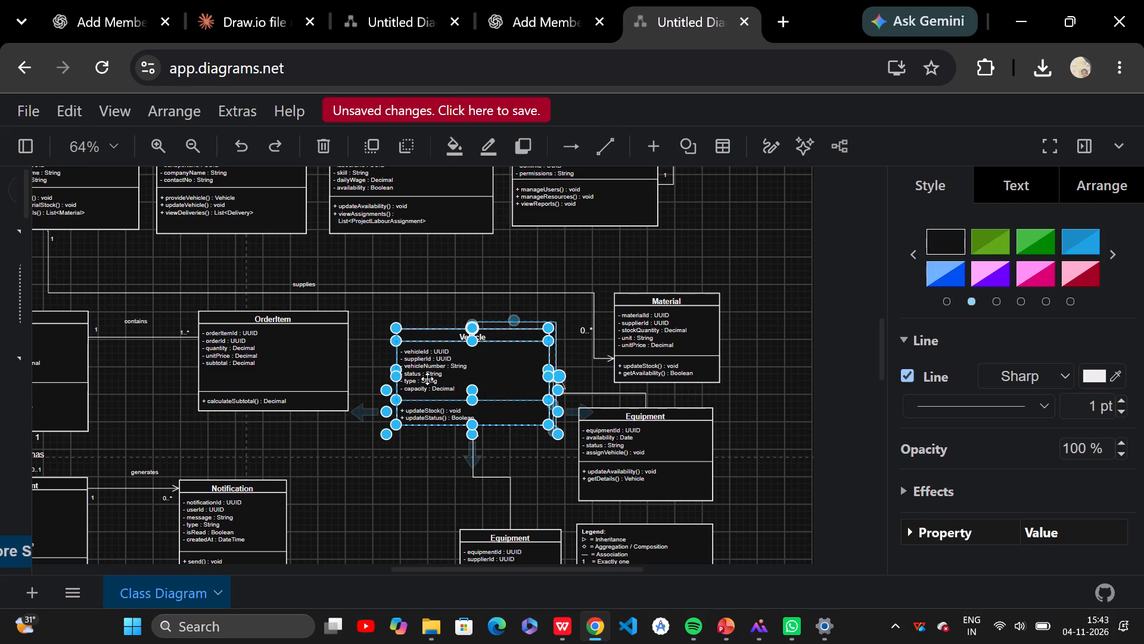
drag(427, 378, 696, 271)
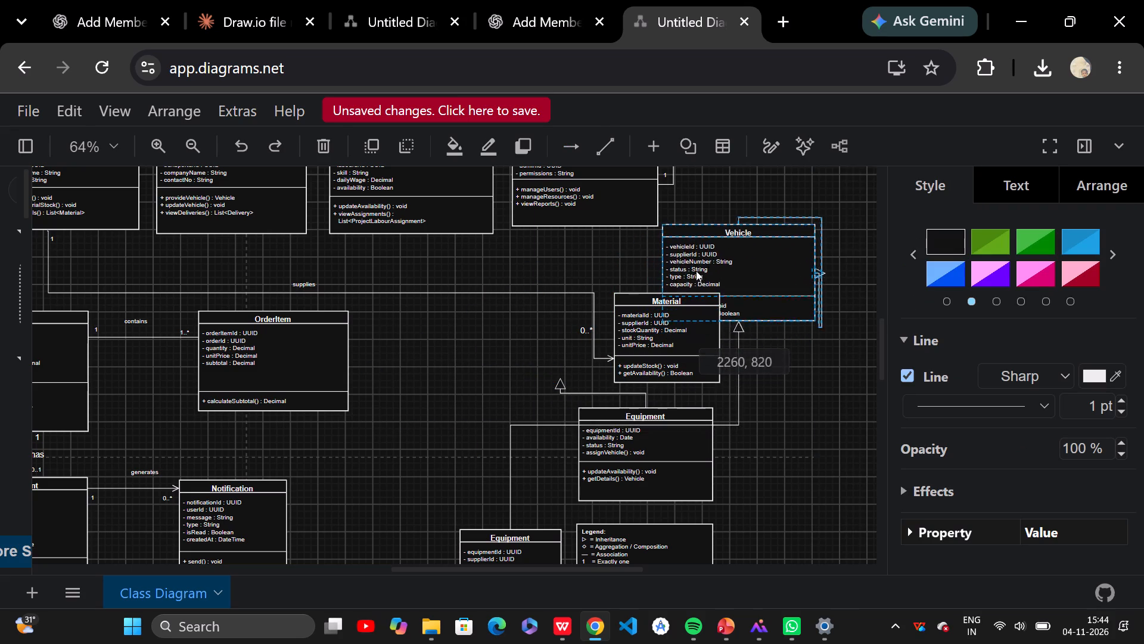
drag(696, 271, 761, 255)
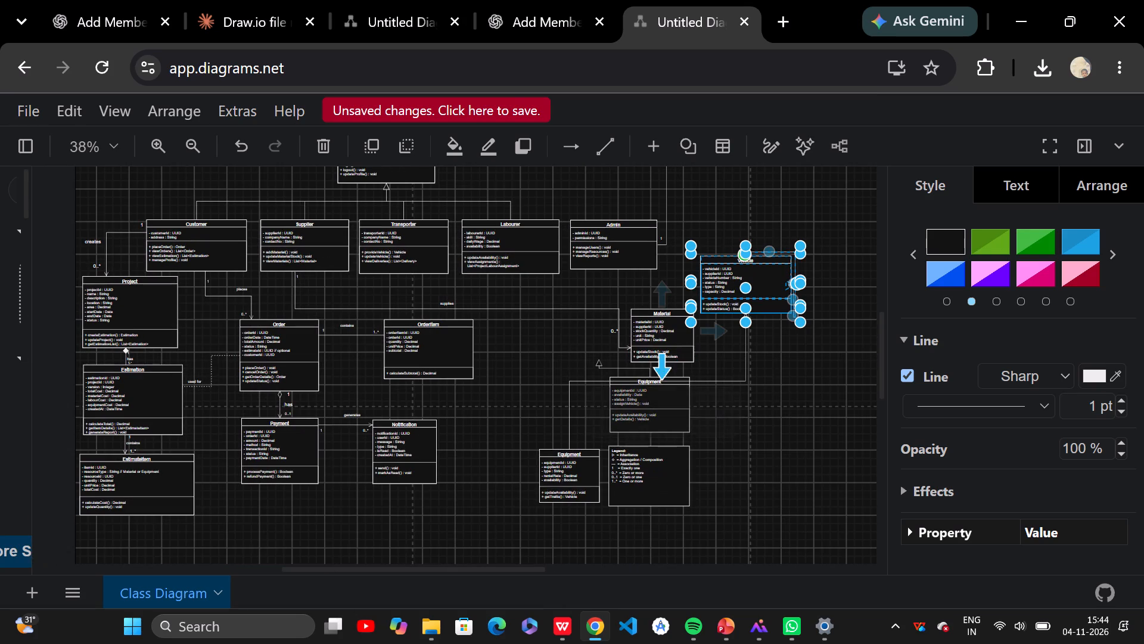
Delete the connector linking Vehicle to the lower Equipment class and the stray connector looping around Vehicle.
click(748, 324)
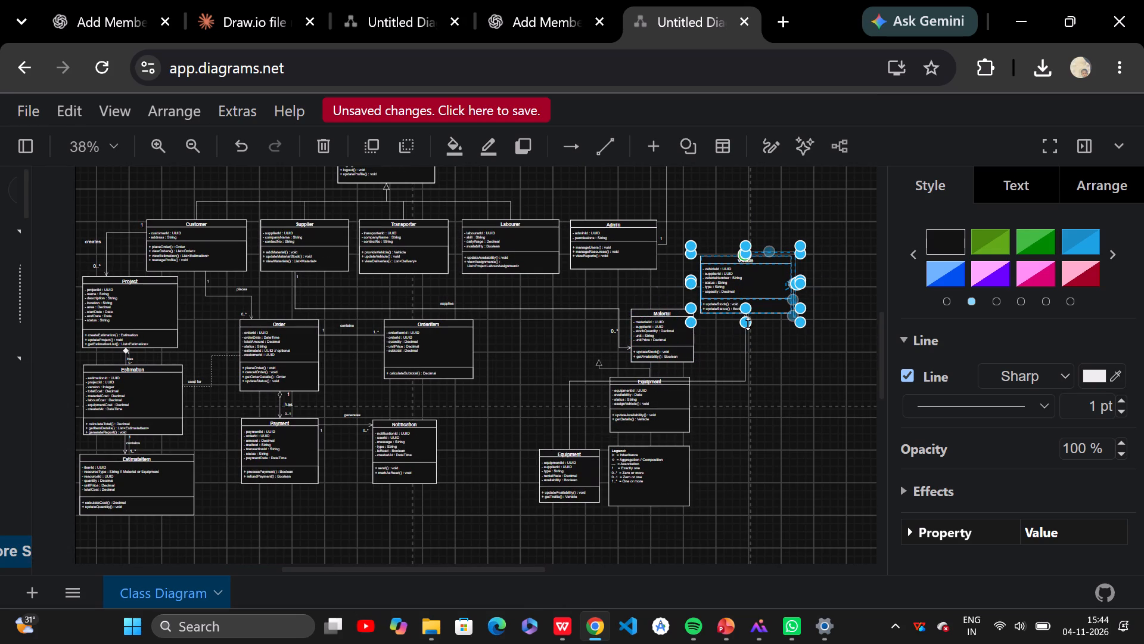
click(748, 324)
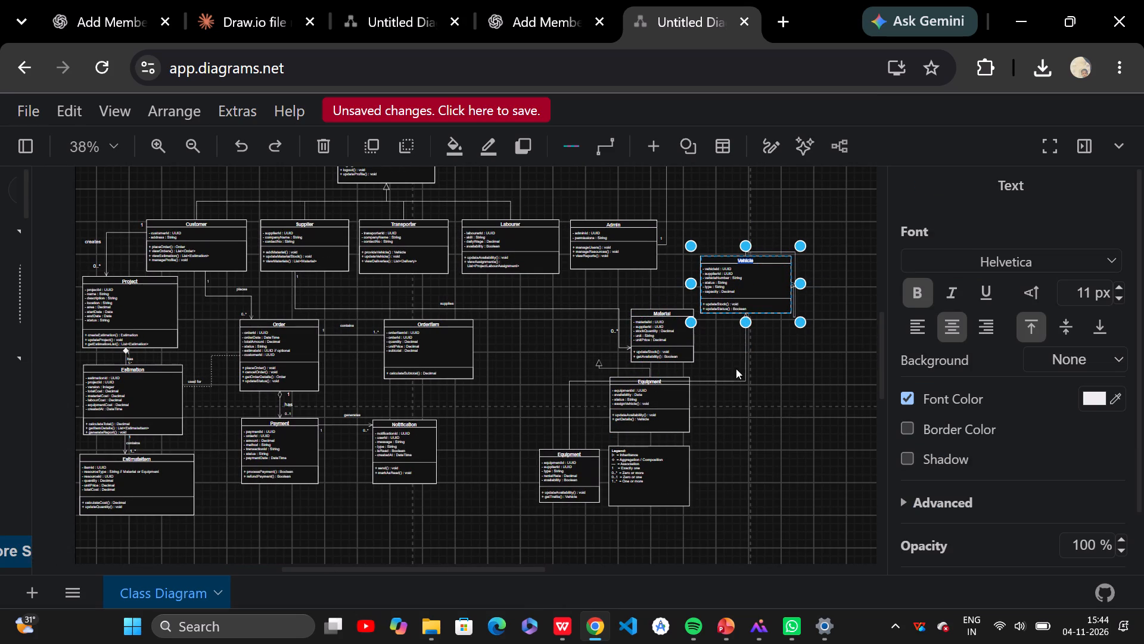
click(735, 379)
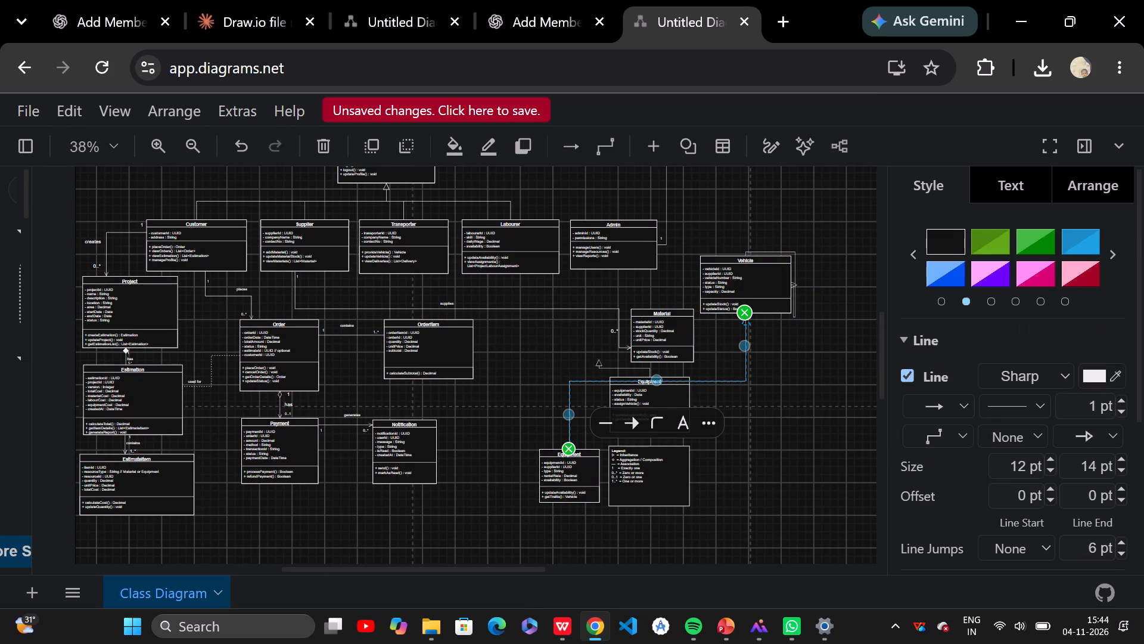
key(Delete)
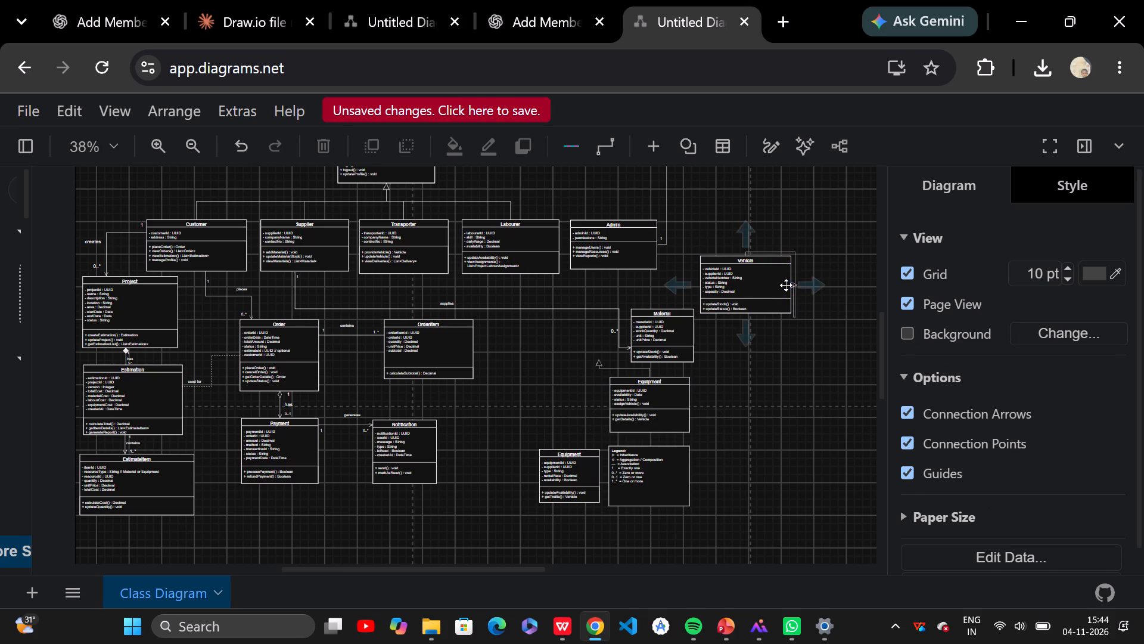
click(801, 287)
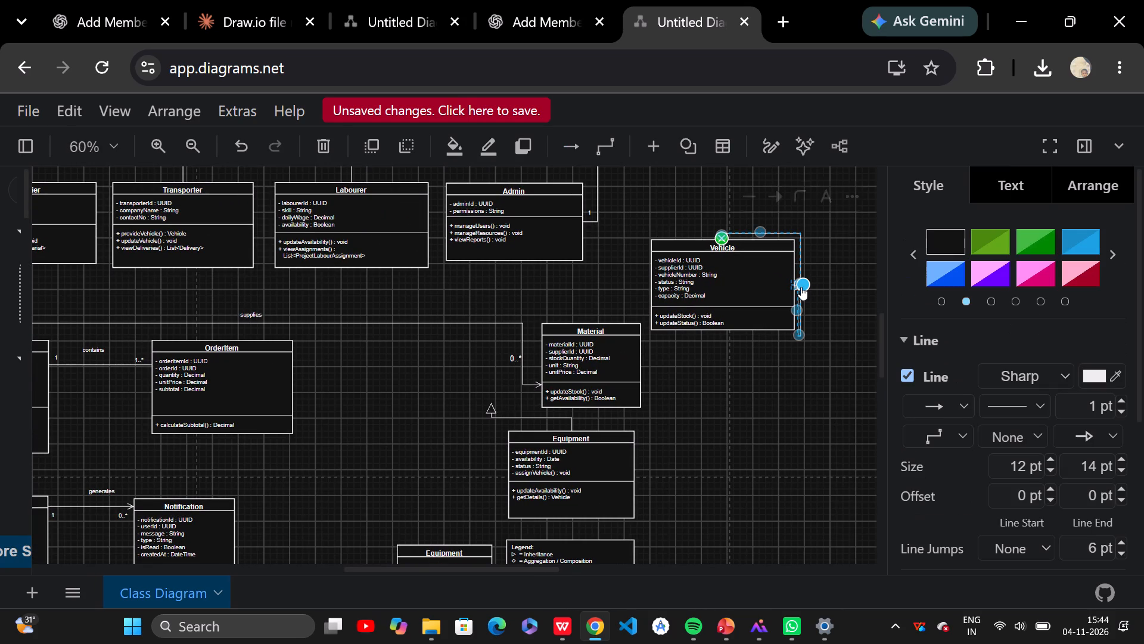
key(Delete)
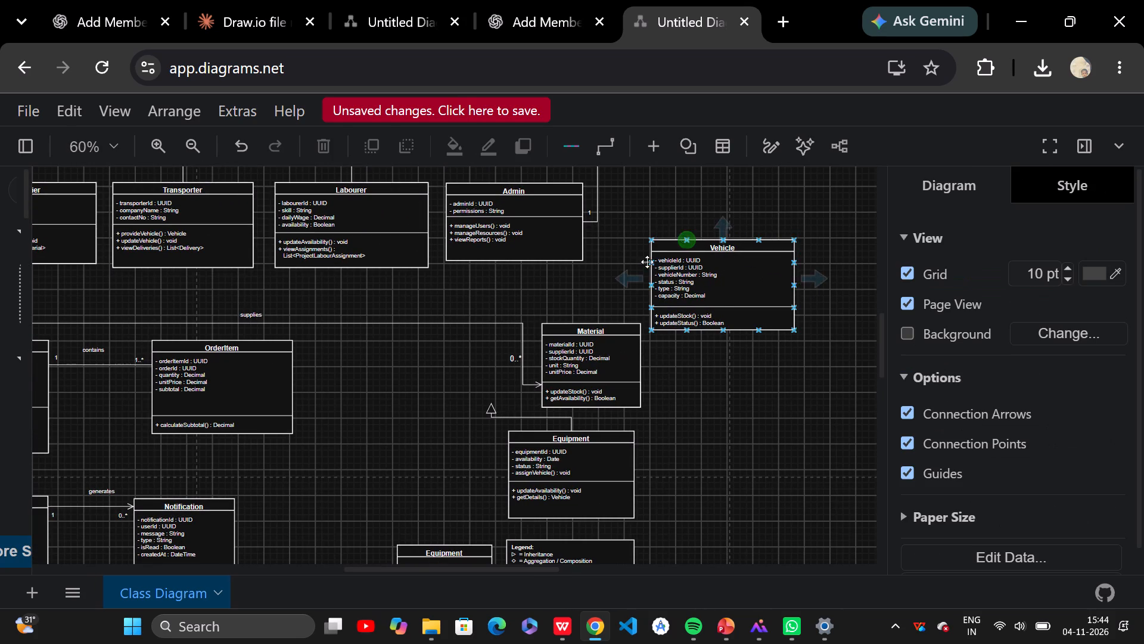
Copy the "supplies" connector that runs from Supplier to Material.
click(427, 320)
key(ctrl+c)
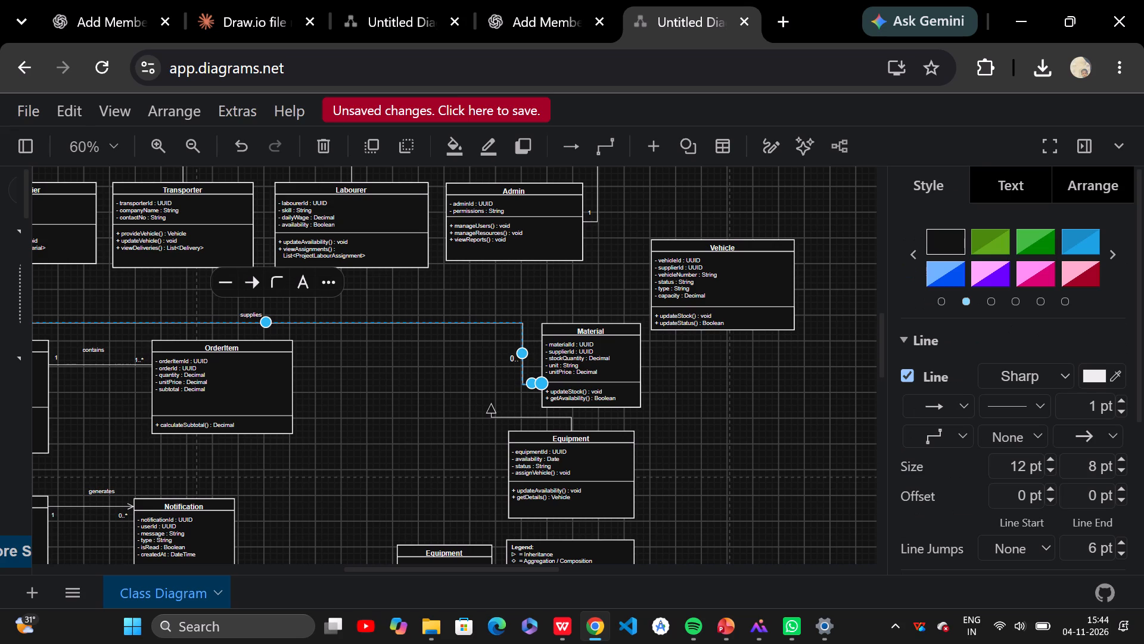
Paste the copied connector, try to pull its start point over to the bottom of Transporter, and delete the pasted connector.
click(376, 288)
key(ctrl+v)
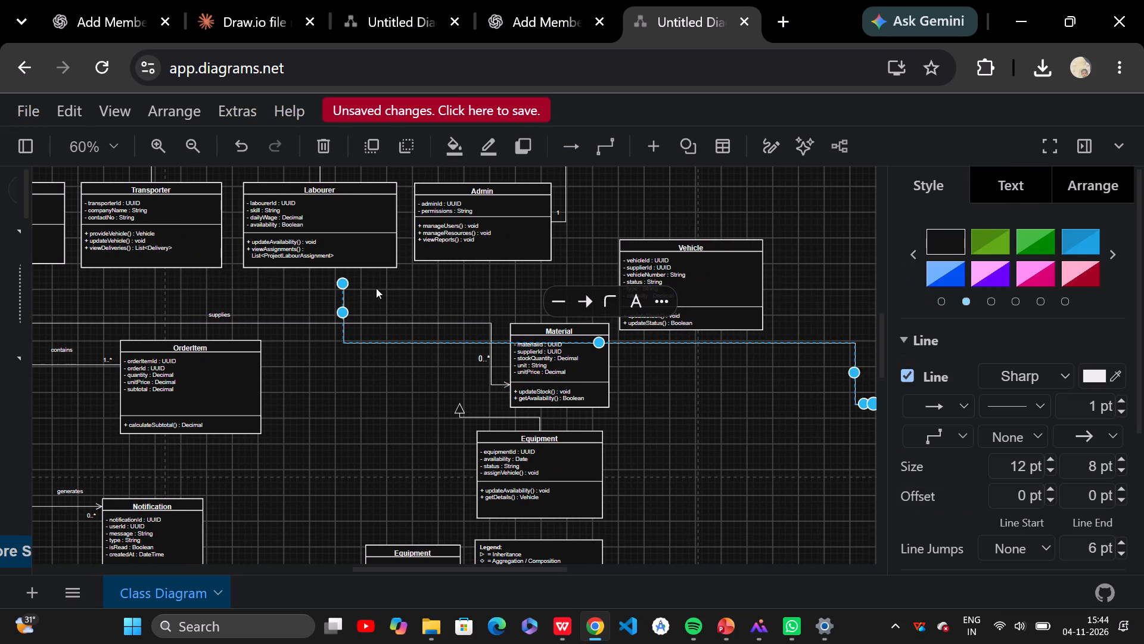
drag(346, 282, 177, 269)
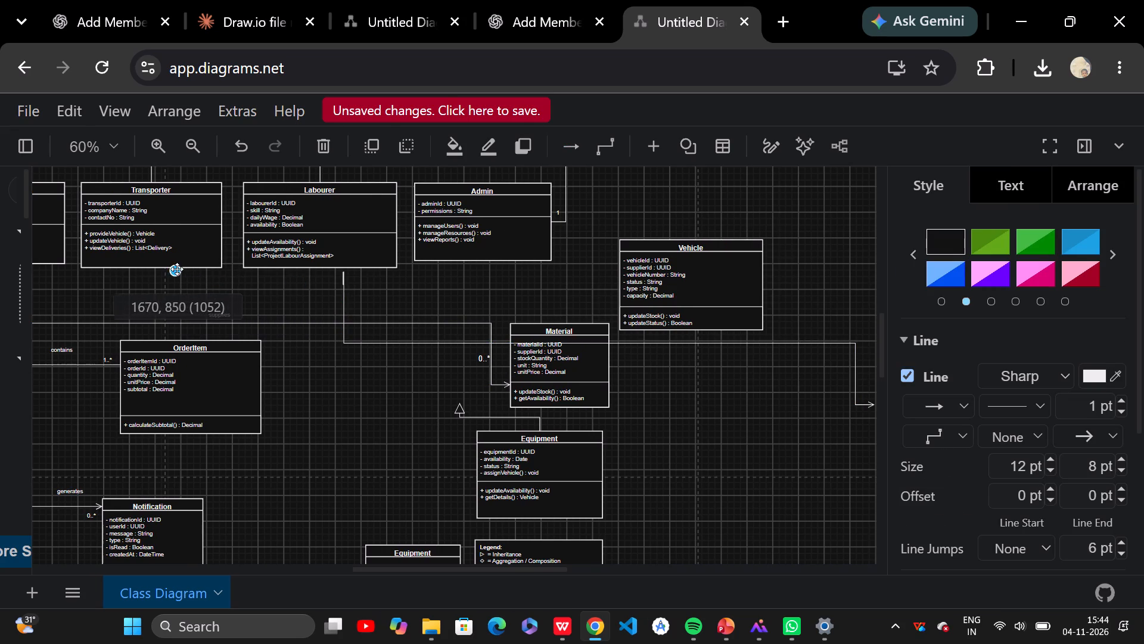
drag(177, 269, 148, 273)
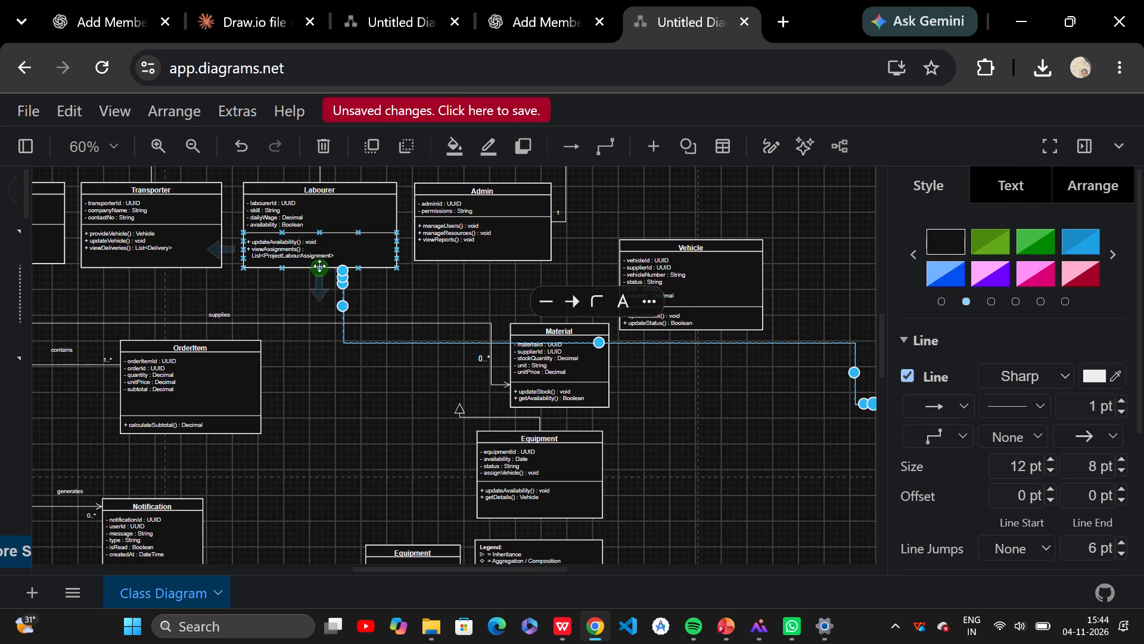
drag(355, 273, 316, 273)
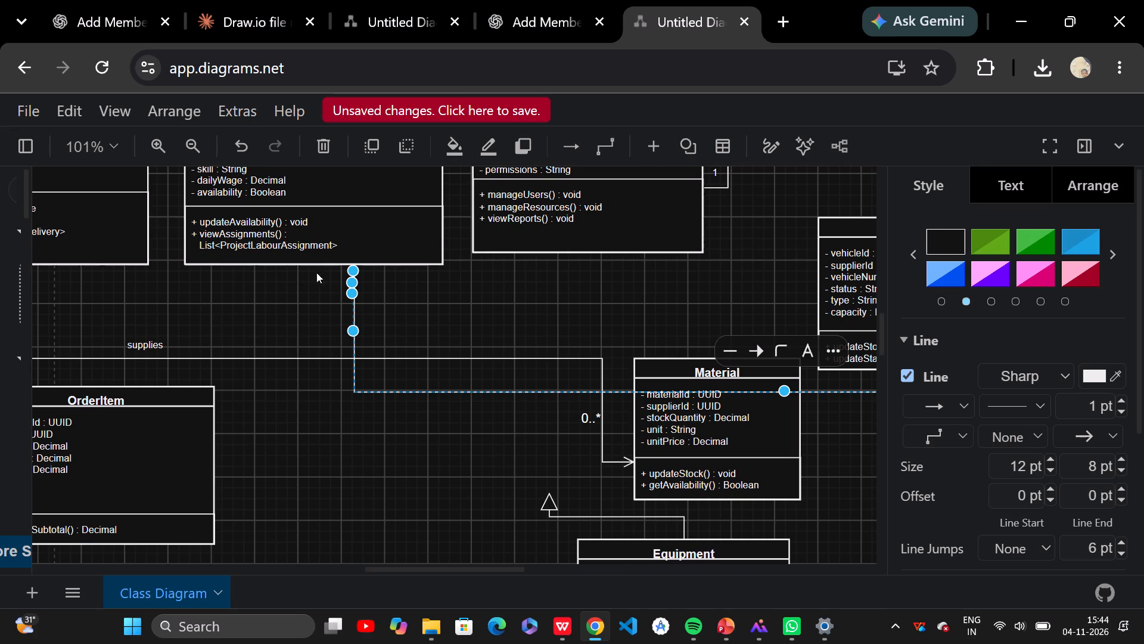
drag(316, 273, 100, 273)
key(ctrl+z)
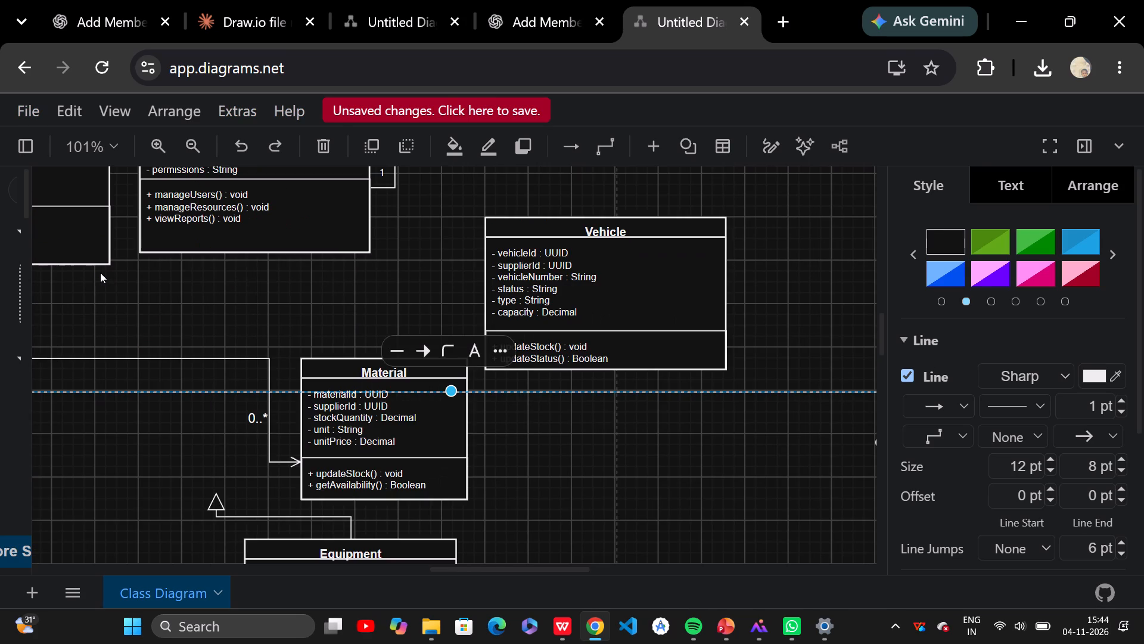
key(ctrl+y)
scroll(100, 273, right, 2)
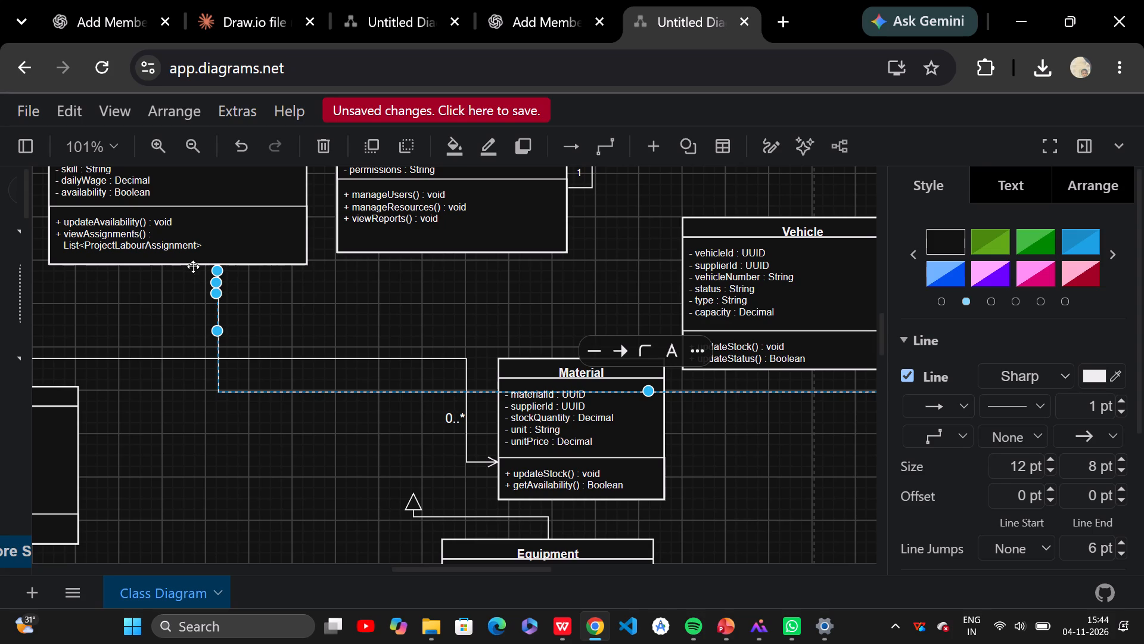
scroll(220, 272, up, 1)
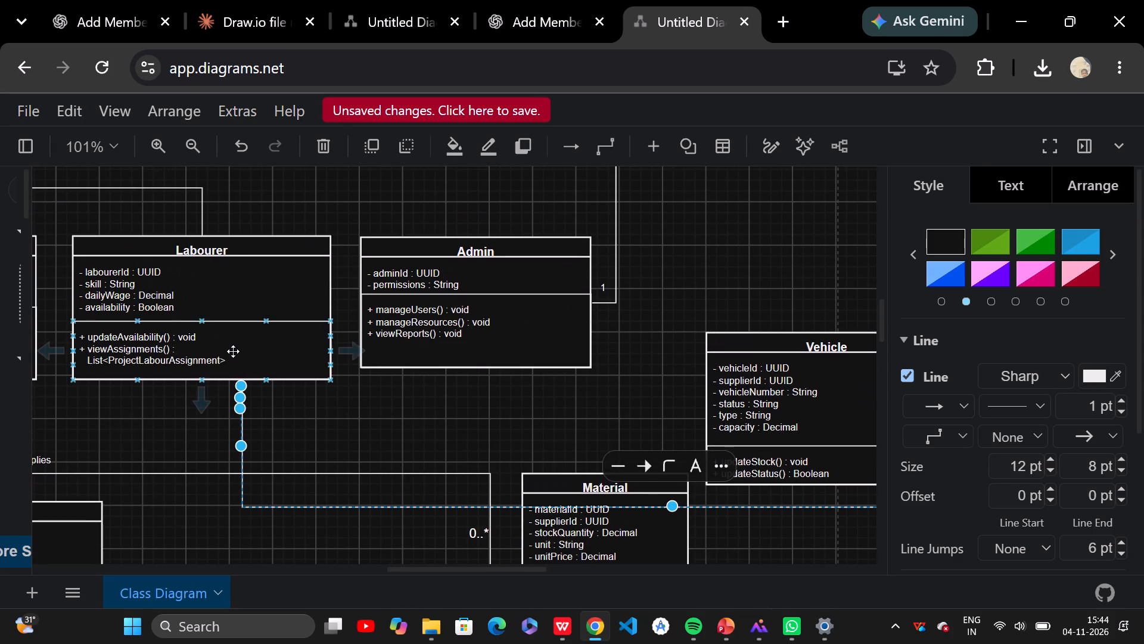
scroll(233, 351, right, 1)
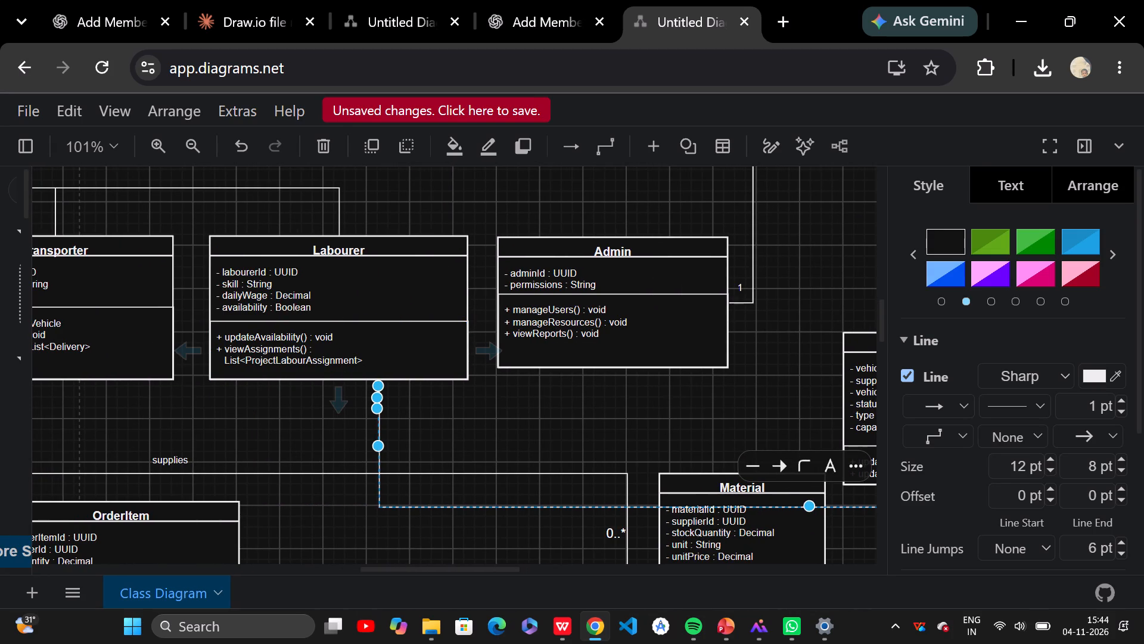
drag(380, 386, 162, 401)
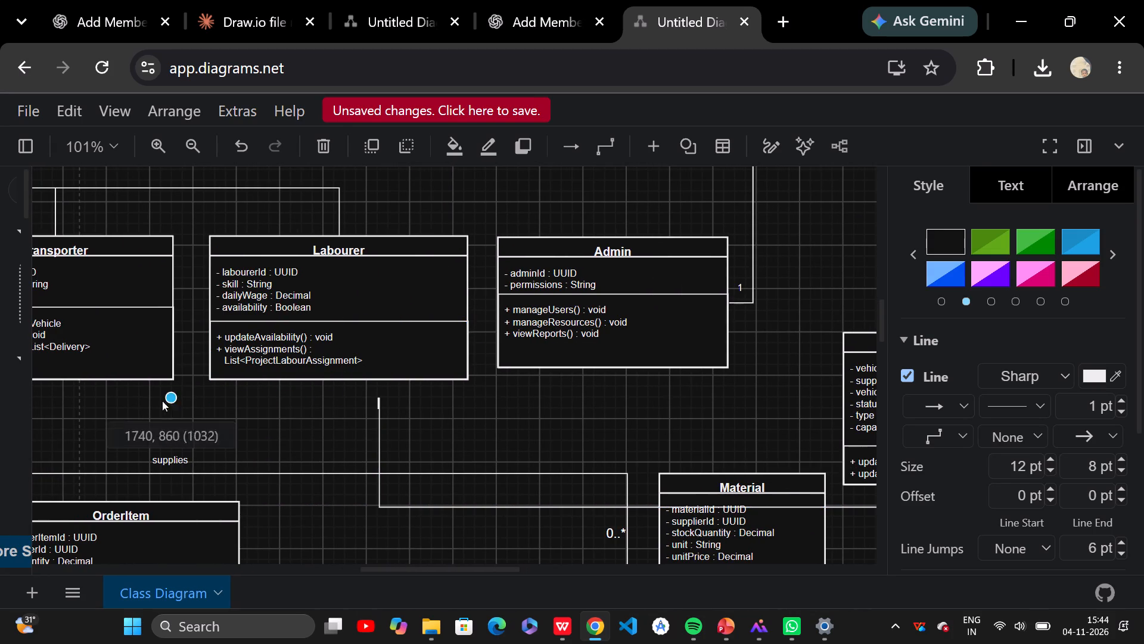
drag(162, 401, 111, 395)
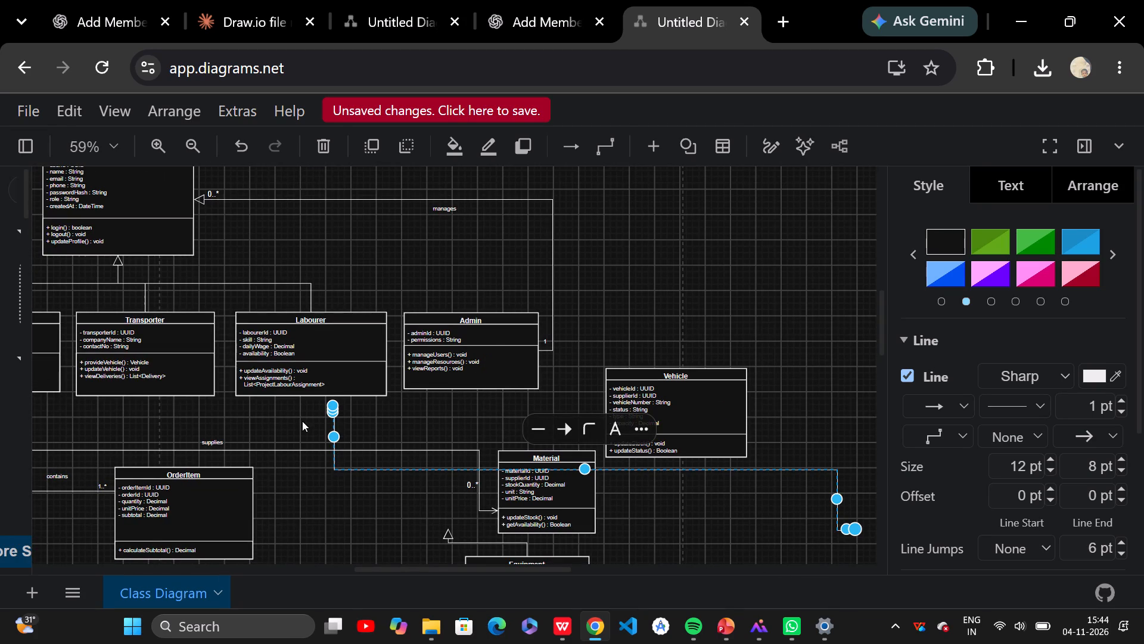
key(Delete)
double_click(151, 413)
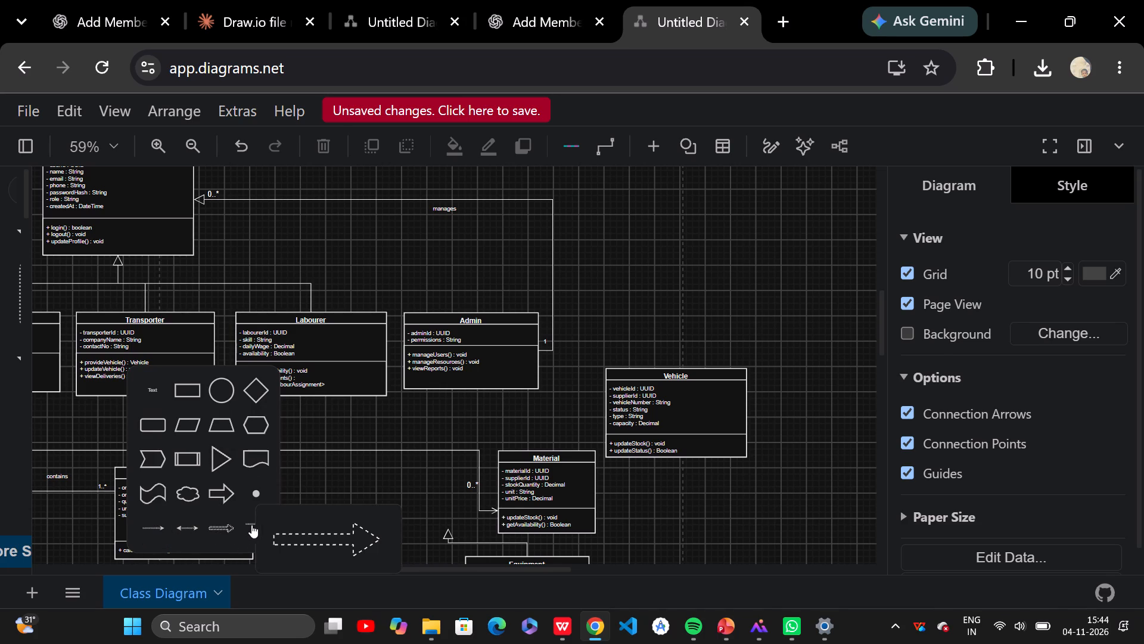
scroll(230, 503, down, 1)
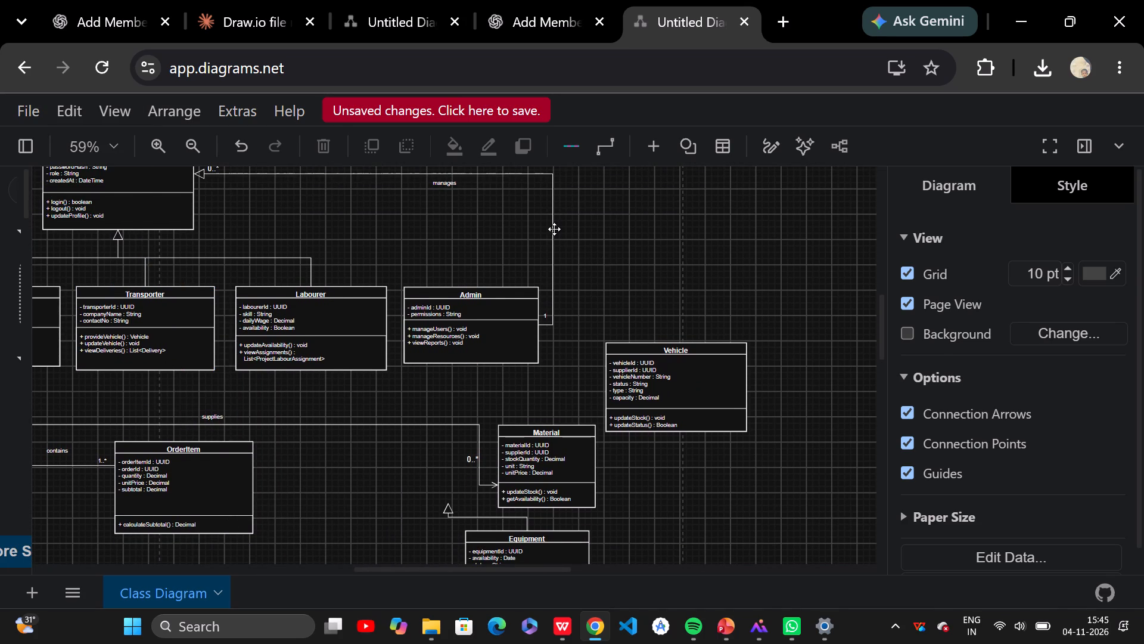
Paste the copied connector again, try to bring its start to Vehicle, and place its arrowhead end just below Transporter.
key(ctrl+v)
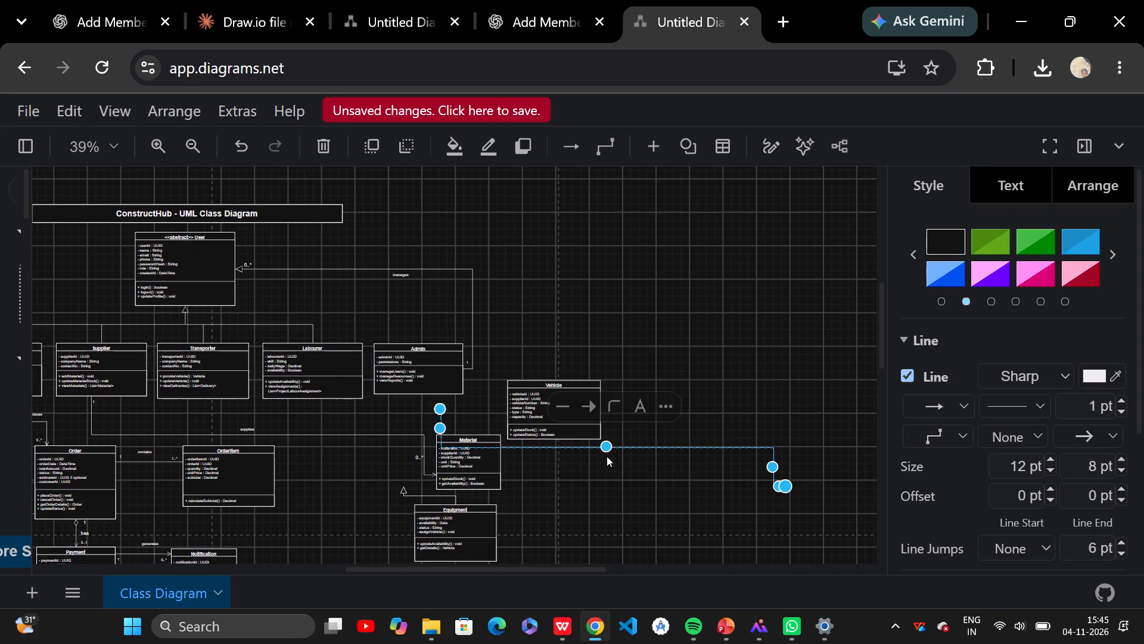
drag(438, 405, 484, 411)
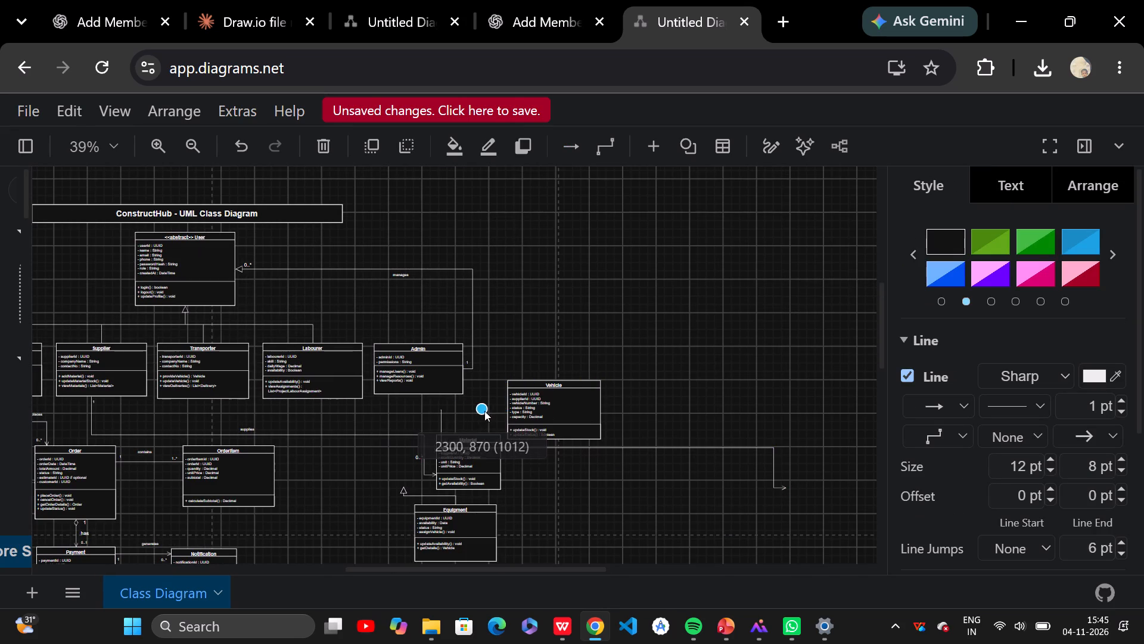
drag(484, 411, 503, 410)
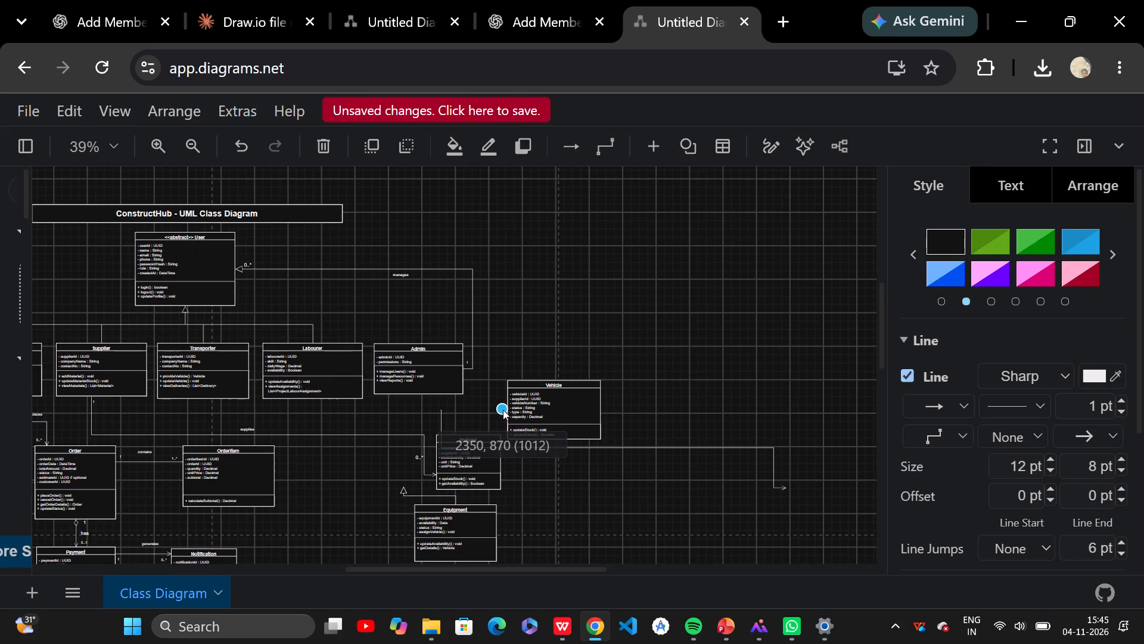
drag(503, 410, 504, 410)
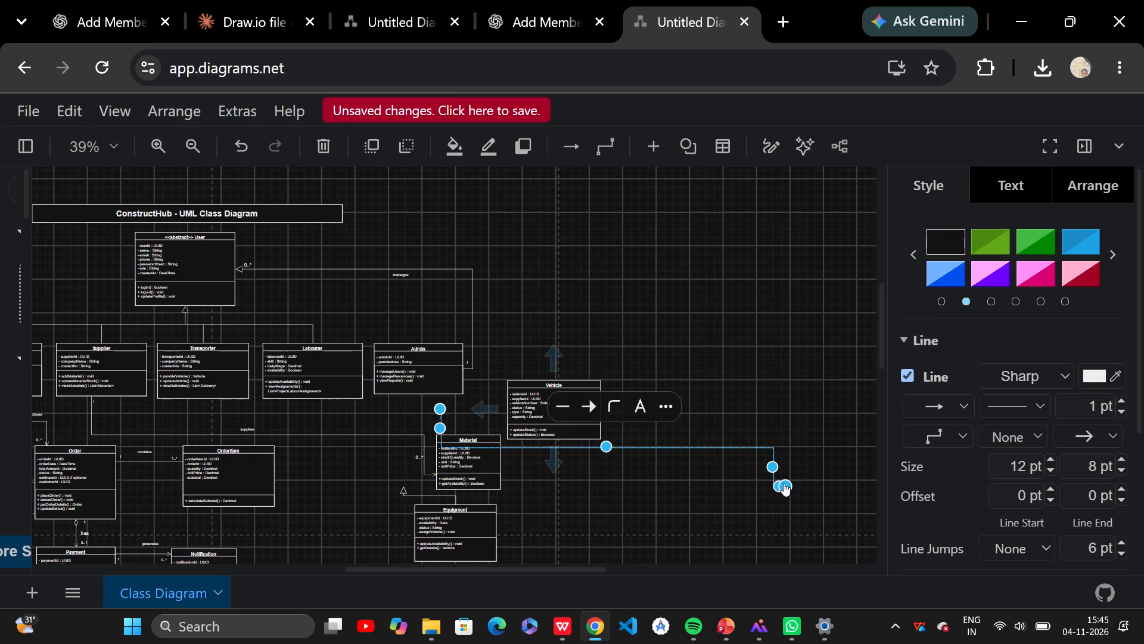
drag(785, 484, 273, 415)
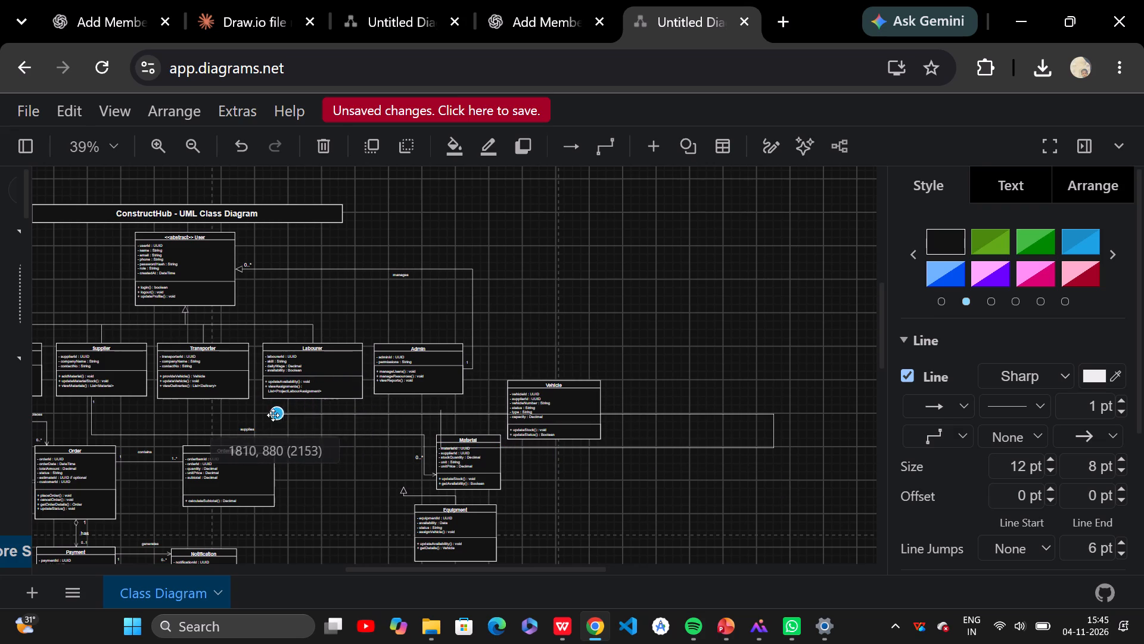
drag(273, 415, 231, 417)
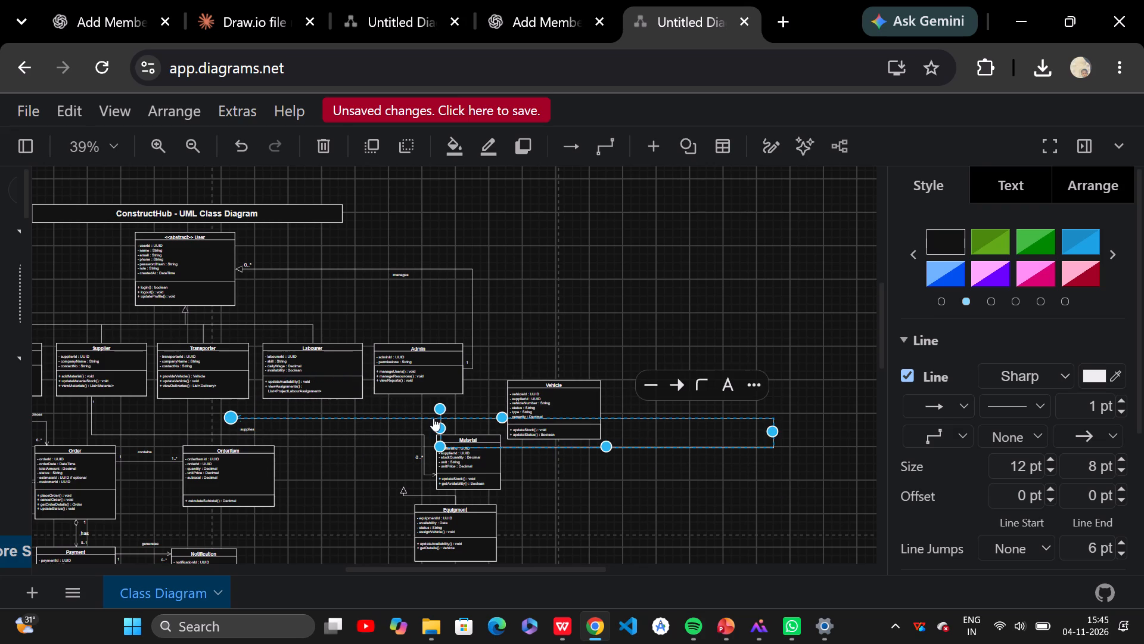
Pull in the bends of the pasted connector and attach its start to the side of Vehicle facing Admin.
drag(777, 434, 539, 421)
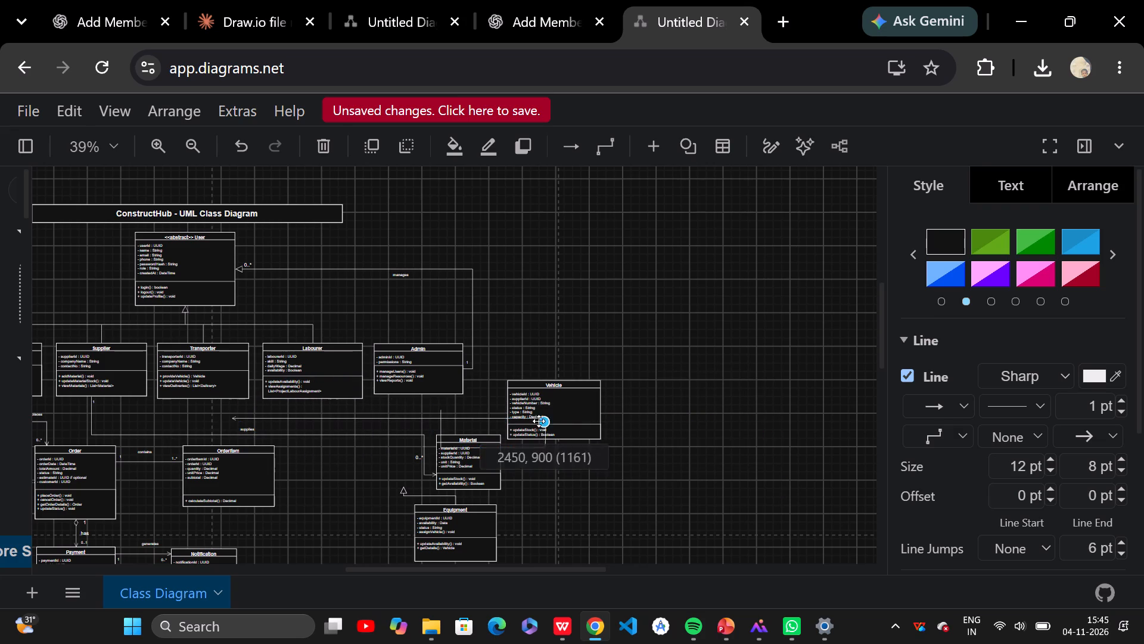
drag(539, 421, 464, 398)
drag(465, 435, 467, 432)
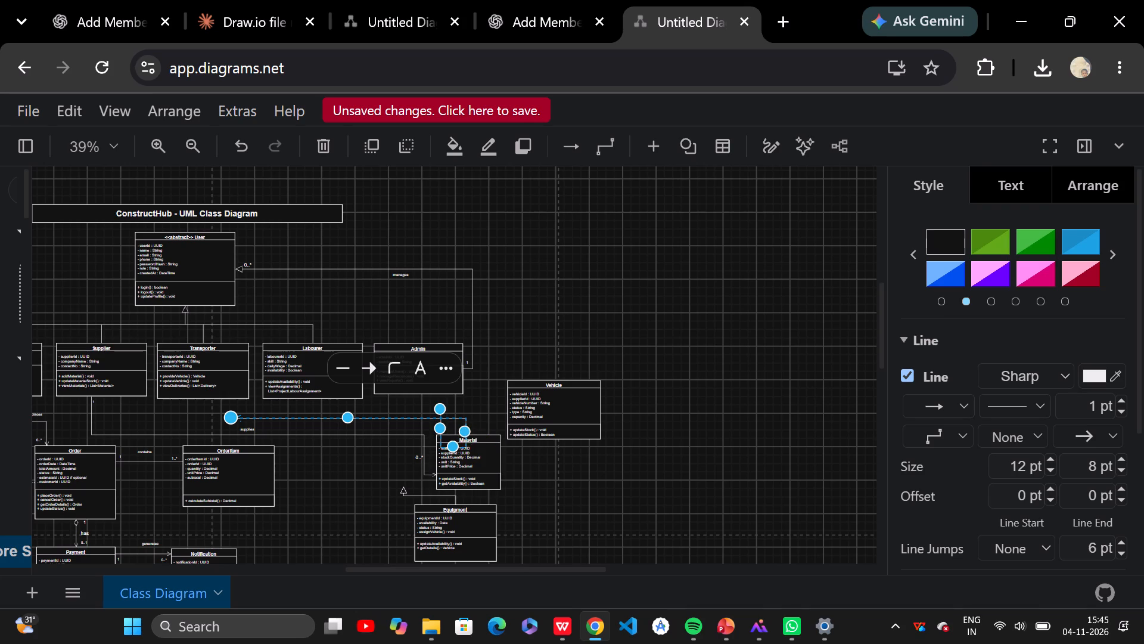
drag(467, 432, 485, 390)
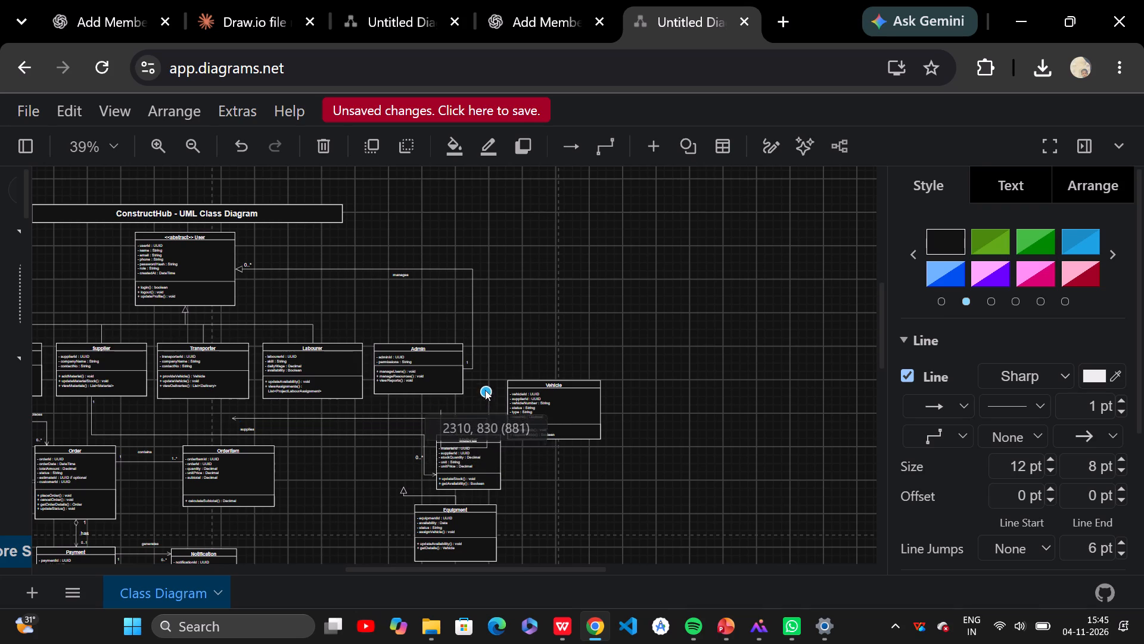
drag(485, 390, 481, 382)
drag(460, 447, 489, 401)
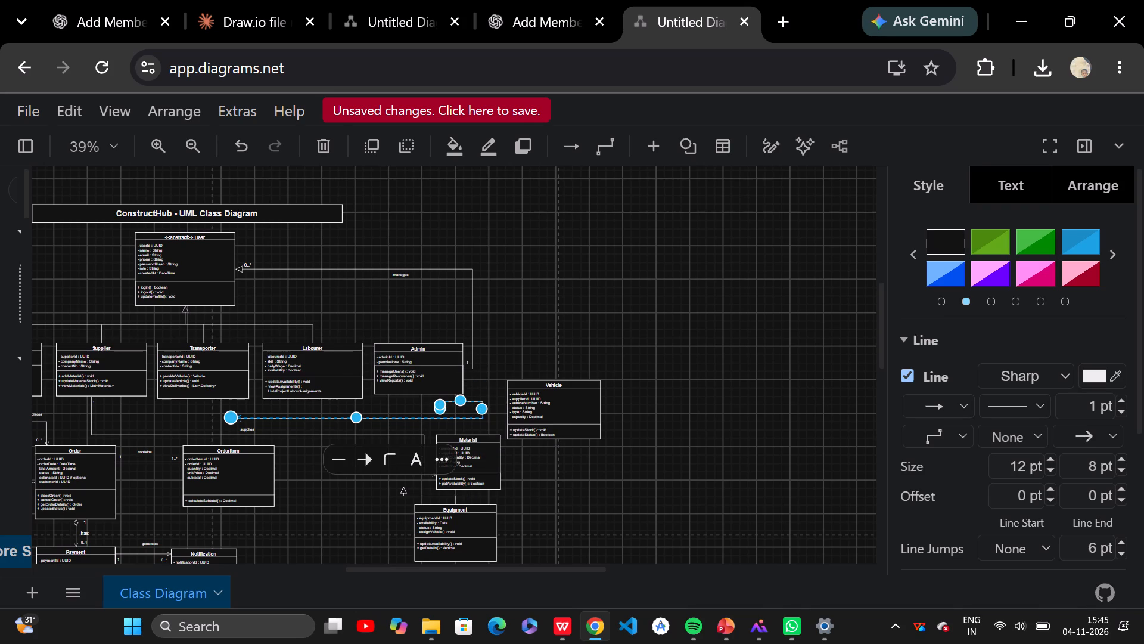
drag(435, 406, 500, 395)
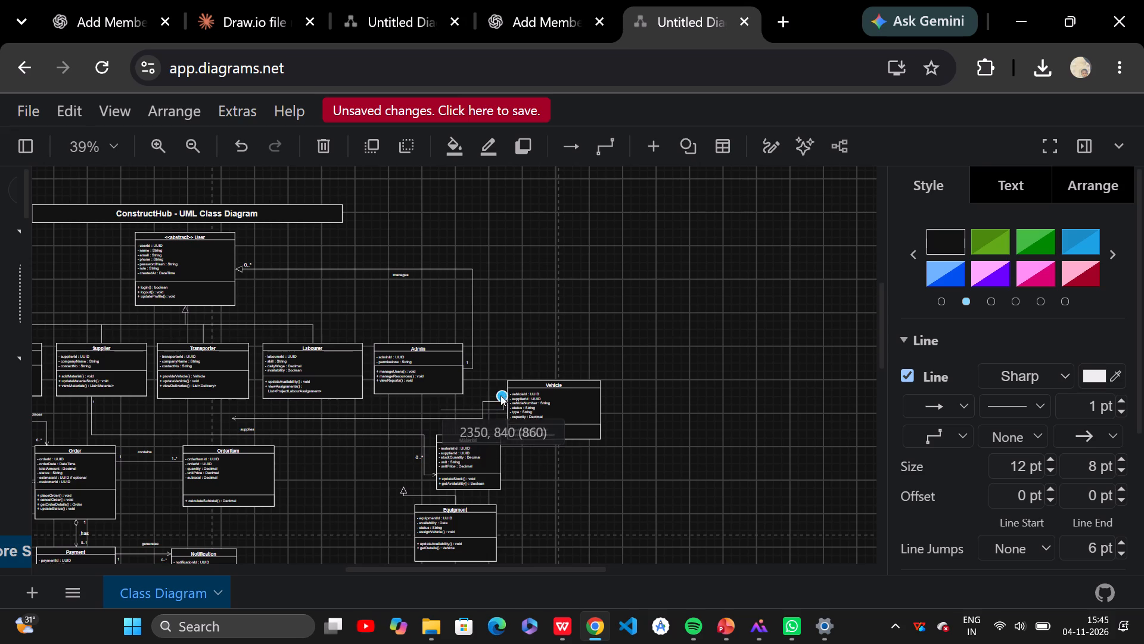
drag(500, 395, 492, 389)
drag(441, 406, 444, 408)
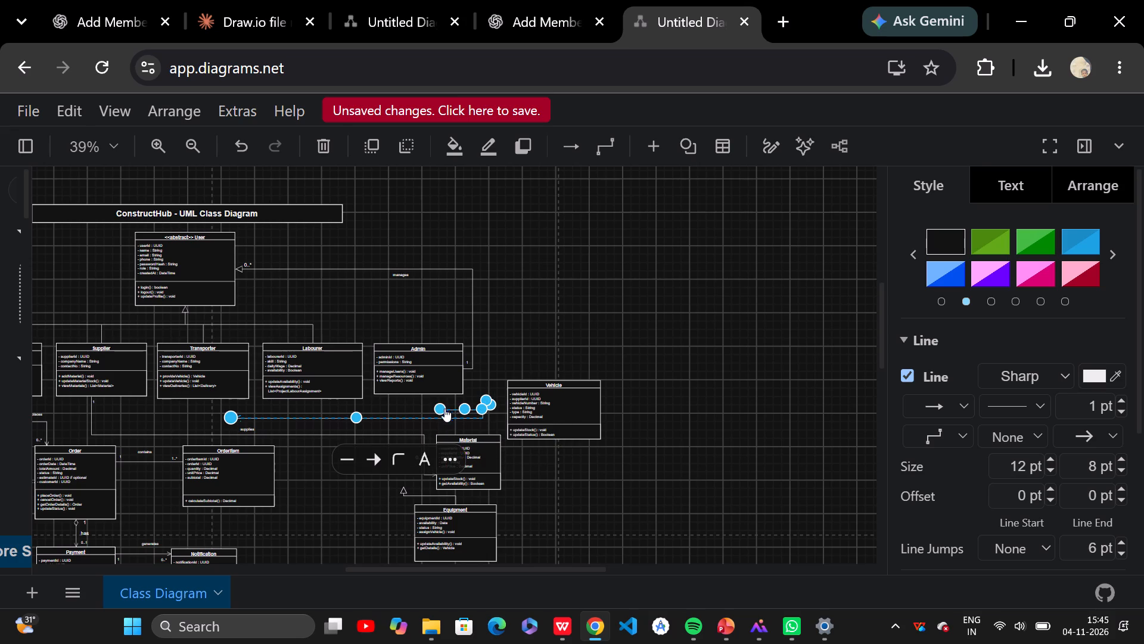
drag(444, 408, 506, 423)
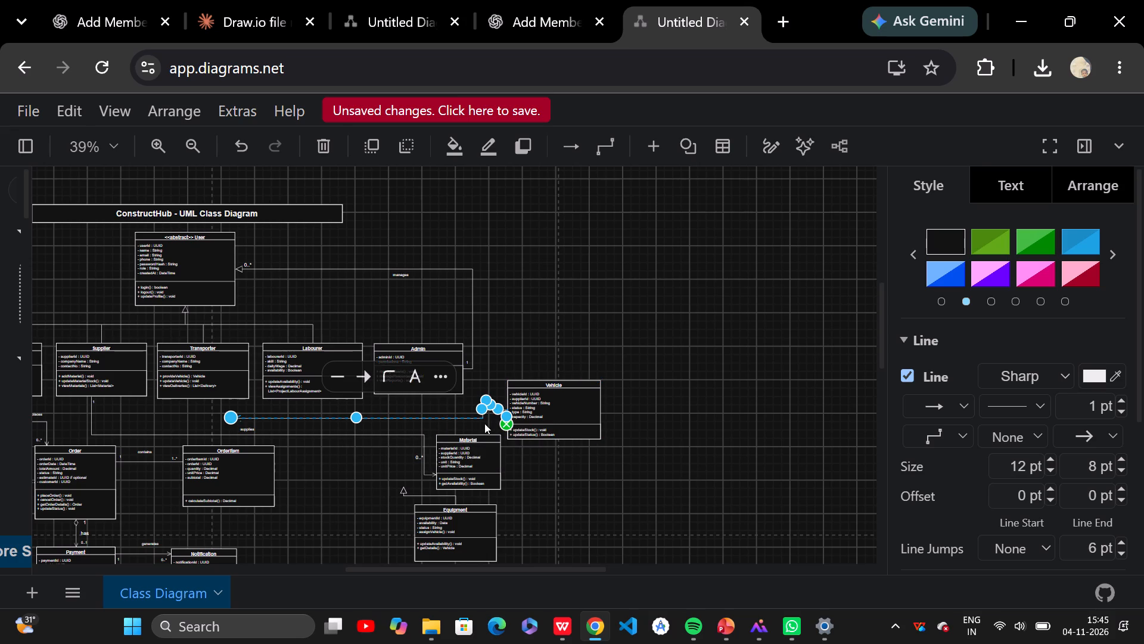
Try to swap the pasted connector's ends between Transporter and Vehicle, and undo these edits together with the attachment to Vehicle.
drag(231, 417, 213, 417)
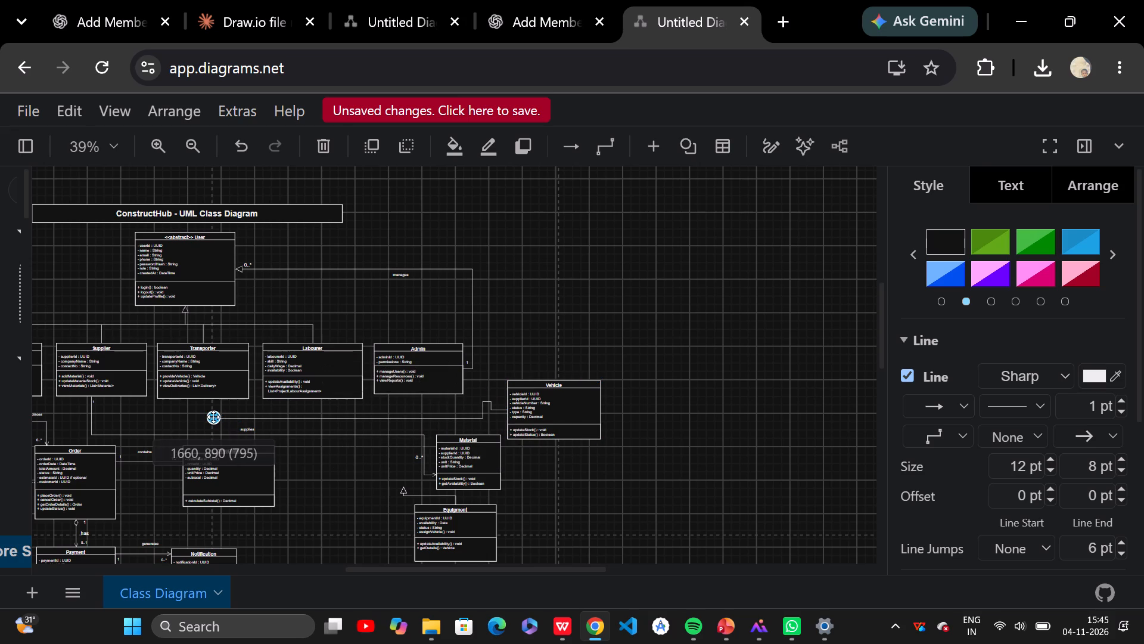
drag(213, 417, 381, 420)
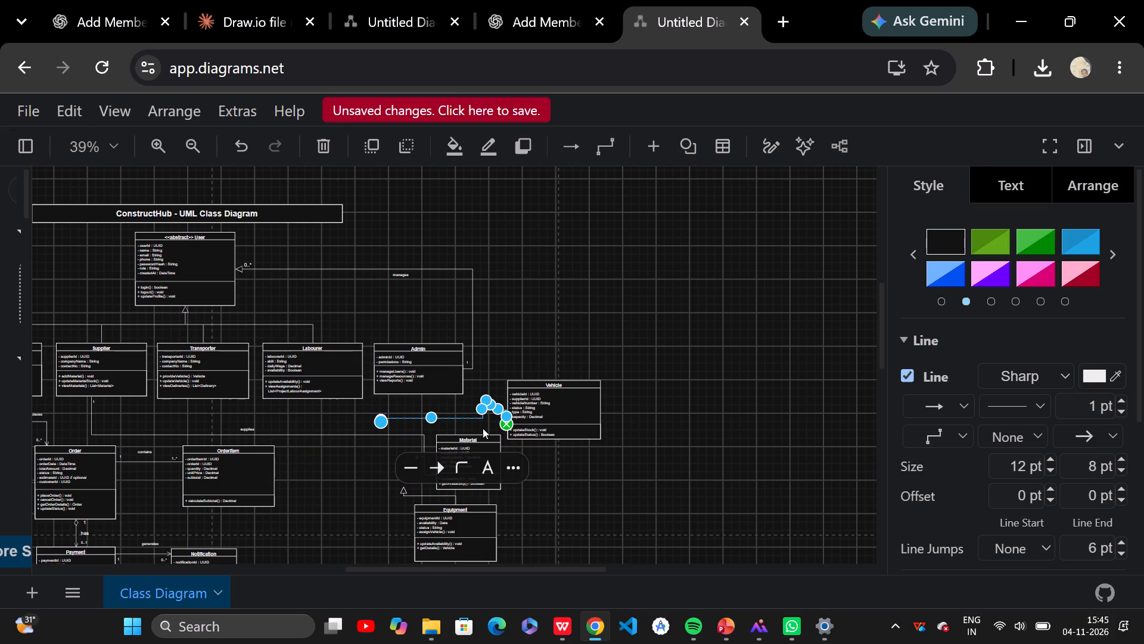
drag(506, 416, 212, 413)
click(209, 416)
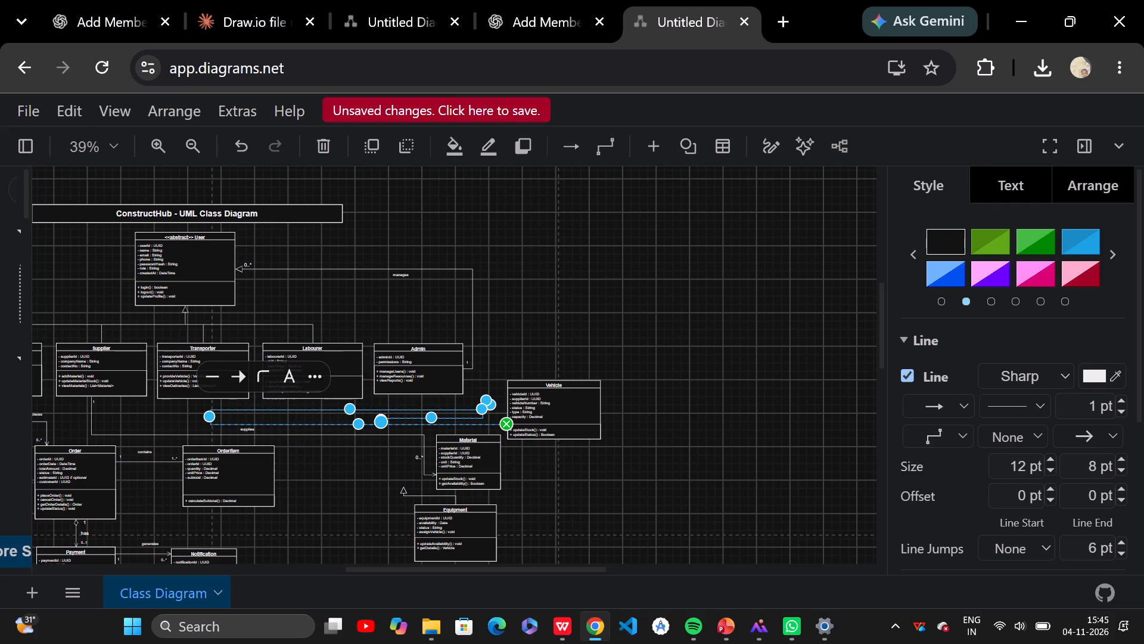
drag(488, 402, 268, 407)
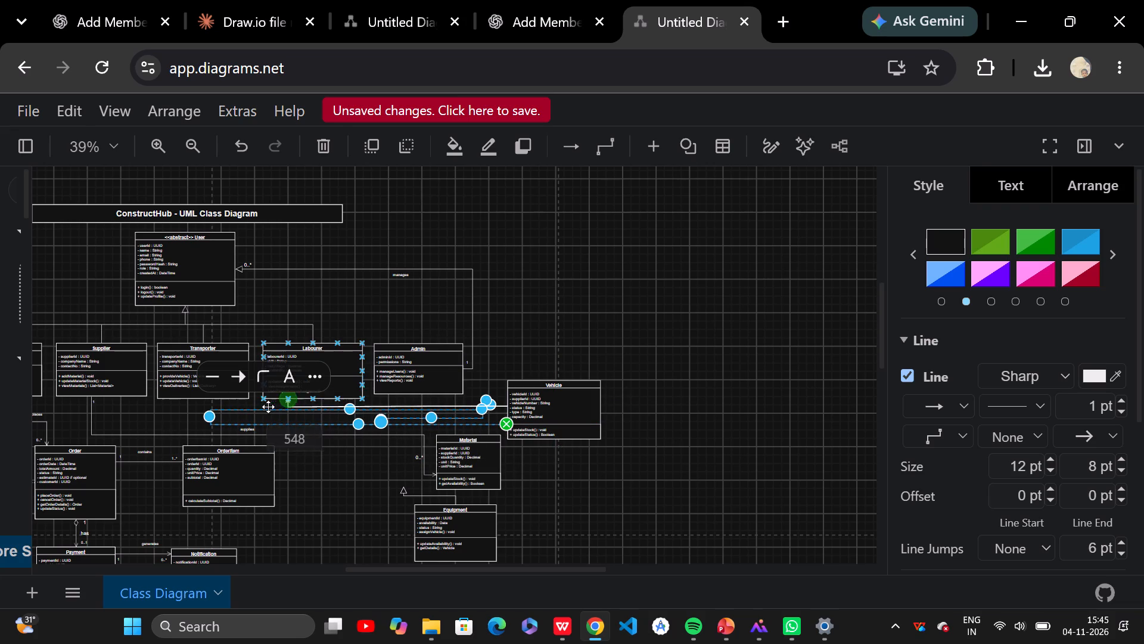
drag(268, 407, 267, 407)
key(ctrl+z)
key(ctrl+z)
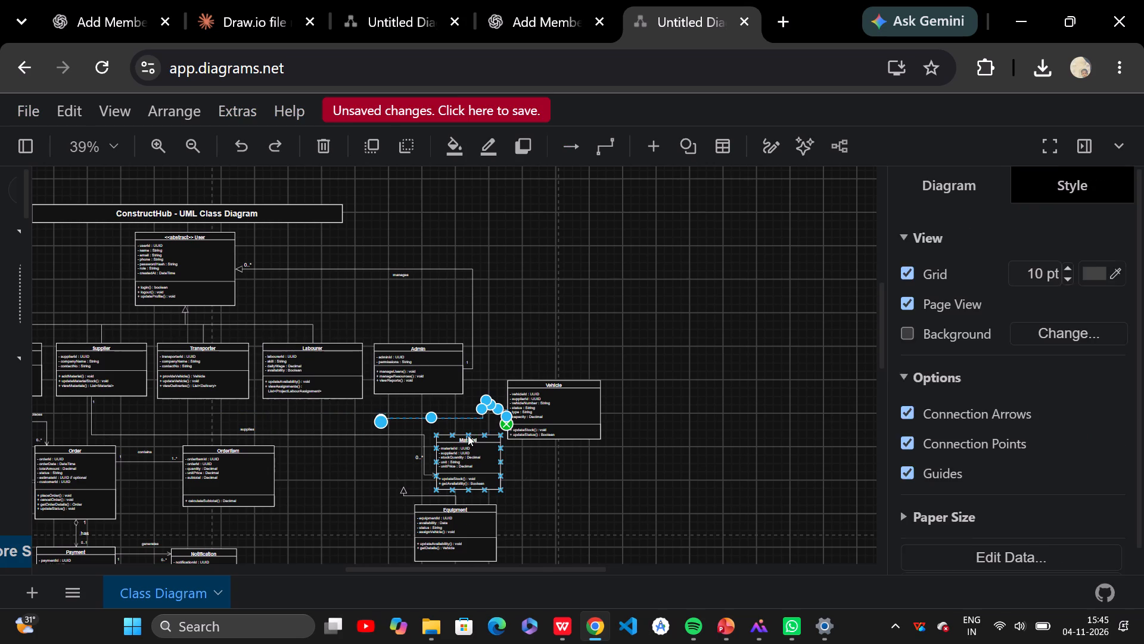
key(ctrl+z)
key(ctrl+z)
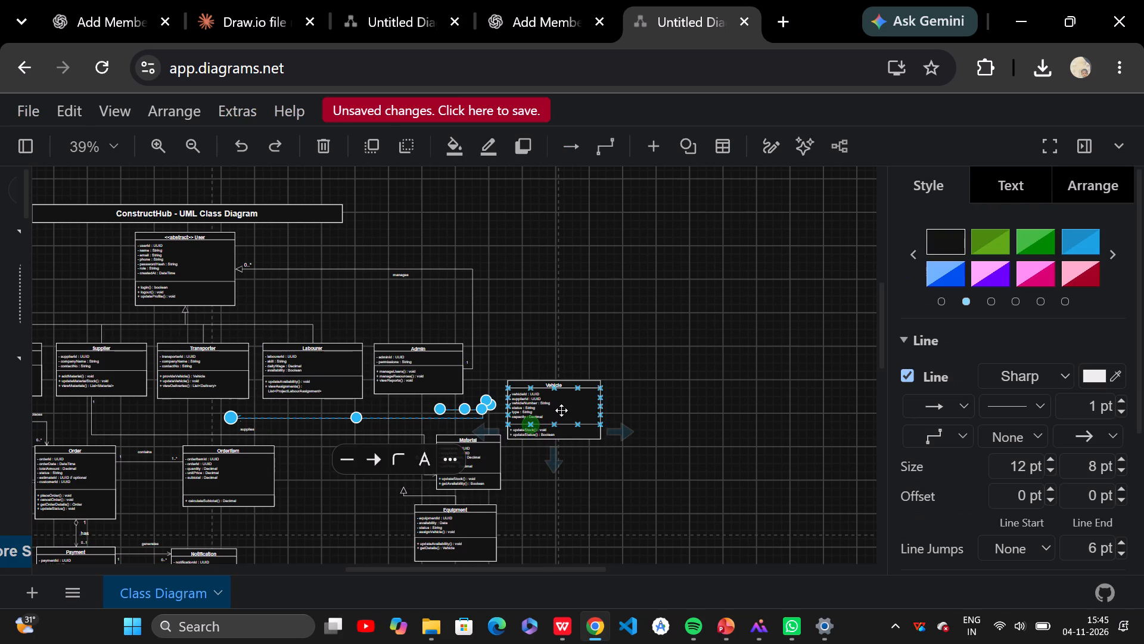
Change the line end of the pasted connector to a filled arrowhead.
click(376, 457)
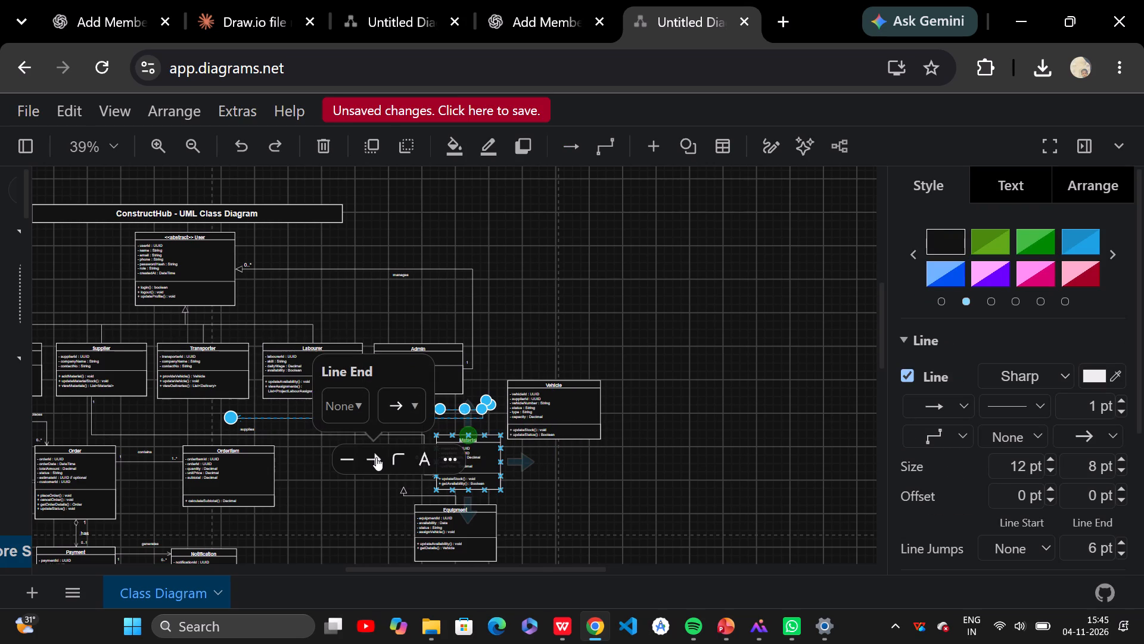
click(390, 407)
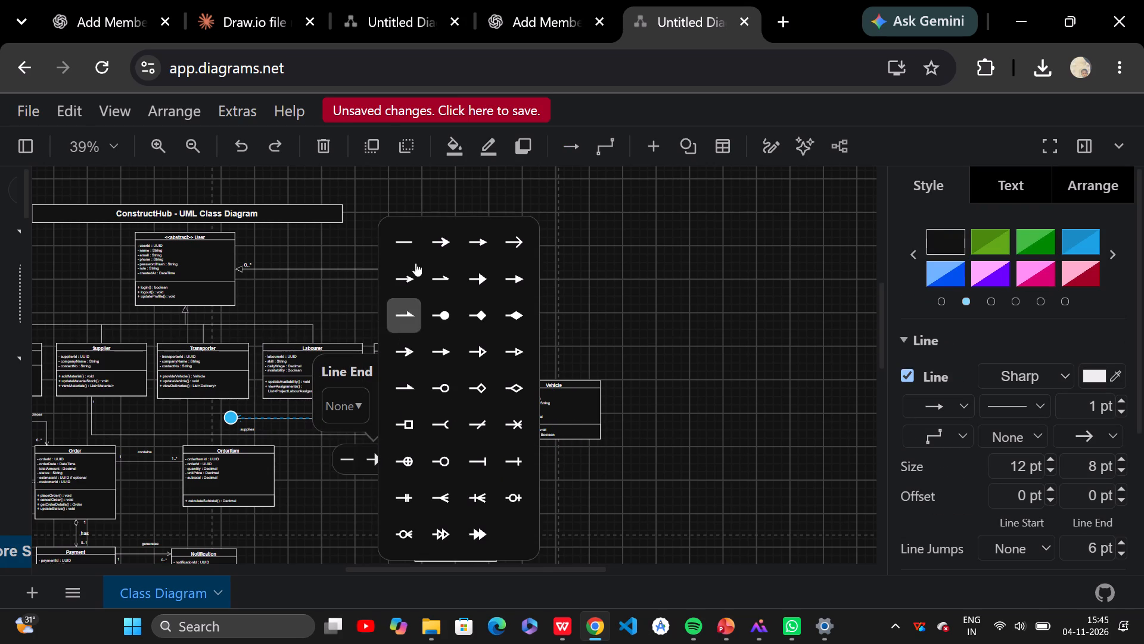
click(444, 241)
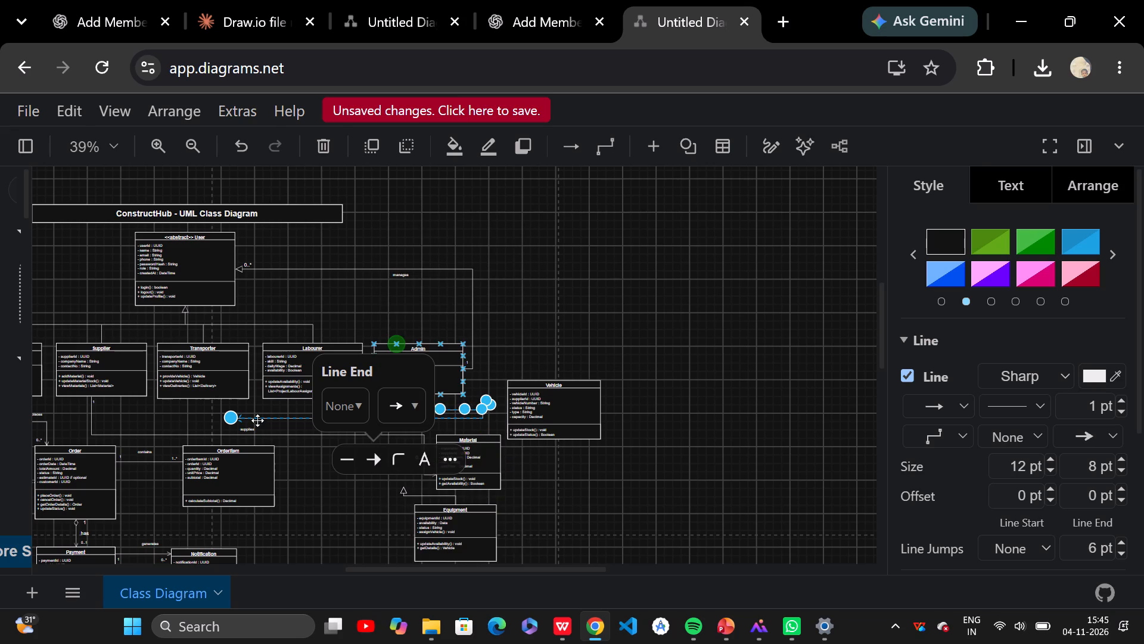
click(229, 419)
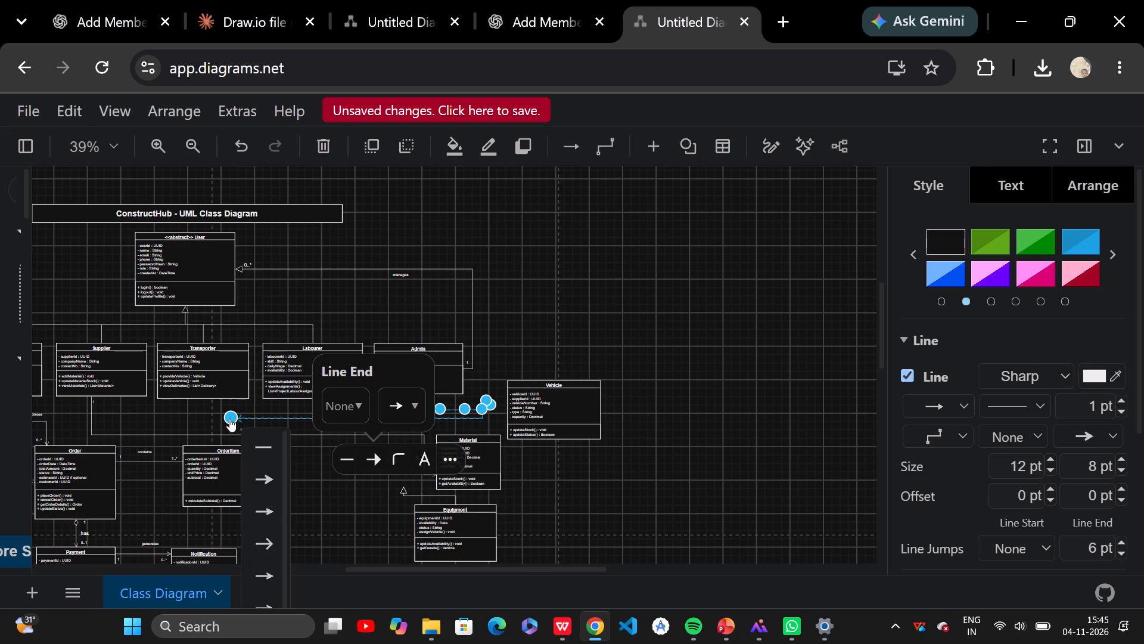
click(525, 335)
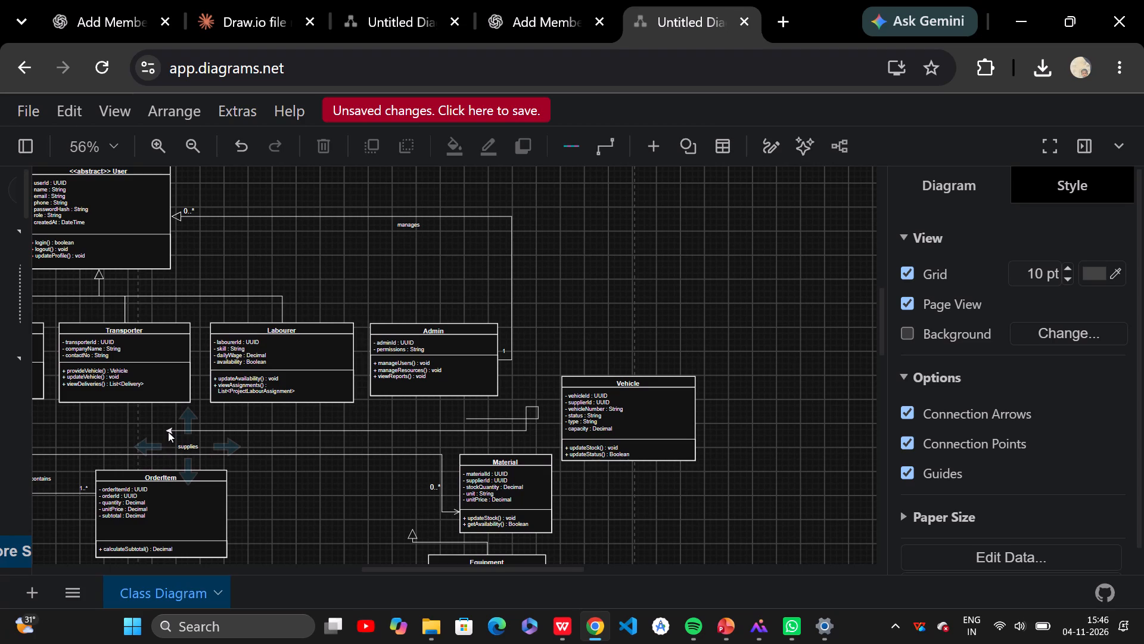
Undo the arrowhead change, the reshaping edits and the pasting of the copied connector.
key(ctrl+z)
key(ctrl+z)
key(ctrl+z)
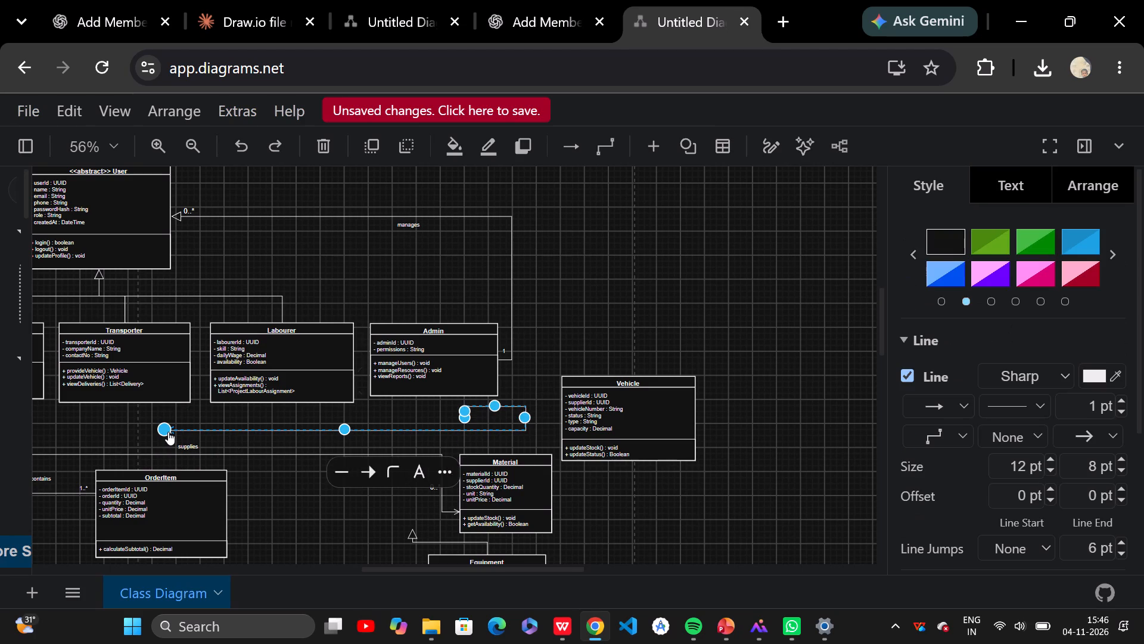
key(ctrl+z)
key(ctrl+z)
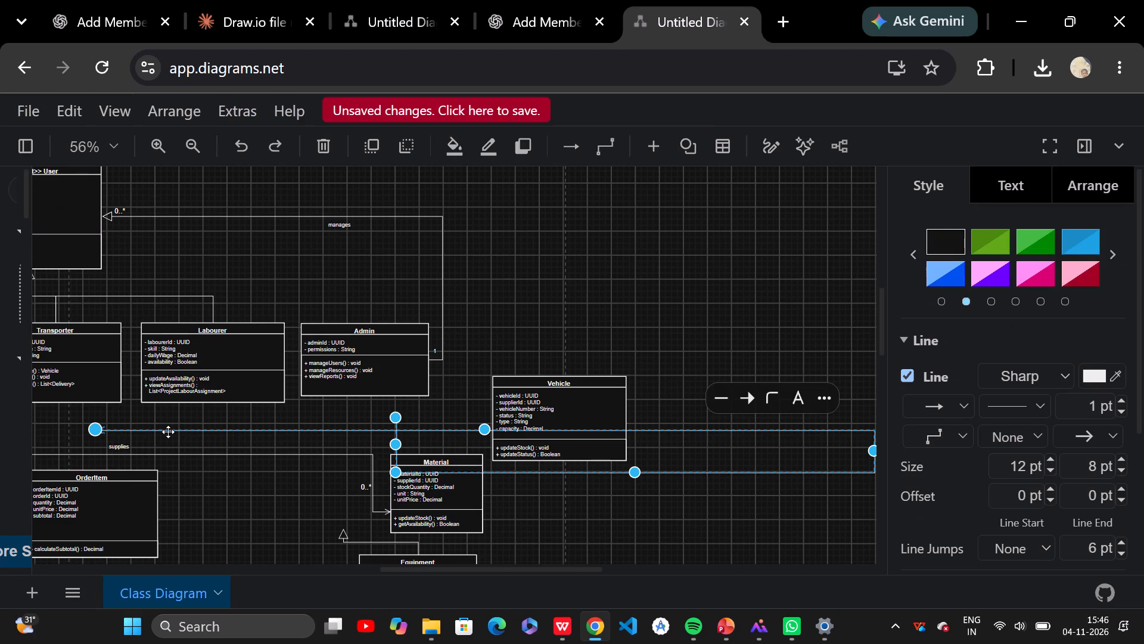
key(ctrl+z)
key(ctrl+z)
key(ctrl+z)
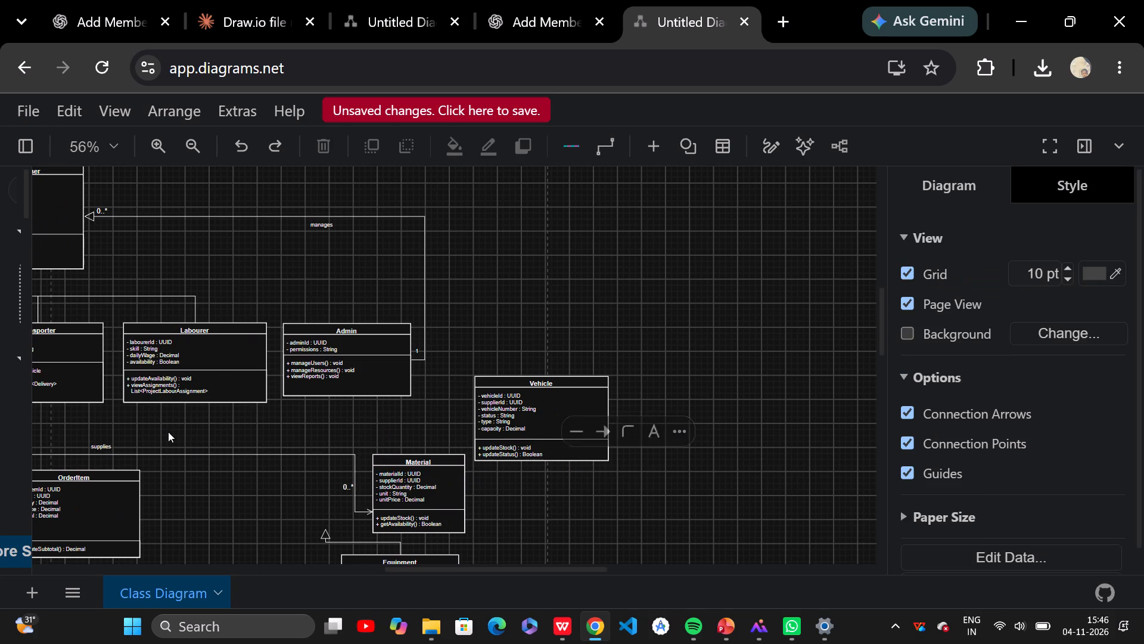
Copy the "supplies" connector that ends at Material and paste it into the empty canvas area above Vehicle.
click(235, 453)
key(ctrl+c)
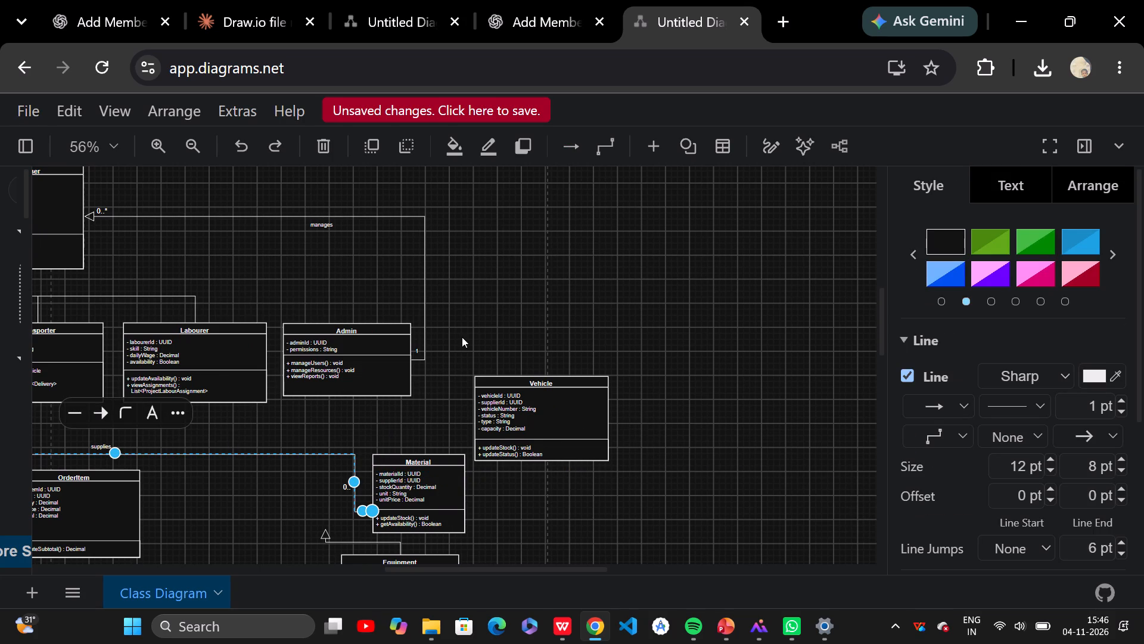
click(558, 256)
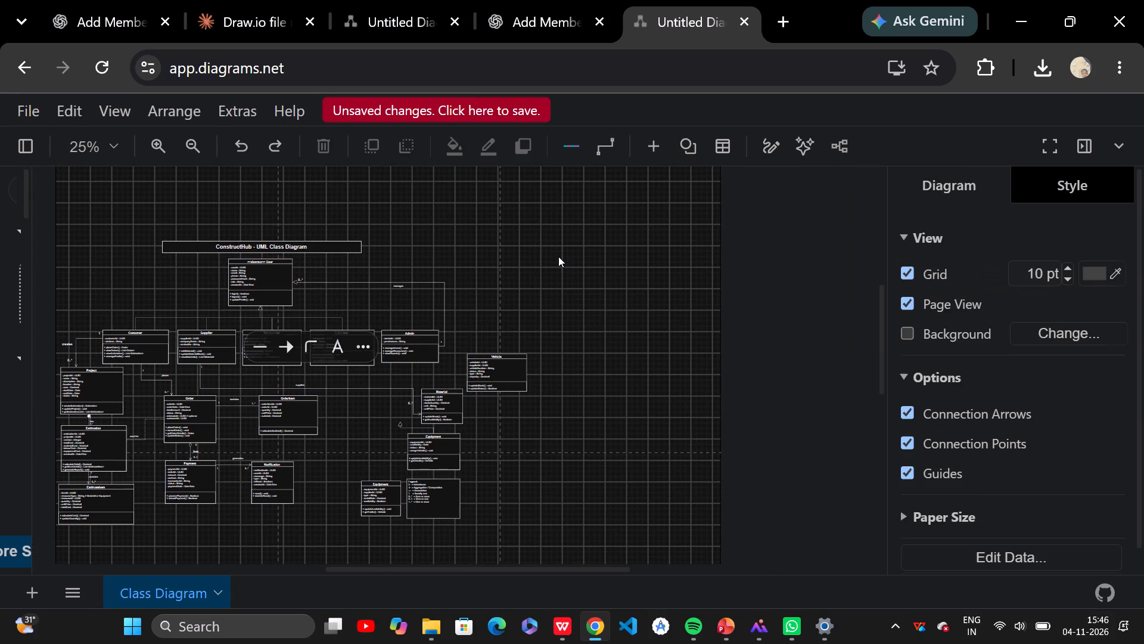
click(584, 242)
key(ctrl+v)
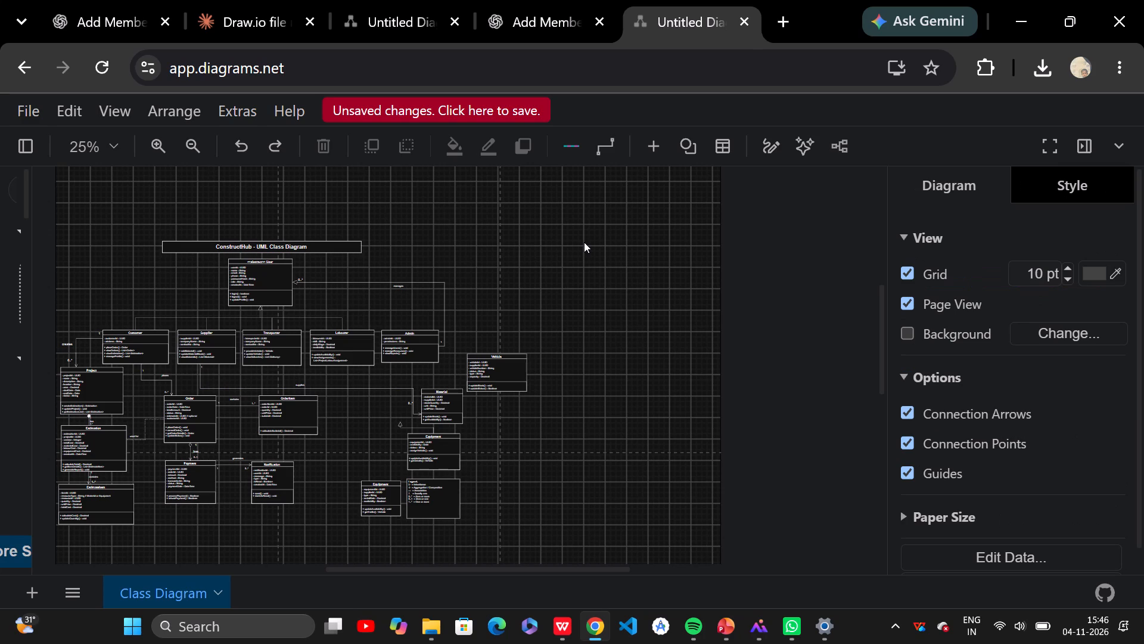
double_click(563, 253)
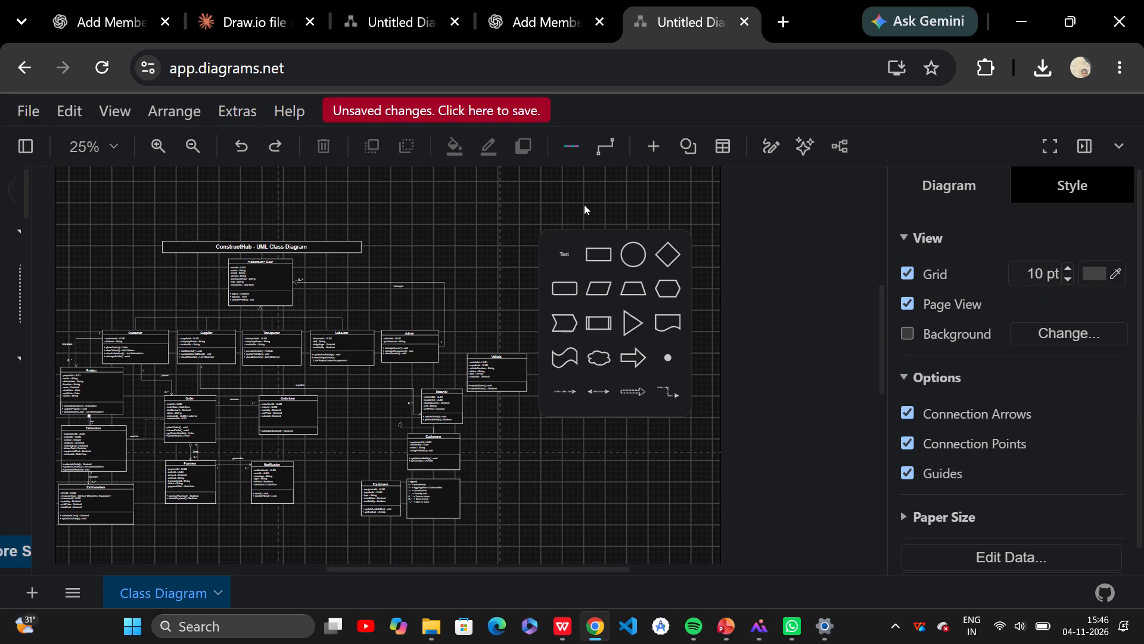
click(584, 205)
key(ctrl+v)
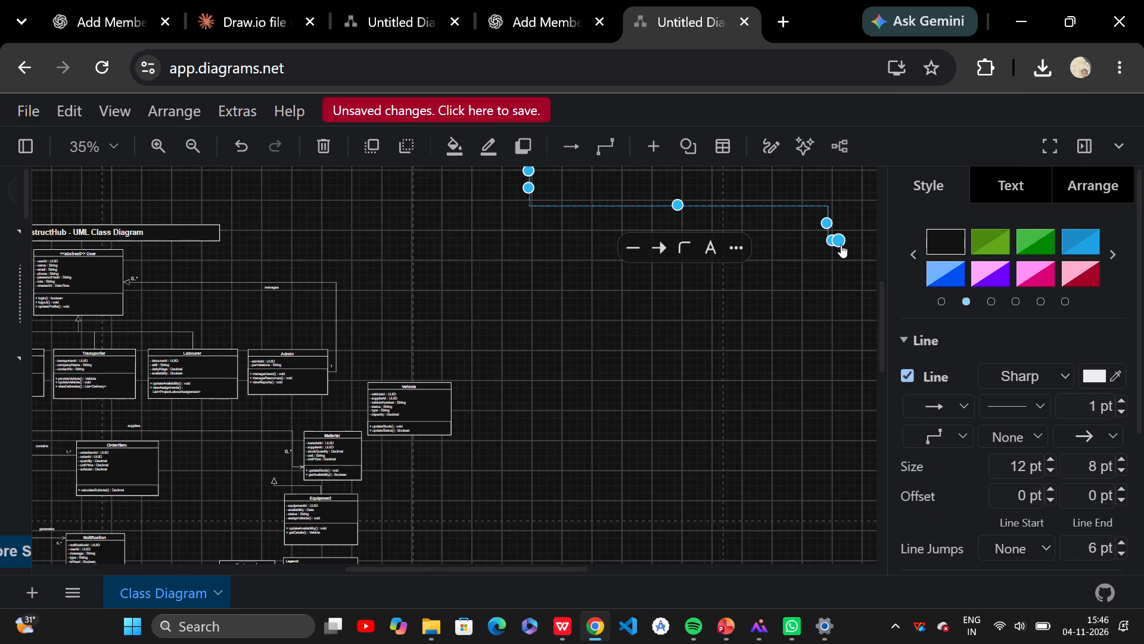
Attach the arrowhead end of the pasted connector to the middle of Vehicle's top edge.
drag(841, 244, 740, 261)
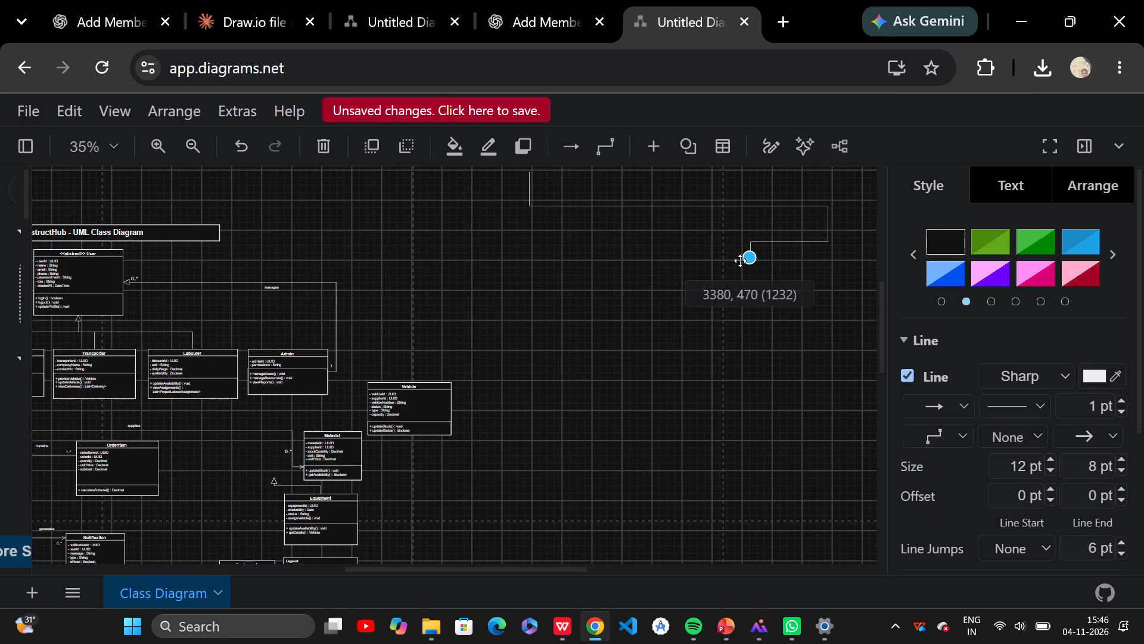
drag(740, 261, 452, 312)
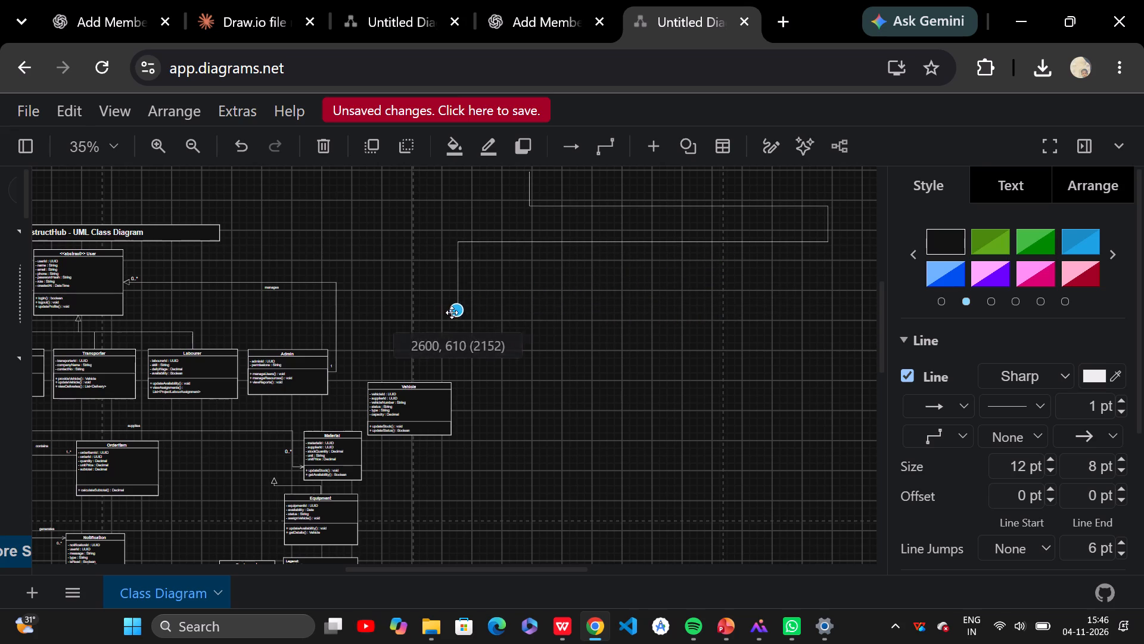
drag(452, 312, 390, 377)
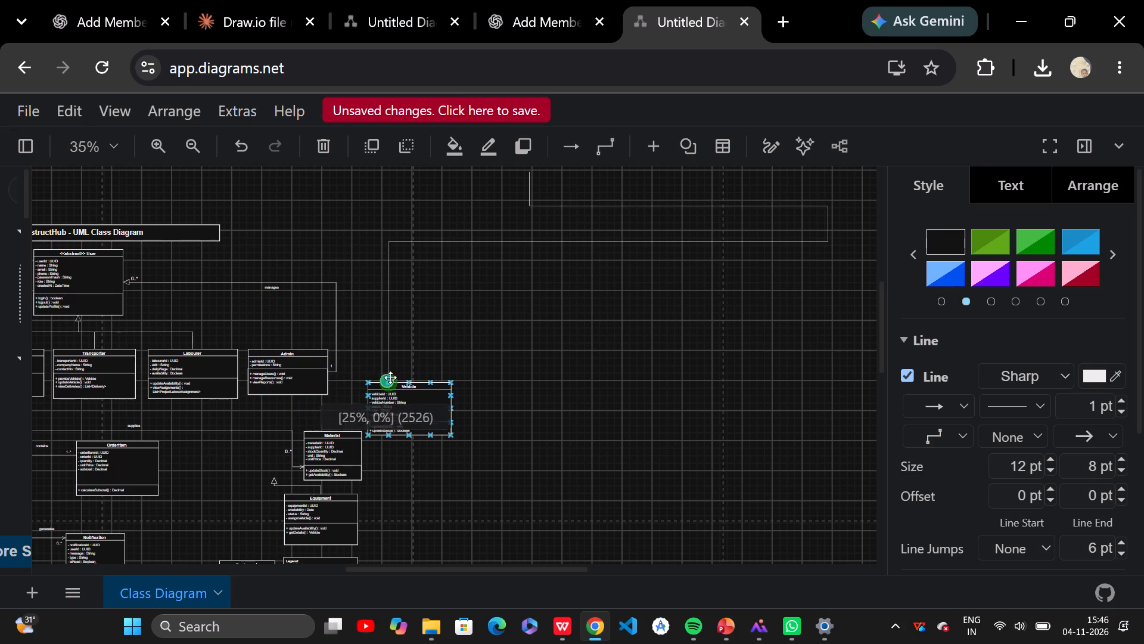
drag(390, 377, 407, 379)
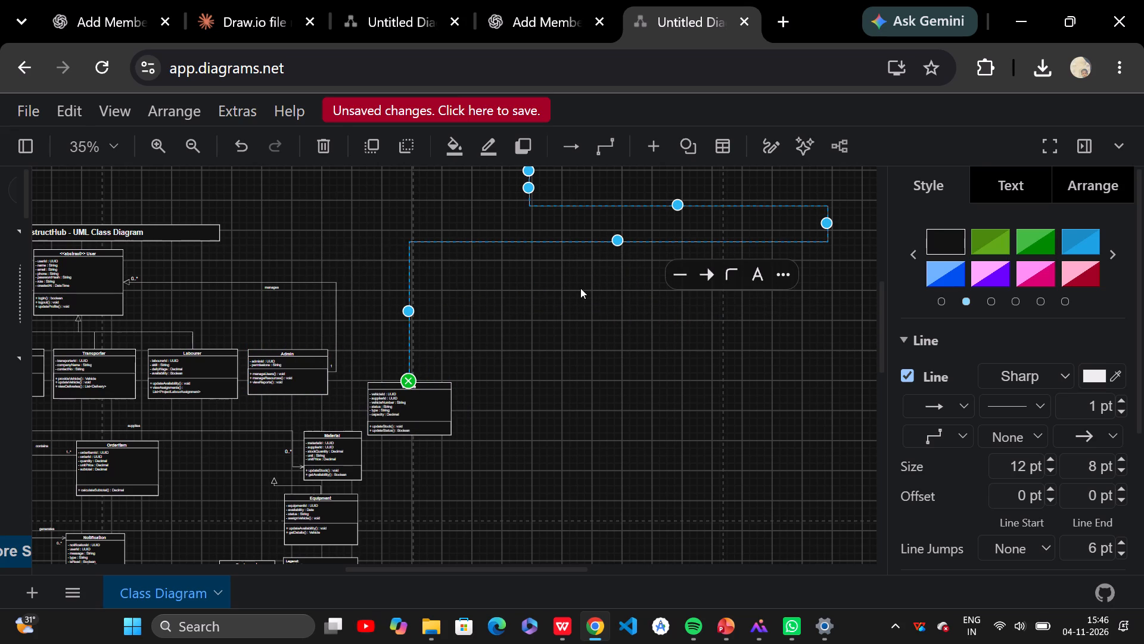
Collapse the wide loop in the pasted connector above Vehicle by merging its two long horizontal segments.
scroll(574, 275, up, 1)
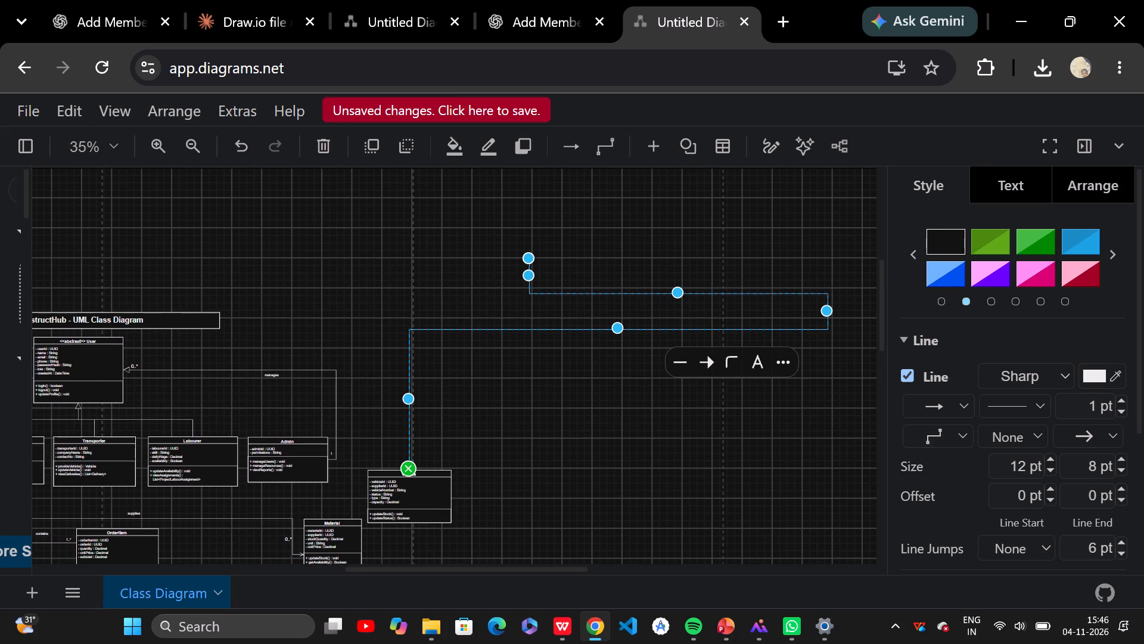
drag(618, 332, 608, 303)
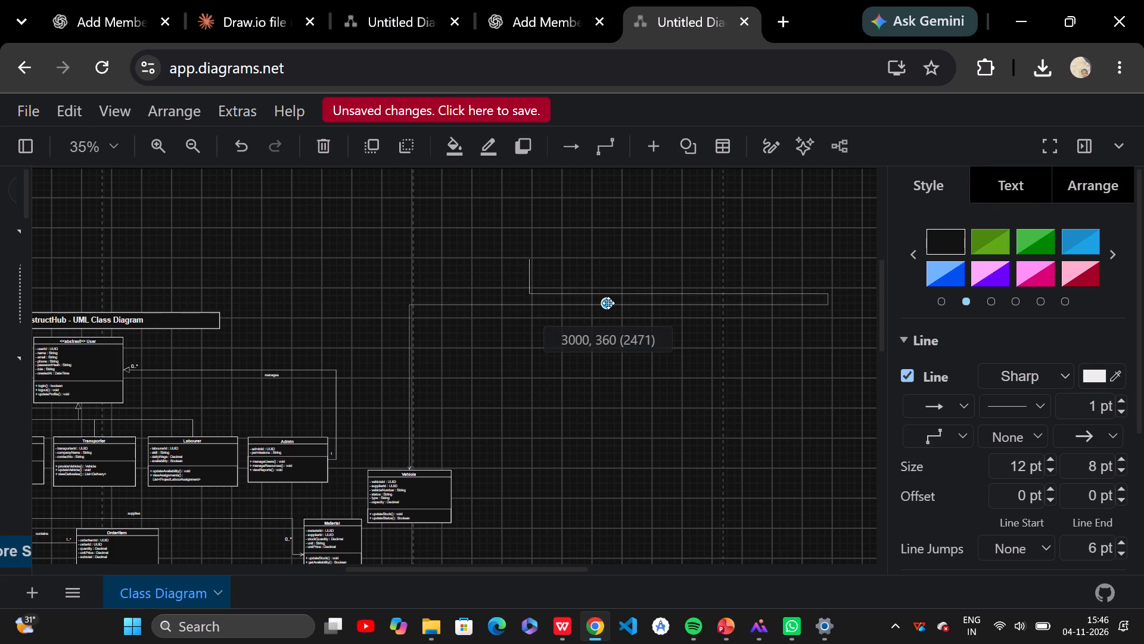
drag(608, 303, 602, 295)
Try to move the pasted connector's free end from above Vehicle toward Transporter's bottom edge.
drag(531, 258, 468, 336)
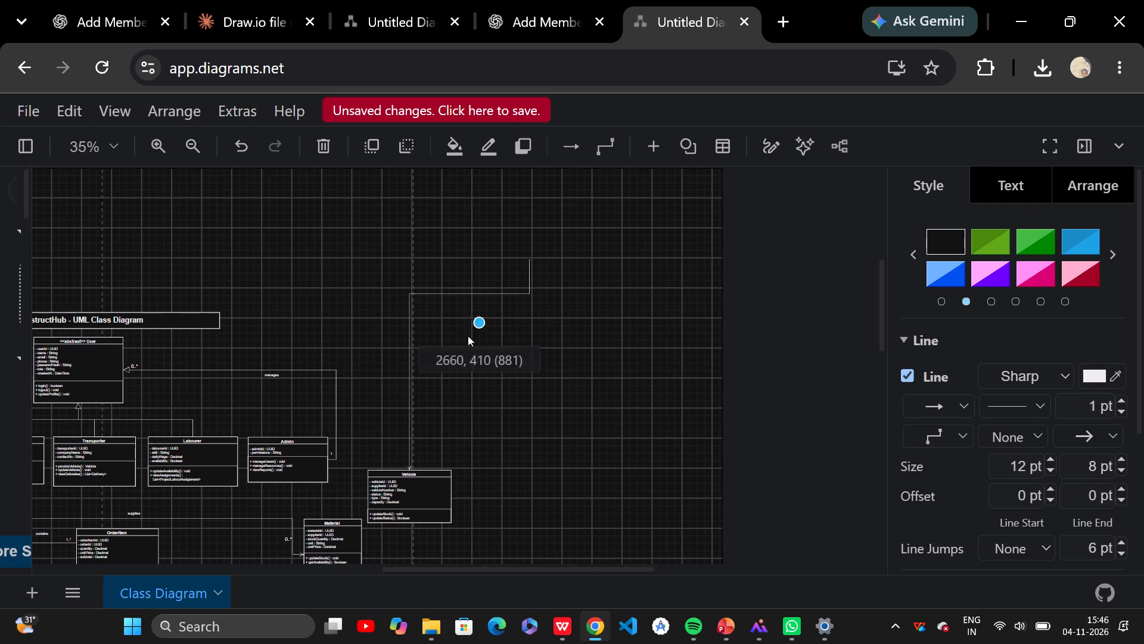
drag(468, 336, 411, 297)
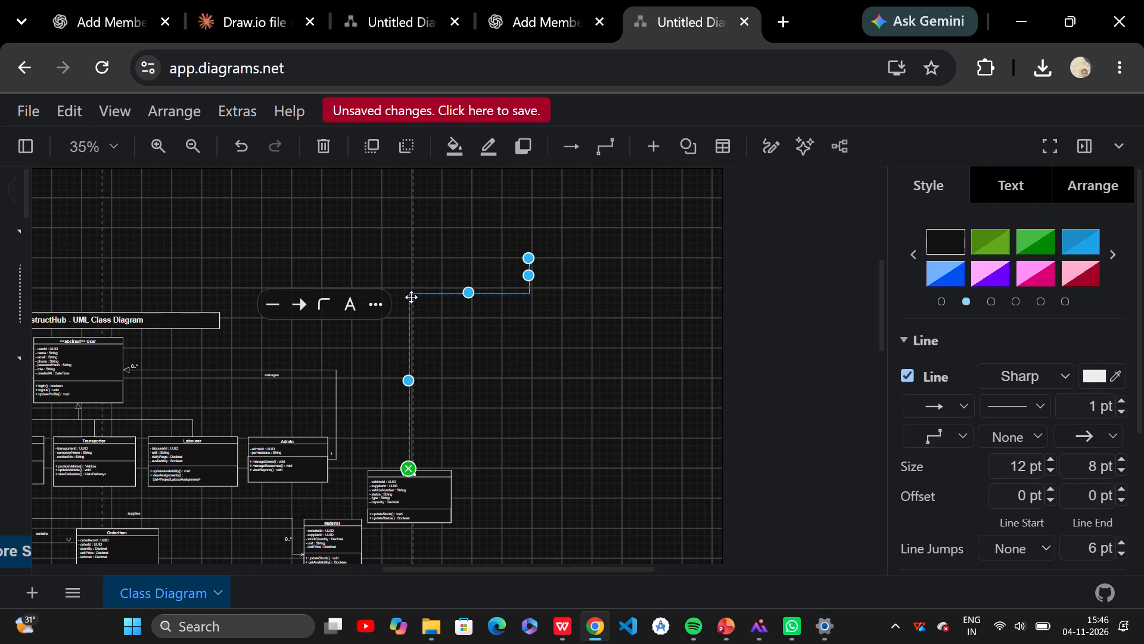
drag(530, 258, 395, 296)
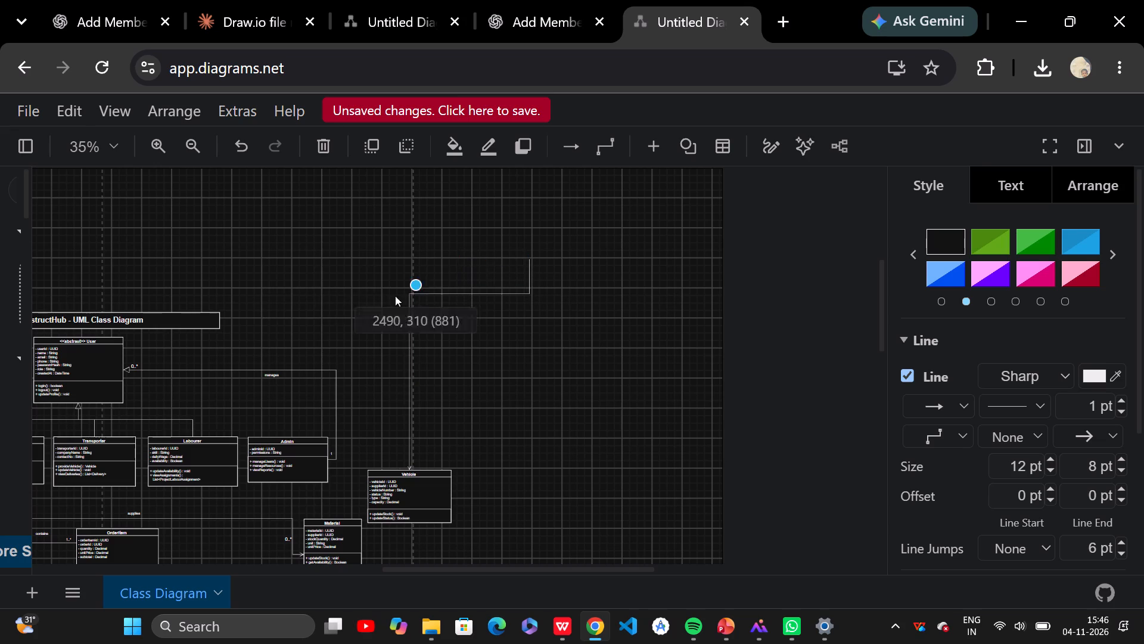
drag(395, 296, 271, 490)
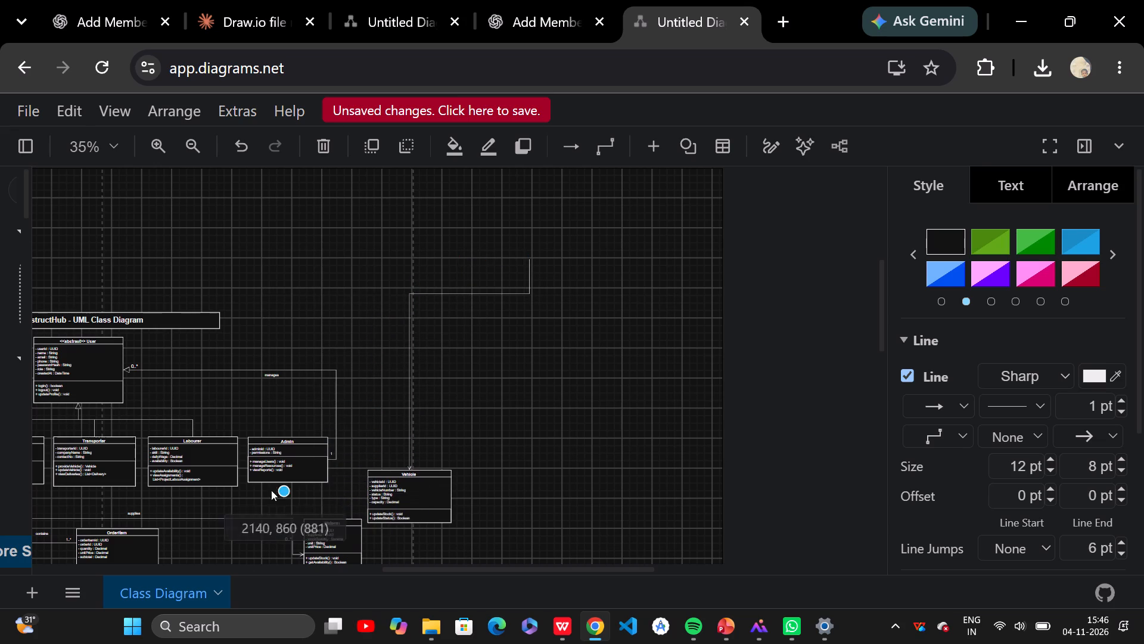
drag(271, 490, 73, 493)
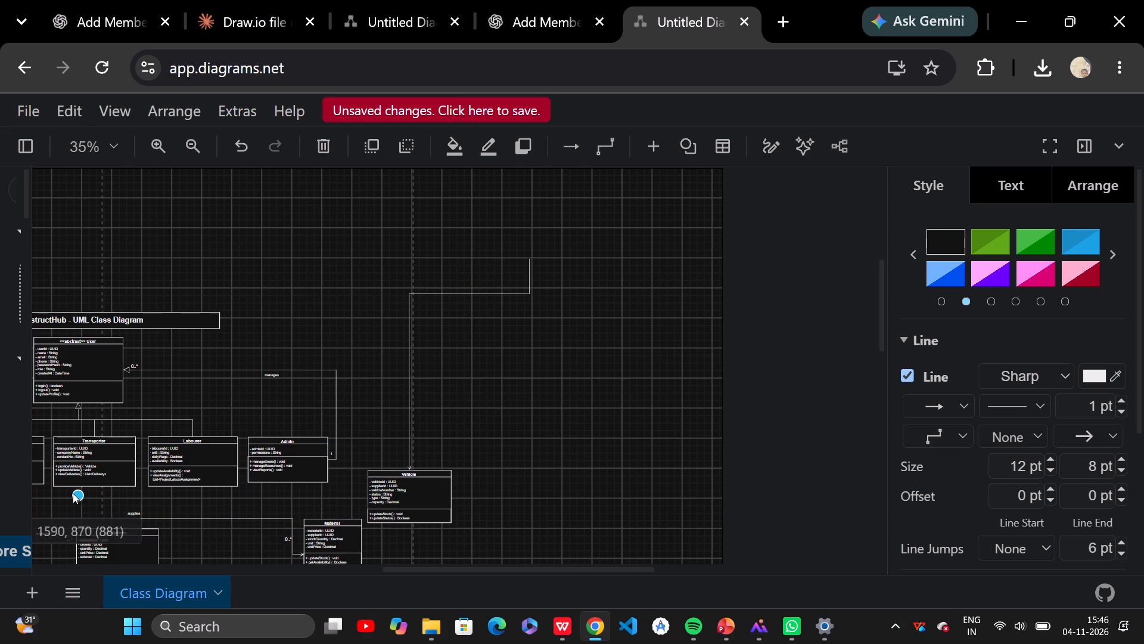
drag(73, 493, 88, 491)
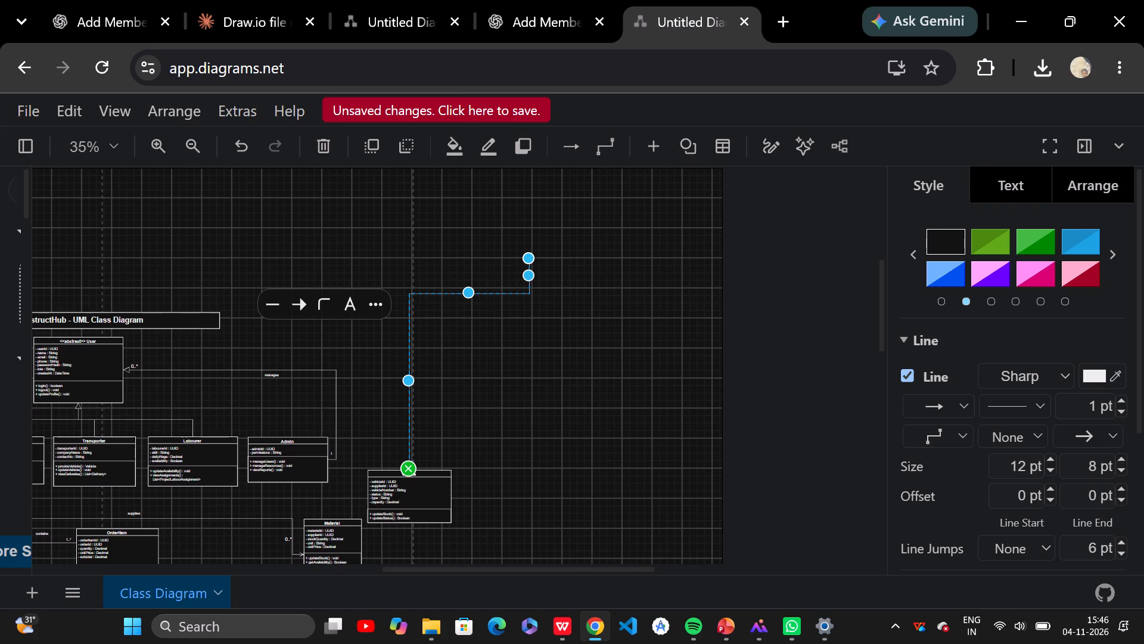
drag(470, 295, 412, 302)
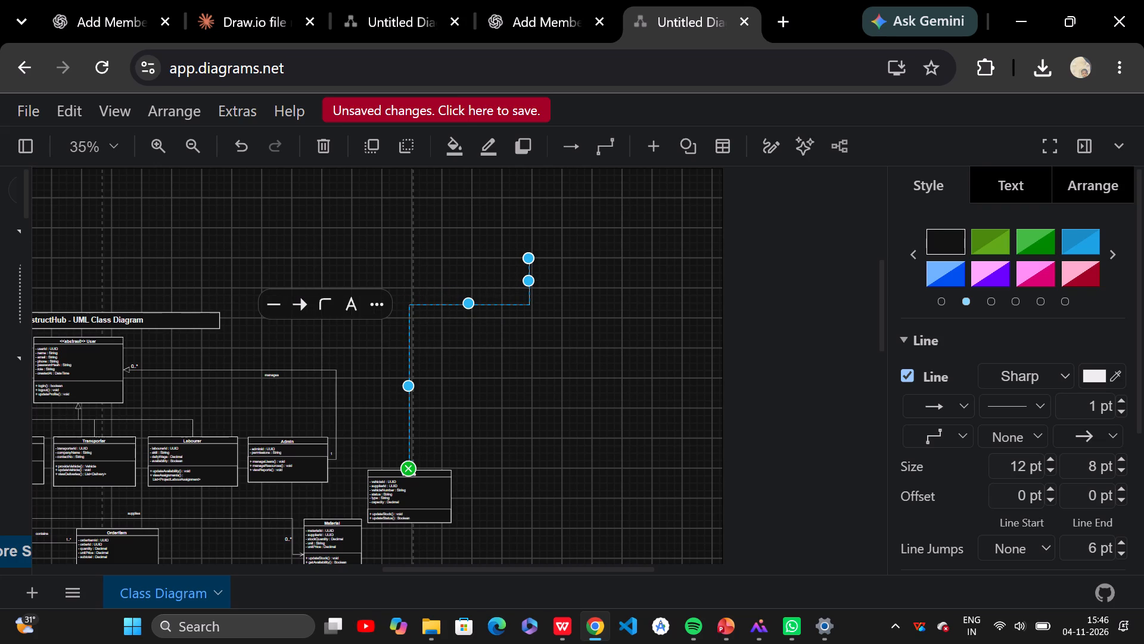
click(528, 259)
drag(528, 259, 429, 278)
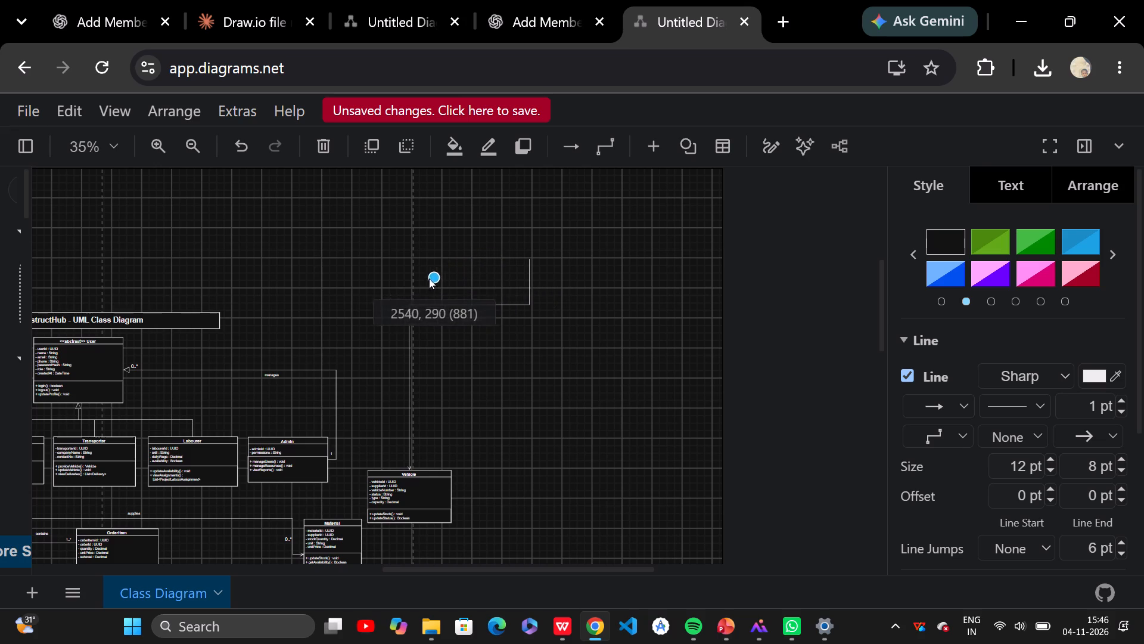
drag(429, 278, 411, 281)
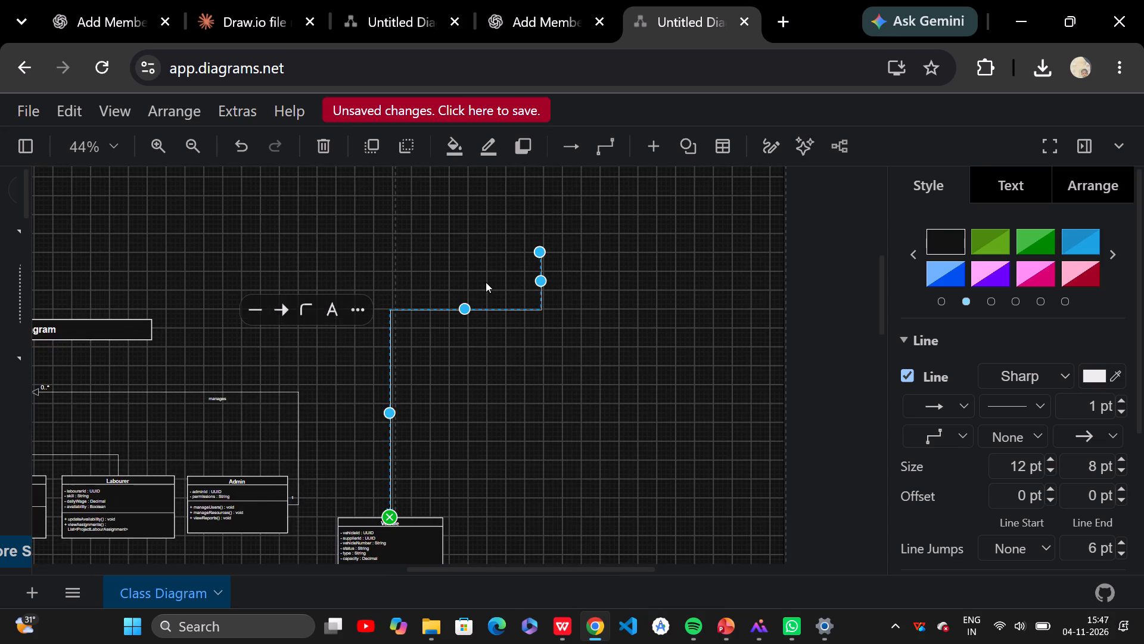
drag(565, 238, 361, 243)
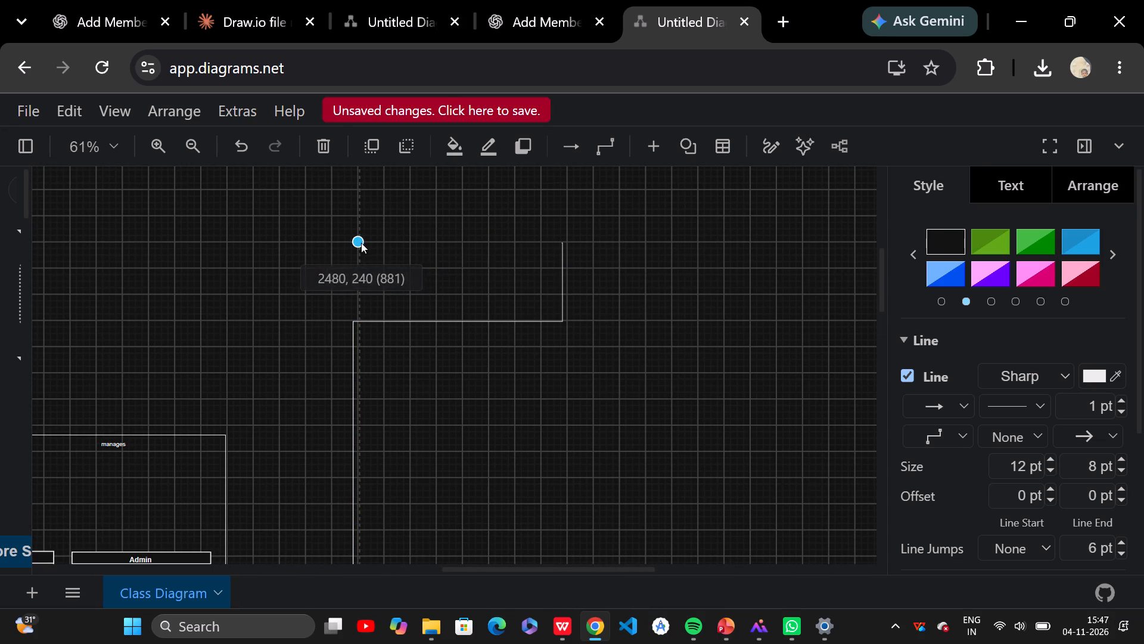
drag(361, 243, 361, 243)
Reshape the connector and extend its free end across to the Admin side of its vertical run, at about x 2400.
drag(562, 283, 553, 389)
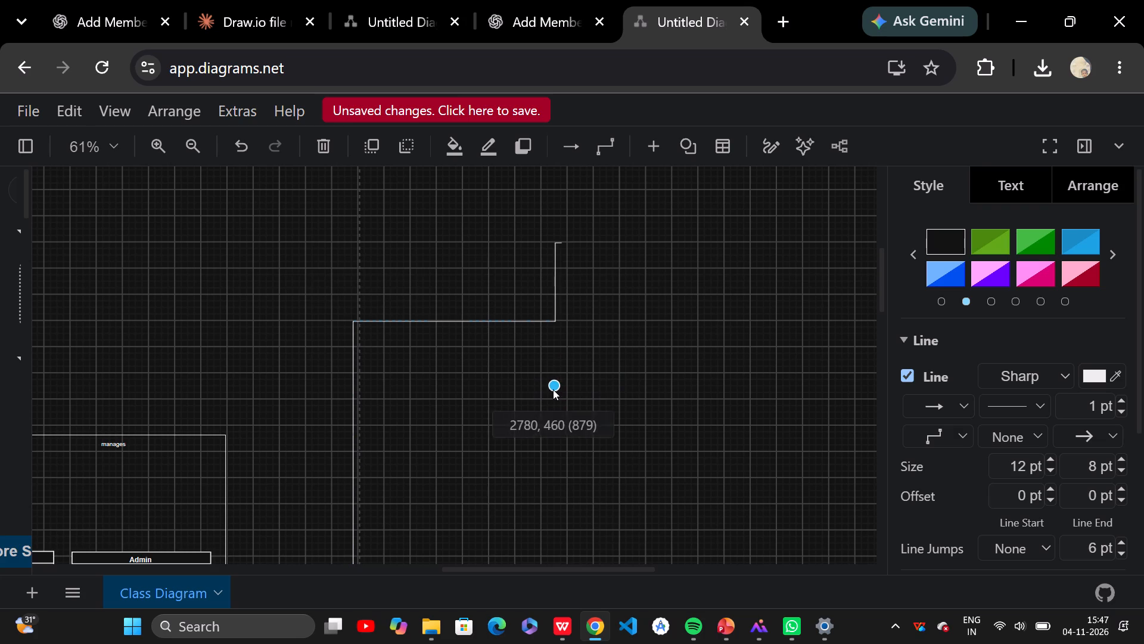
drag(565, 246, 554, 381)
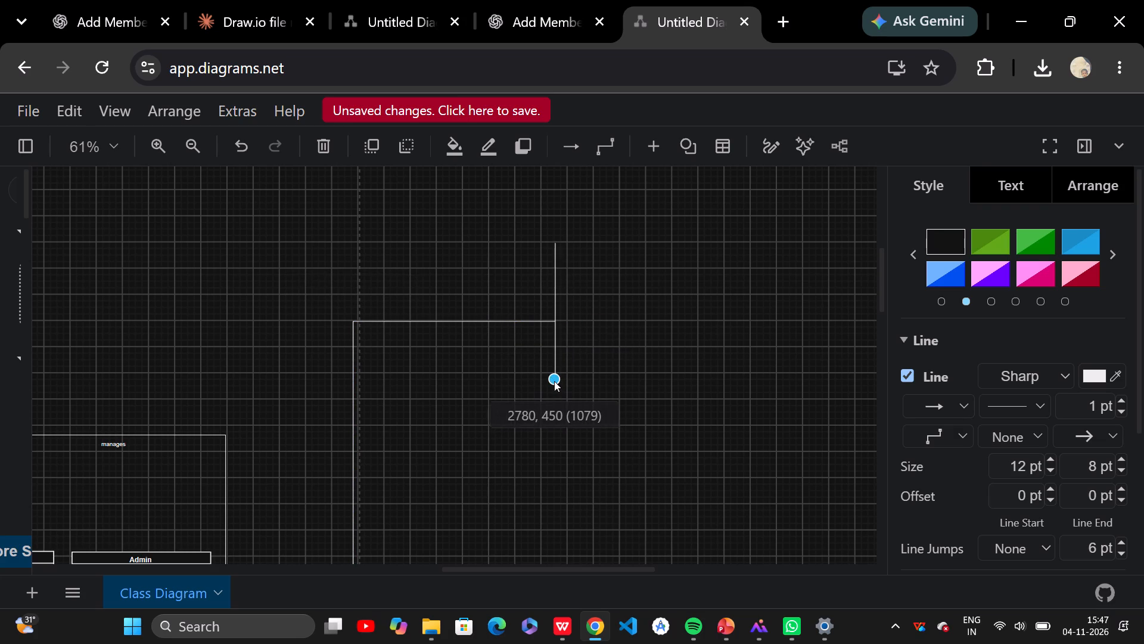
drag(554, 381, 556, 366)
drag(557, 277, 552, 312)
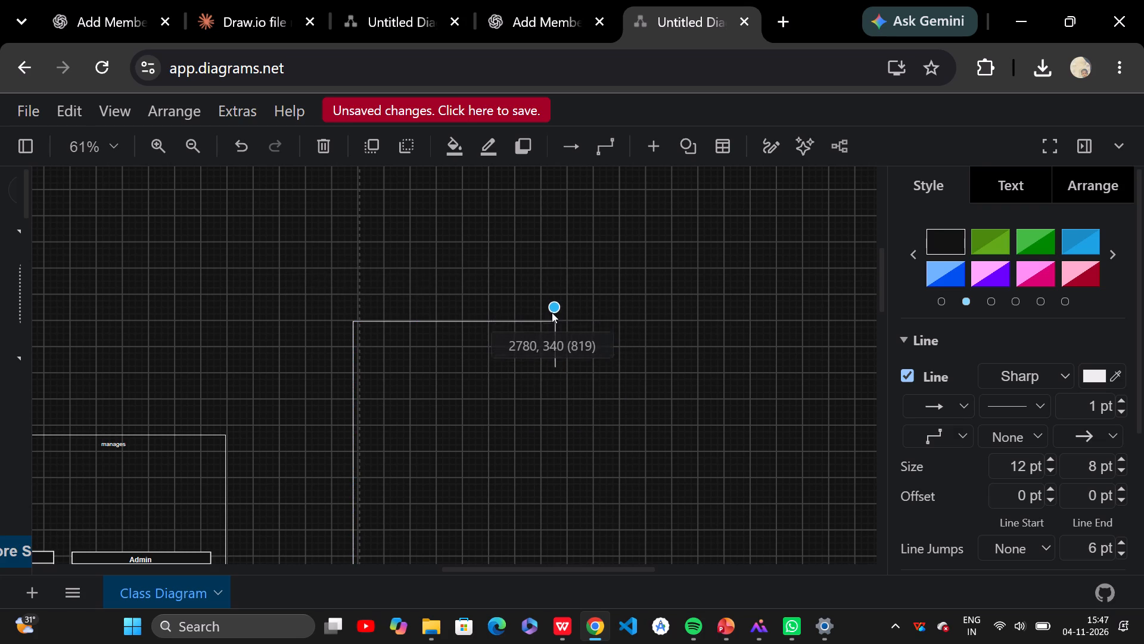
drag(552, 312, 552, 322)
drag(554, 366, 537, 402)
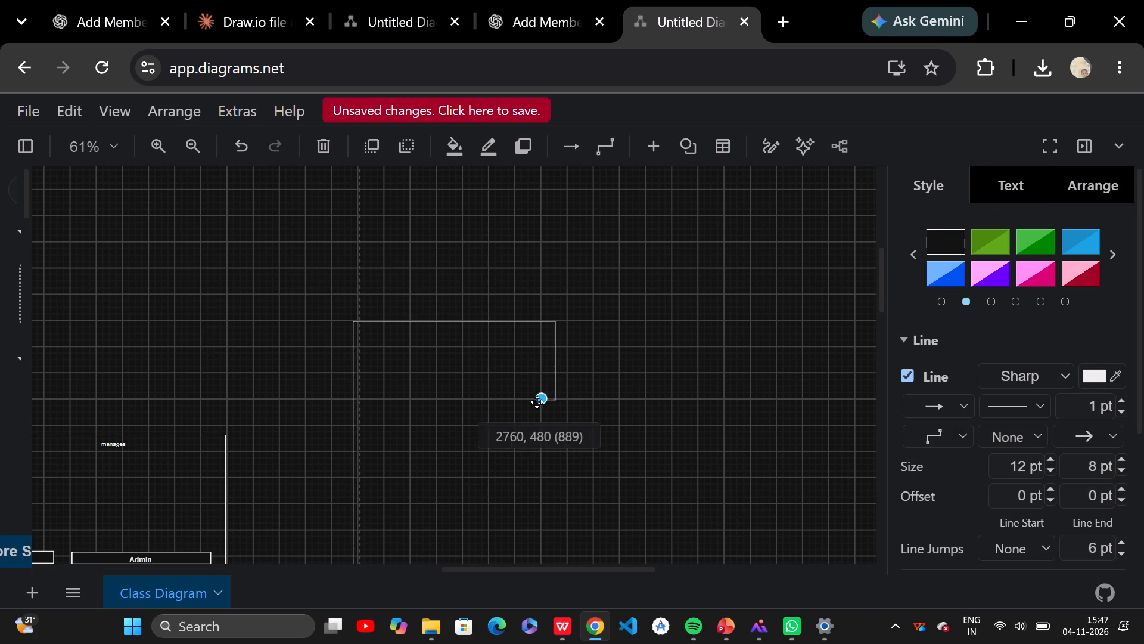
drag(537, 402, 555, 274)
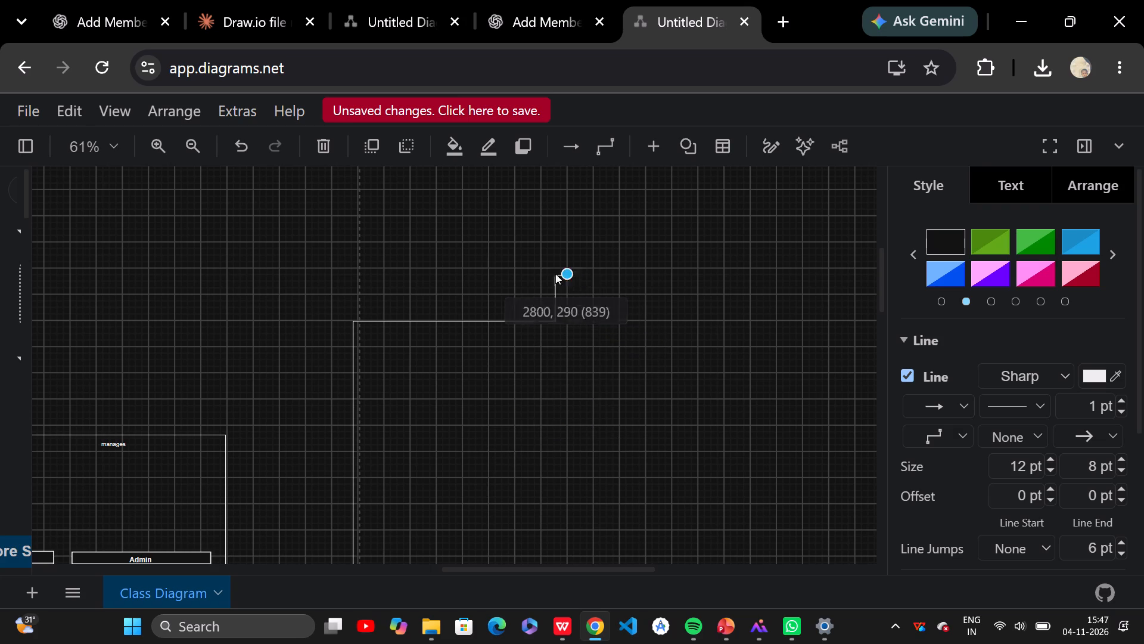
drag(555, 274, 315, 305)
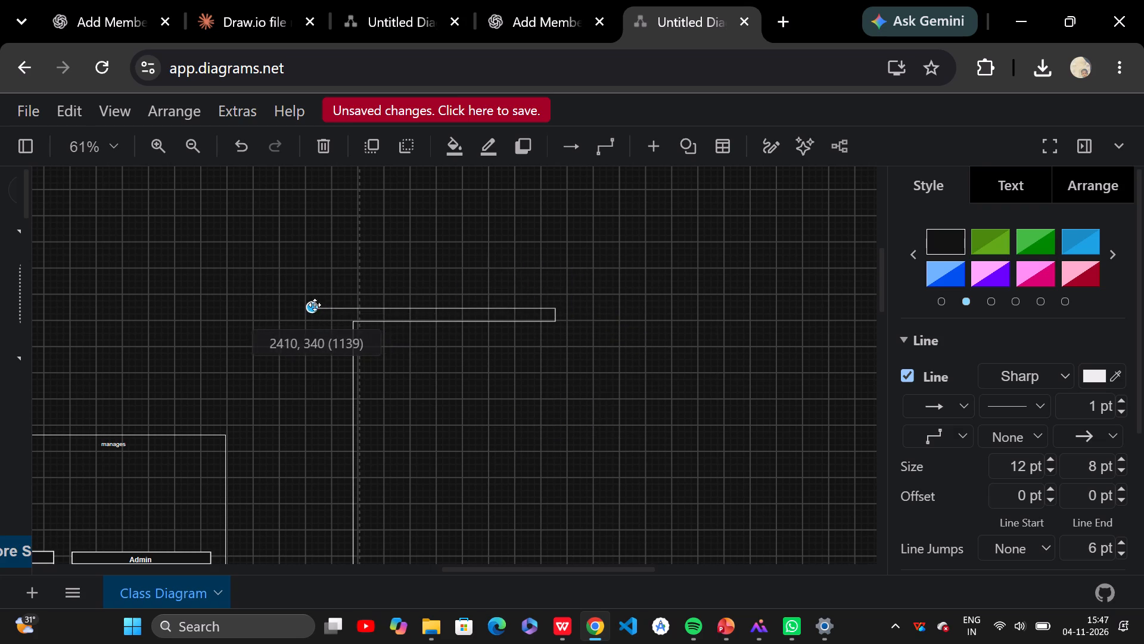
drag(315, 305, 312, 303)
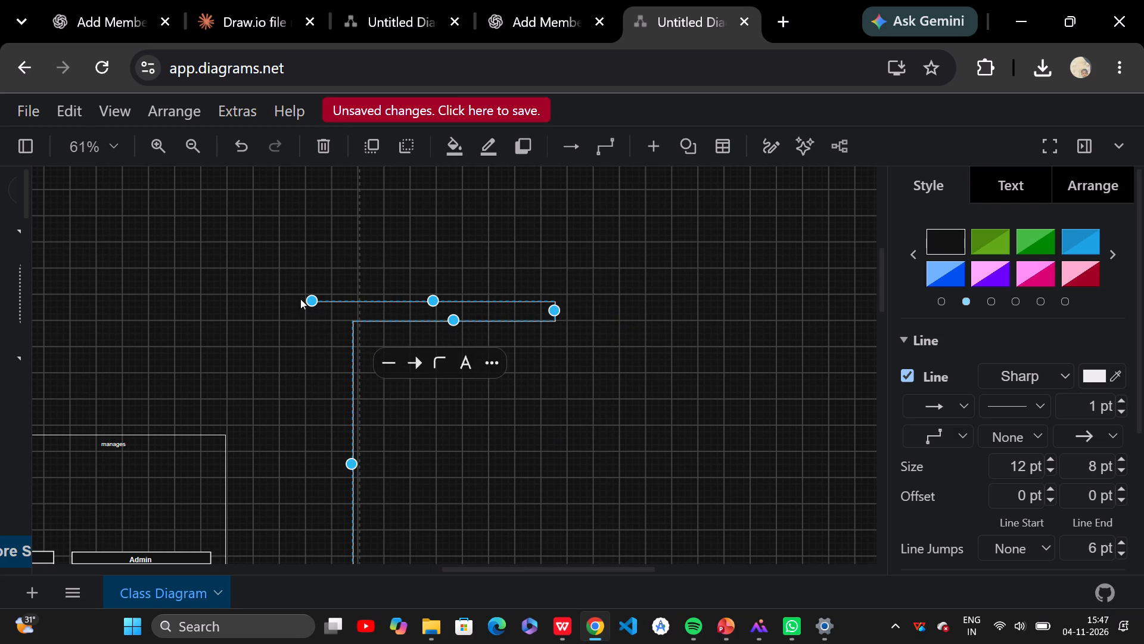
drag(311, 300, 313, 299)
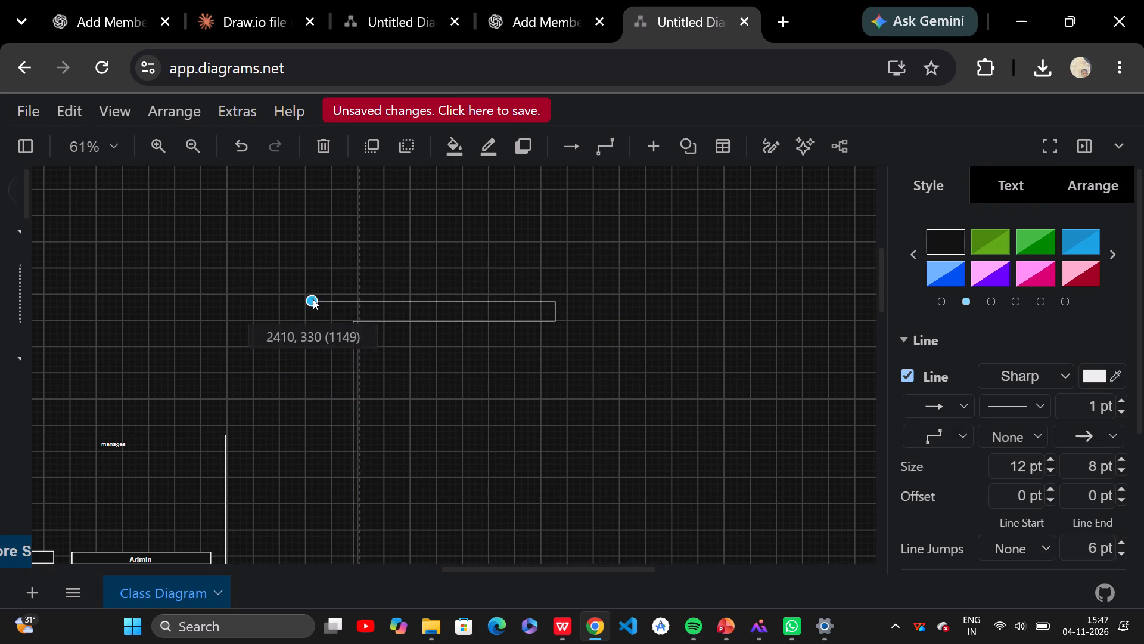
drag(313, 299, 309, 293)
Lower the connector's free end to just above Vehicle's top-left corner, at about 2360, 720.
click(355, 323)
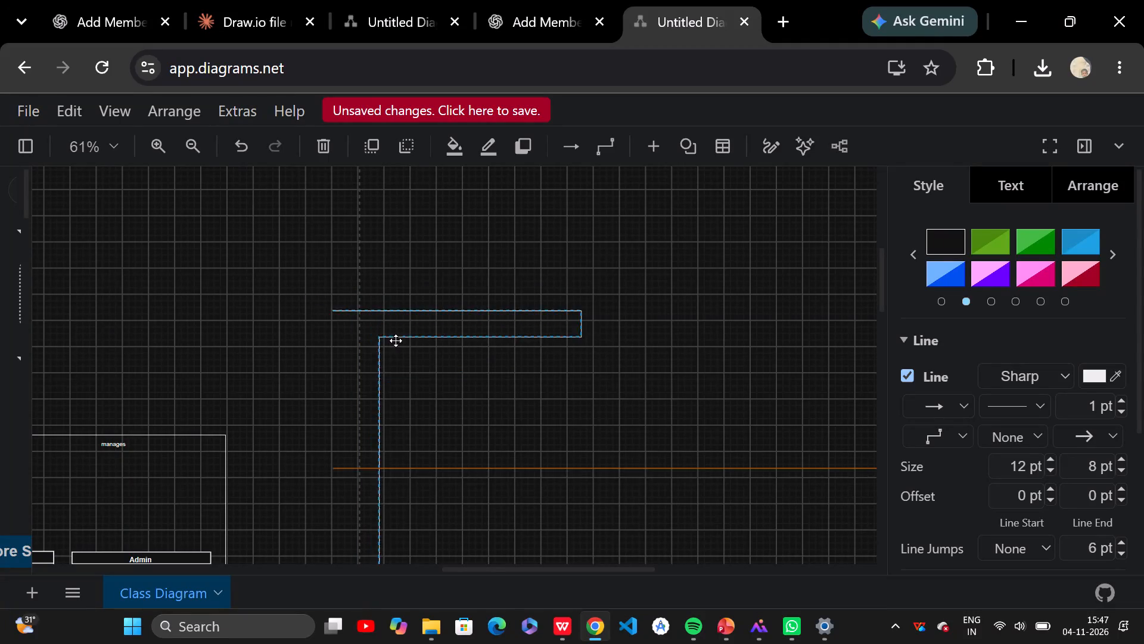
drag(310, 290, 303, 411)
scroll(456, 458, down, 1)
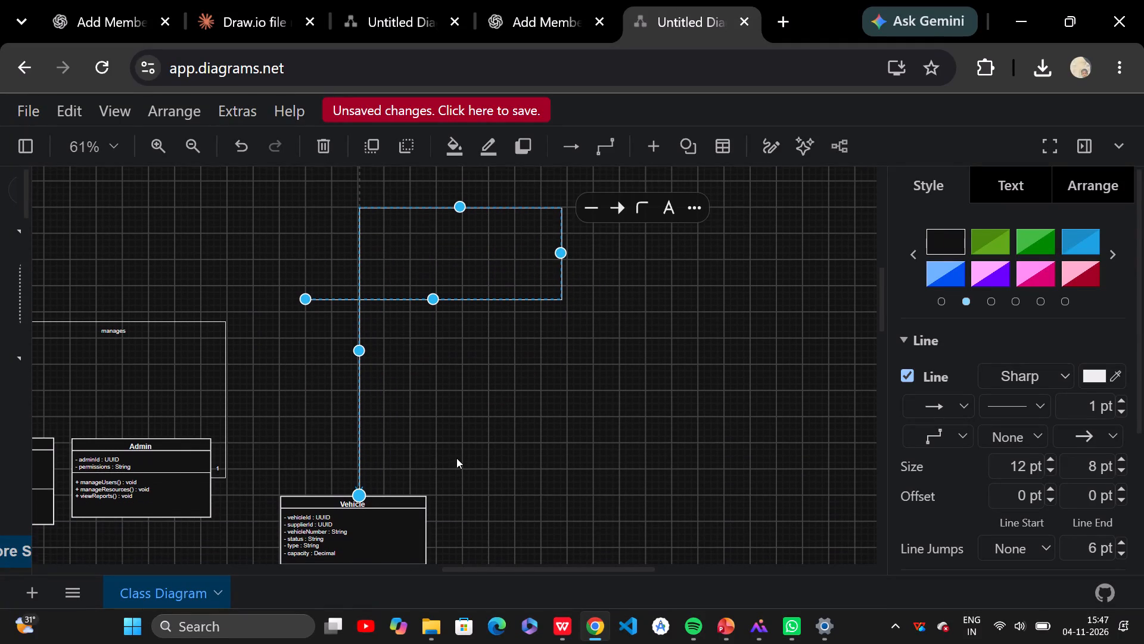
scroll(456, 458, down, 1)
drag(309, 296, 299, 348)
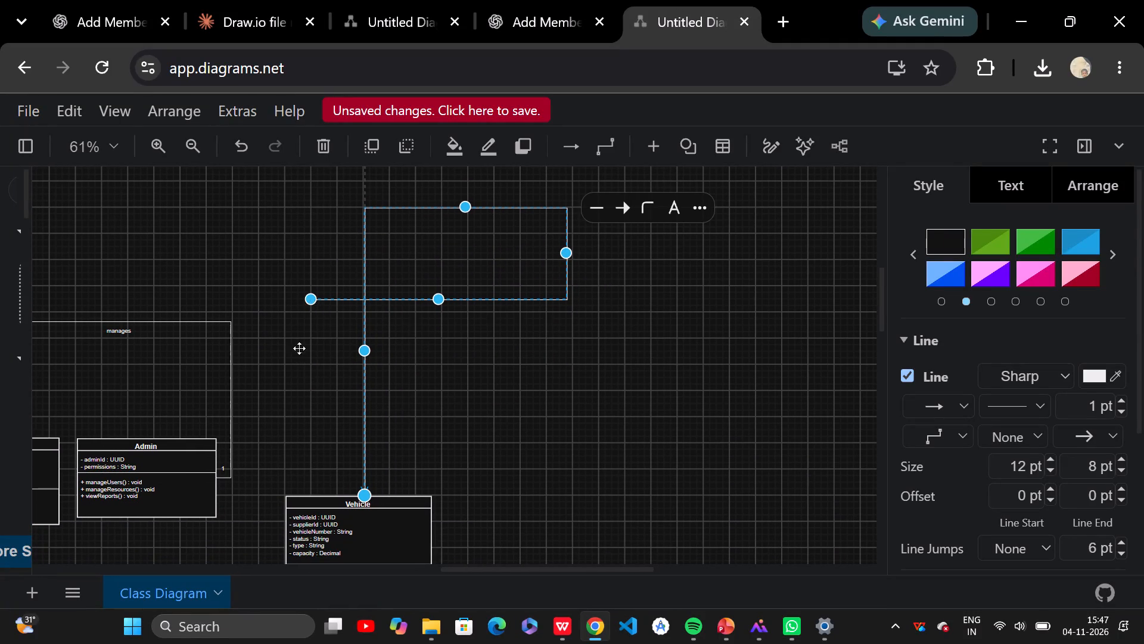
drag(299, 348, 287, 446)
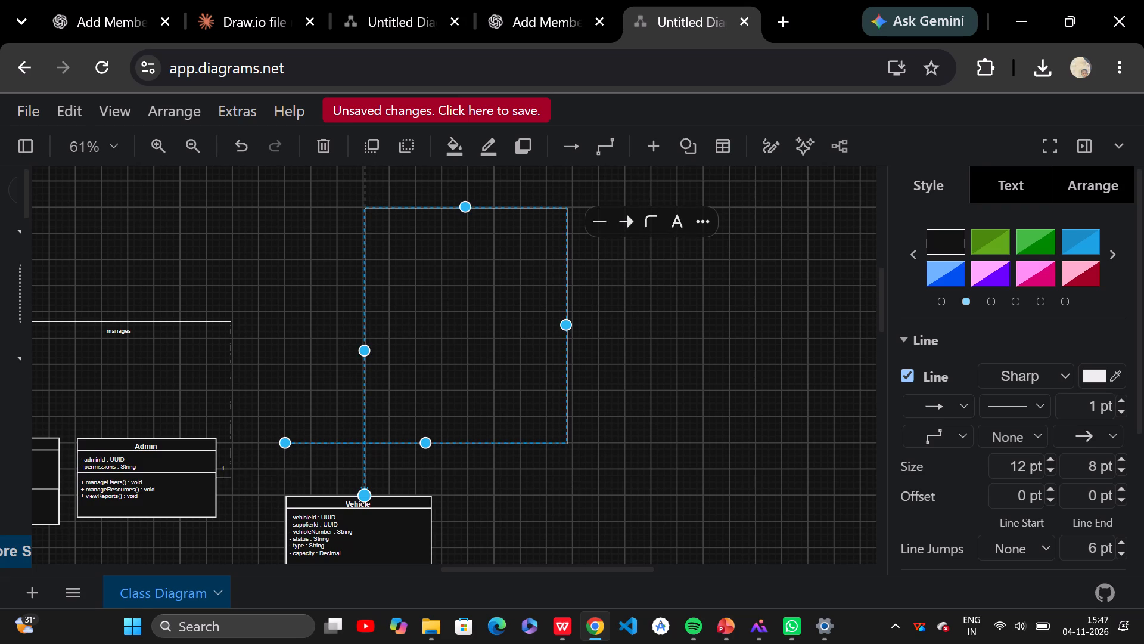
Collapse the connector's tall loop and route its horizontal segment just above Vehicle, at about y 750, with the free end near x 2310.
drag(466, 206, 466, 441)
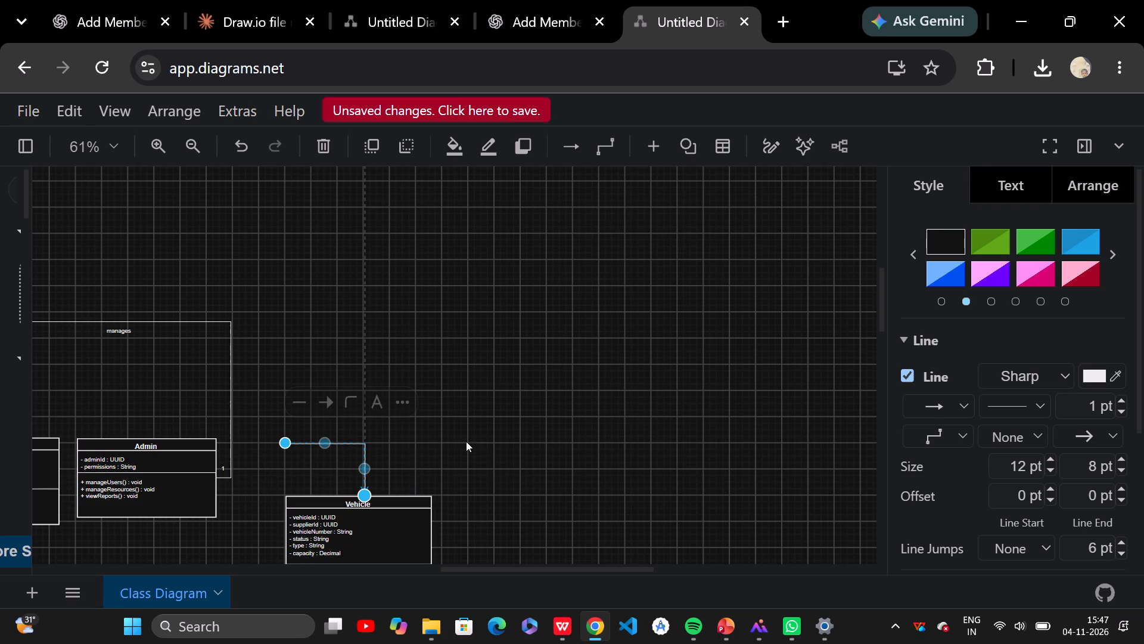
drag(281, 437, 258, 444)
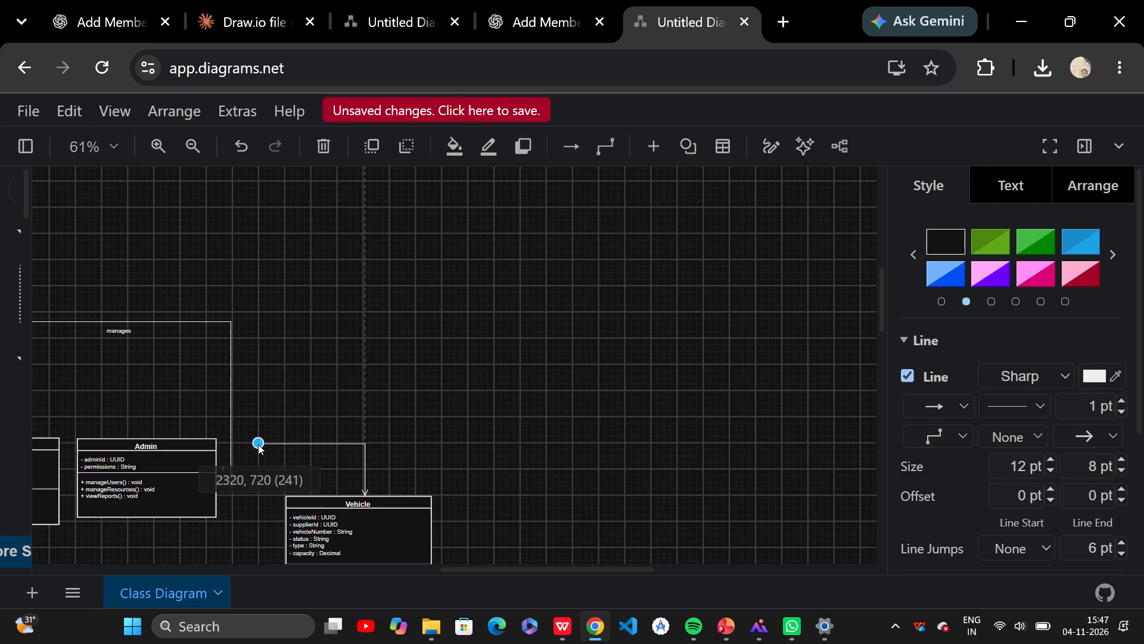
drag(258, 444, 254, 445)
drag(310, 446, 306, 461)
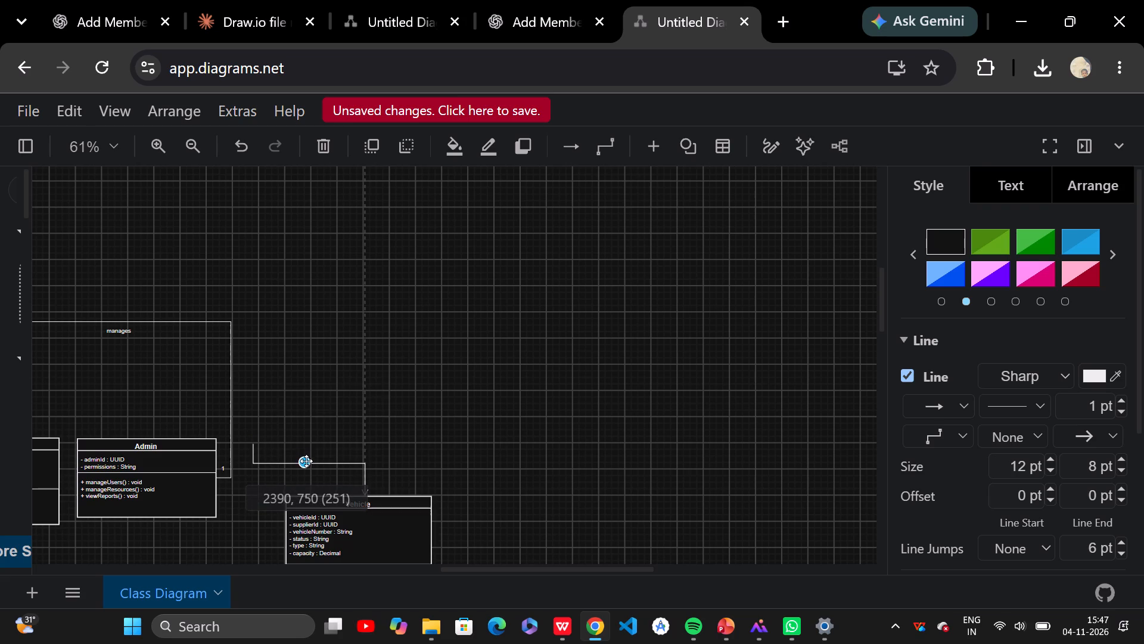
drag(306, 461, 304, 461)
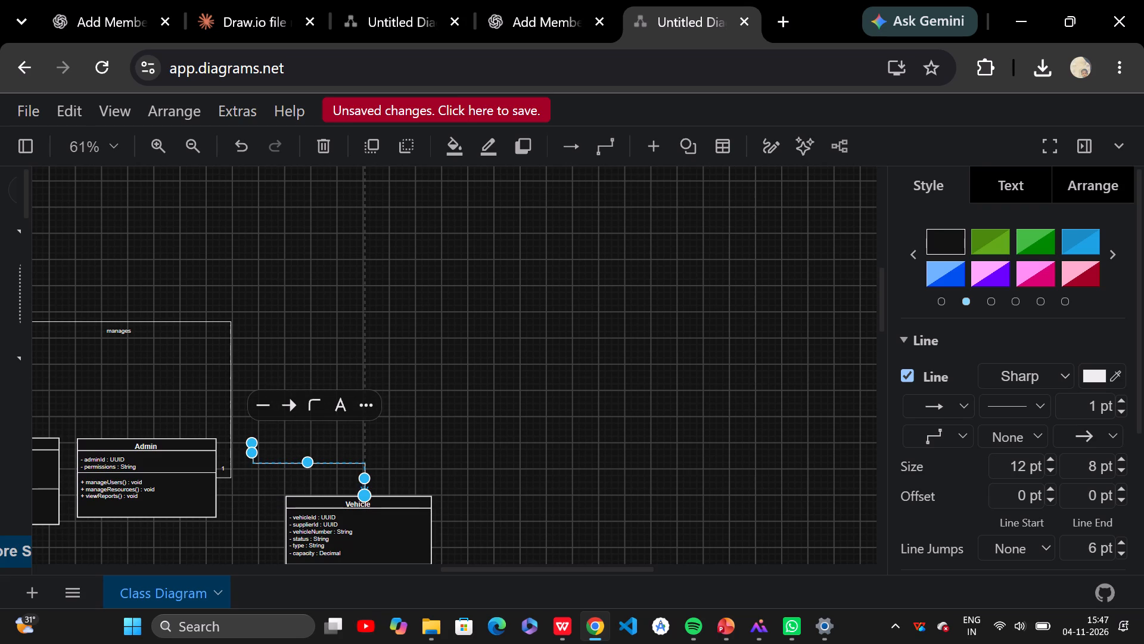
Bring the connector's free end down into the gap between Admin and Vehicle, at about y 870.
drag(250, 442, 244, 536)
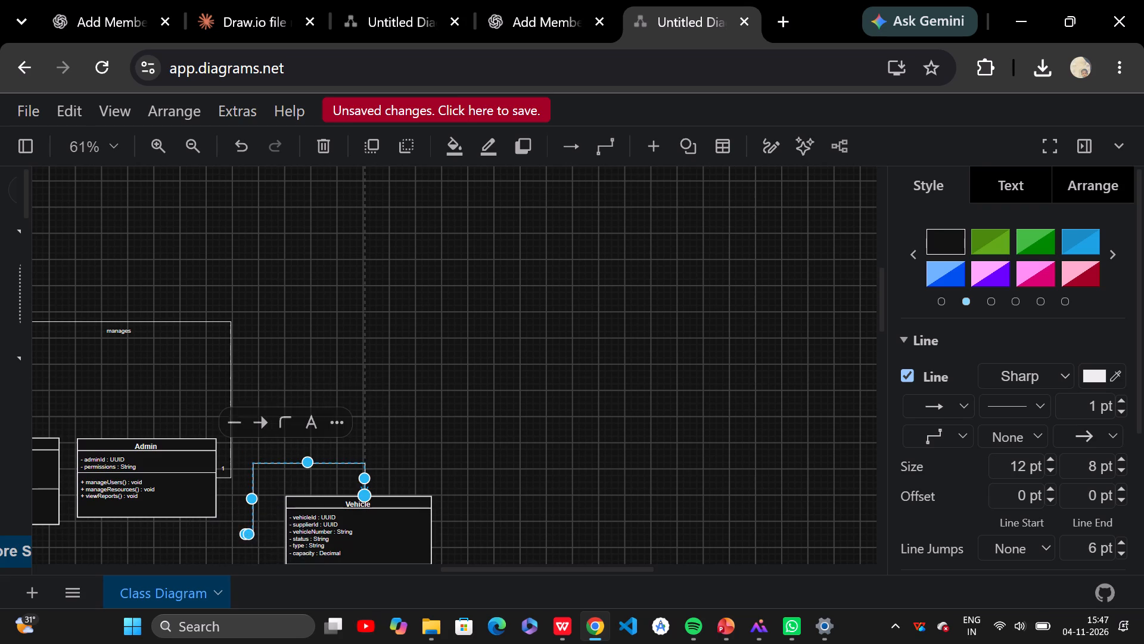
scroll(279, 487, down, 2)
drag(247, 414, 195, 425)
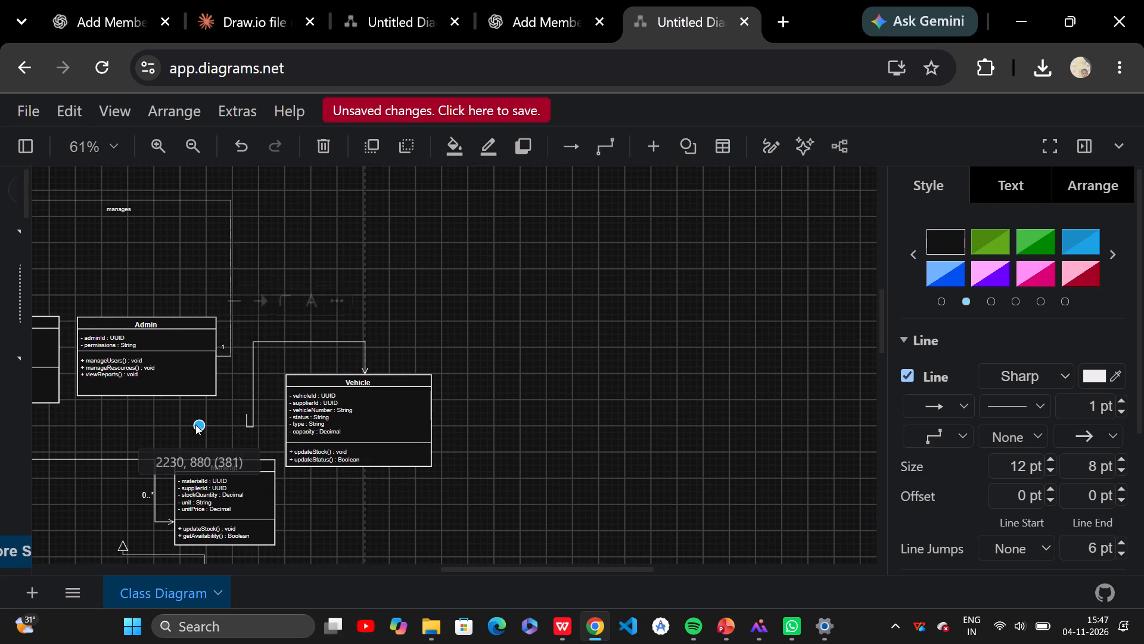
drag(195, 425, 210, 417)
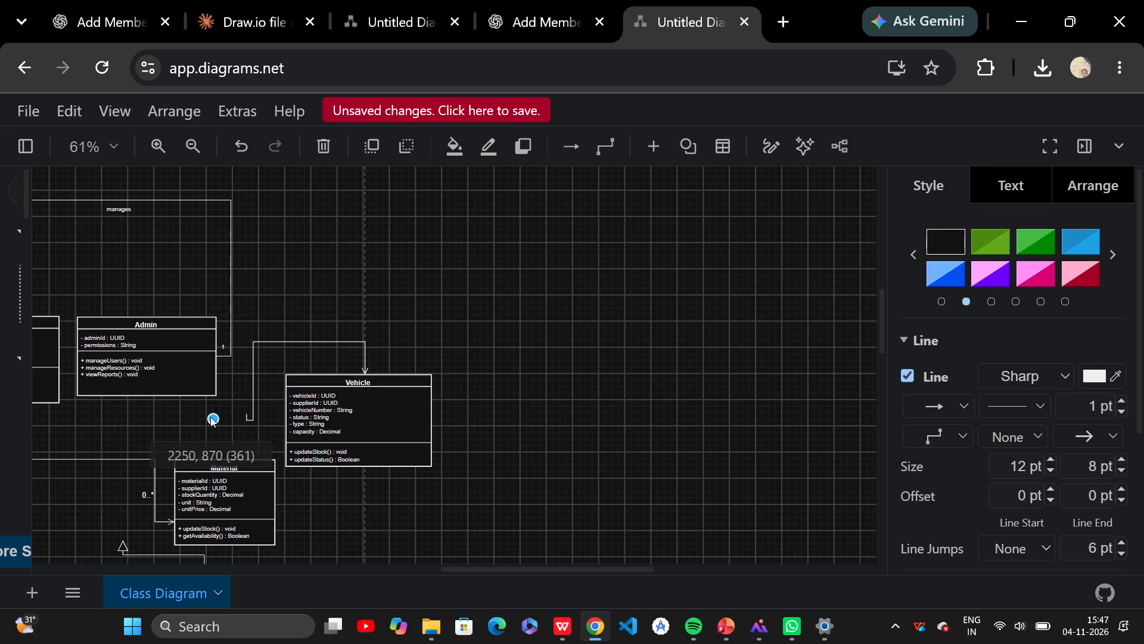
Extend the connector's free end beneath Admin and Labourer to just below Transporter, at about 1600, 870.
drag(244, 408, 179, 420)
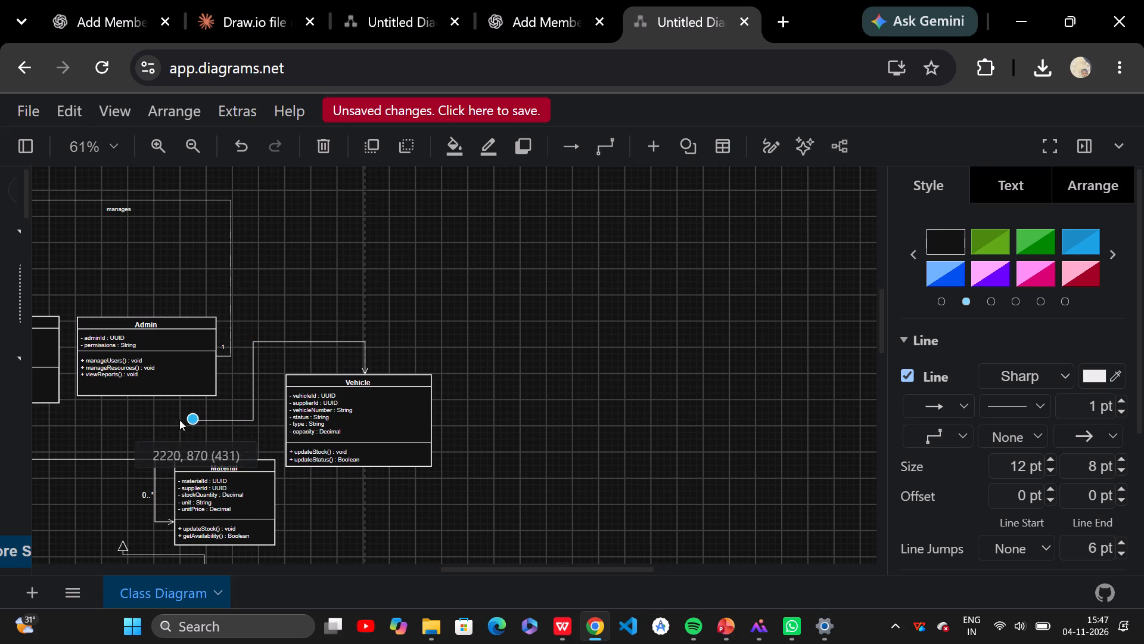
drag(179, 420, 60, 420)
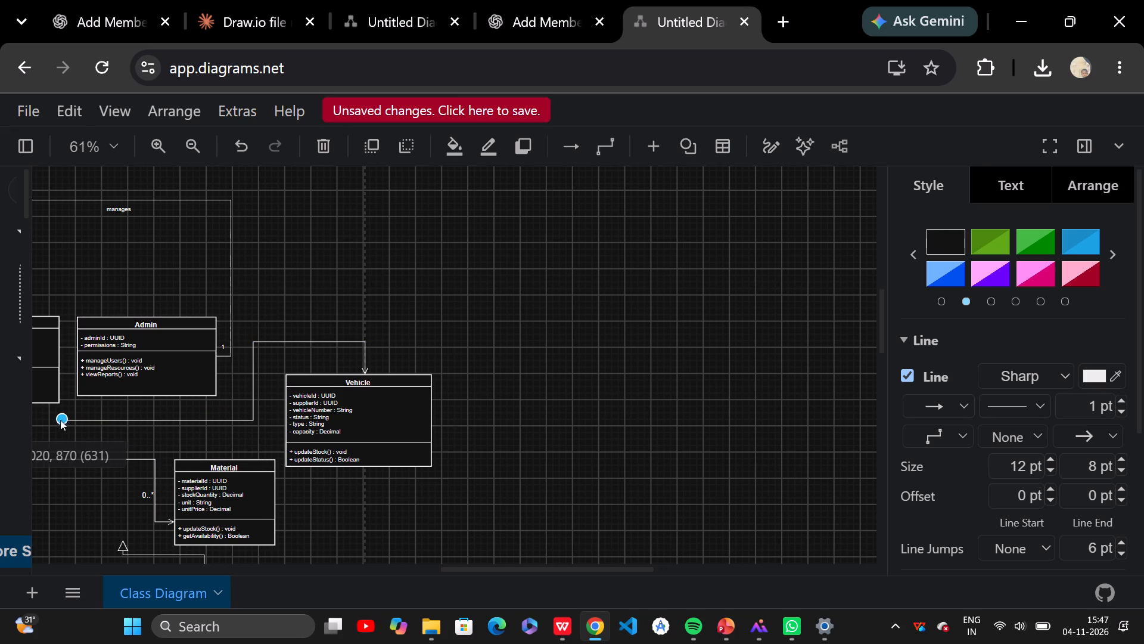
drag(60, 420, 13, 422)
scroll(89, 425, right, 4)
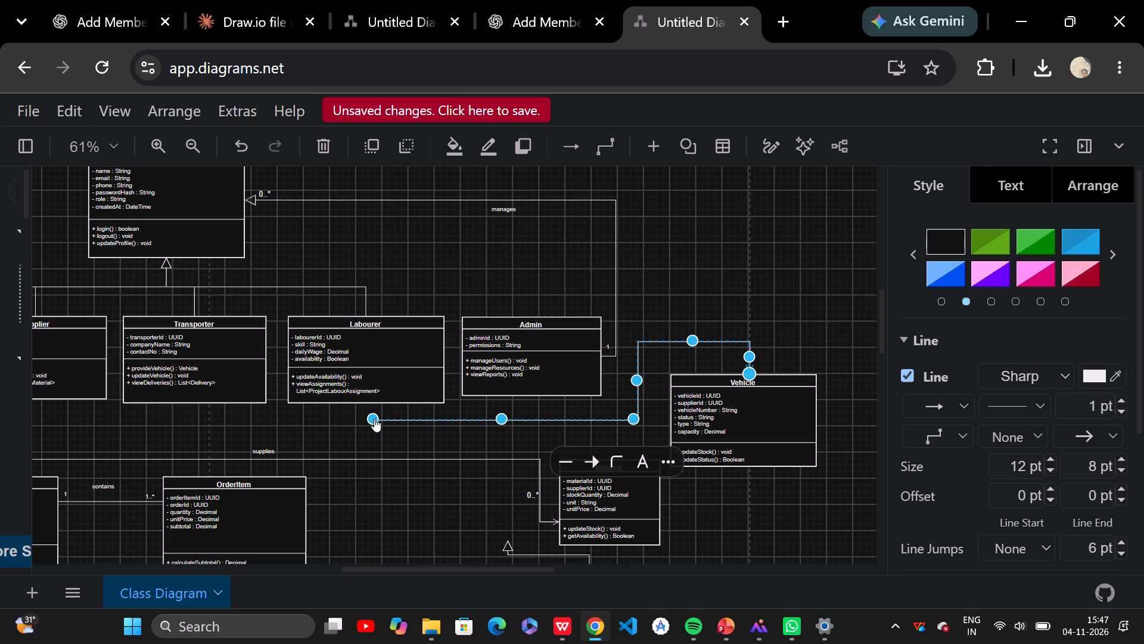
drag(374, 419, 158, 425)
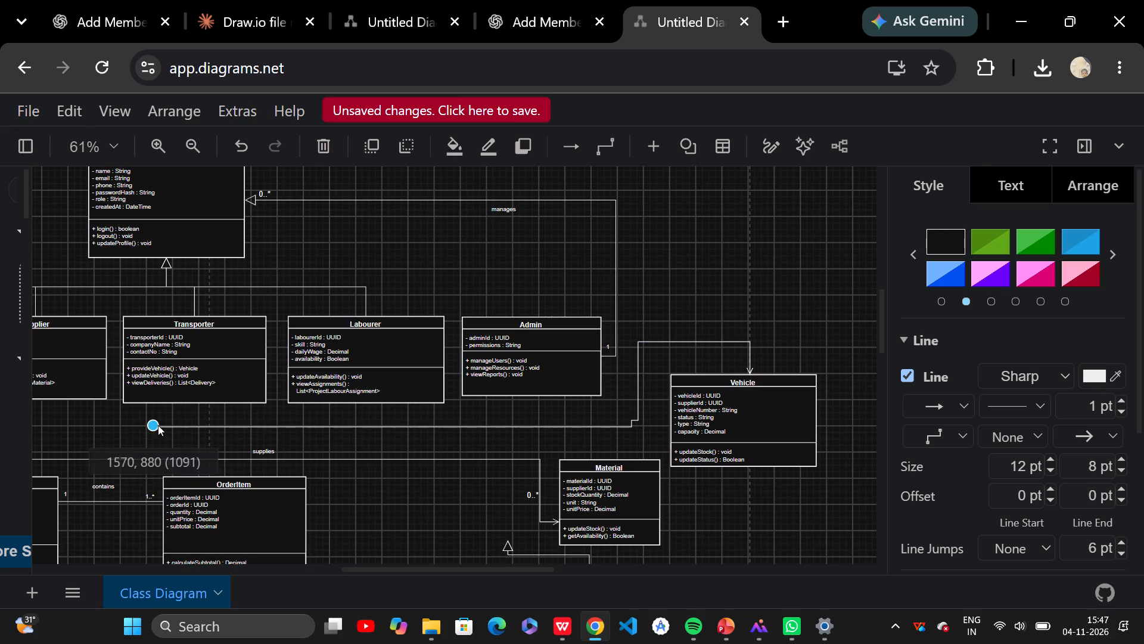
drag(158, 425, 175, 429)
click(170, 410)
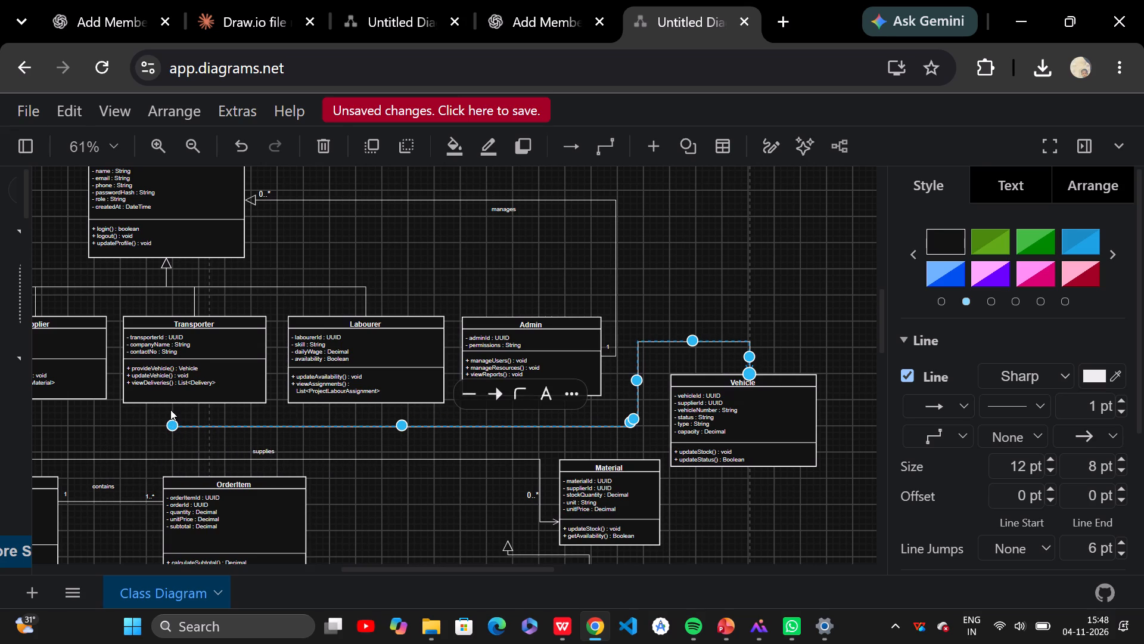
click(170, 417)
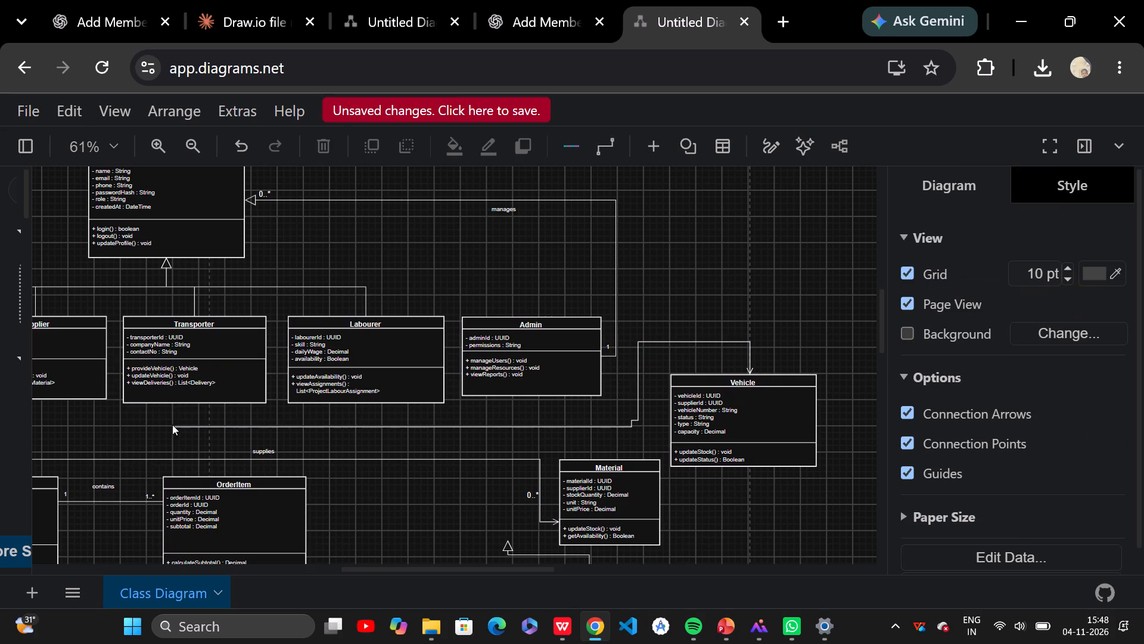
click(172, 425)
double_click(172, 425)
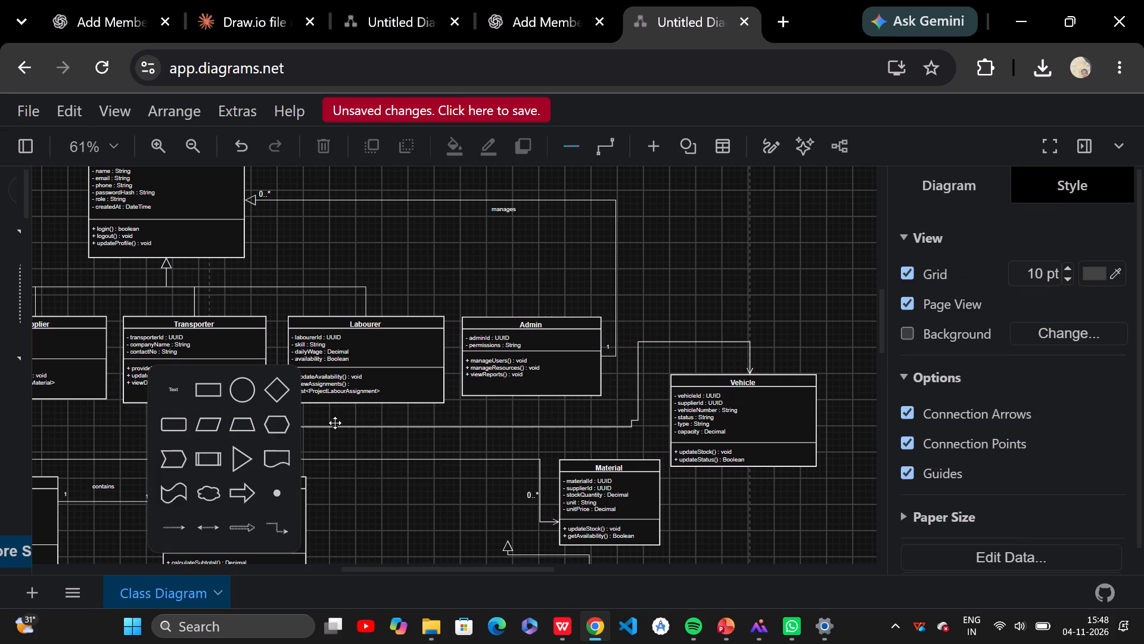
click(571, 431)
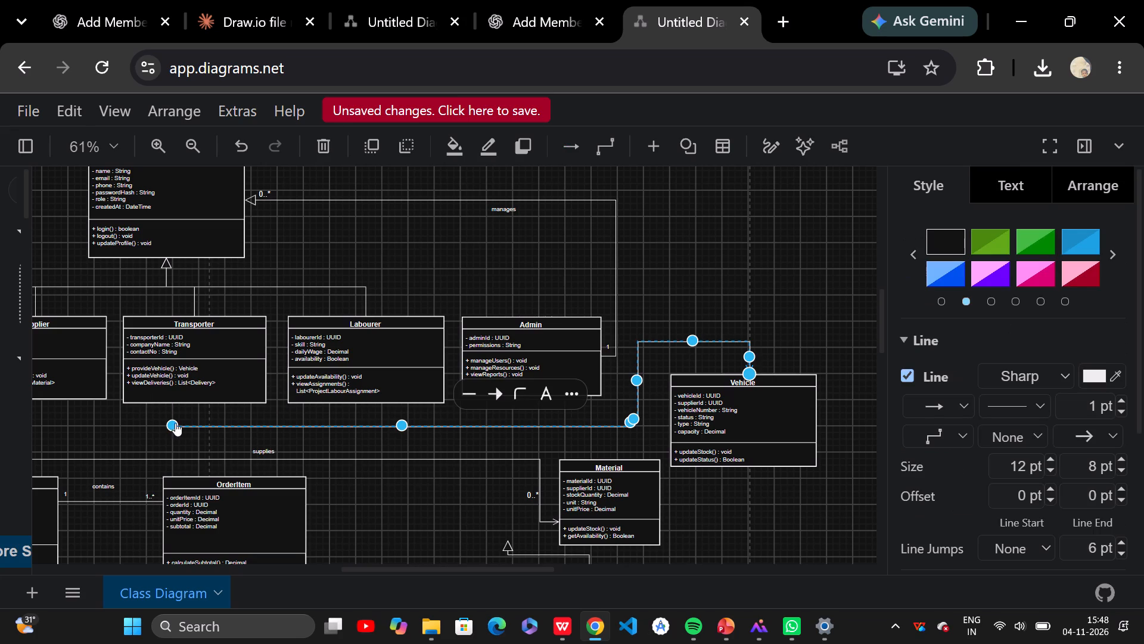
click(173, 422)
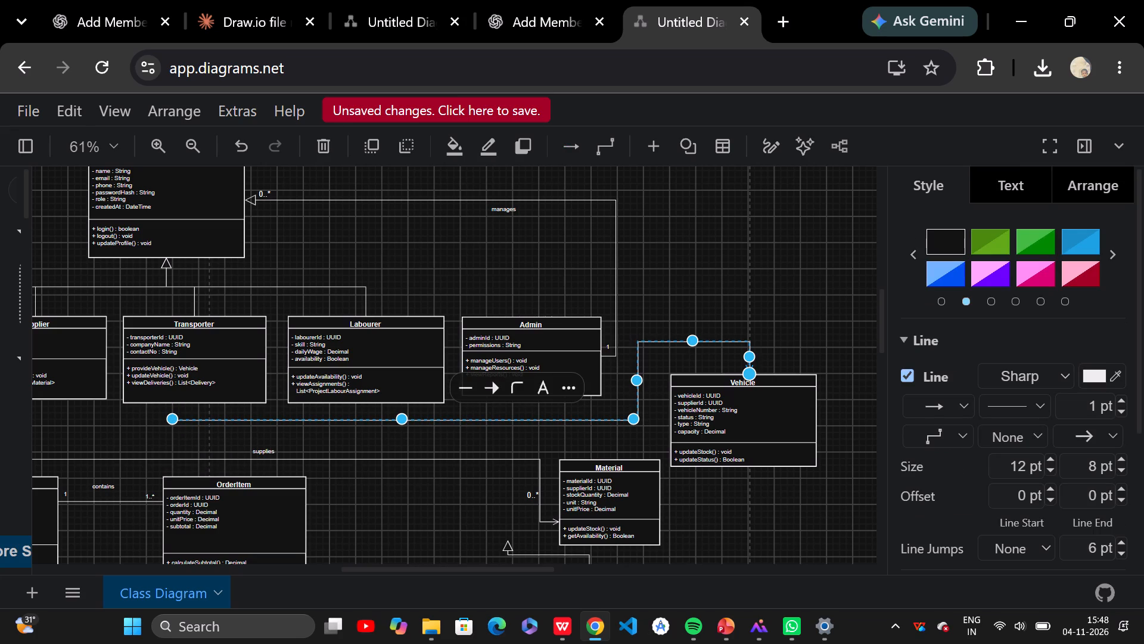
Reshape the connector's long run beneath Labourer and Admin into one level segment at about y 870.
drag(402, 420, 396, 427)
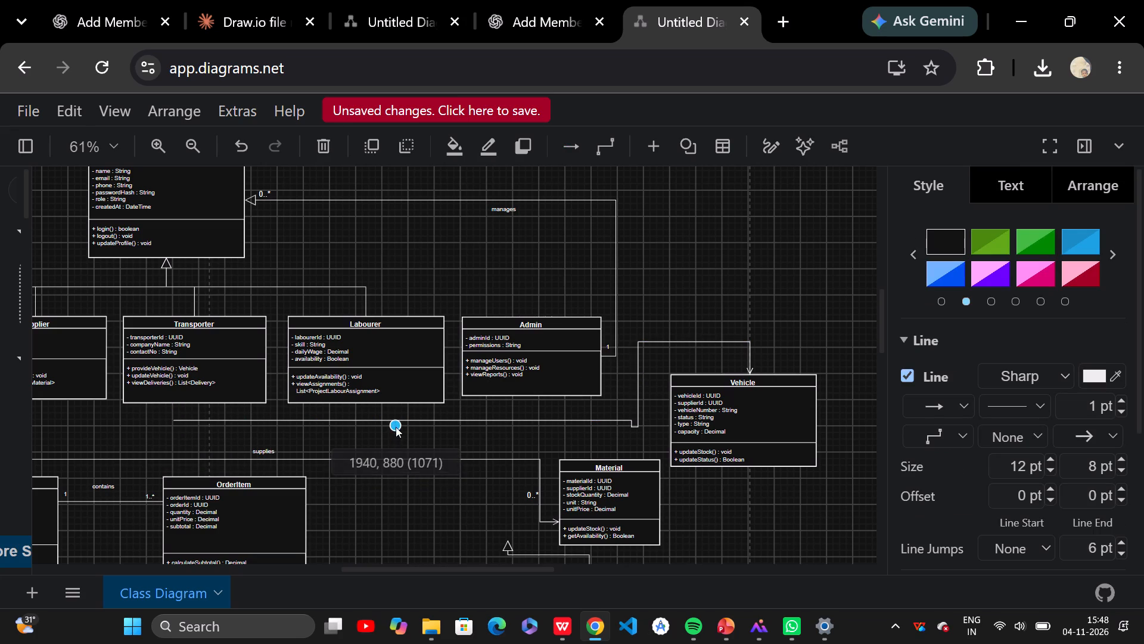
drag(396, 427, 589, 420)
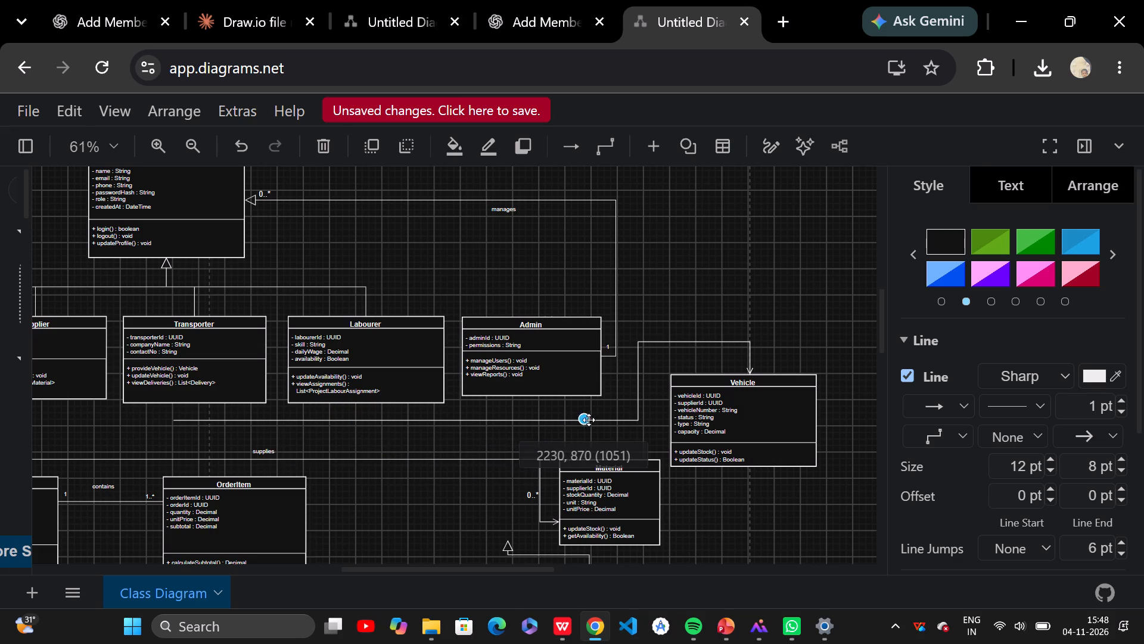
drag(589, 420, 641, 369)
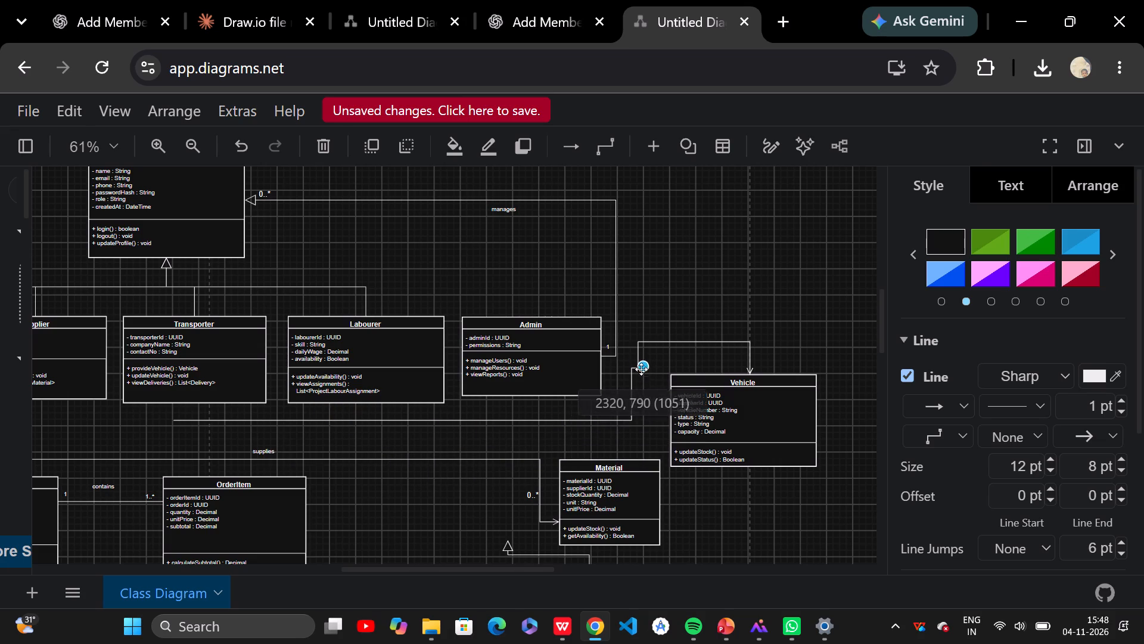
drag(641, 369, 399, 437)
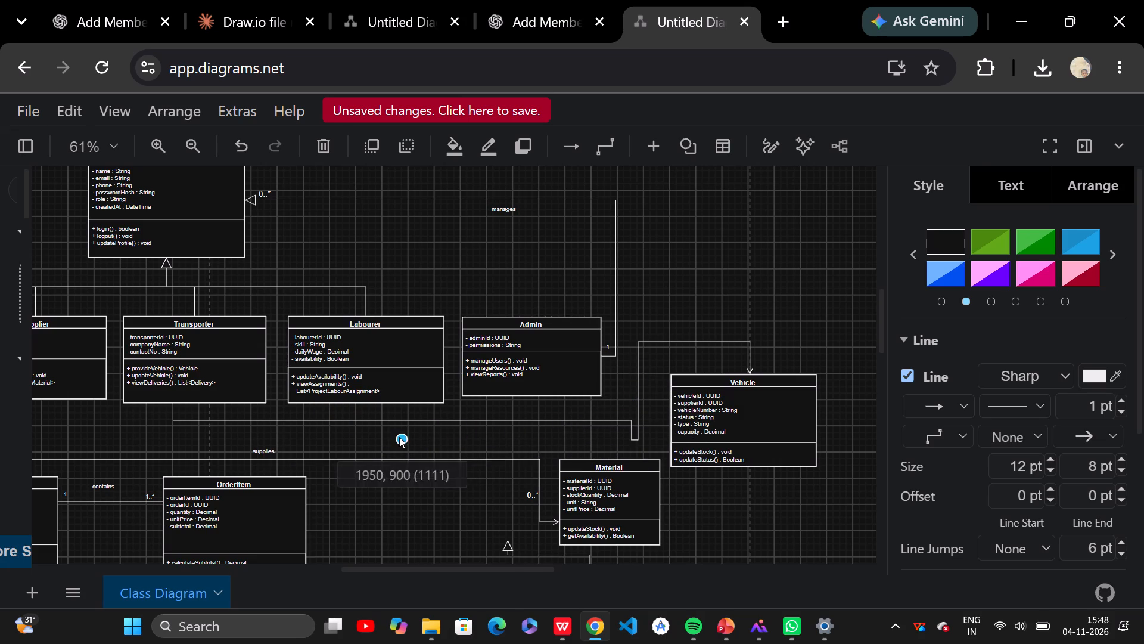
drag(399, 437, 464, 422)
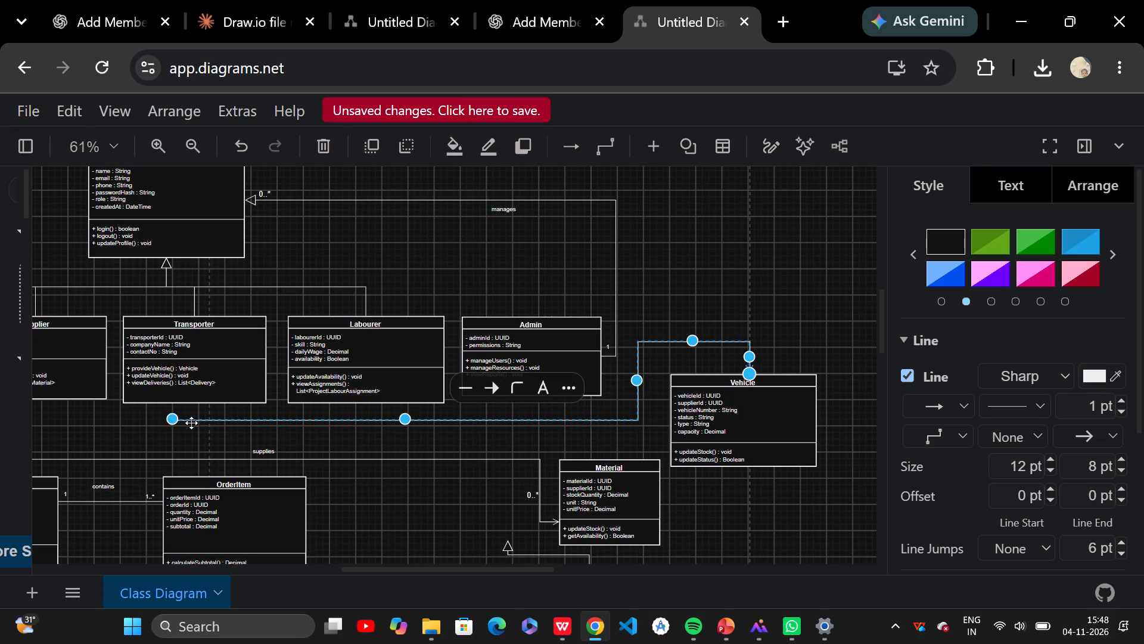
Bring the connector's free end up to Transporter's bottom edge, at about 1600, 850.
drag(172, 418, 161, 414)
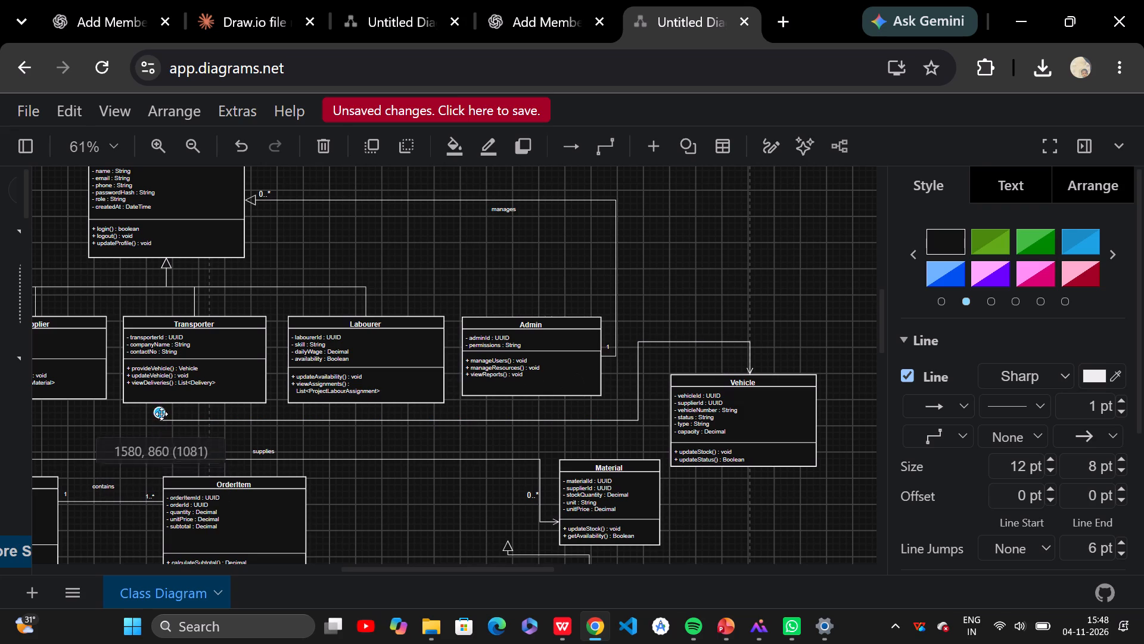
drag(161, 414, 170, 408)
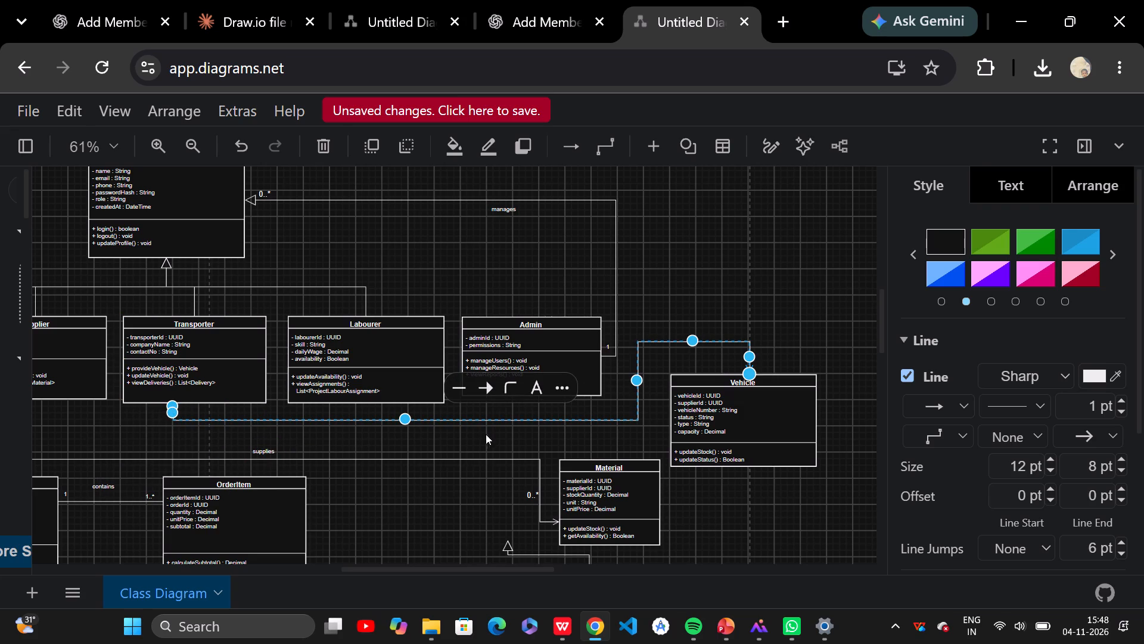
click(643, 435)
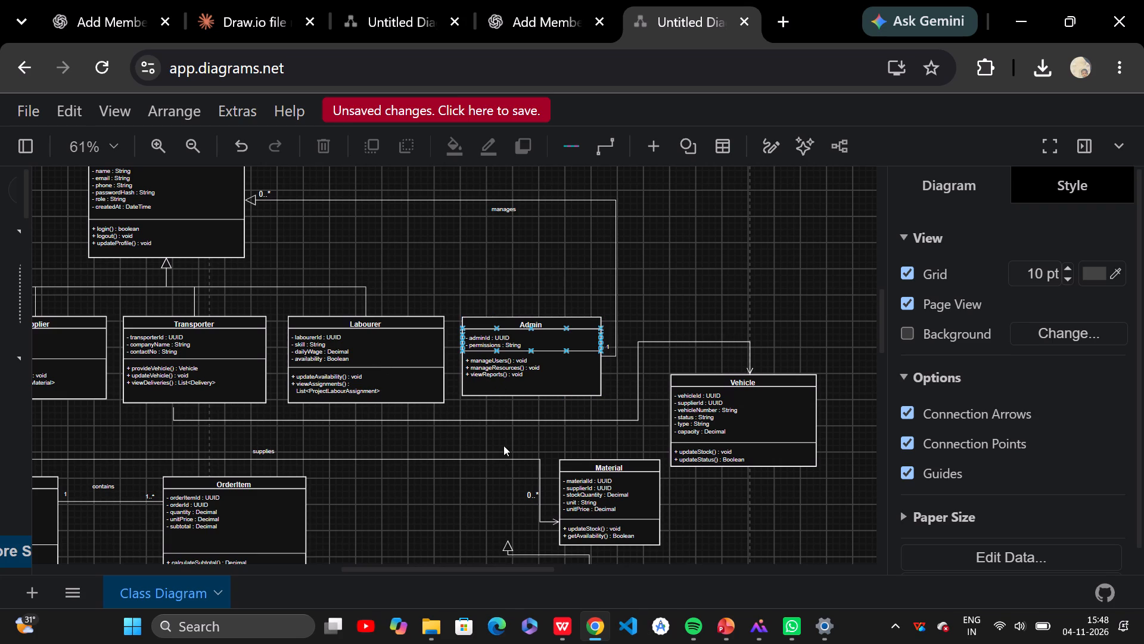
Shift the whole connector about 10 units towards Vehicle, keeping its long run level at about y 870.
click(639, 343)
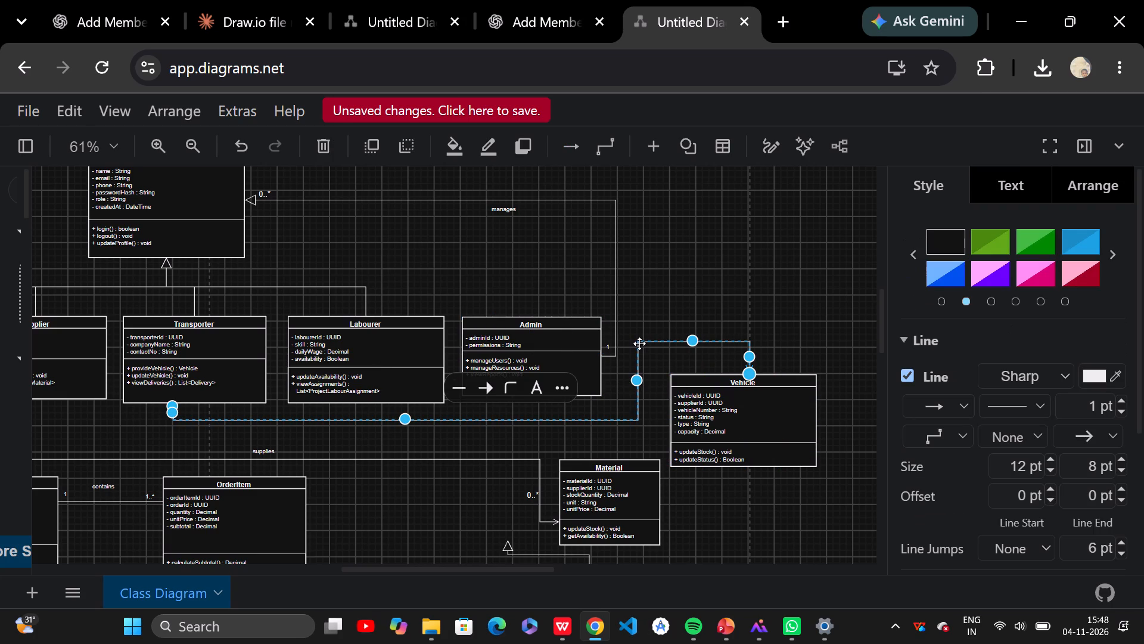
drag(639, 343, 649, 356)
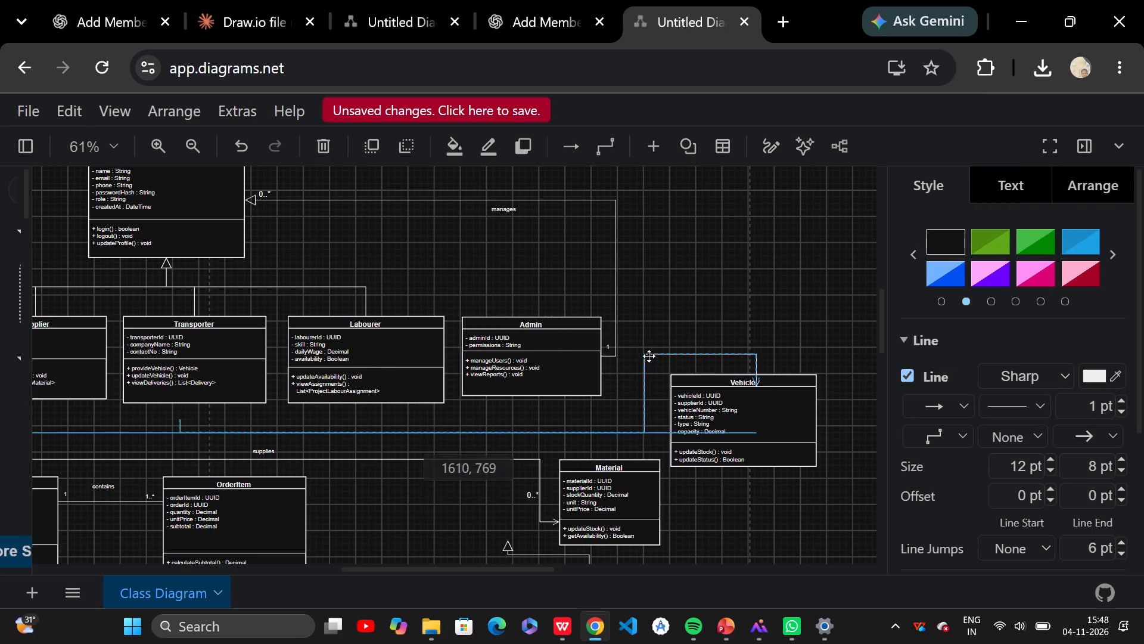
drag(649, 356, 646, 338)
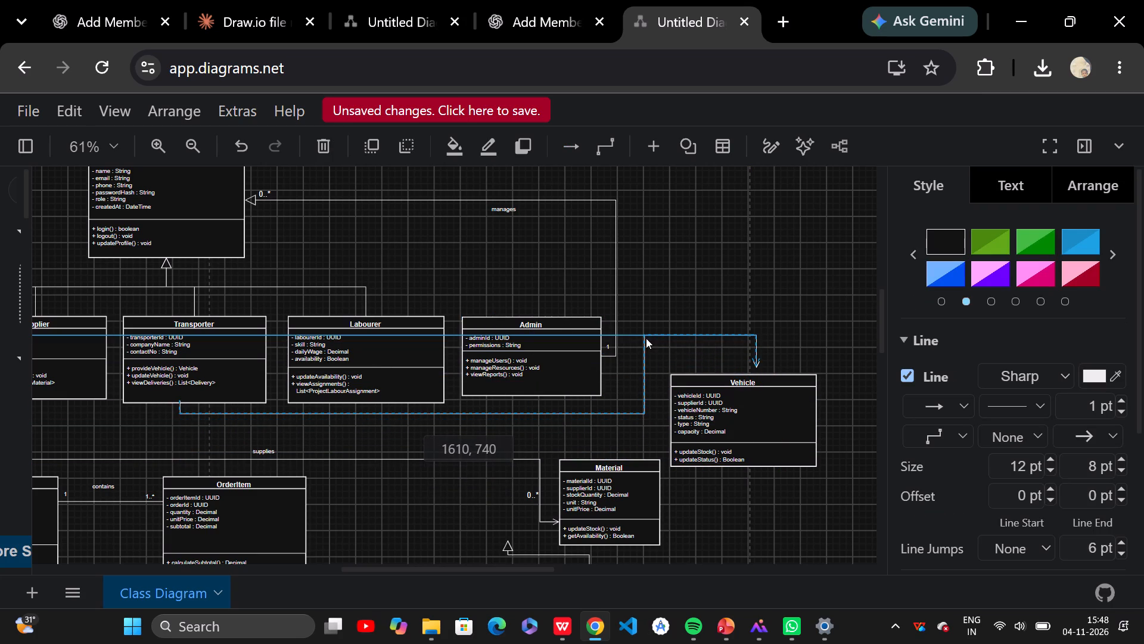
drag(646, 338, 645, 343)
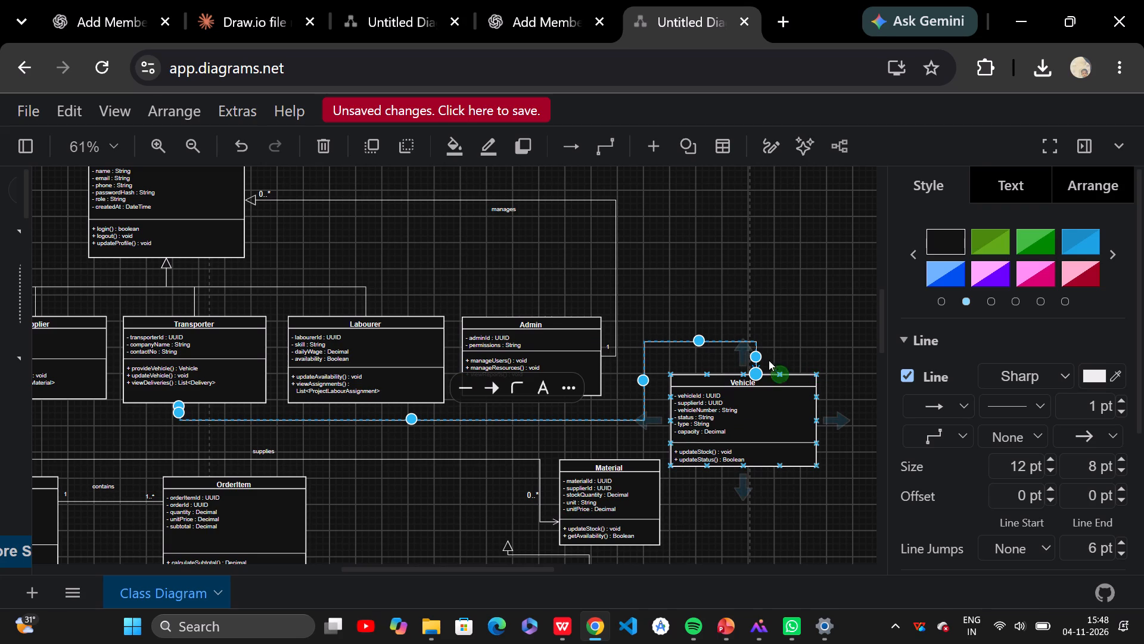
Lower the connector's segment above Vehicle and attach its arrow end to the midpoint of Vehicle's left edge (0%, 50%).
drag(702, 337, 682, 365)
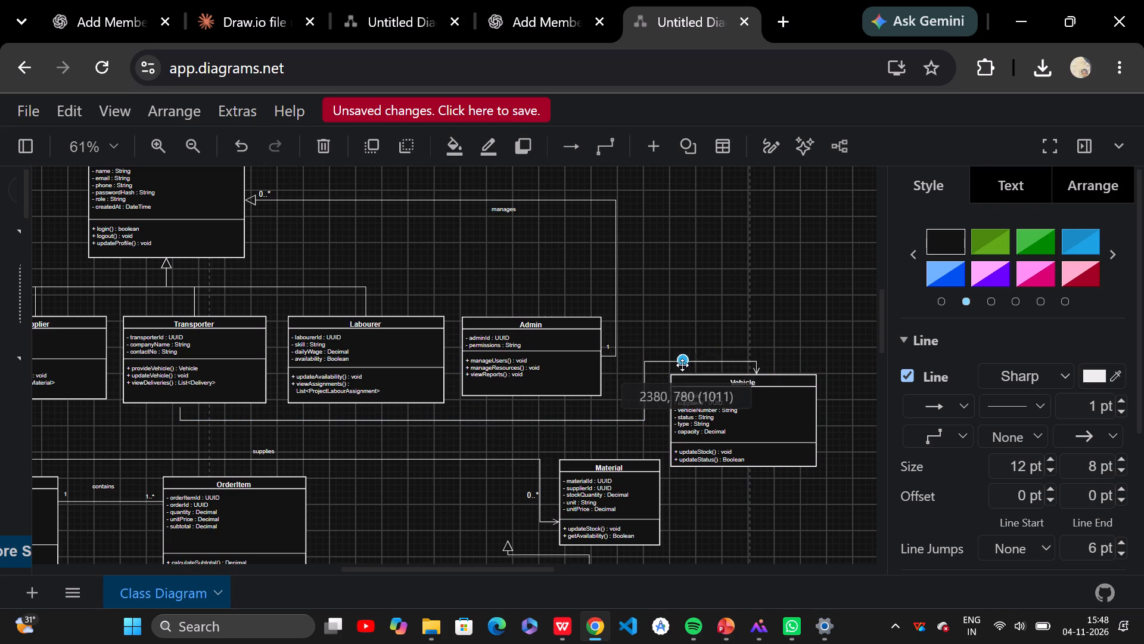
drag(682, 365, 666, 408)
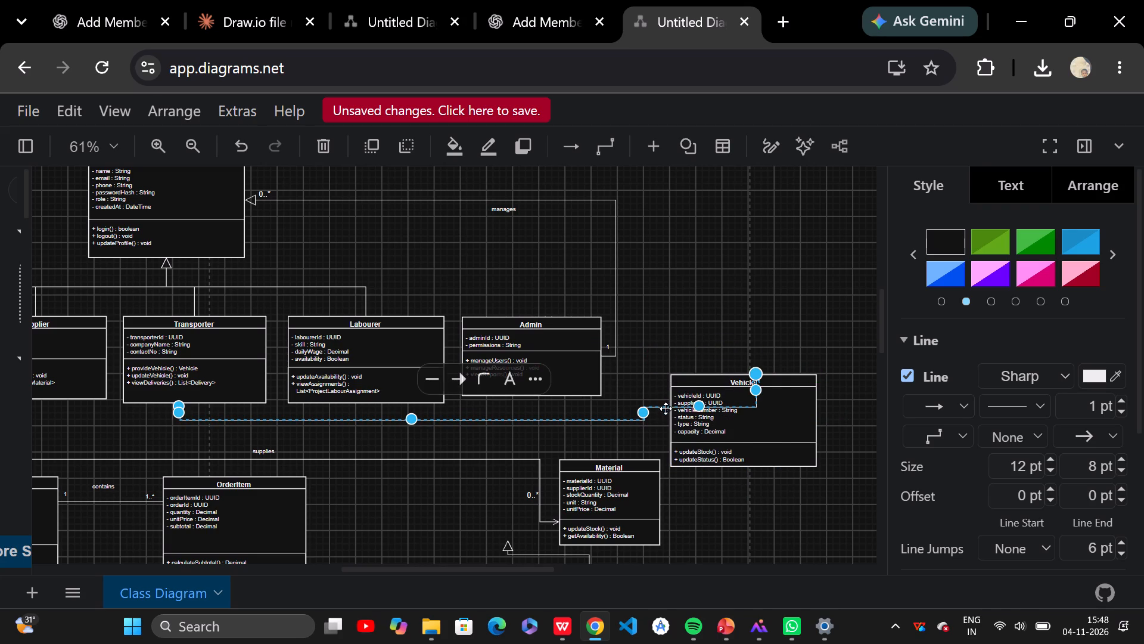
drag(754, 372, 748, 380)
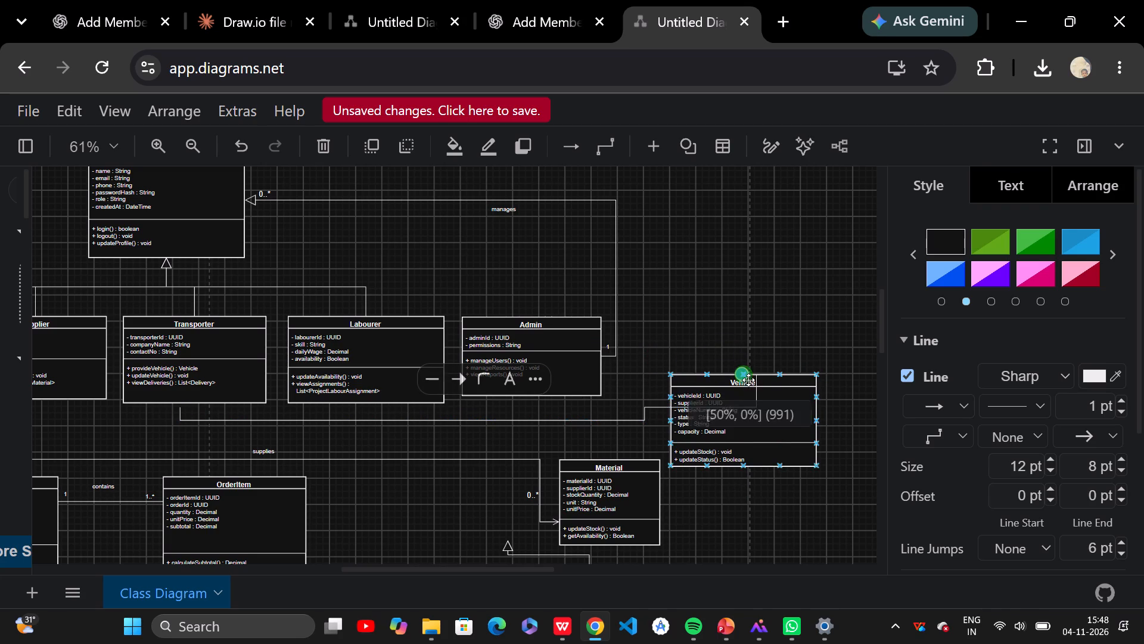
drag(748, 380, 664, 410)
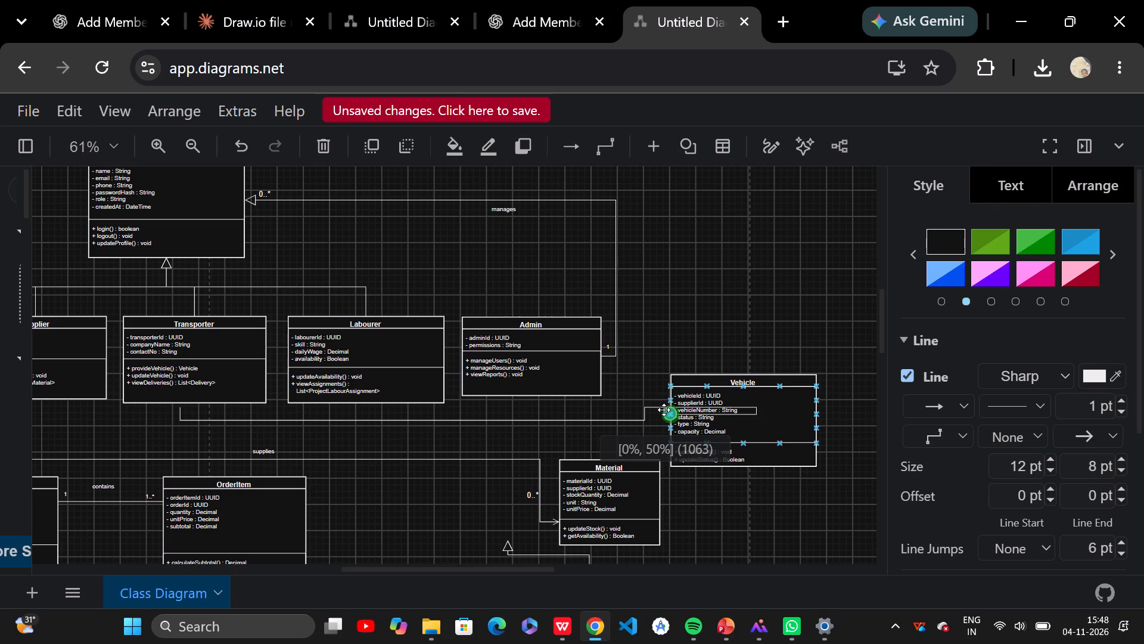
drag(664, 410, 665, 408)
Remove the connector's leftover bends near Vehicle so the long run leads straight into Vehicle's left edge.
drag(758, 411, 756, 411)
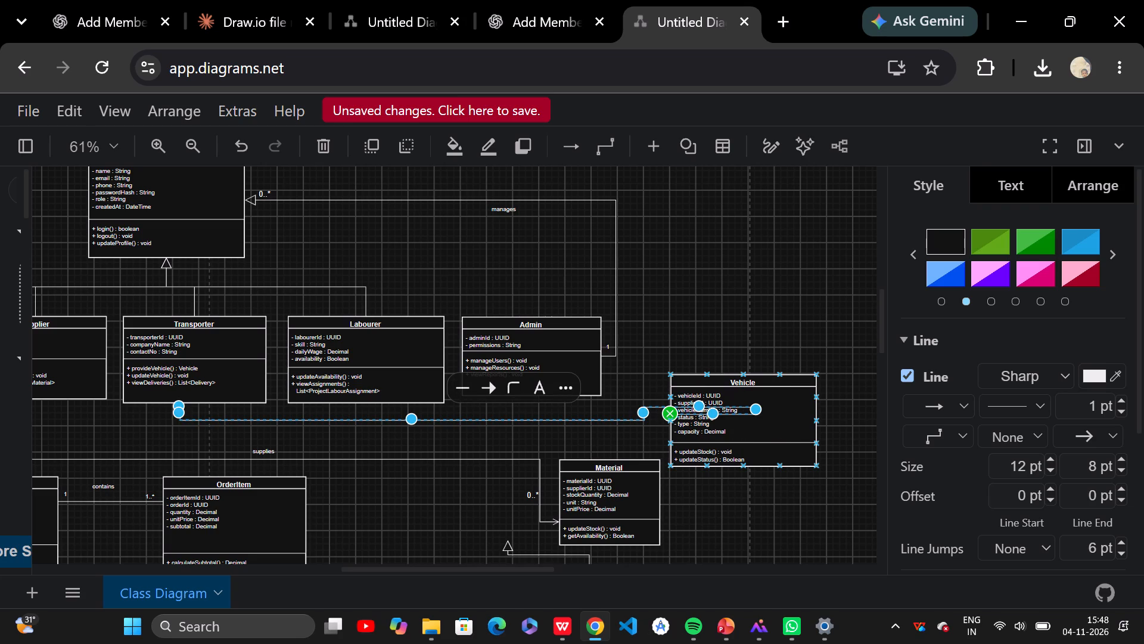
drag(756, 411, 657, 414)
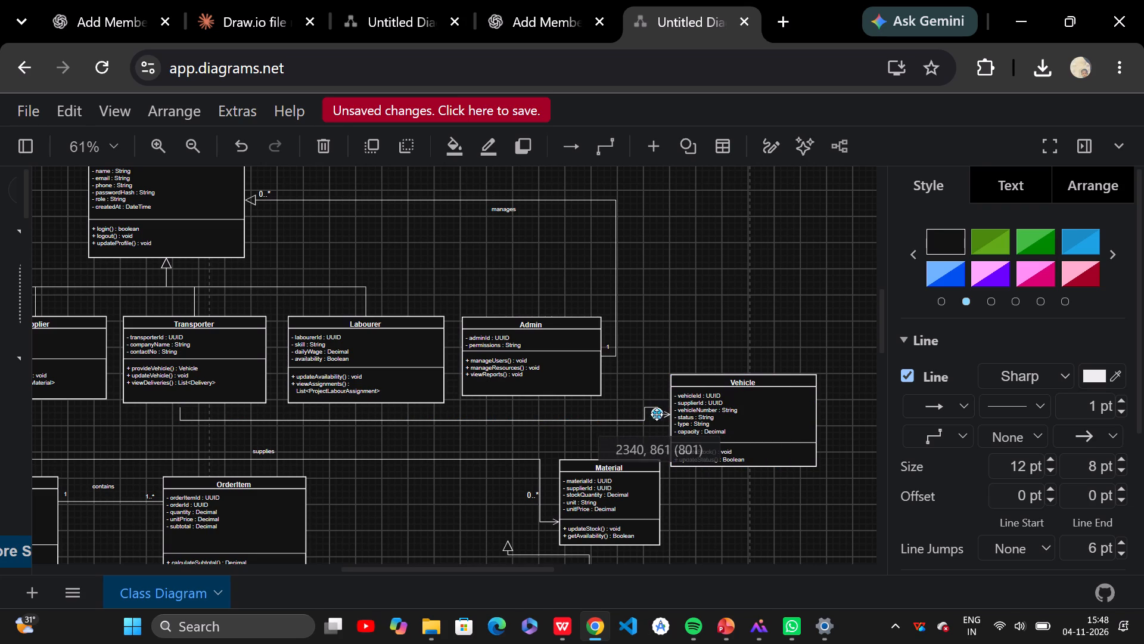
drag(657, 414, 654, 419)
drag(645, 406, 644, 416)
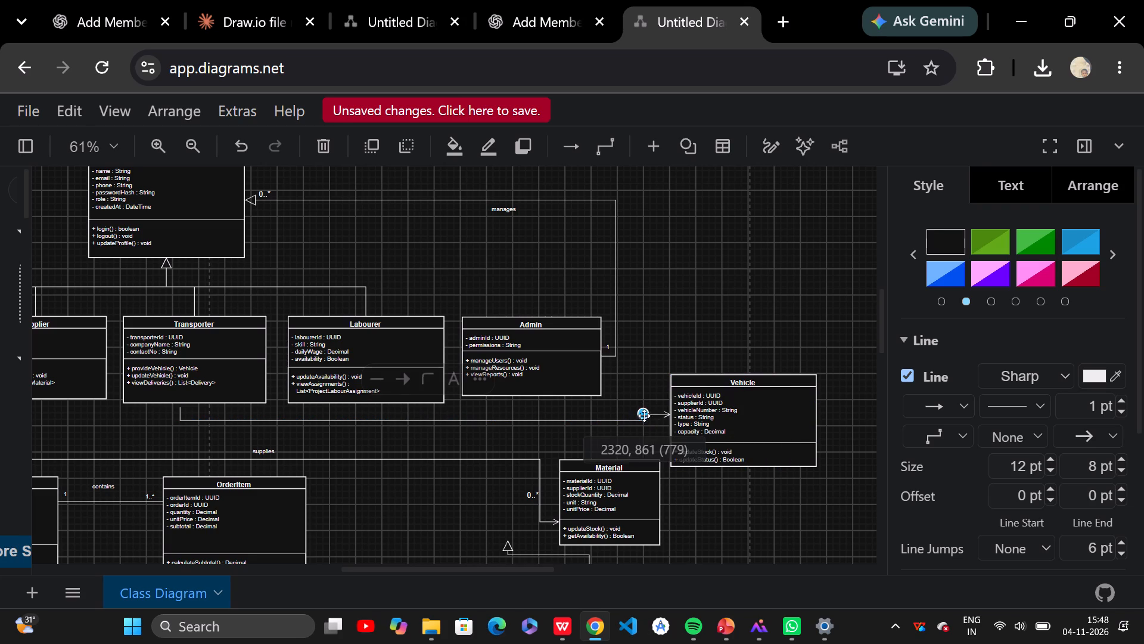
drag(644, 416, 643, 417)
click(659, 417)
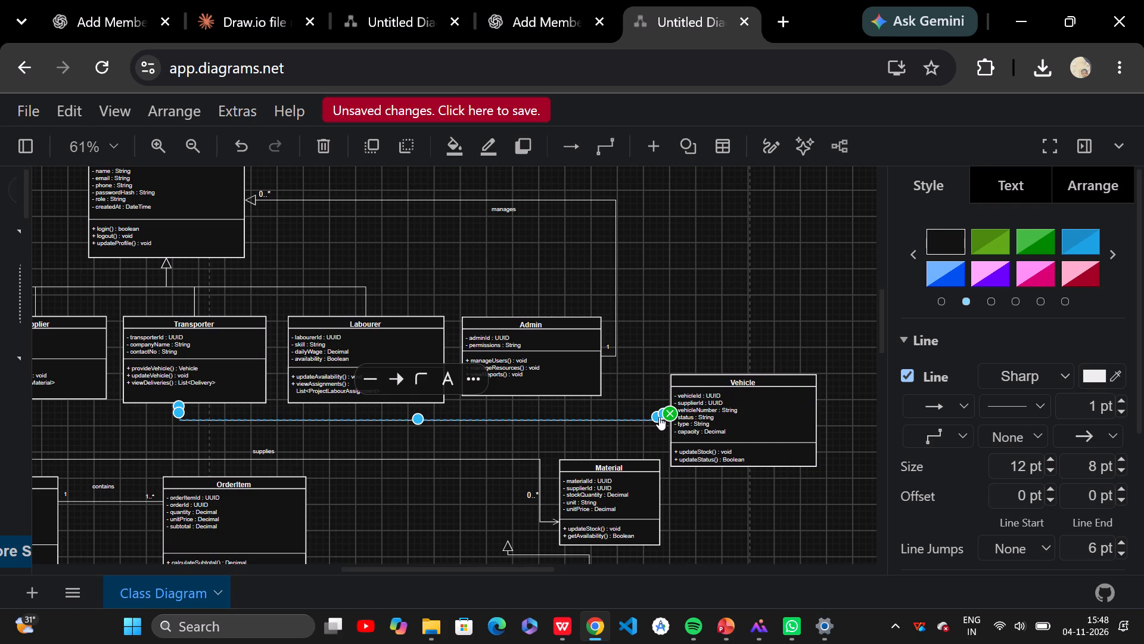
drag(662, 408, 662, 415)
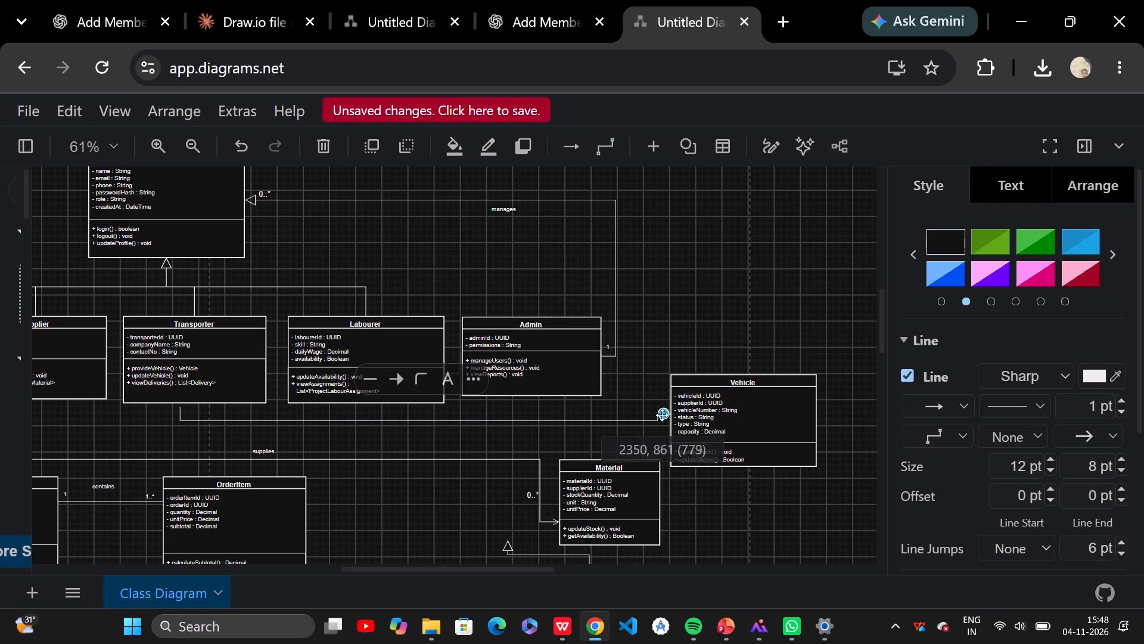
drag(662, 415, 663, 420)
click(673, 347)
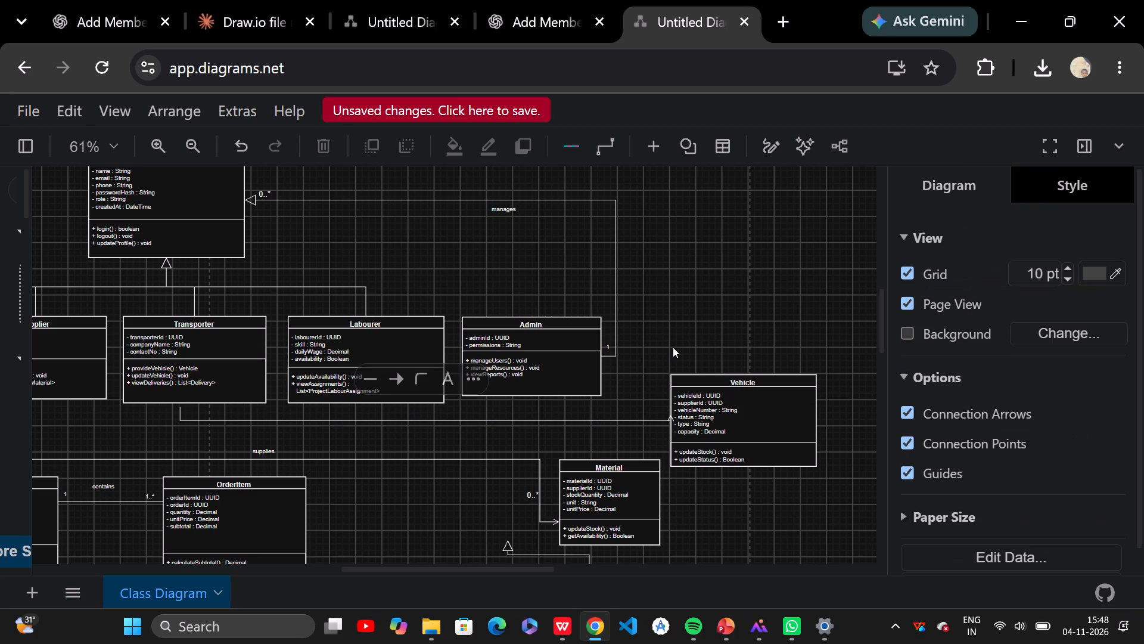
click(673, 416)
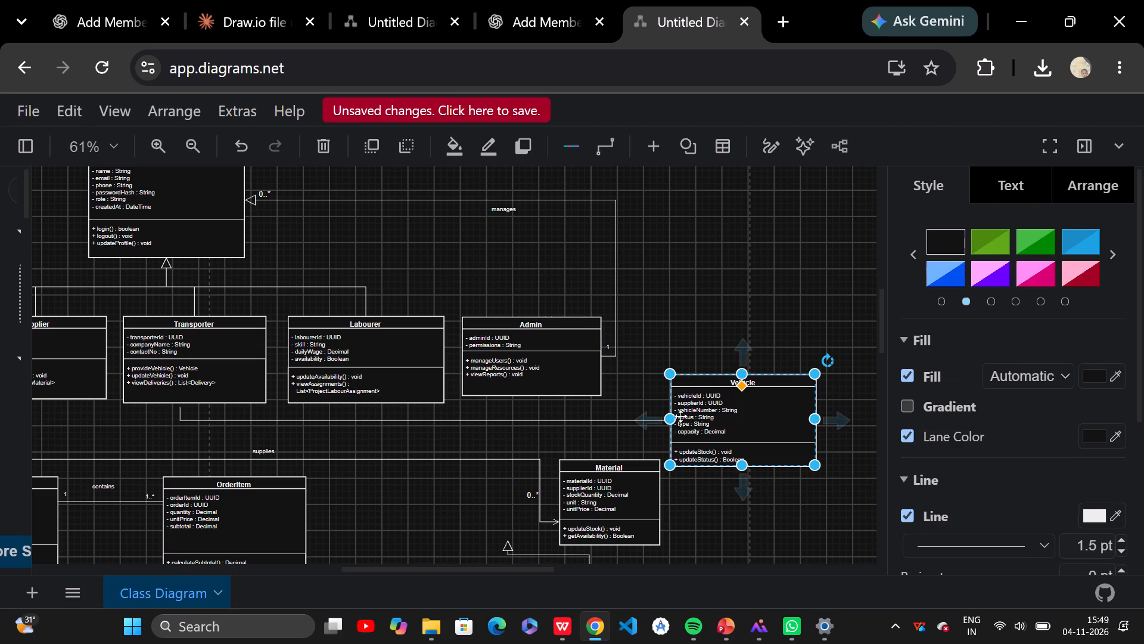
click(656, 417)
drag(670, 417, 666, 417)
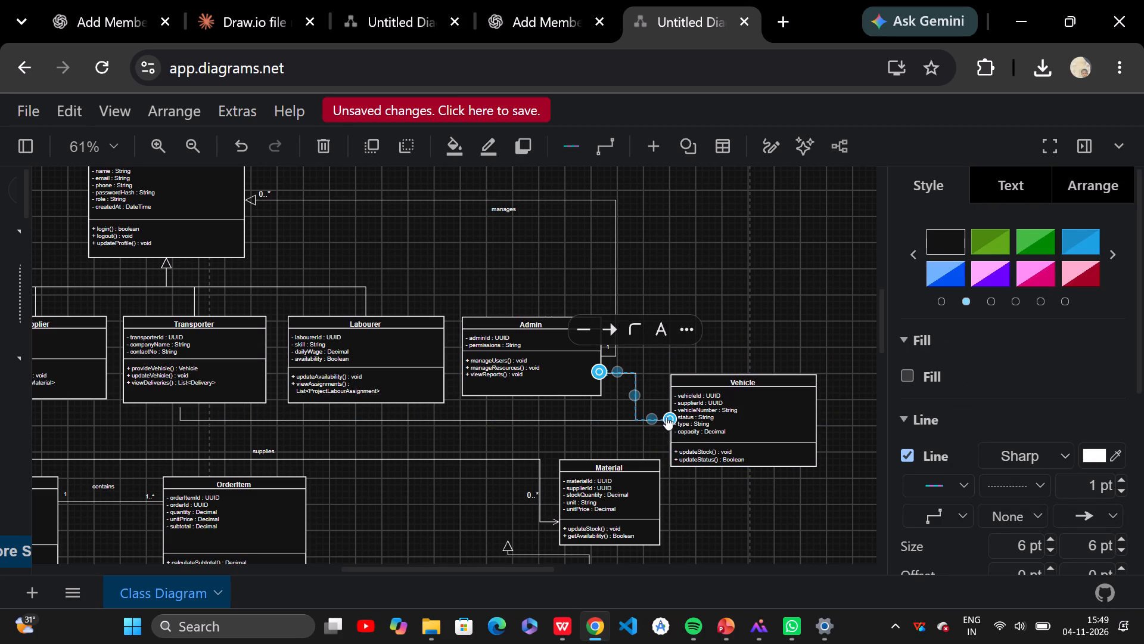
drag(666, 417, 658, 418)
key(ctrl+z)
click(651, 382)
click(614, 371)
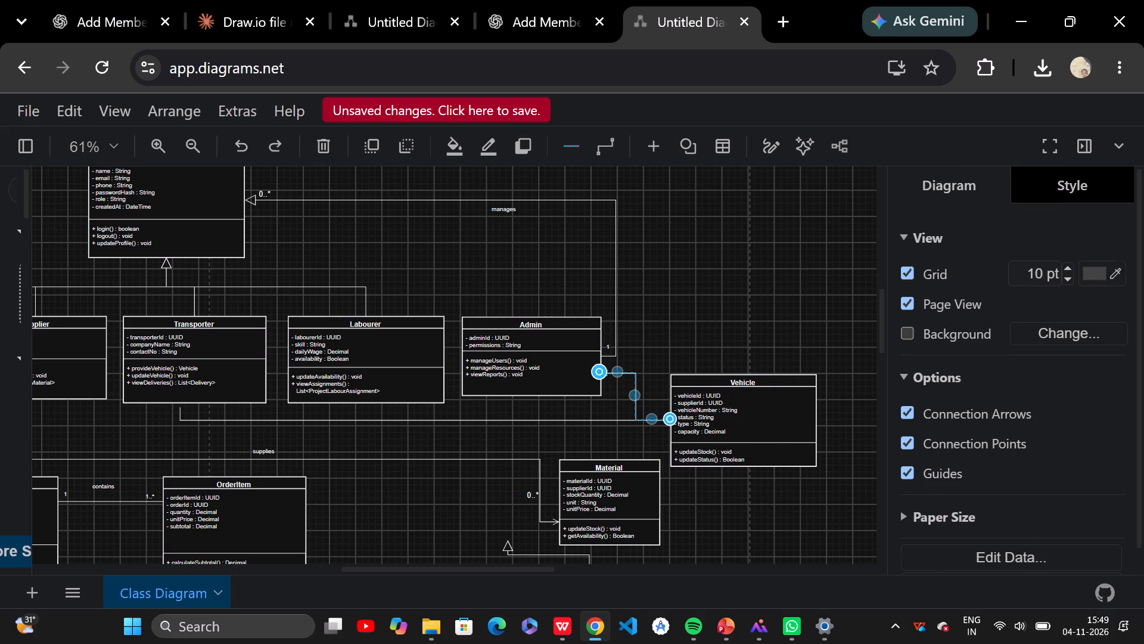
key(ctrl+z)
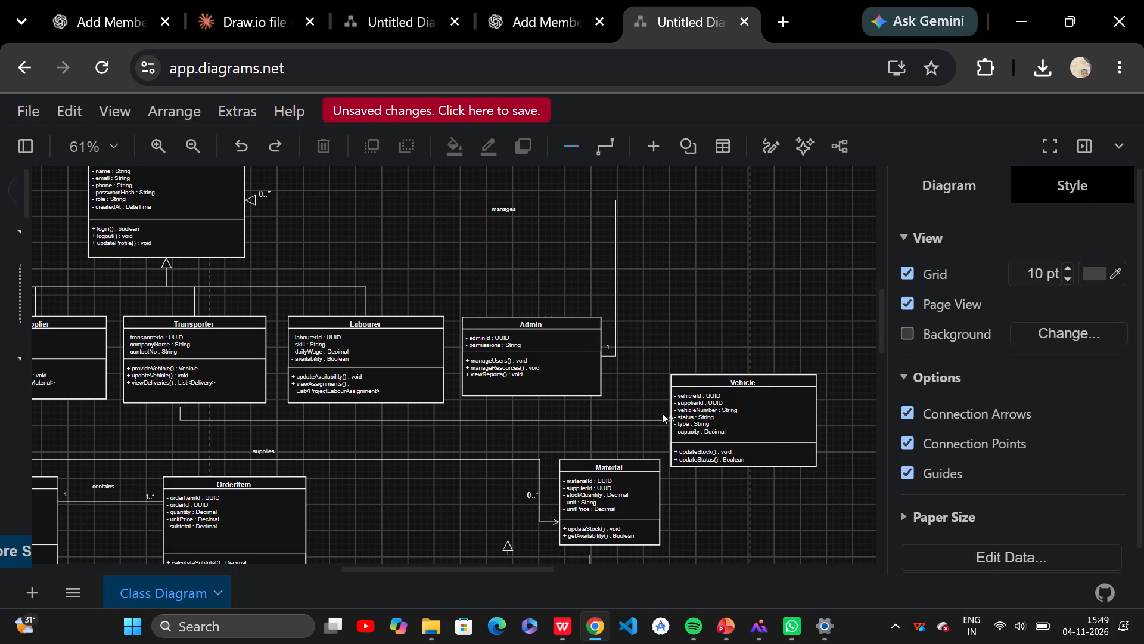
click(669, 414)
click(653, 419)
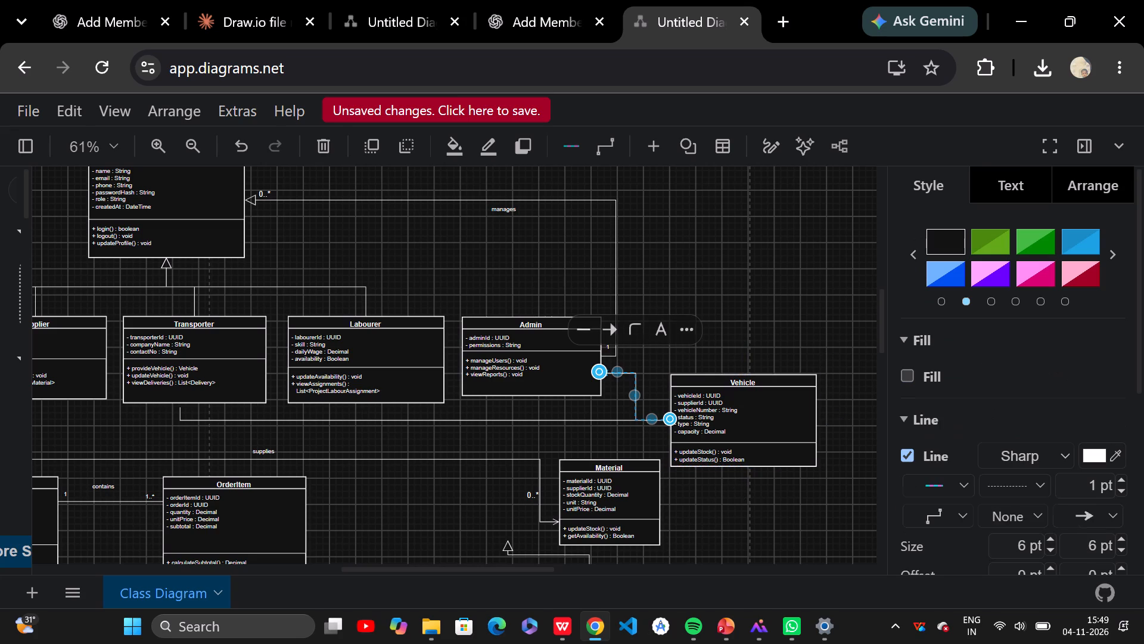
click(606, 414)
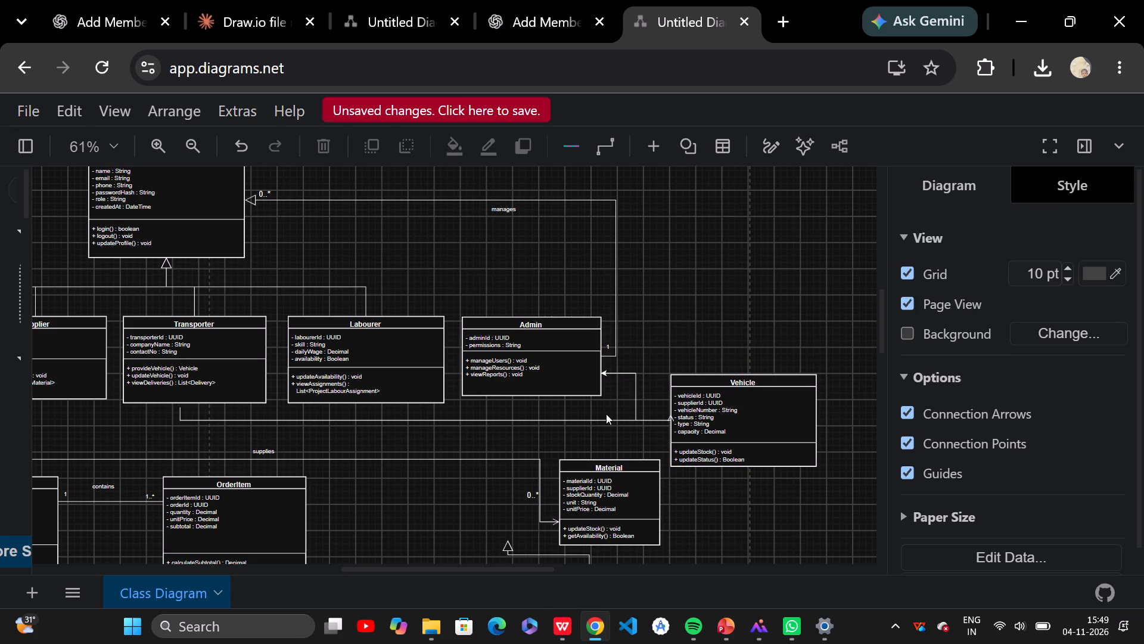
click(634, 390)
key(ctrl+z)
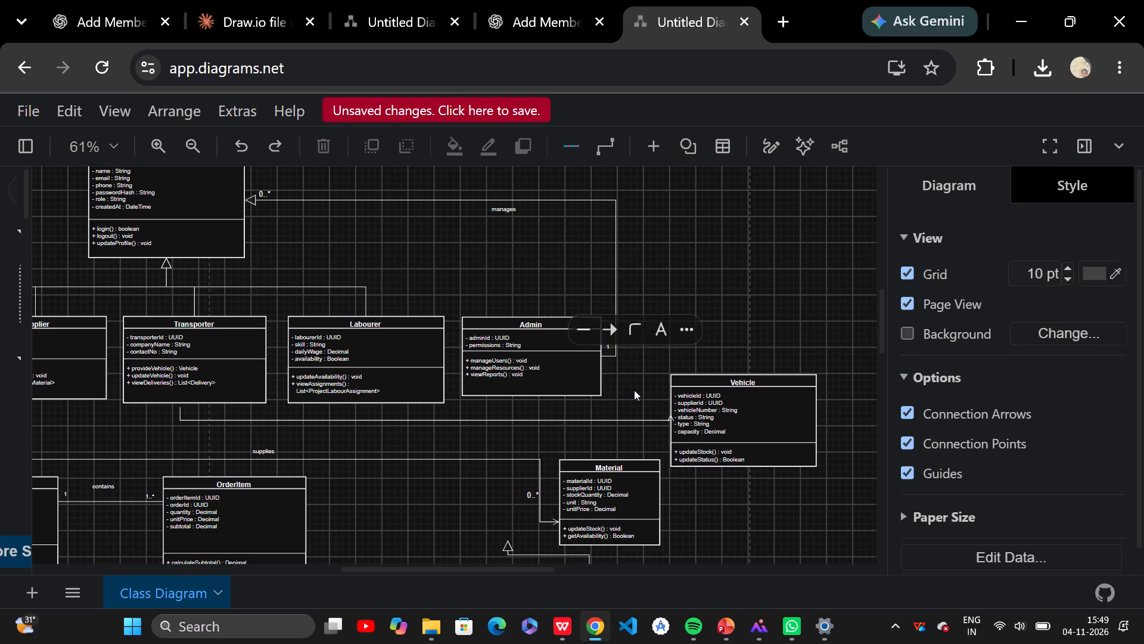
Level the Transporter-to-Vehicle connector's long run at about y 861 so it enters Vehicle's left edge without a jog.
click(521, 417)
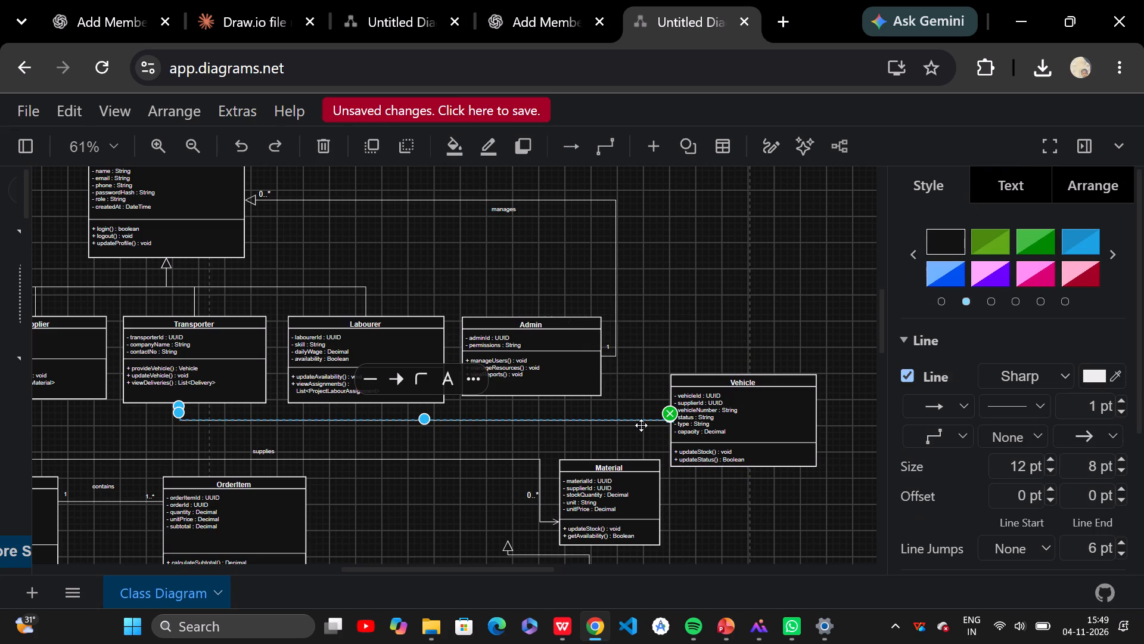
drag(668, 421, 645, 420)
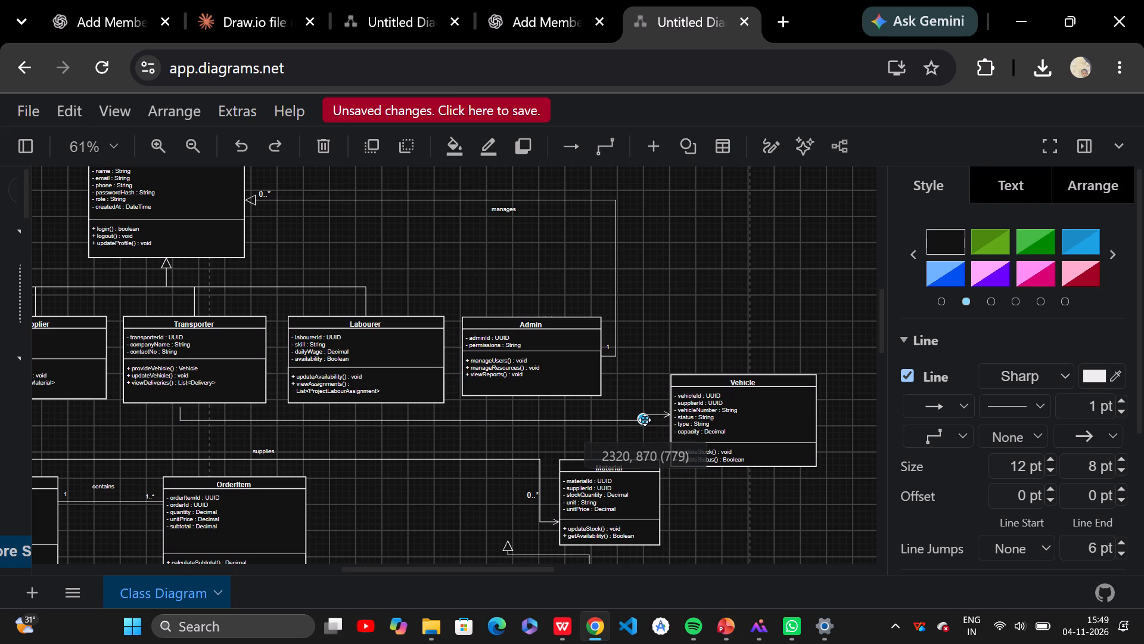
drag(645, 420, 617, 424)
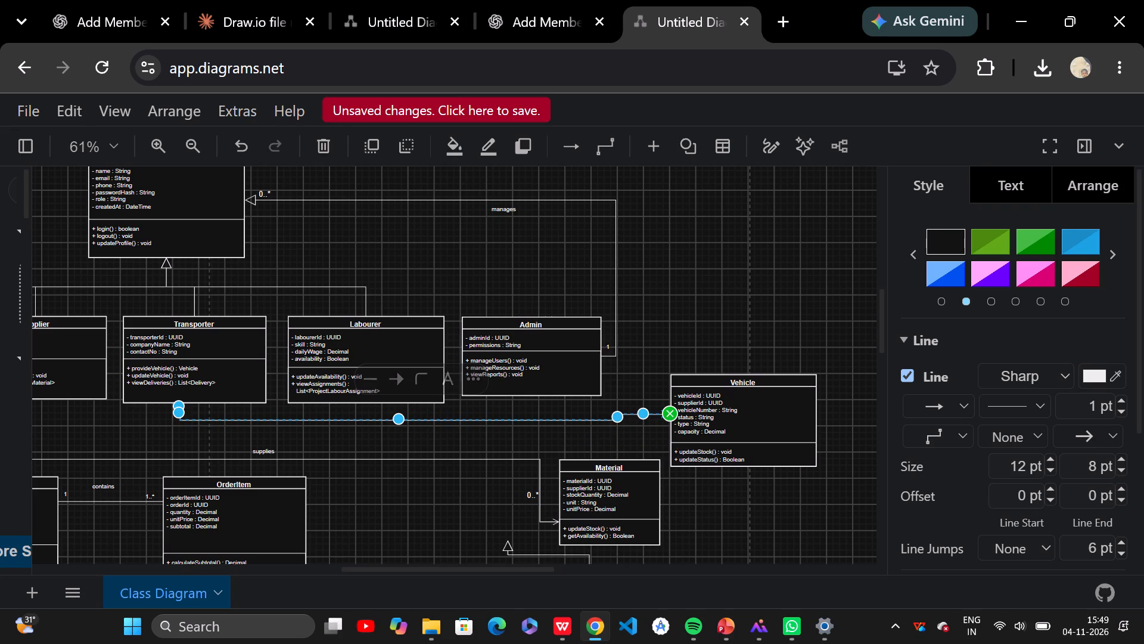
click(397, 417)
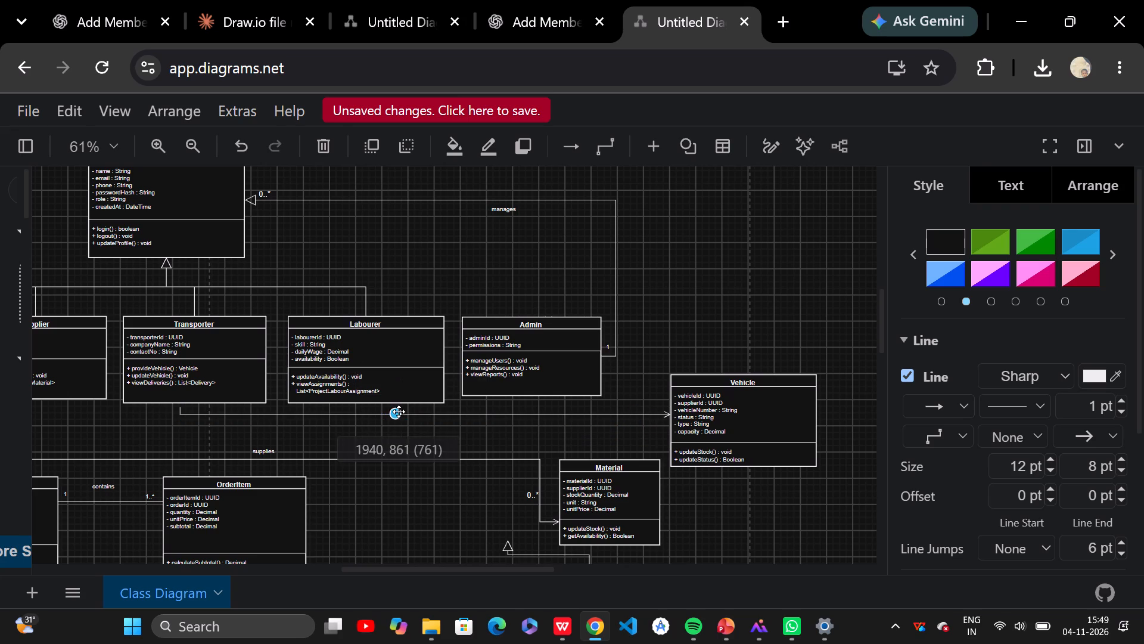
click(474, 456)
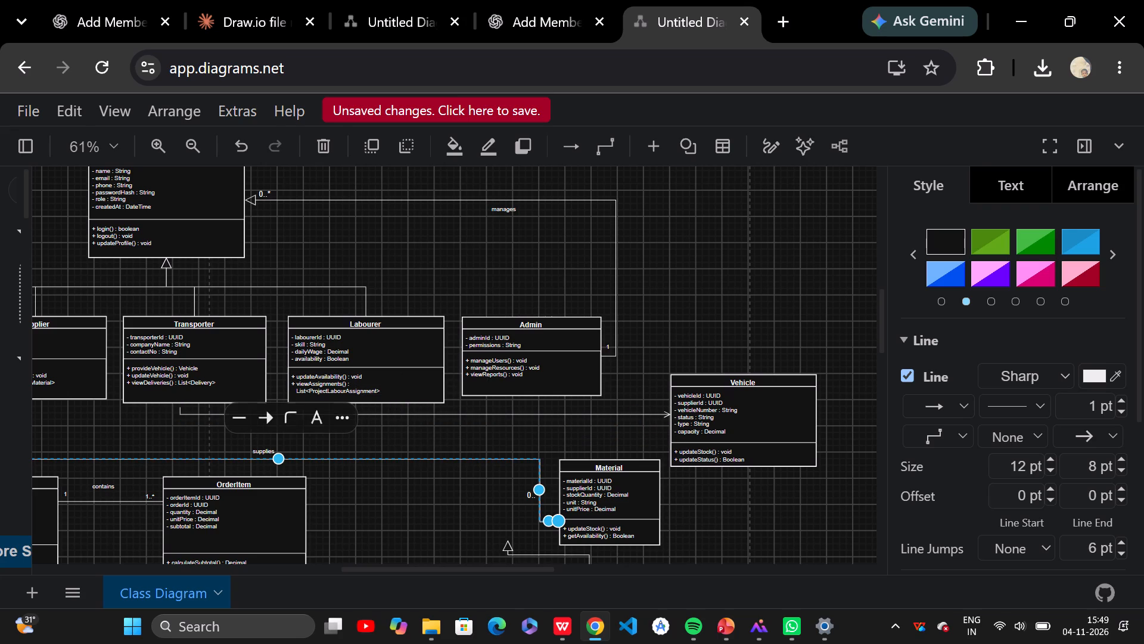
click(523, 451)
Add a multiplicity text label "1" just below Transporter, beside the start of its connector to Vehicle.
double_click(168, 412)
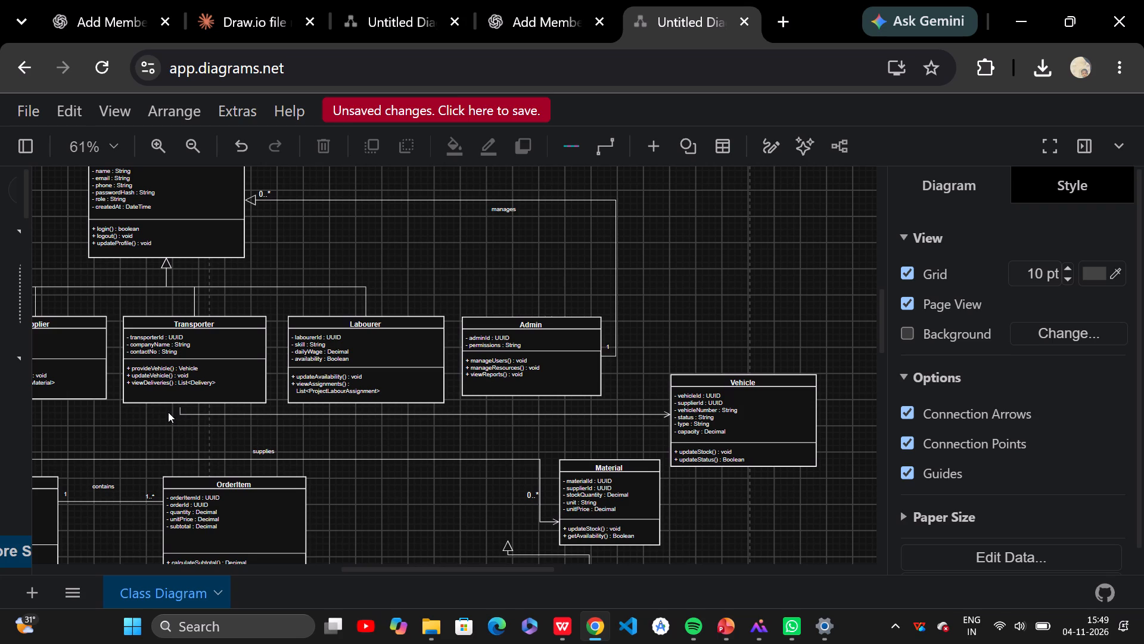
click(157, 397)
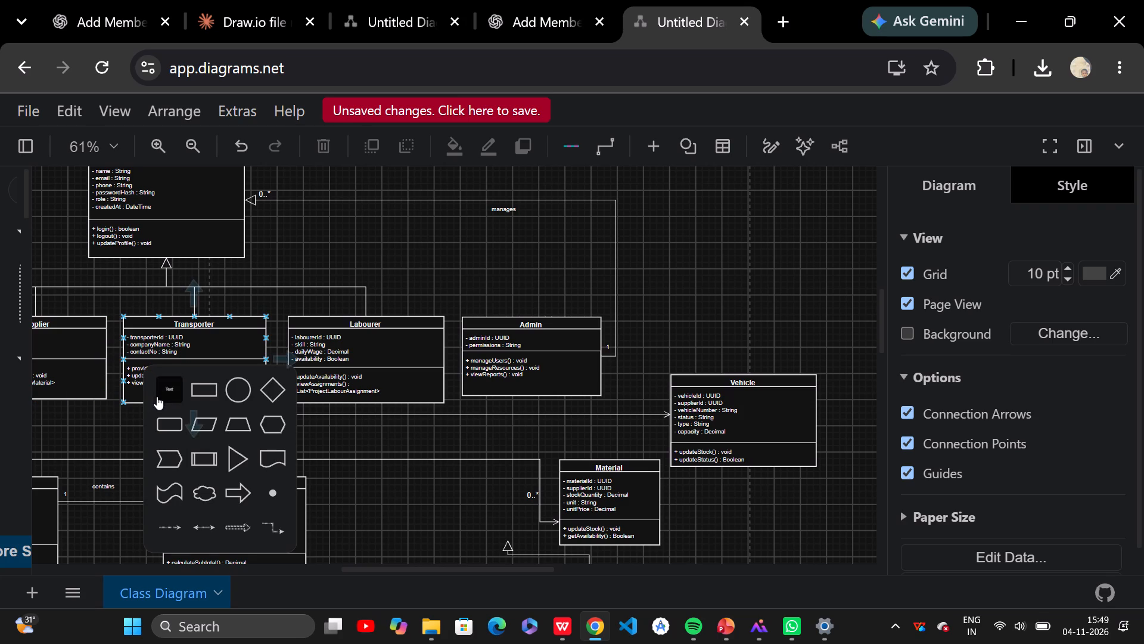
key(1)
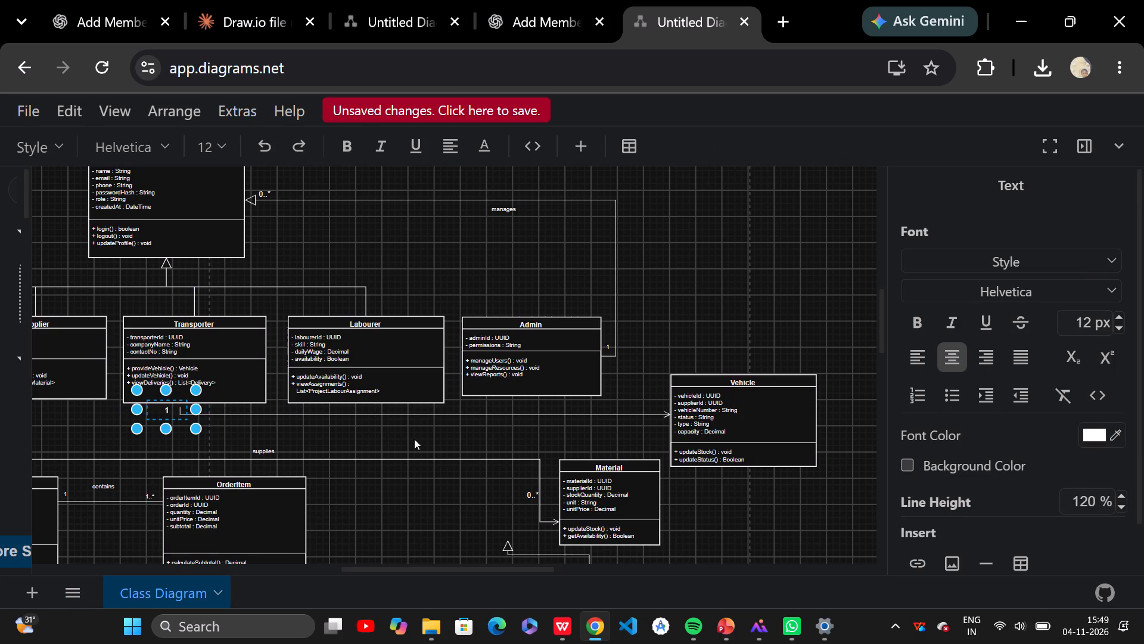
click(648, 420)
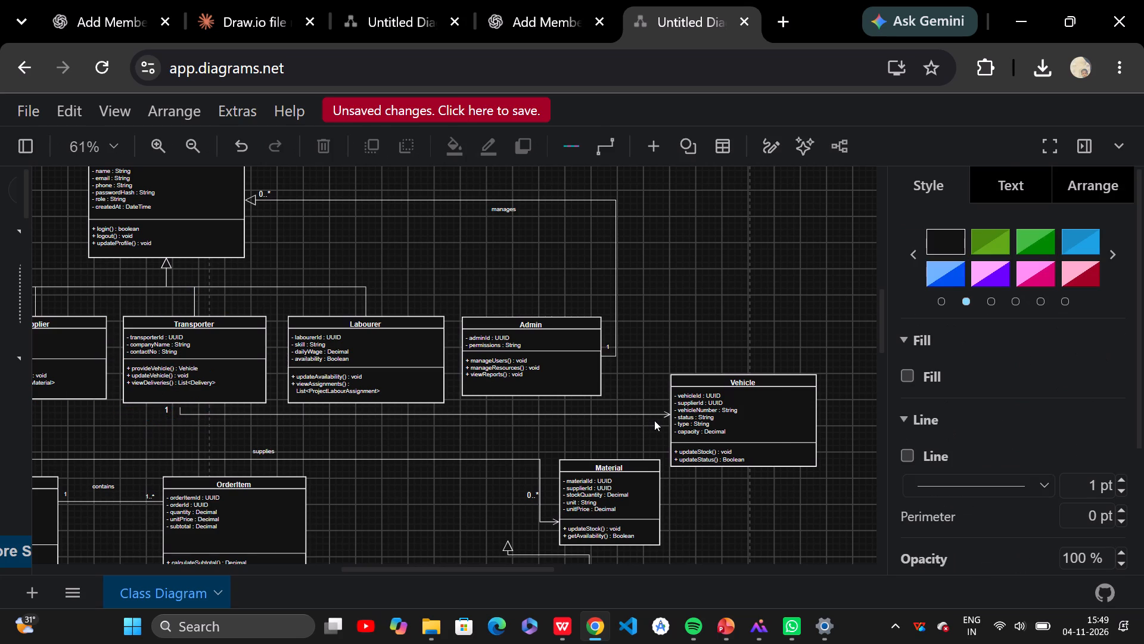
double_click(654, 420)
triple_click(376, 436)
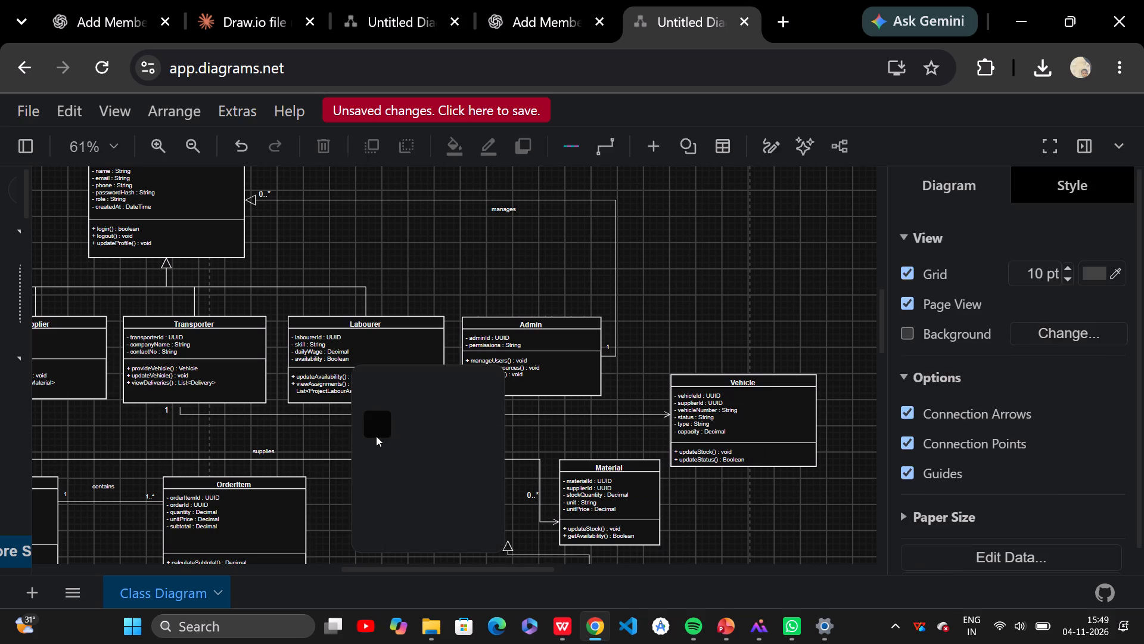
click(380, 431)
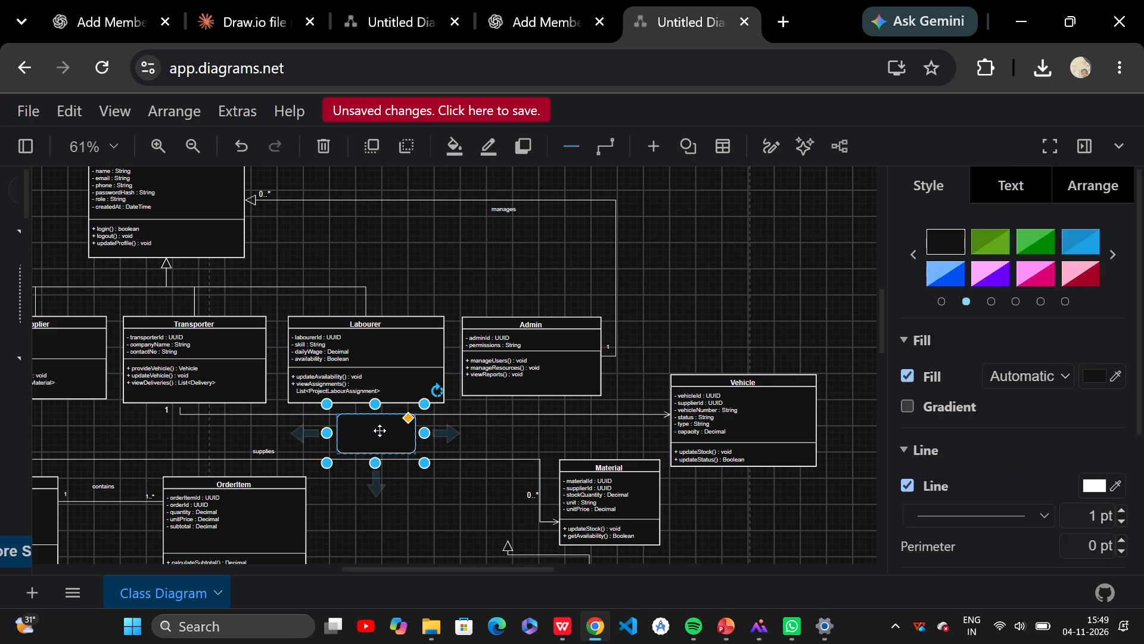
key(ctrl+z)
Add a text label "provides" under the Transporter-to-Vehicle connector, below Labourer.
double_click(366, 420)
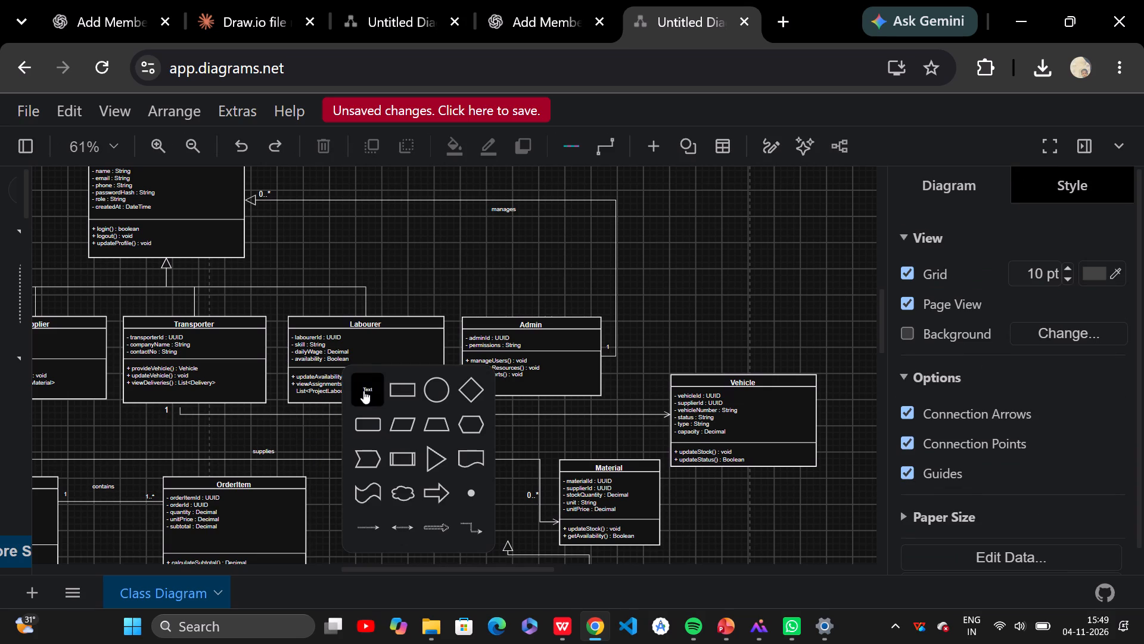
click(363, 391)
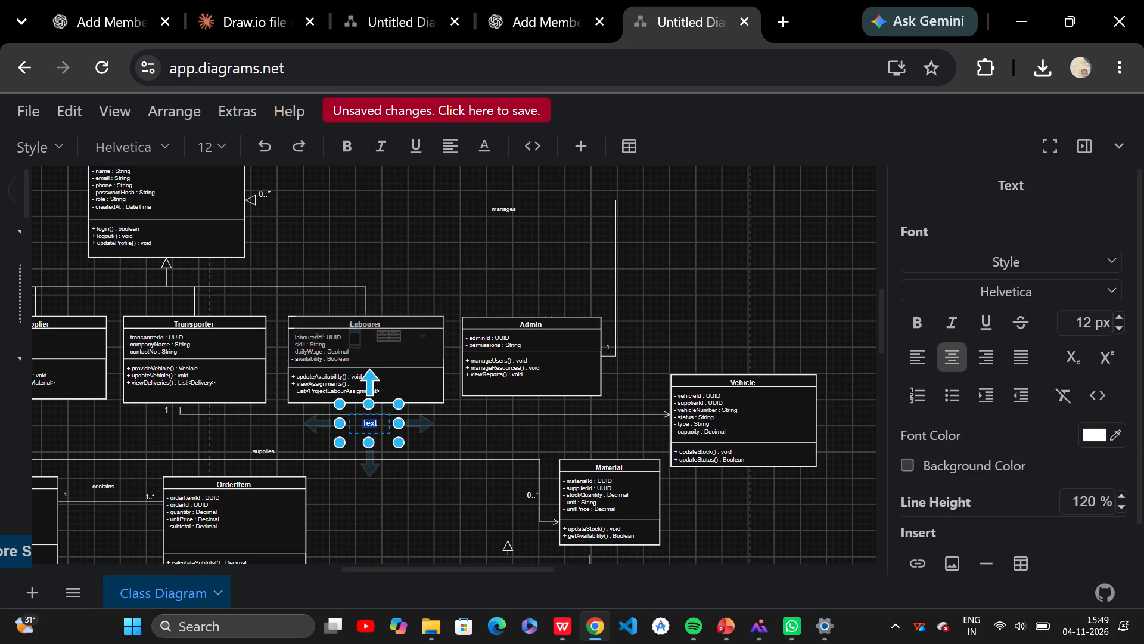
key(BackSpace)
key(BackSpace)
text(provides)
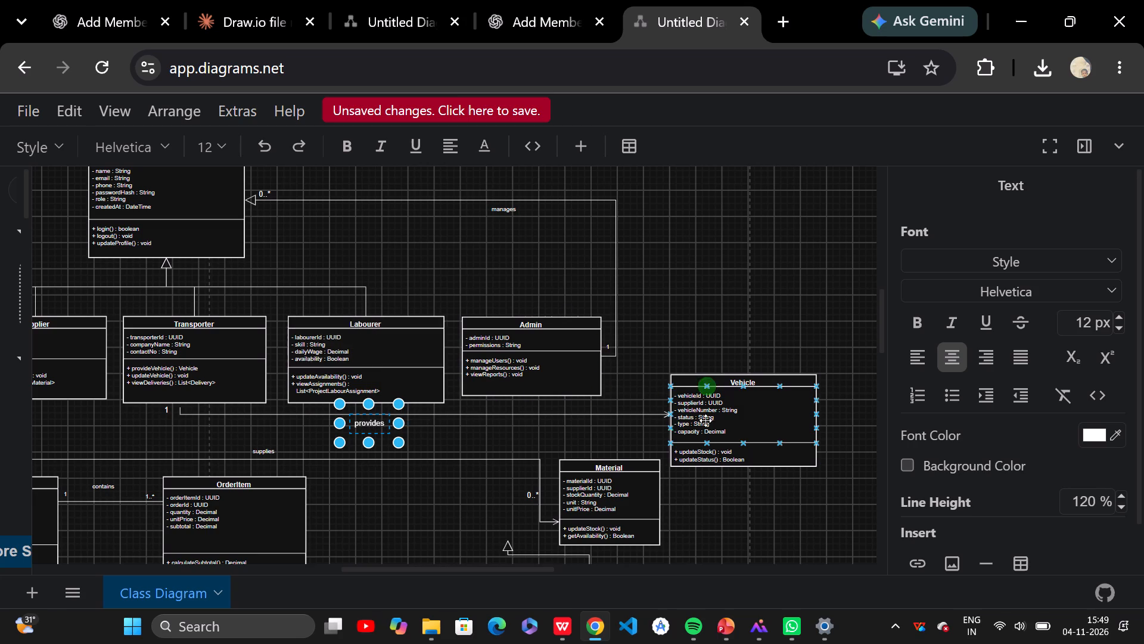
click(650, 425)
Add a multiplicity text label "0..*" beneath the connector's arrow end, beside Vehicle.
double_click(650, 425)
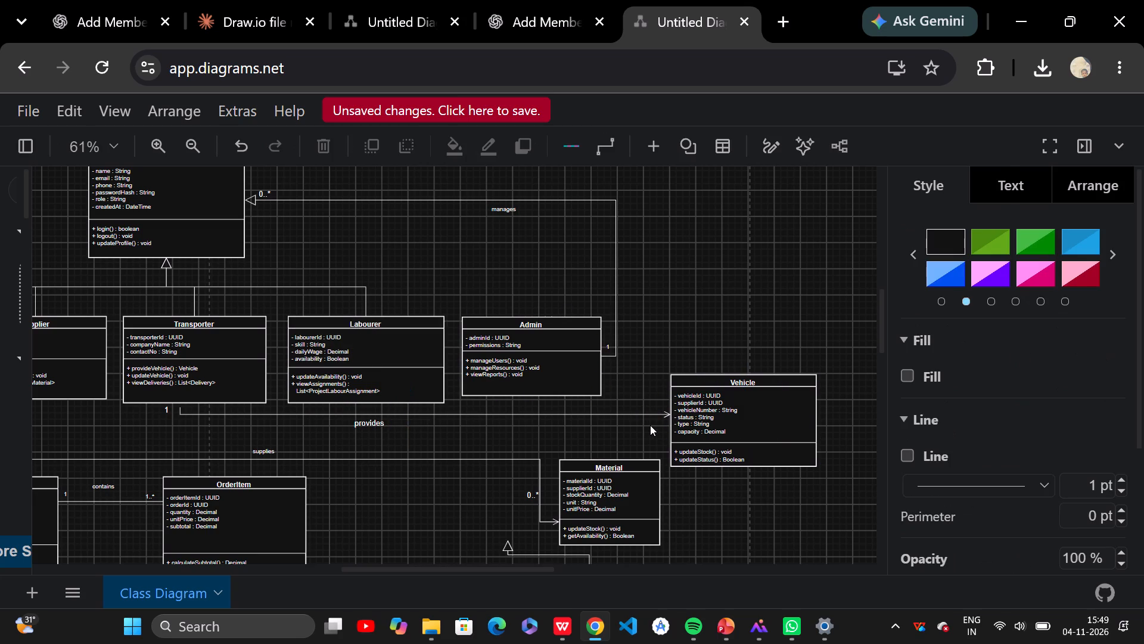
click(651, 399)
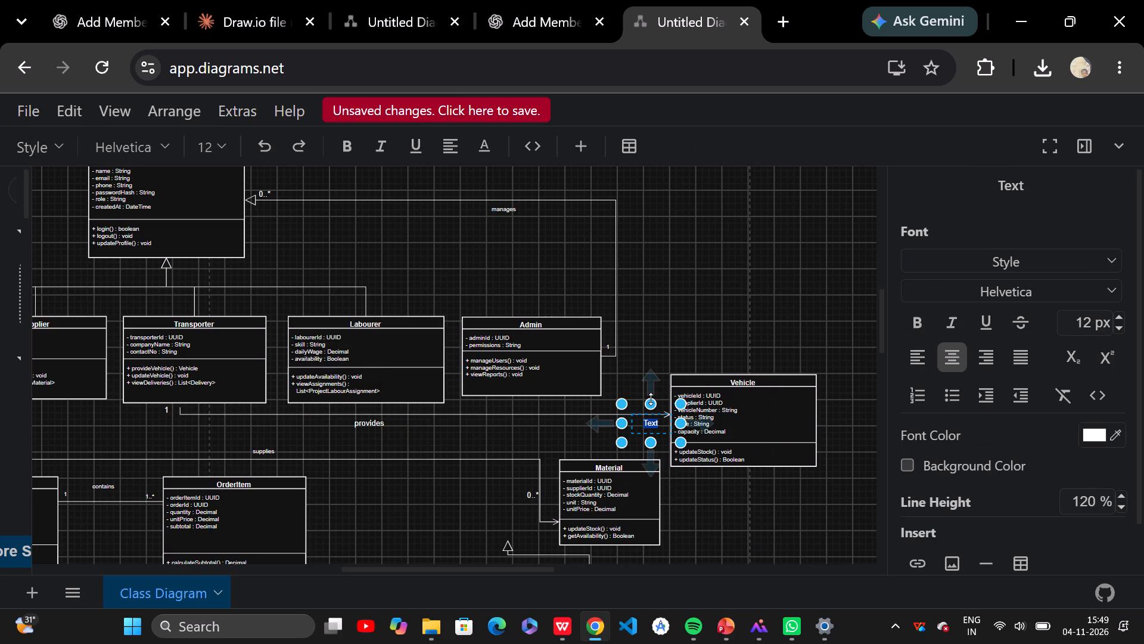
key(0)
text(>>)
key(BackSpace)
key(BackSpace)
text(..)
key(shift+asterisk)
click(713, 333)
Delete the Legend box below the Equipment classes' area of the diagram.
scroll(571, 490, down, 1)
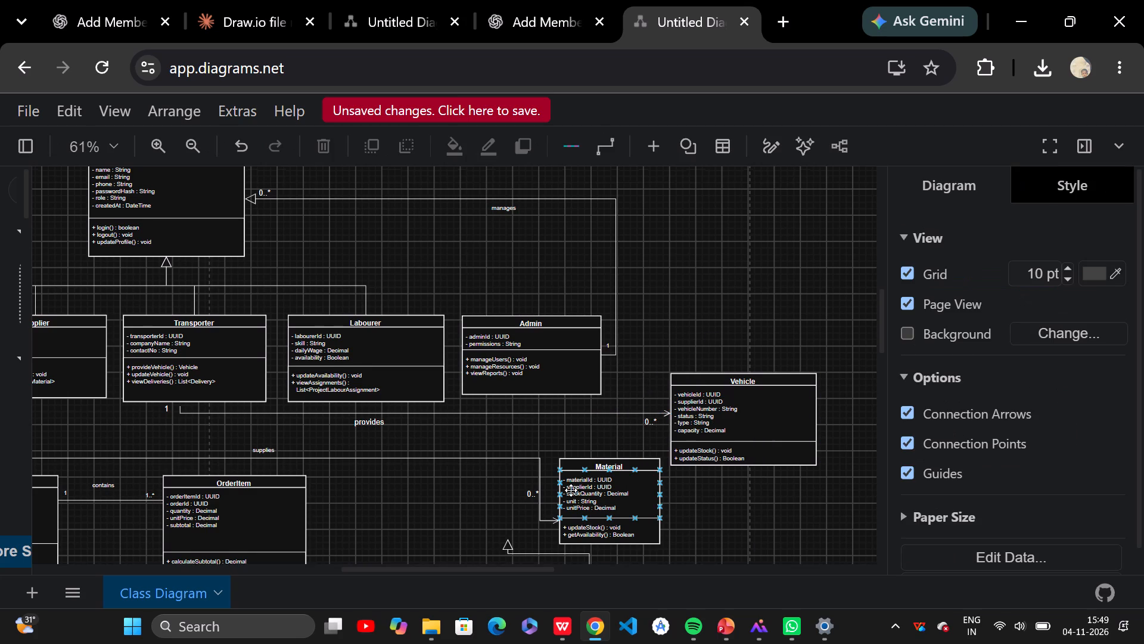
scroll(571, 490, down, 2)
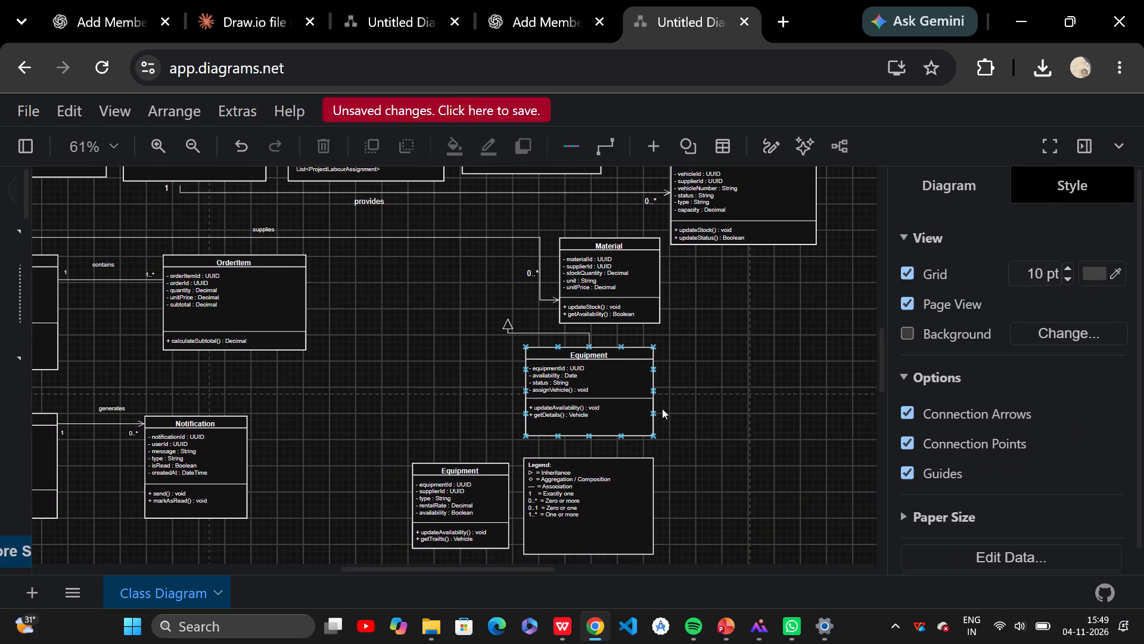
scroll(662, 408, down, 1)
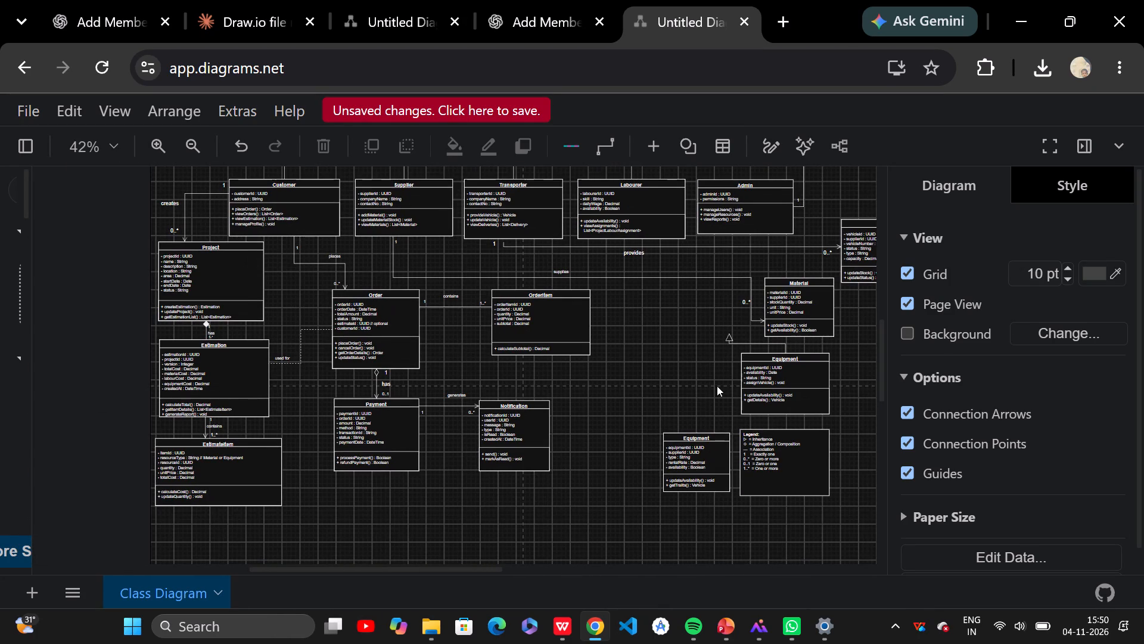
scroll(717, 386, left, 1)
scroll(571, 348, up, 1)
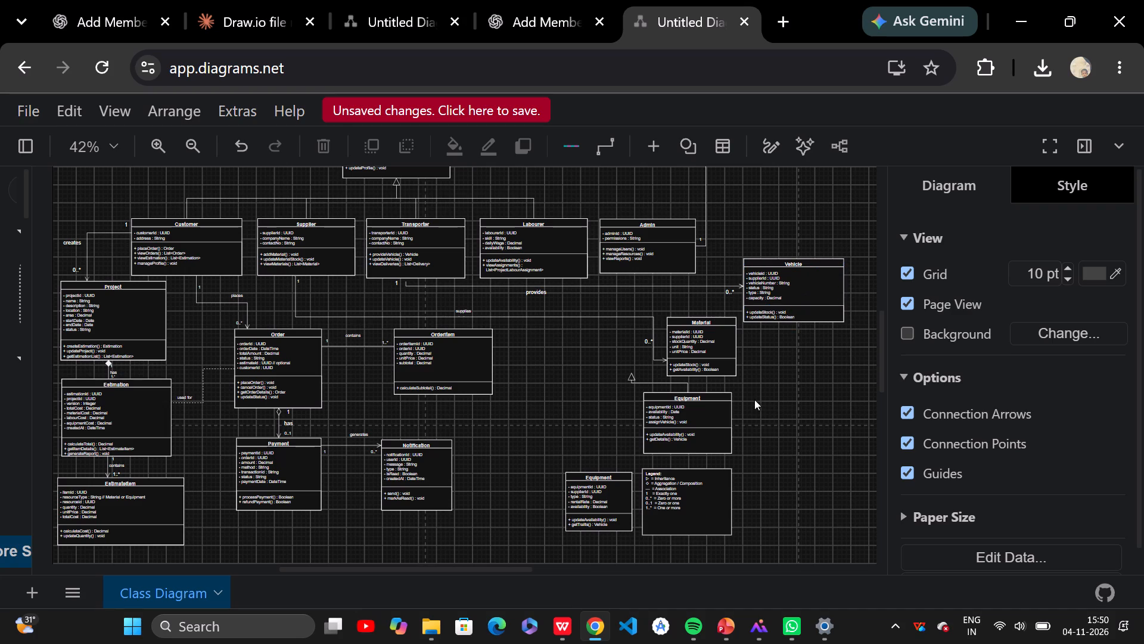
click(681, 513)
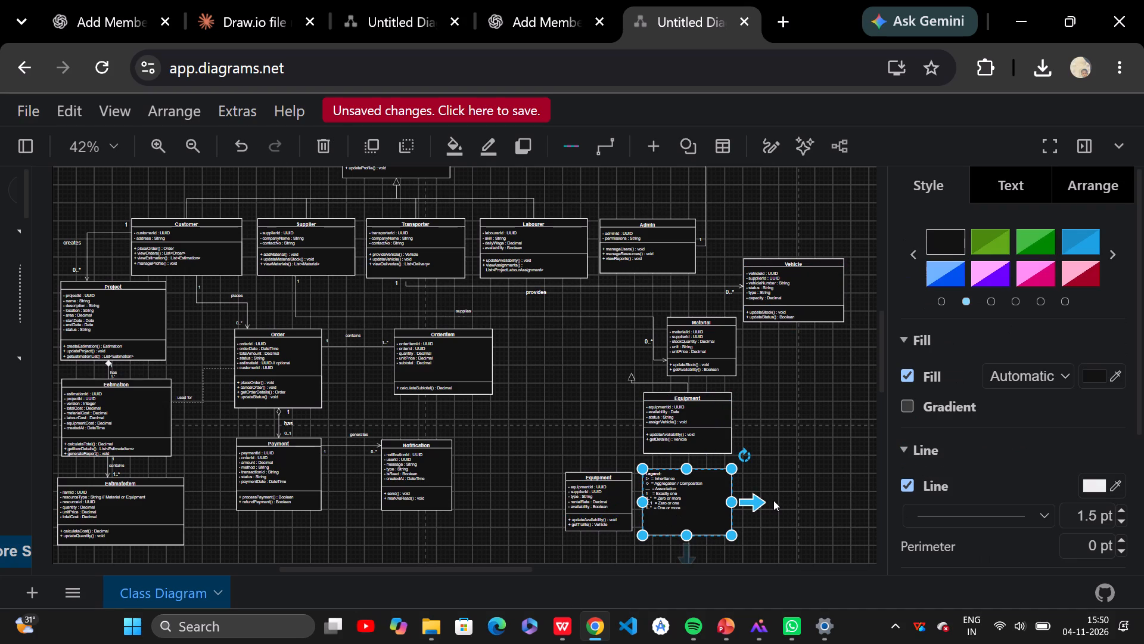
key(Delete)
Delete the Equipment class directly below Material, including its attribute and method sections.
click(704, 432)
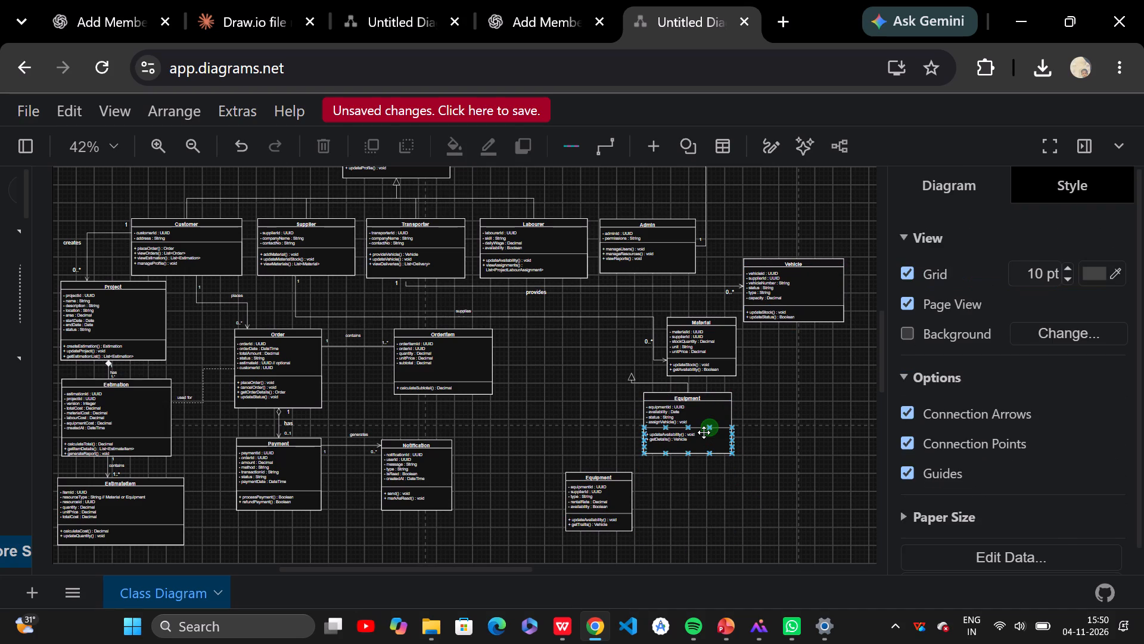
click(714, 411)
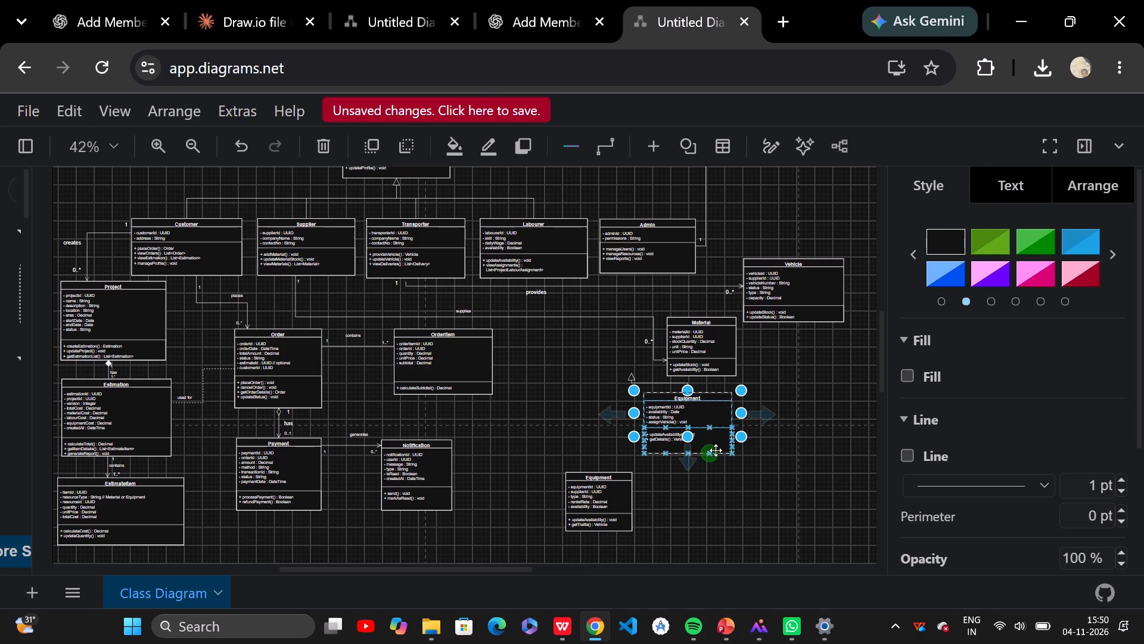
click(716, 450)
click(719, 397)
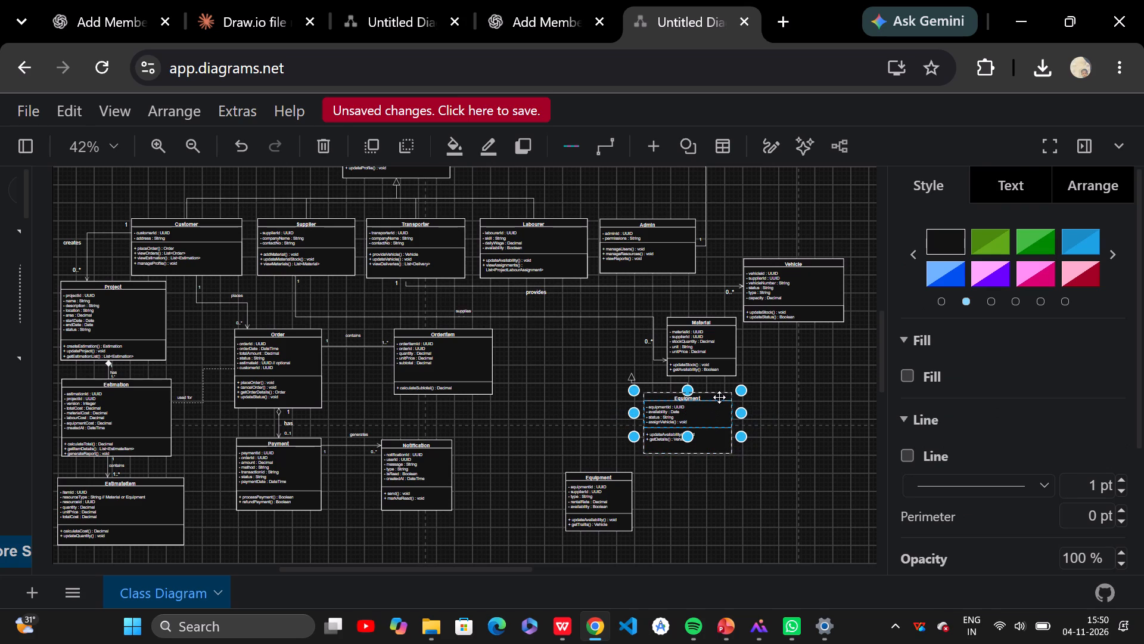
key(Delete)
click(708, 402)
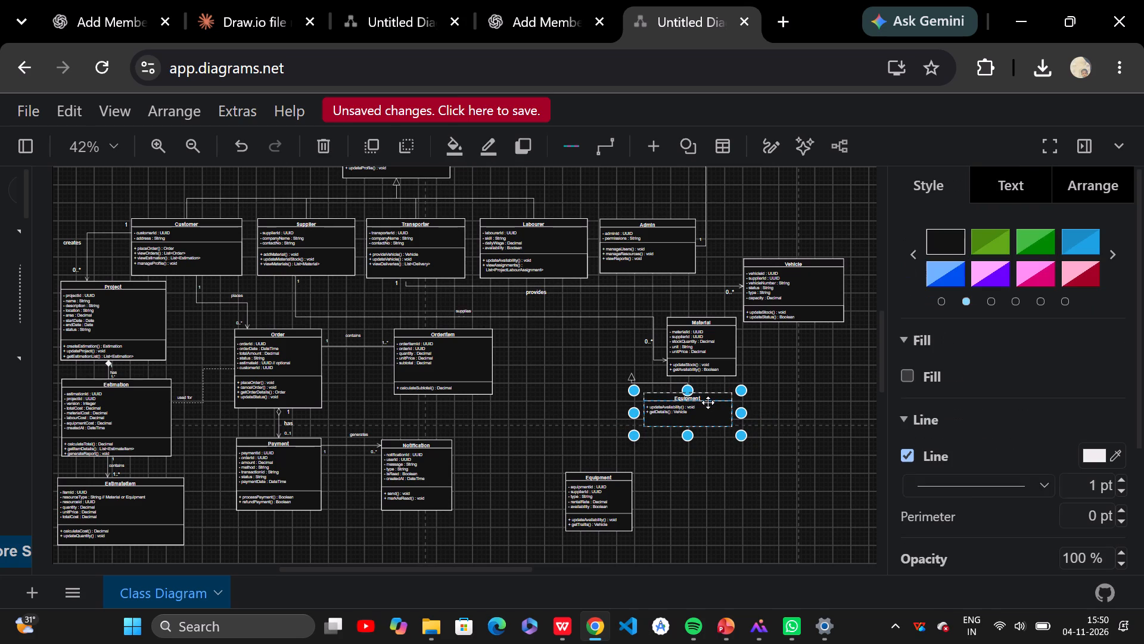
key(Delete)
key(Delete)
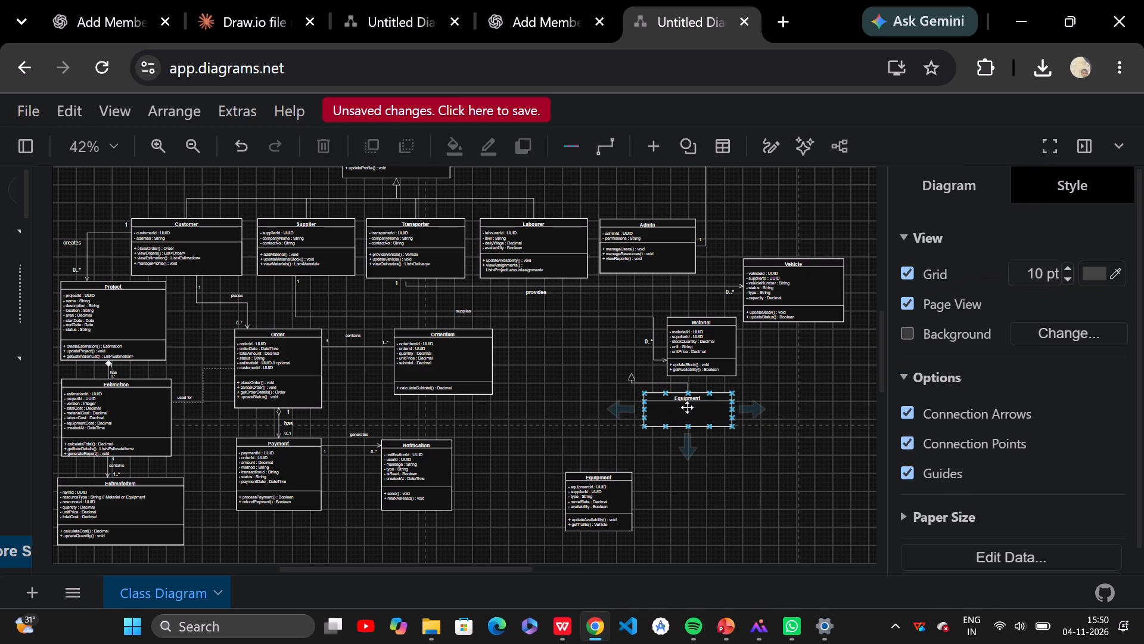
click(680, 408)
key(Delete)
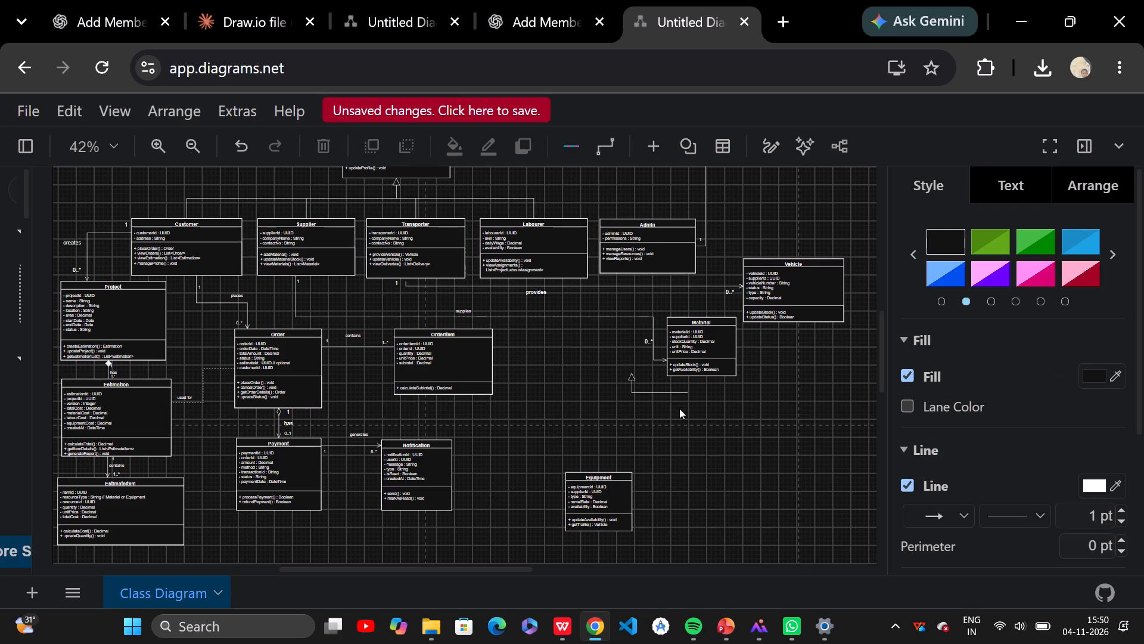
Delete the dangling inheritance connector left below the Material class.
click(655, 394)
key(Delete)
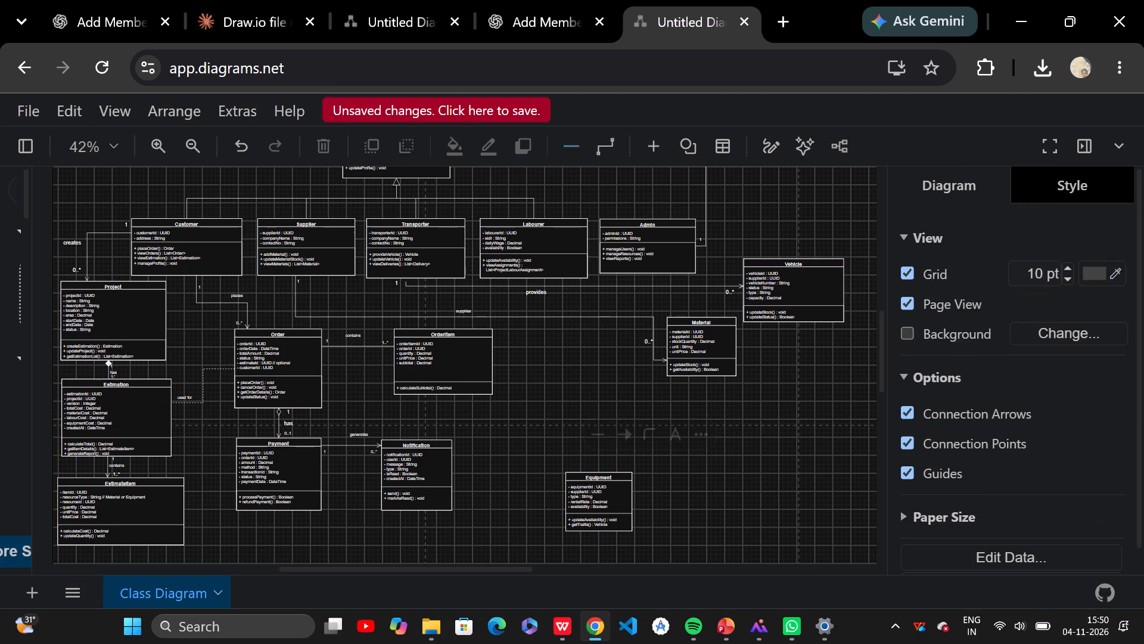
Delete the remaining Equipment class in the lower area of the diagram.
click(617, 475)
key(Delete)
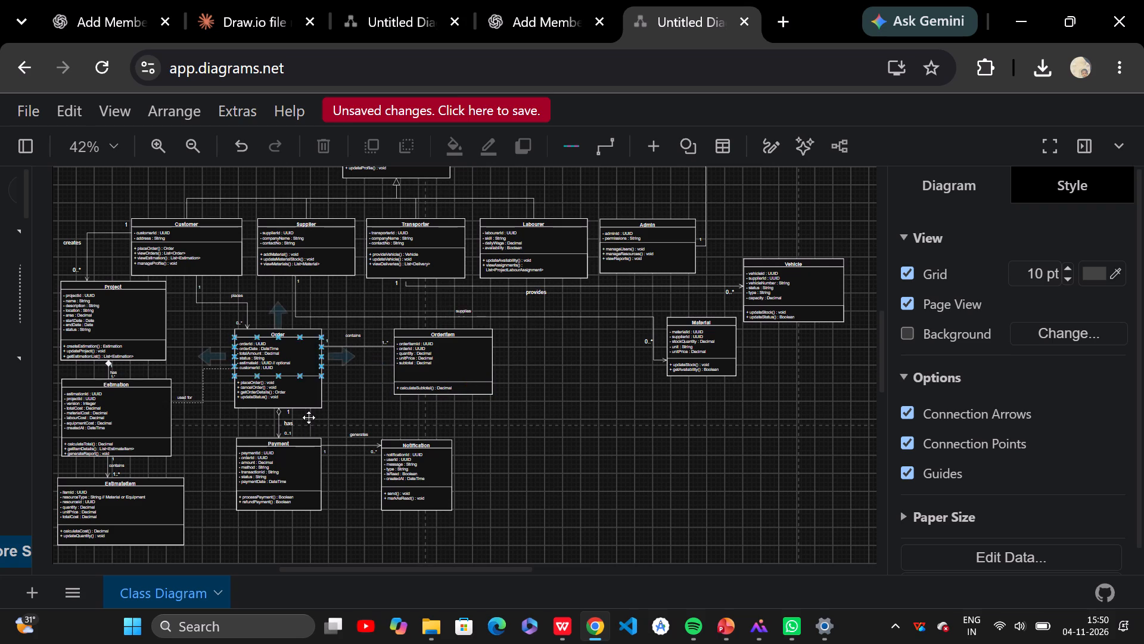
Review the diagram's classes and connectors, from the User hierarchy down to the Order and Notification area.
scroll(538, 411, right, 1)
scroll(538, 411, up, 1)
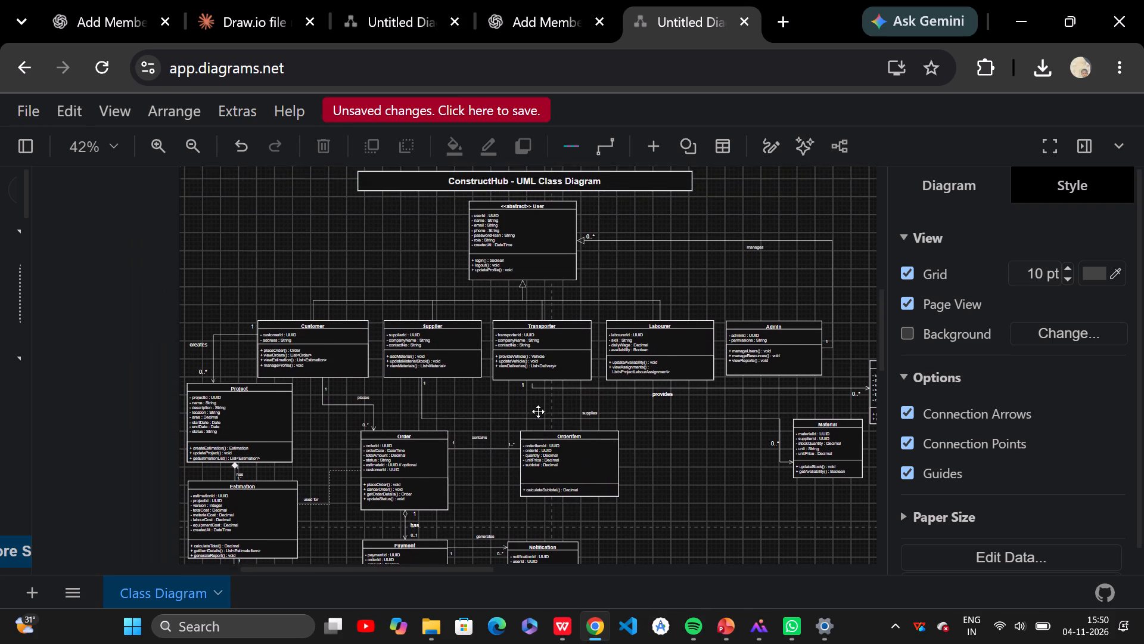
scroll(538, 411, up, 1)
scroll(537, 436, down, 1)
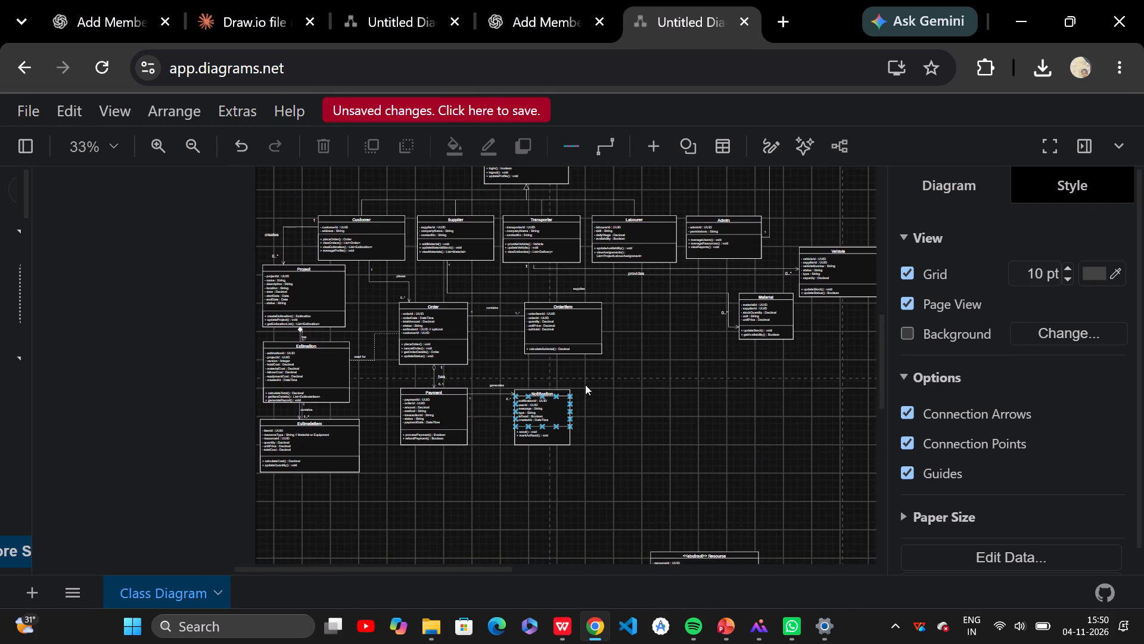
scroll(539, 383, up, 1)
scroll(346, 373, up, 2)
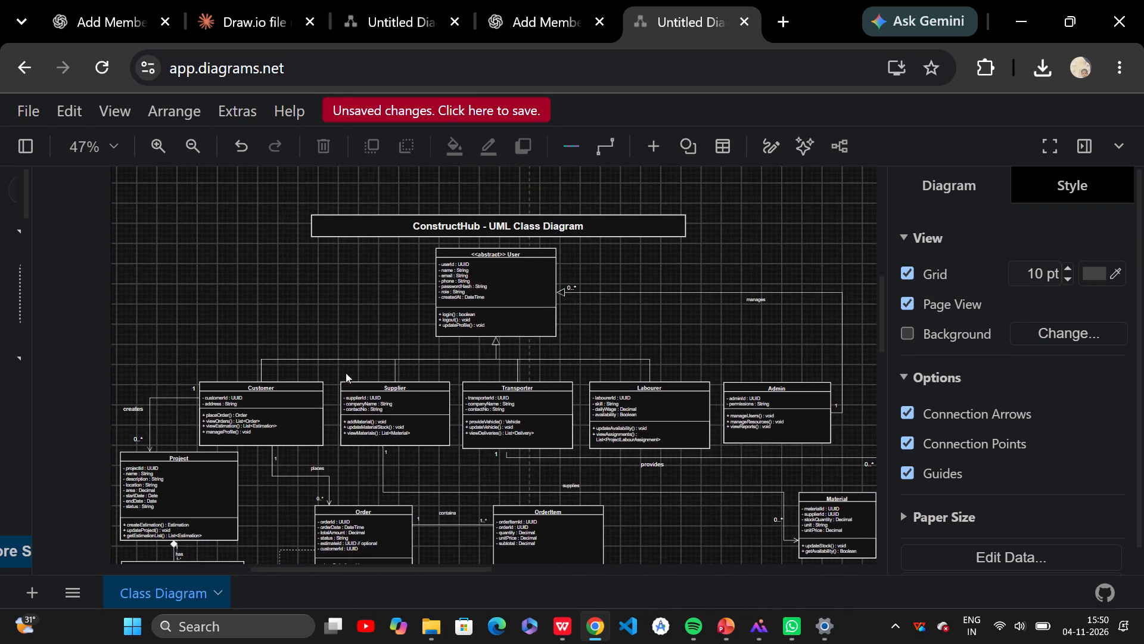
scroll(543, 349, left, 3)
scroll(543, 349, down, 1)
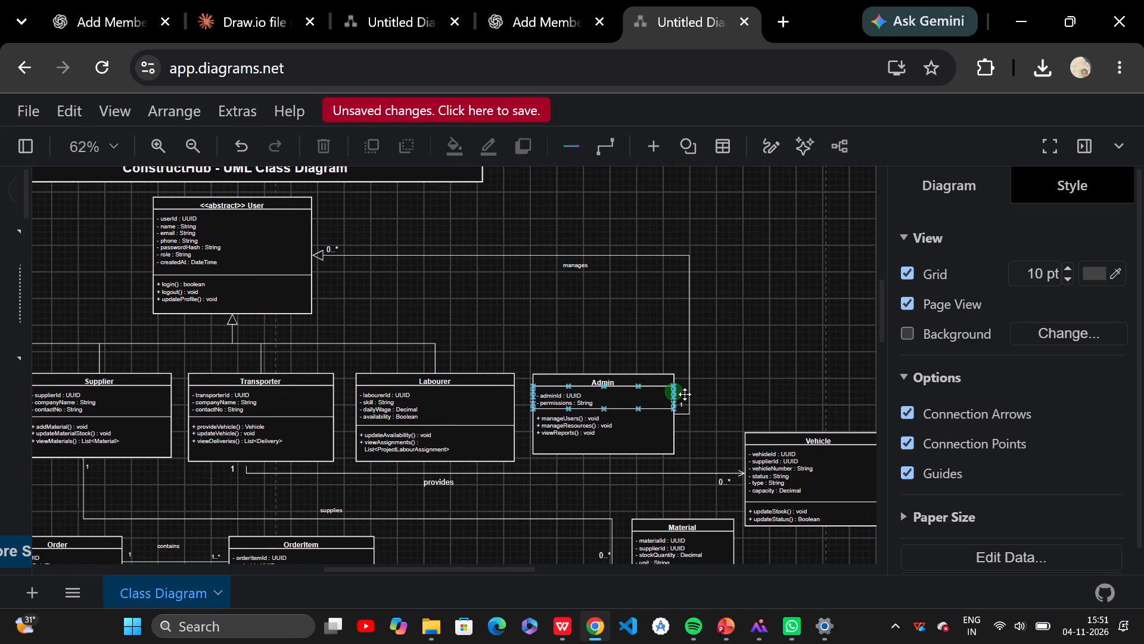
scroll(361, 287, left, 1)
scroll(361, 287, right, 1)
scroll(361, 287, left, 1)
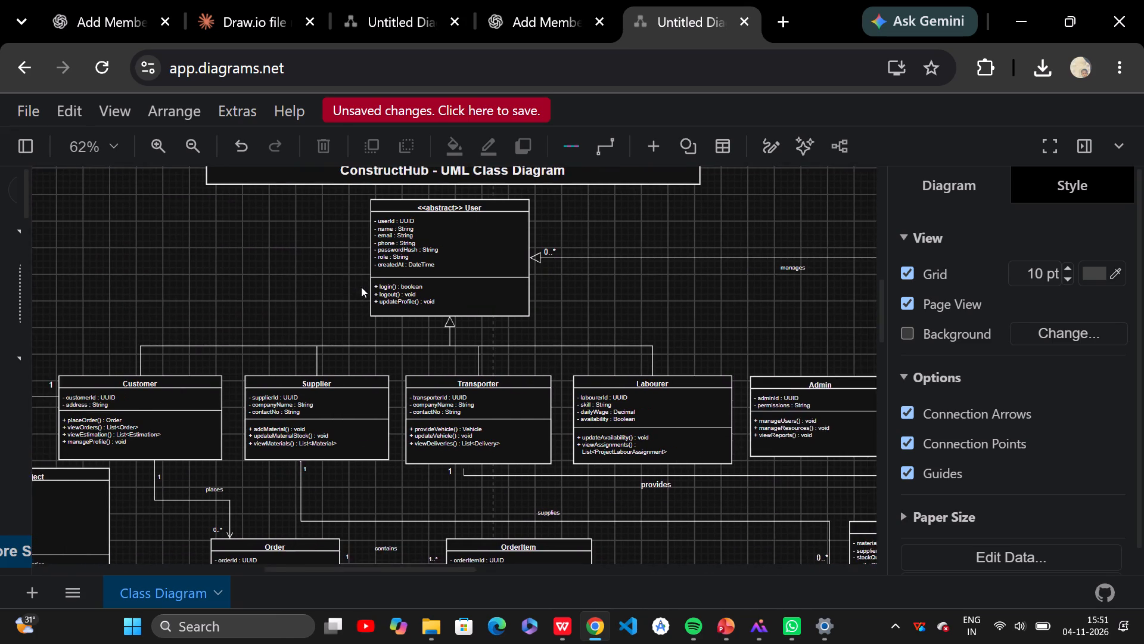
scroll(361, 287, left, 1)
Remove the "<<abstract>>" stereotype from the User class title, leaving only "User".
click(414, 213)
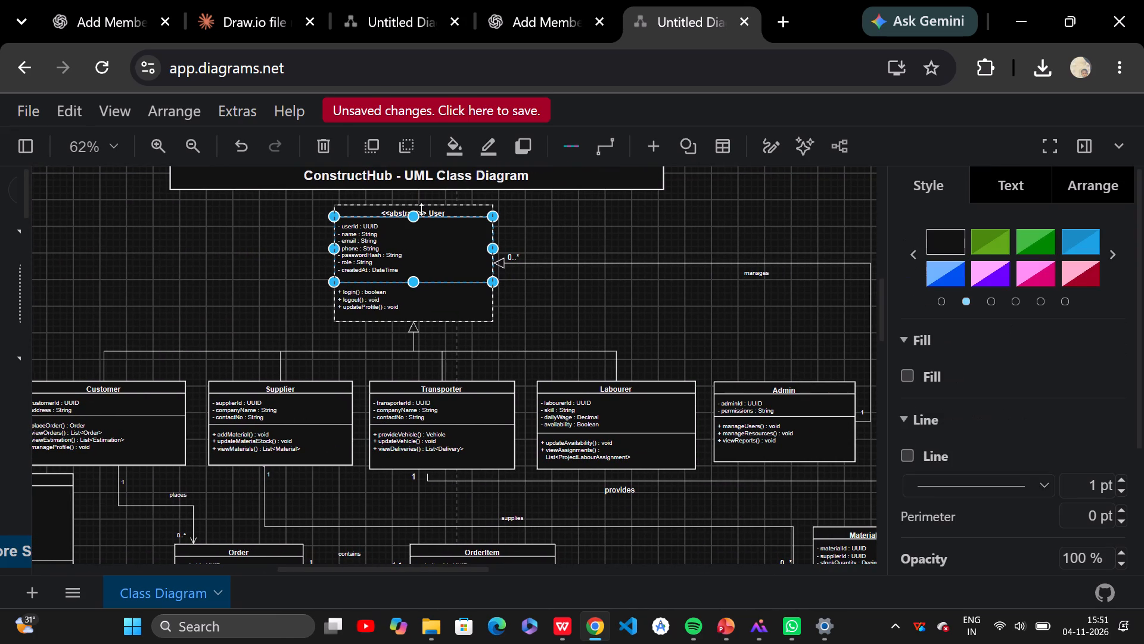
click(421, 209)
click(428, 209)
click(421, 212)
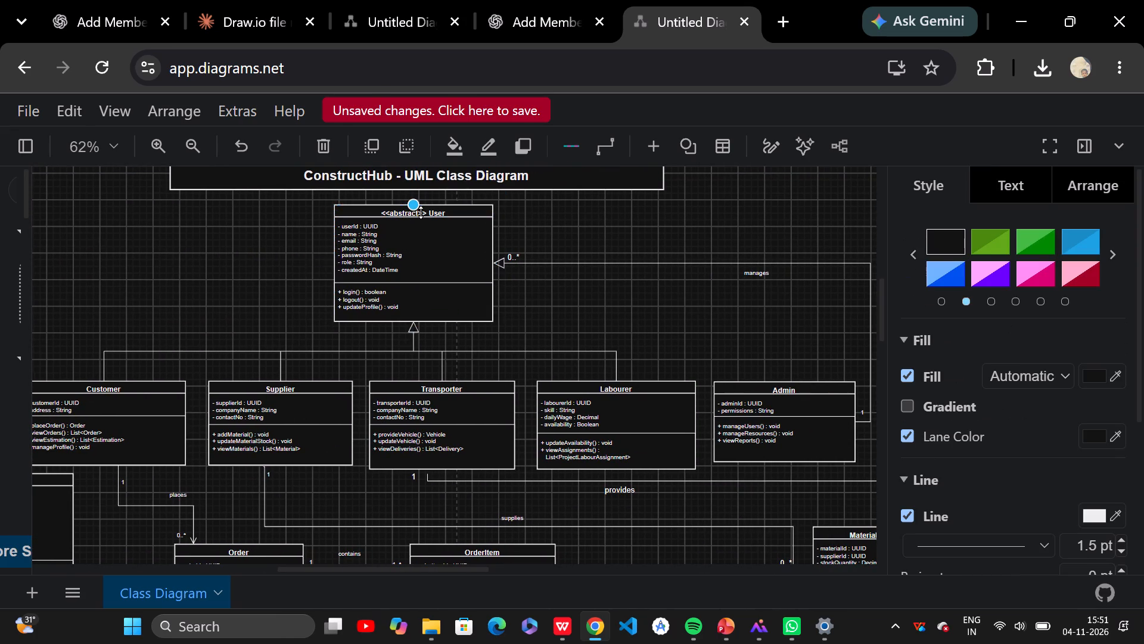
triple_click(425, 211)
double_click(425, 211)
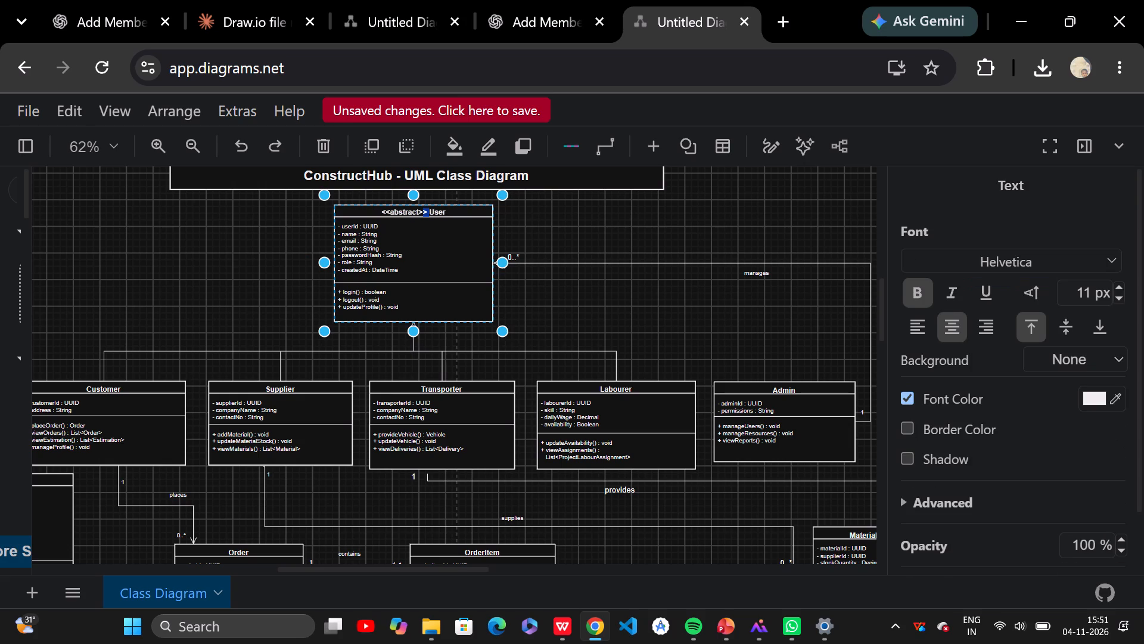
key(BackSpace)
key(BackSpace)
key(BackSpace)
key(BackSpace)
key(BackSpace)
key(BackSpace)
key(BackSpace)
key(BackSpace)
key(BackSpace)
key(BackSpace)
key(BackSpace)
key(BackSpace)
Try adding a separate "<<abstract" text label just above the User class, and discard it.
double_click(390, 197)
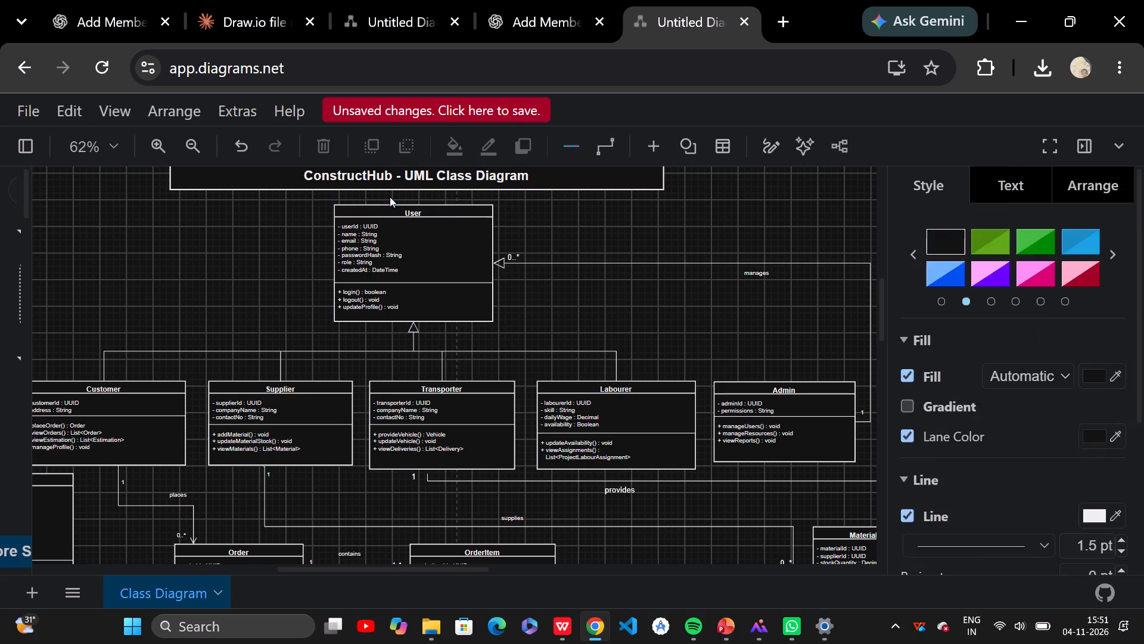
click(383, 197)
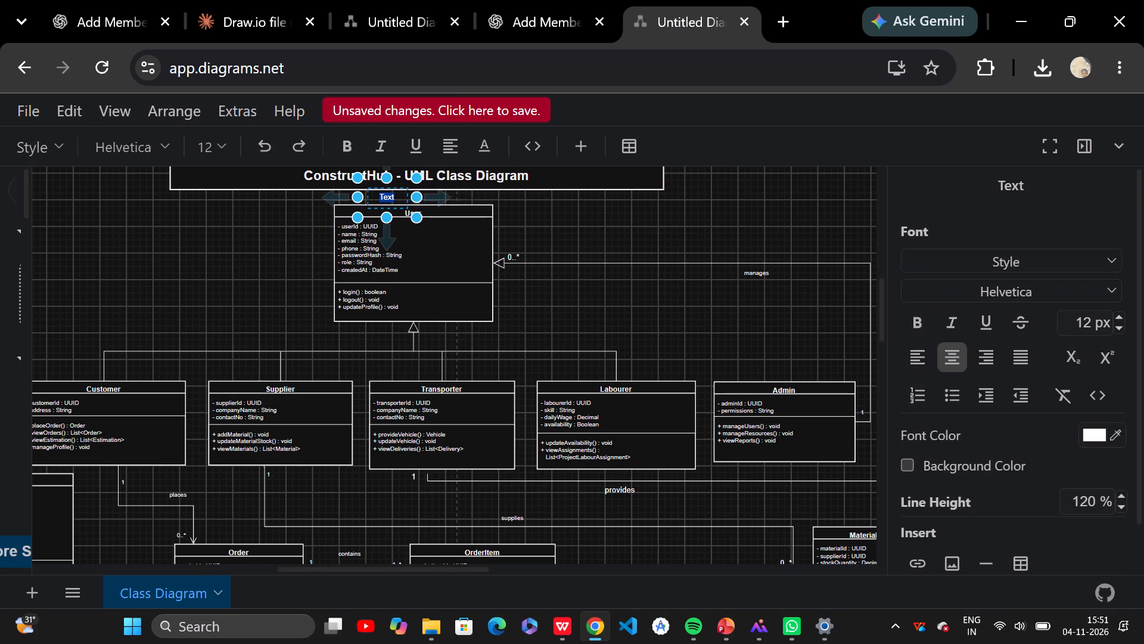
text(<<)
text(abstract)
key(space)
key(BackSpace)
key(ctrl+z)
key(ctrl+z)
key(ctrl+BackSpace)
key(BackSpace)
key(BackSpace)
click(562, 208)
Examine the overall layout and the associations among the user subclasses, Order, Material and Vehicle.
scroll(562, 208, down, 1)
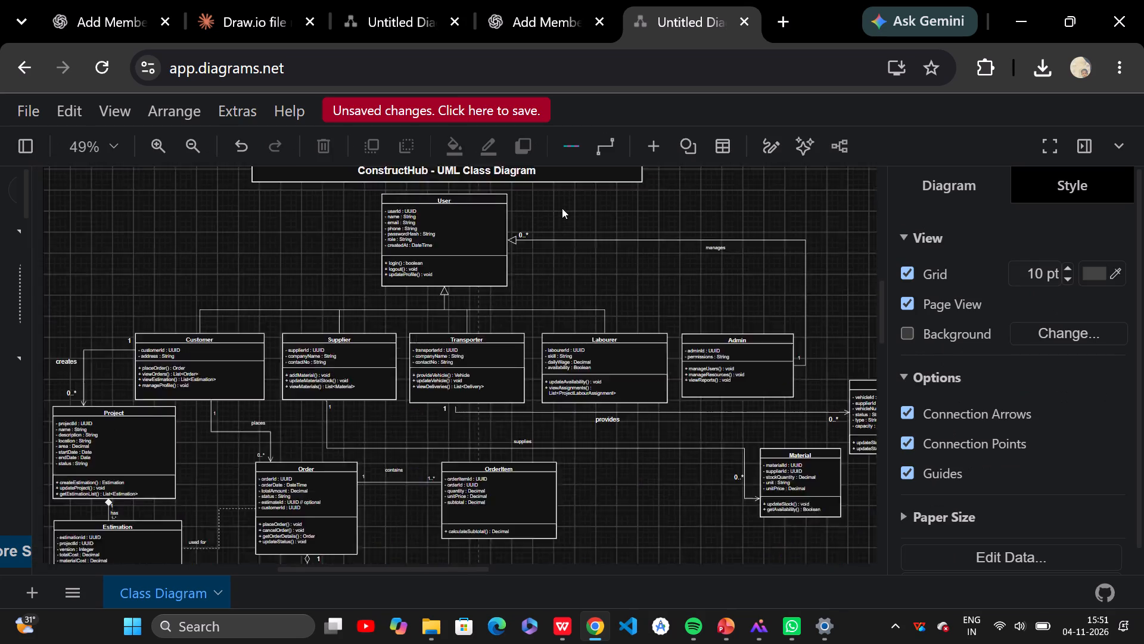
scroll(593, 299, down, 1)
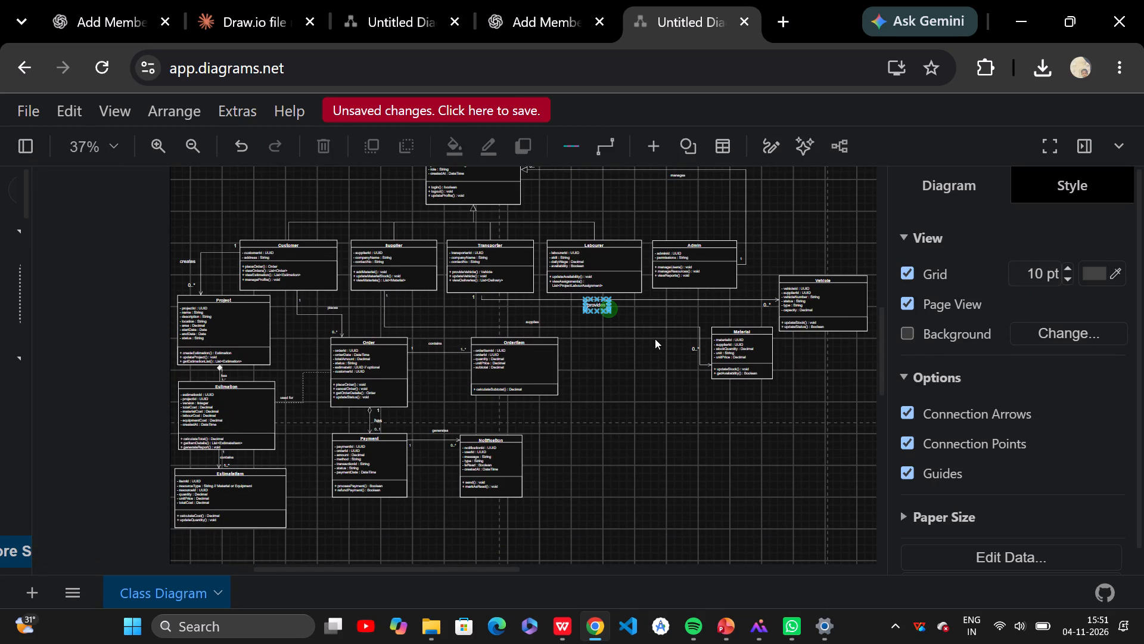
scroll(784, 361, up, 1)
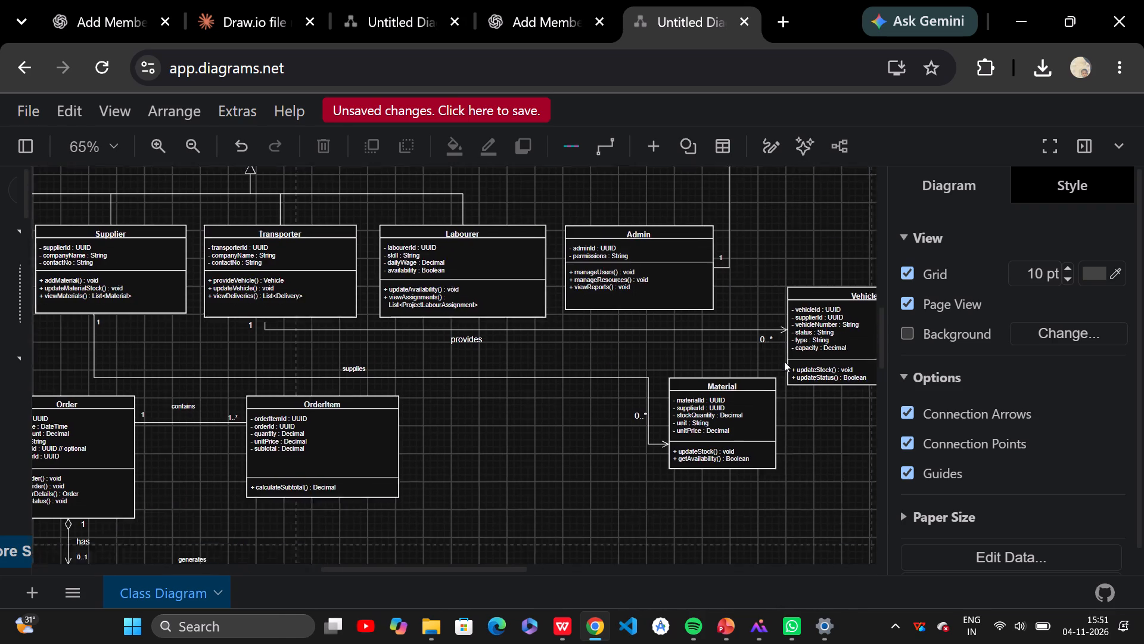
scroll(784, 361, up, 1)
scroll(784, 361, right, 1)
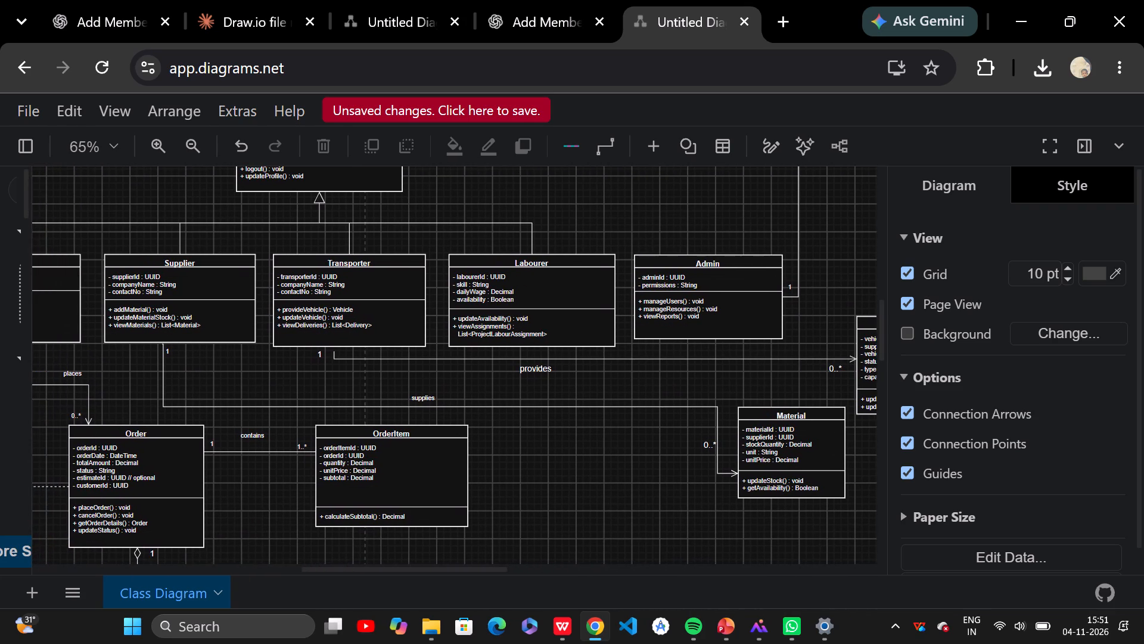
scroll(784, 361, right, 2)
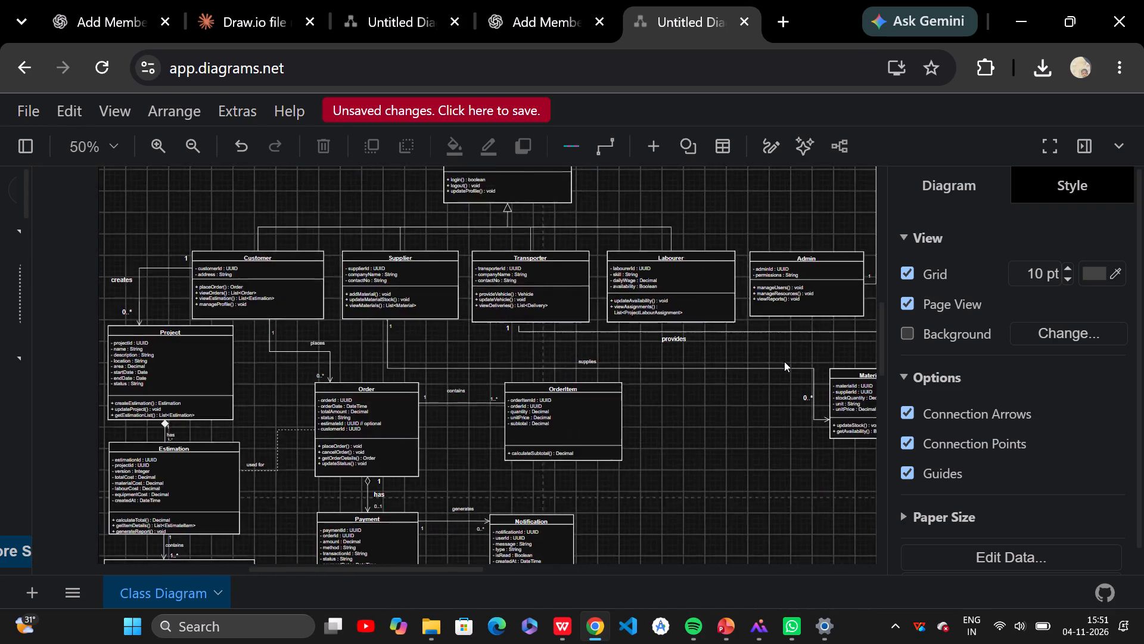
scroll(748, 411, down, 1)
scroll(748, 411, left, 2)
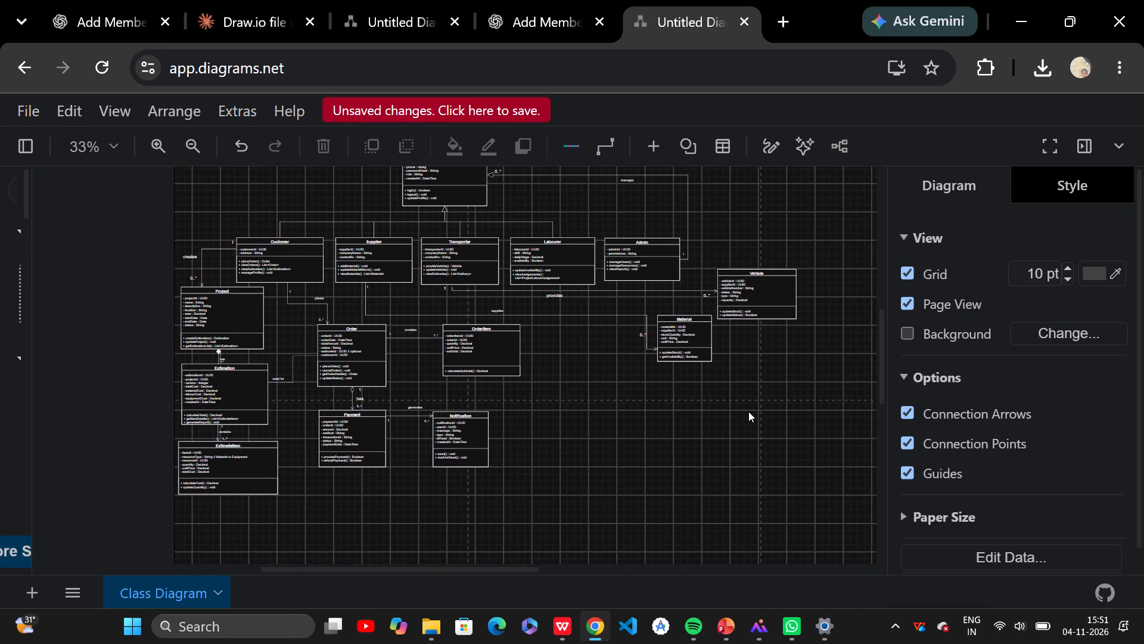
scroll(608, 355, up, 1)
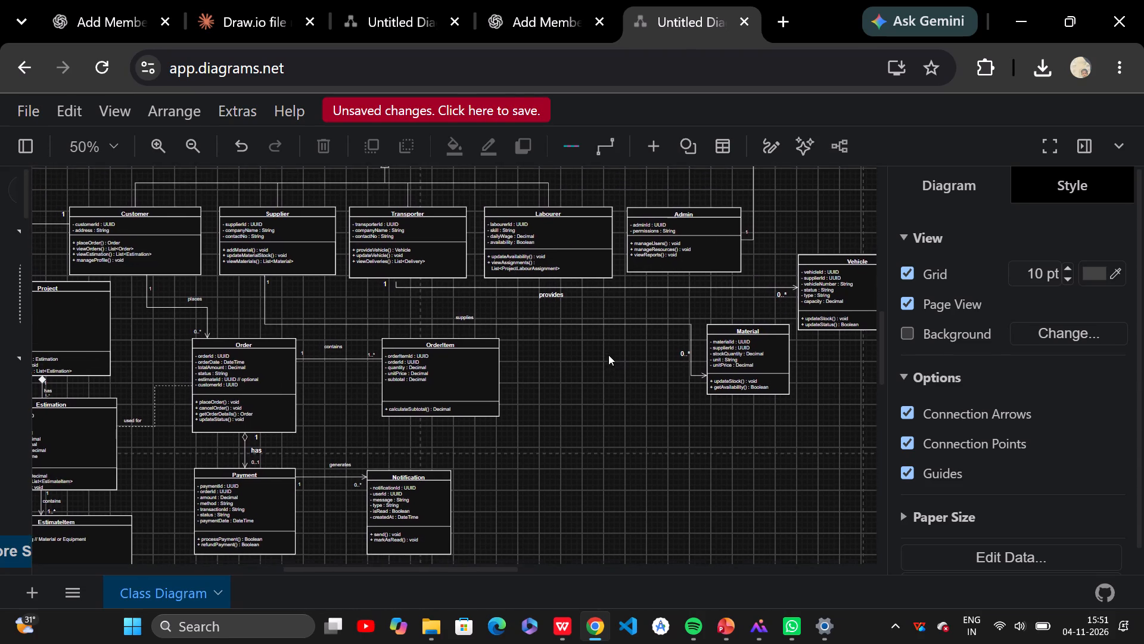
scroll(608, 355, up, 1)
scroll(665, 341, right, 1)
scroll(620, 358, left, 1)
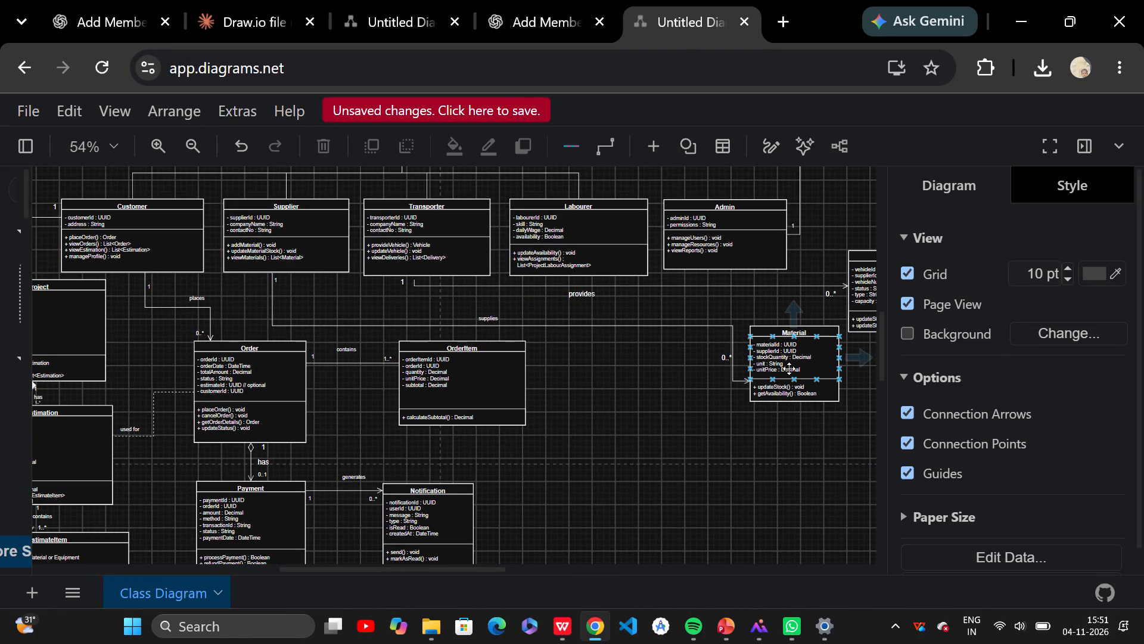
scroll(658, 433, left, 1)
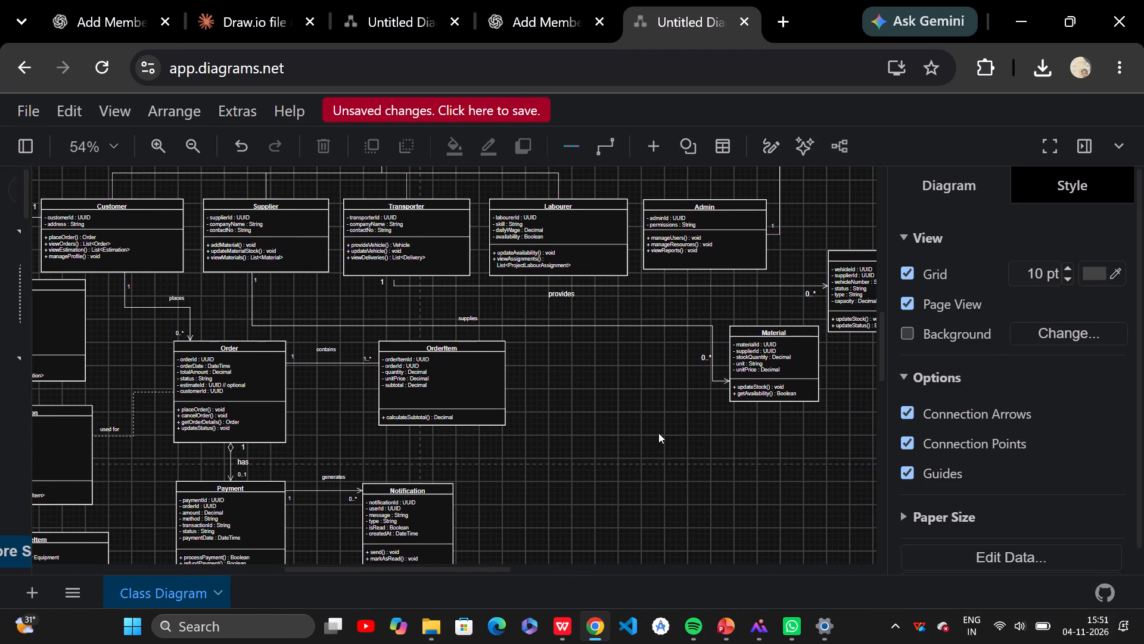
scroll(613, 439, left, 1)
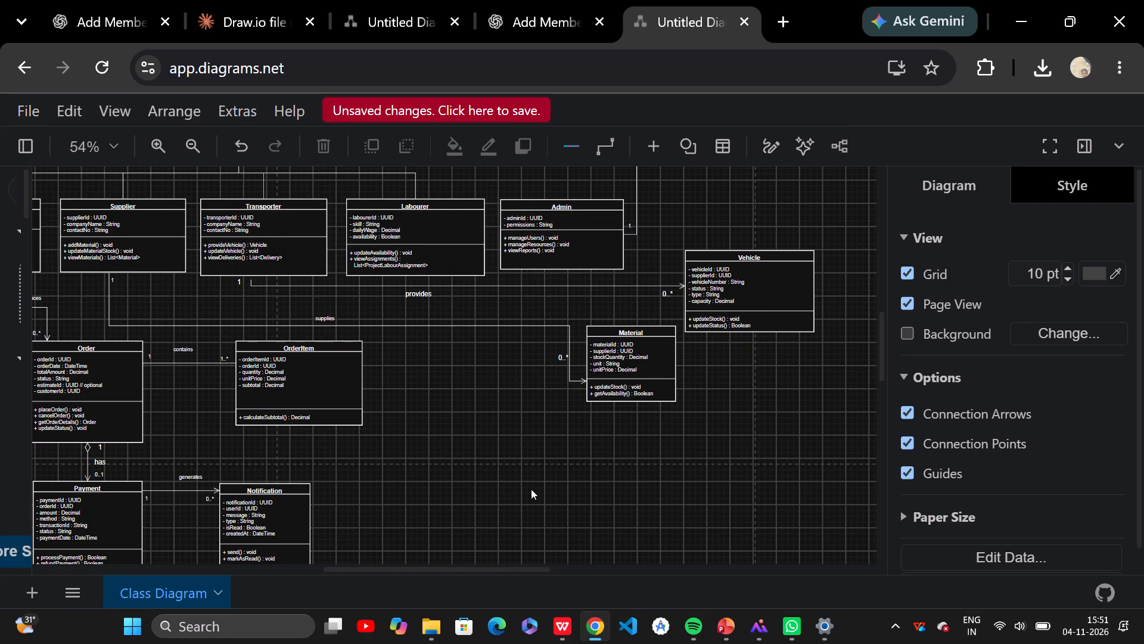
scroll(531, 489, right, 2)
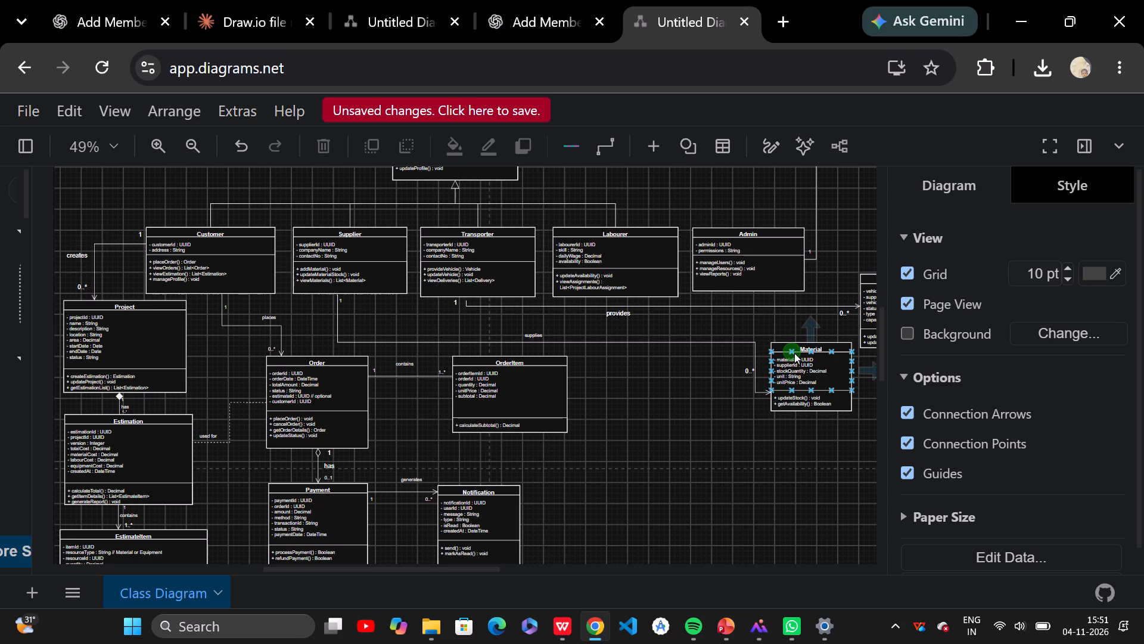
Delete the entire Labourer class between Transporter and Admin.
click(642, 283)
click(638, 231)
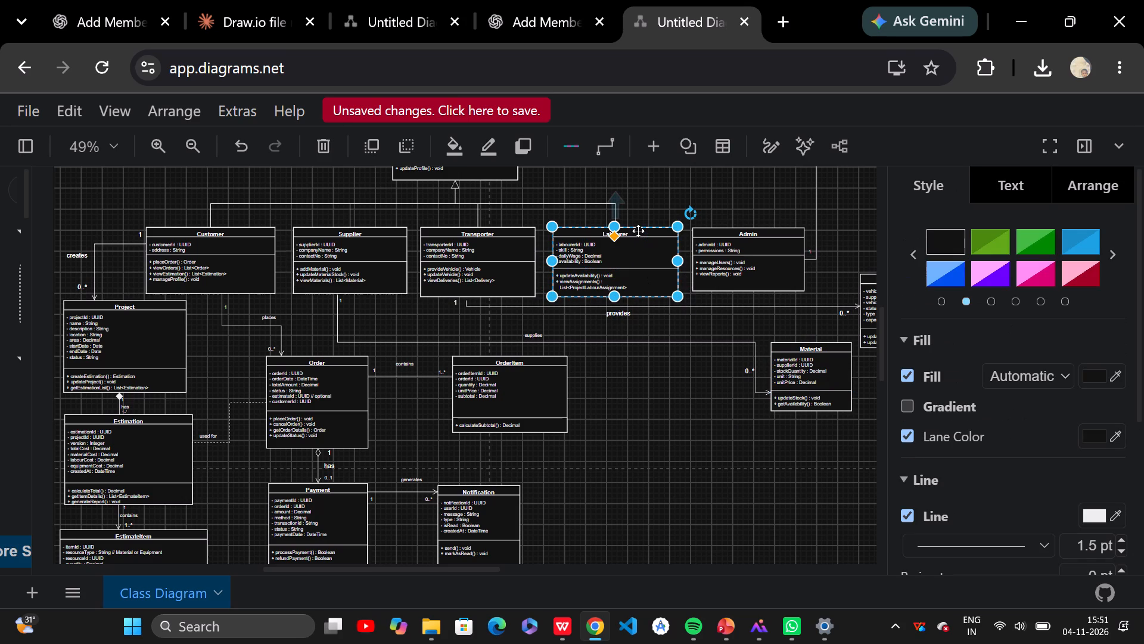
key(Delete)
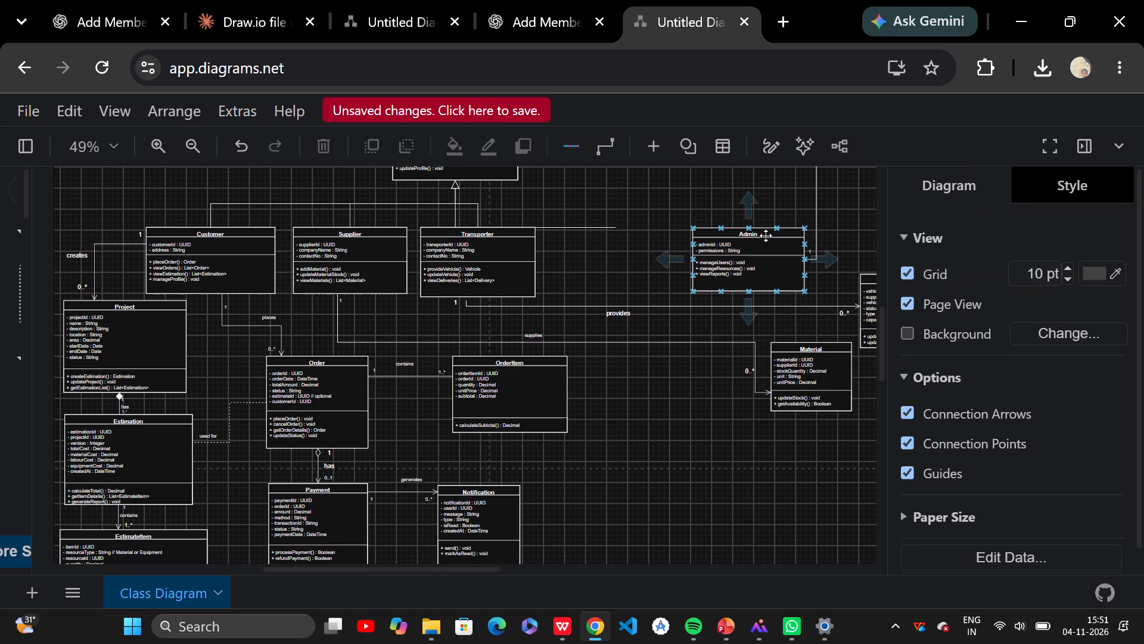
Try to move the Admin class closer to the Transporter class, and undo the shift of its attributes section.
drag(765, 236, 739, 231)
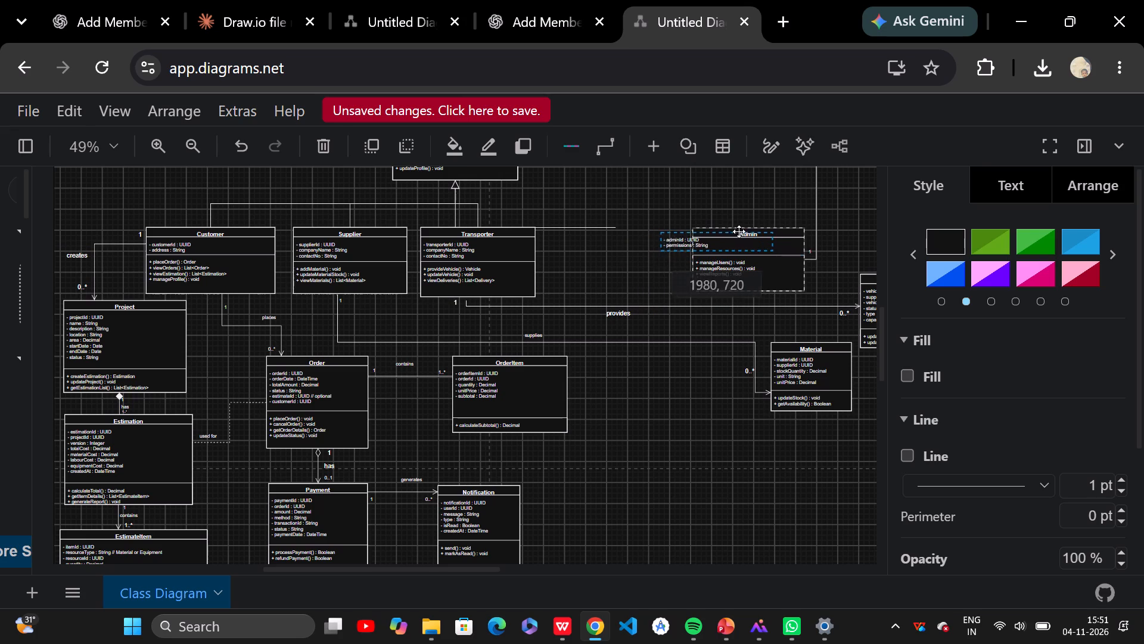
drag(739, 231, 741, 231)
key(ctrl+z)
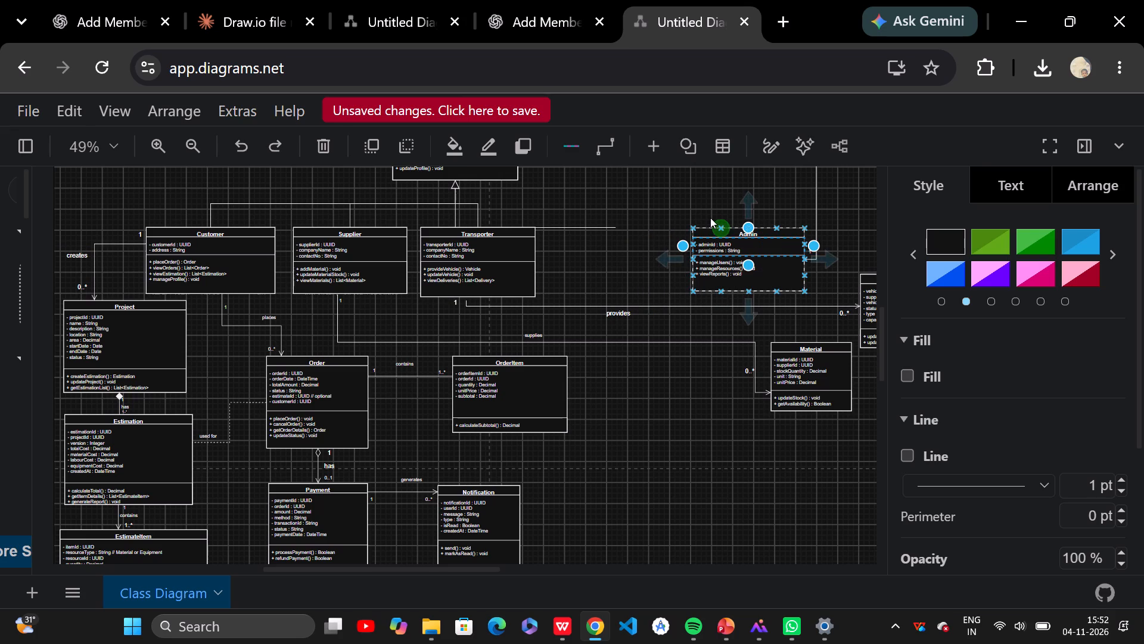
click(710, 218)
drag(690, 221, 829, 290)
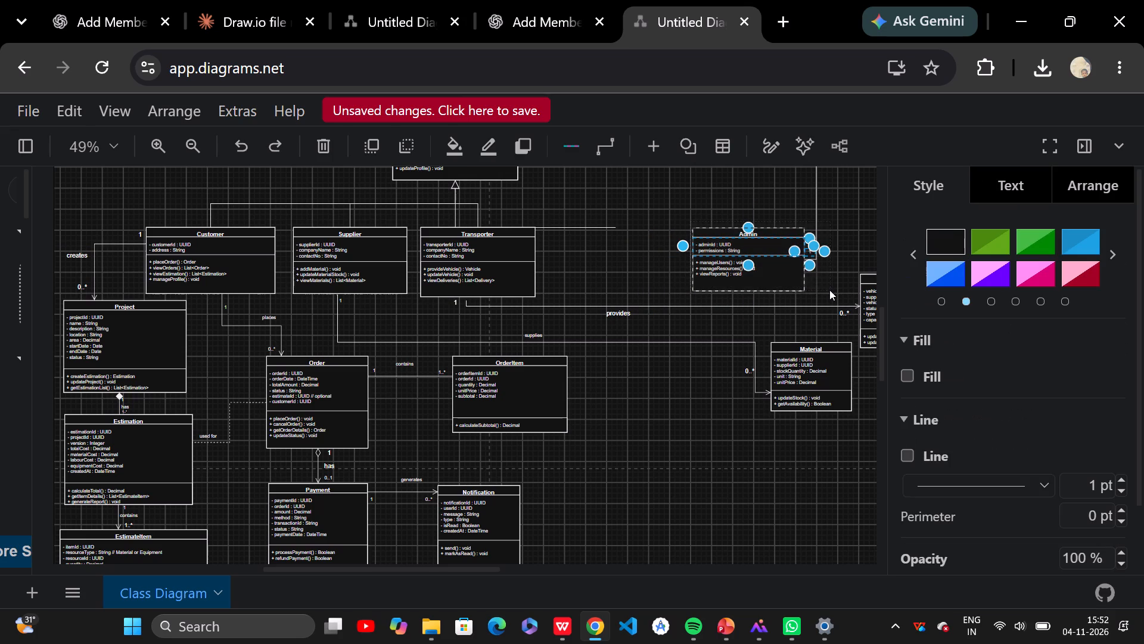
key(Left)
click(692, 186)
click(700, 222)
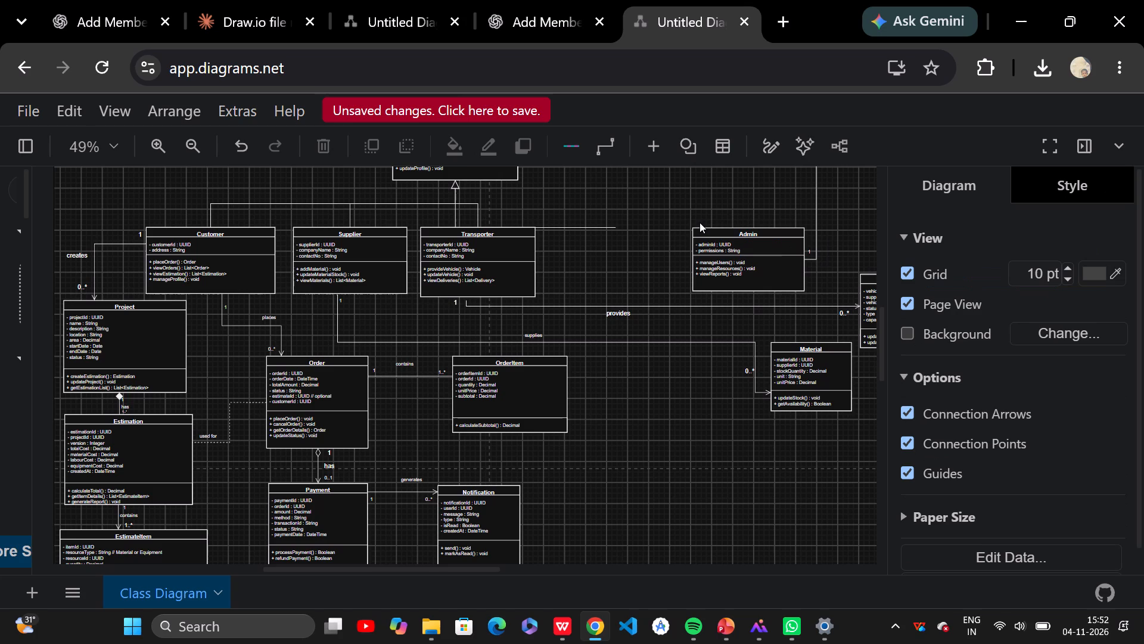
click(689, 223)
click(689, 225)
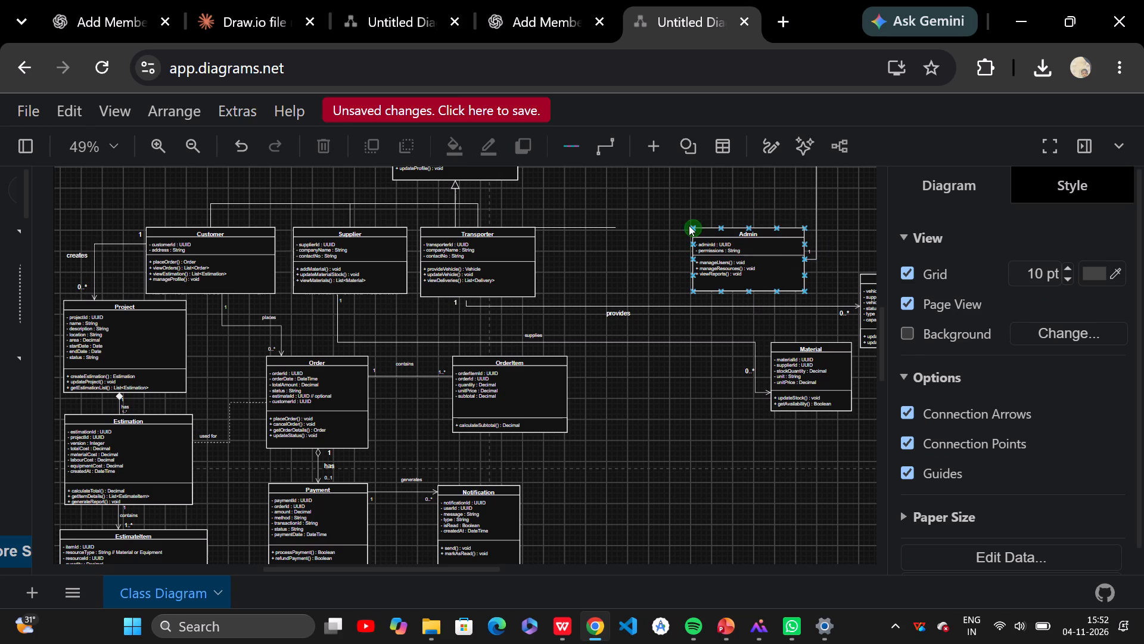
Move the entire Admin class horizontally toward the Transporter class, into the gap left by the deleted Labourer class.
drag(686, 213, 834, 314)
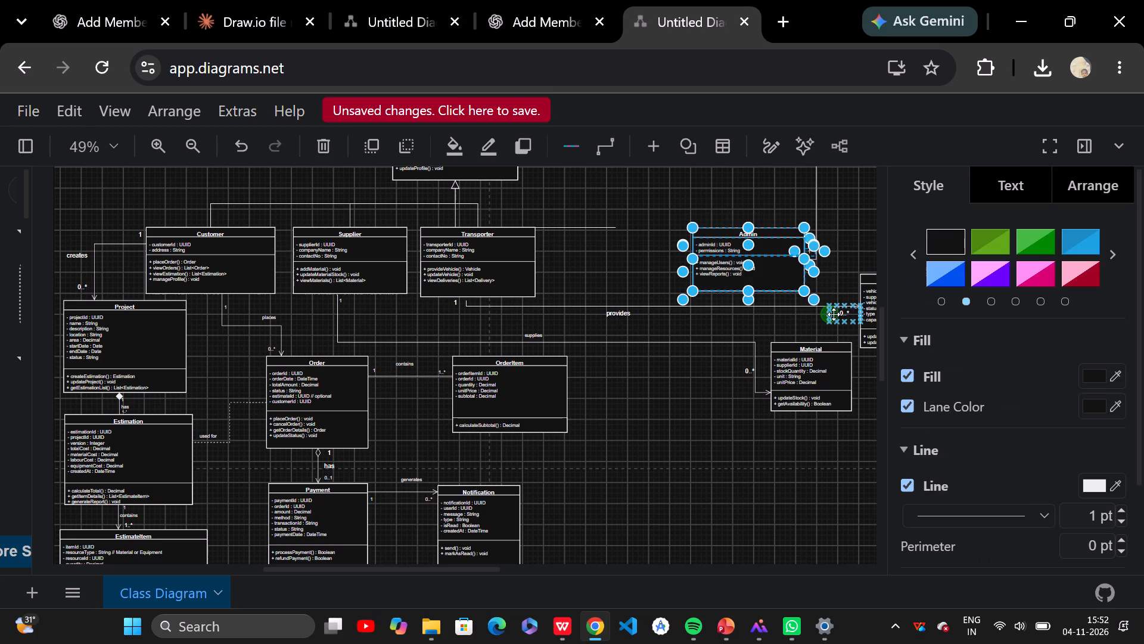
key(Left)
key(Left)
key(Left)
key(Left)
key(Left)
key(Left)
key(Left)
key(Left)
key(Left)
key(Left)
key(Left)
key(Left)
key(Left)
key(Left)
key(Left)
key(Left)
key(Left)
key(Left)
key(Left)
key(Left)
key(Left)
key(Left)
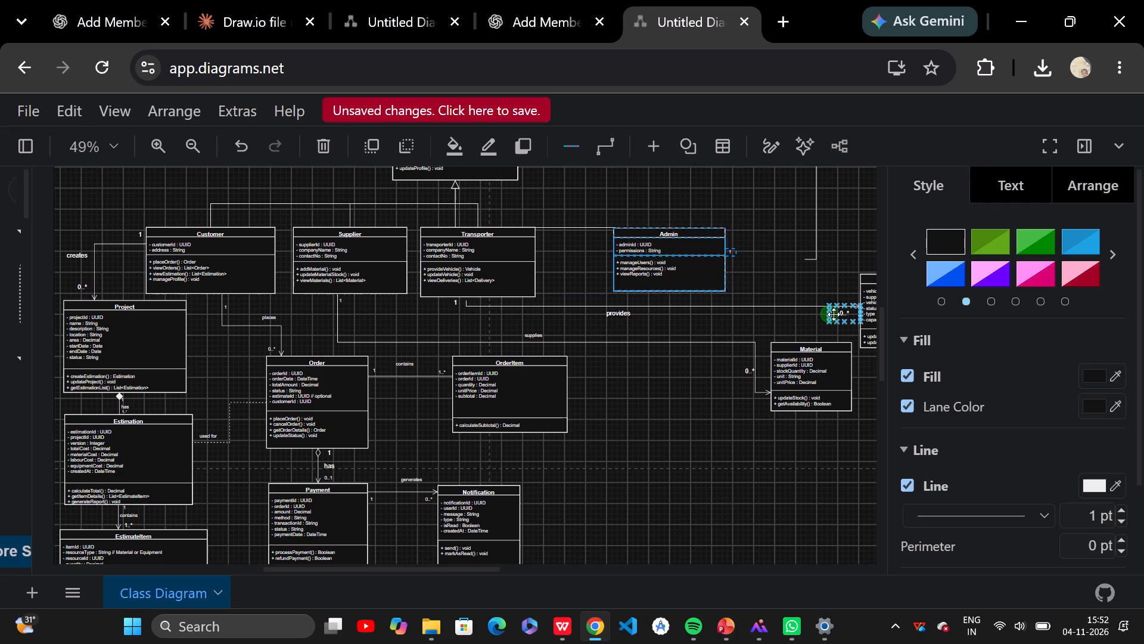
Reroute the leftover User inheritance connector so its horizontal segment runs above the Transporter class and drops onto Admin.
click(540, 228)
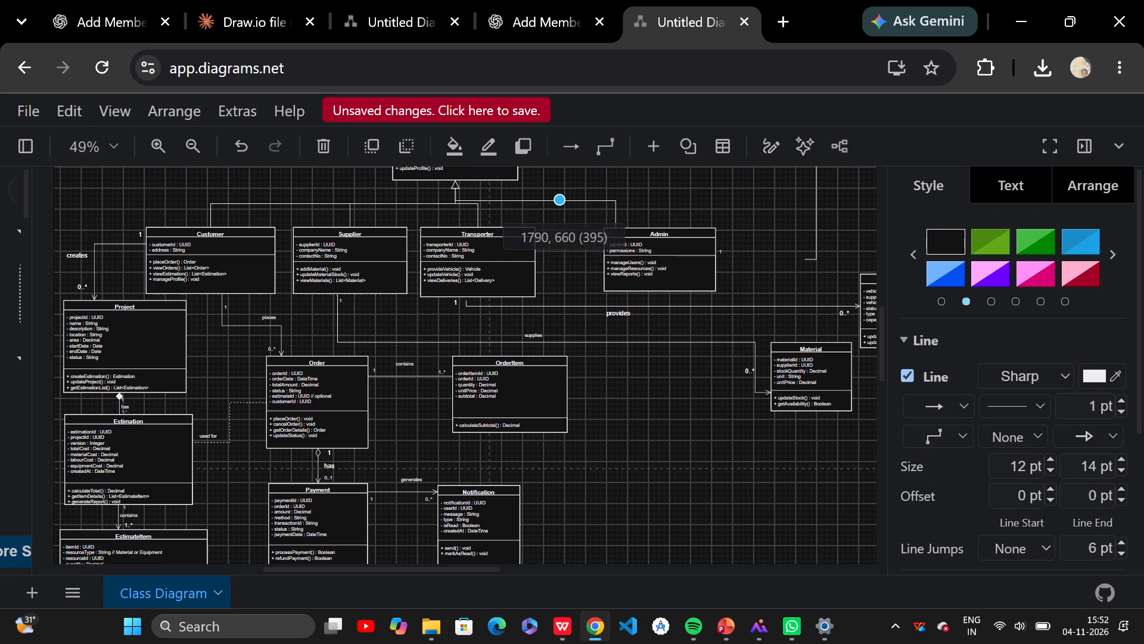
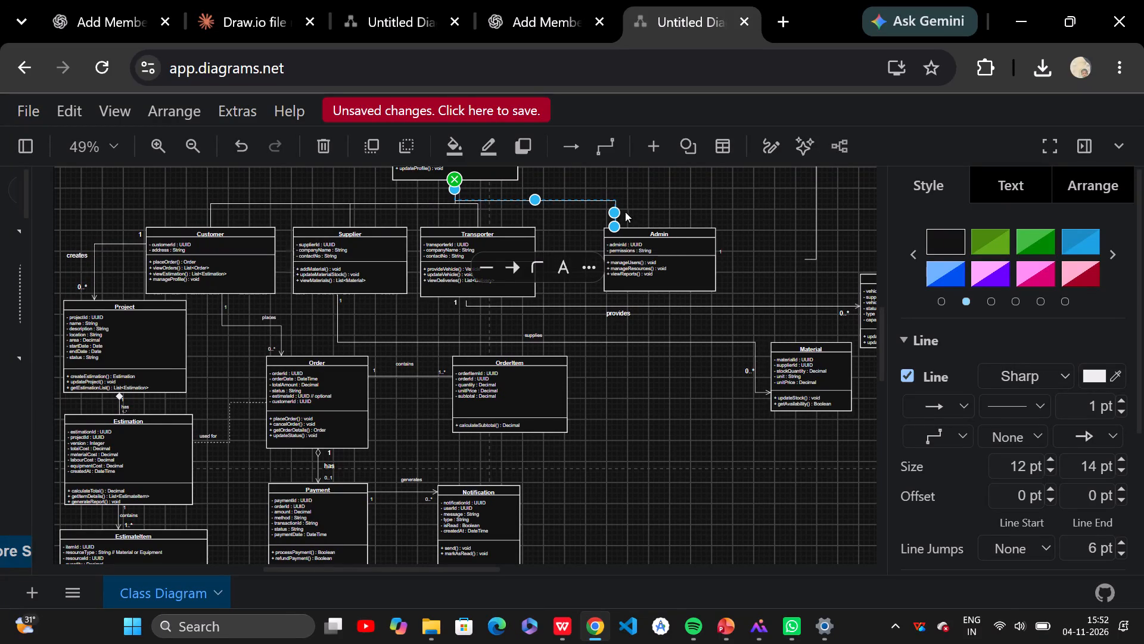
Shift the Admin inheritance connector's vertical drop and end point to the middle of the Admin class's top edge.
drag(617, 214, 651, 213)
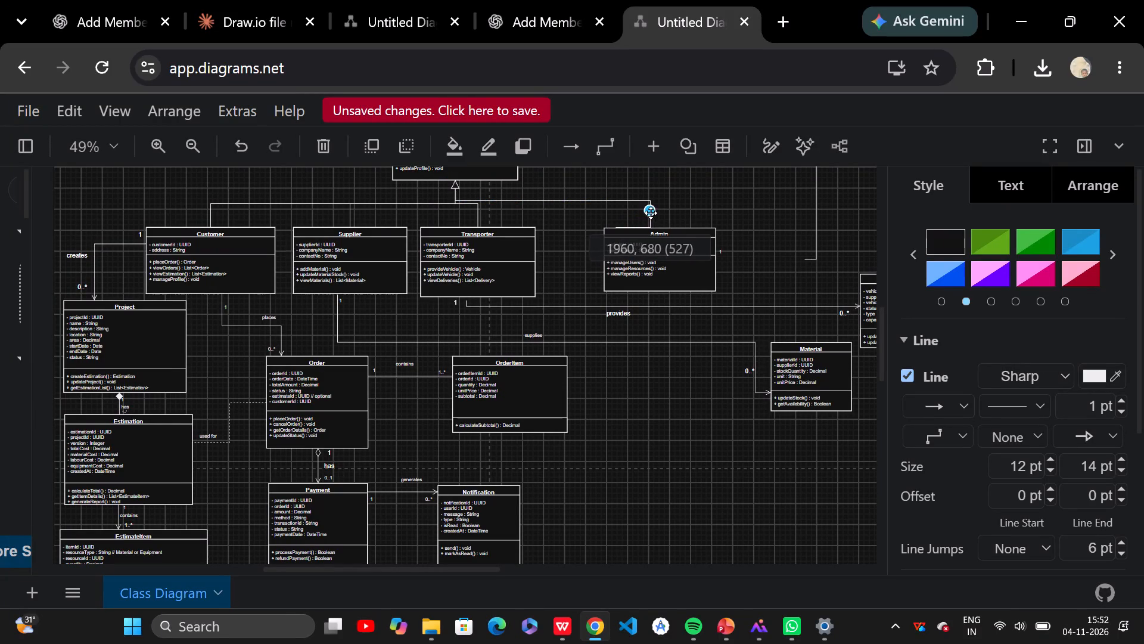
drag(651, 213, 653, 213)
drag(616, 223, 655, 226)
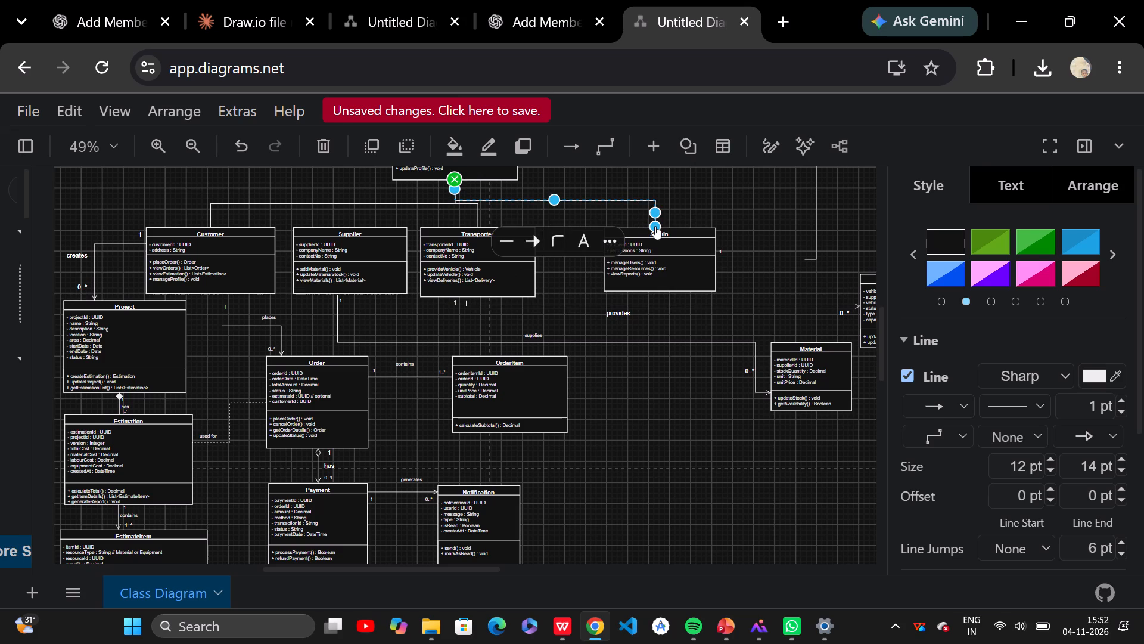
click(458, 197)
click(559, 177)
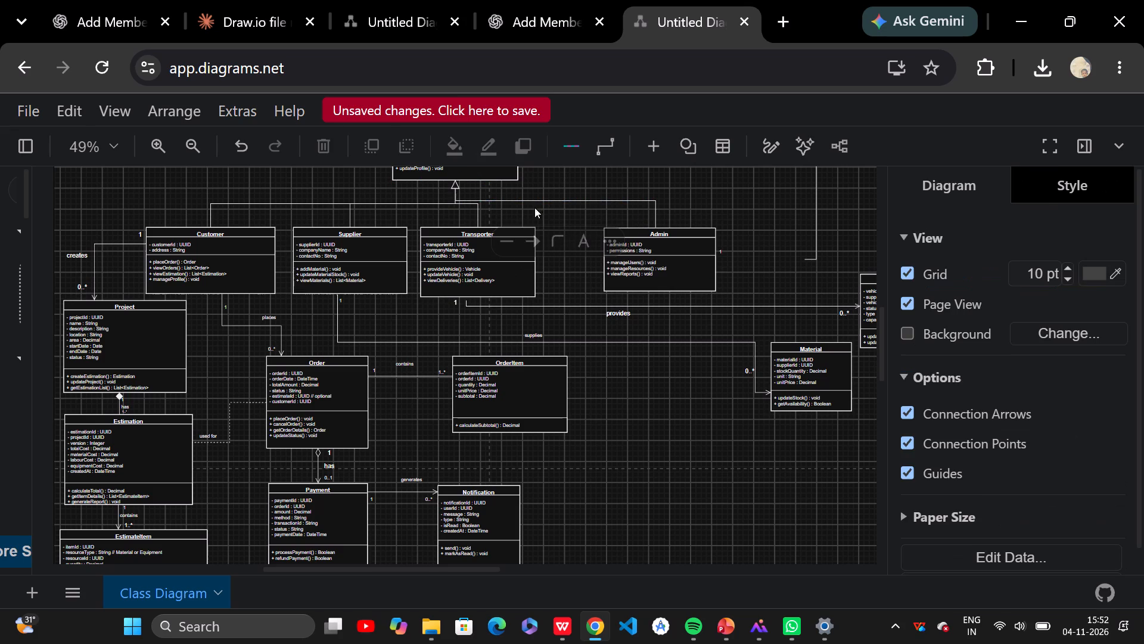
Raise the horizontal segment of the Transporter inheritance connector to the level of the Admin connector's segment.
click(531, 200)
click(479, 205)
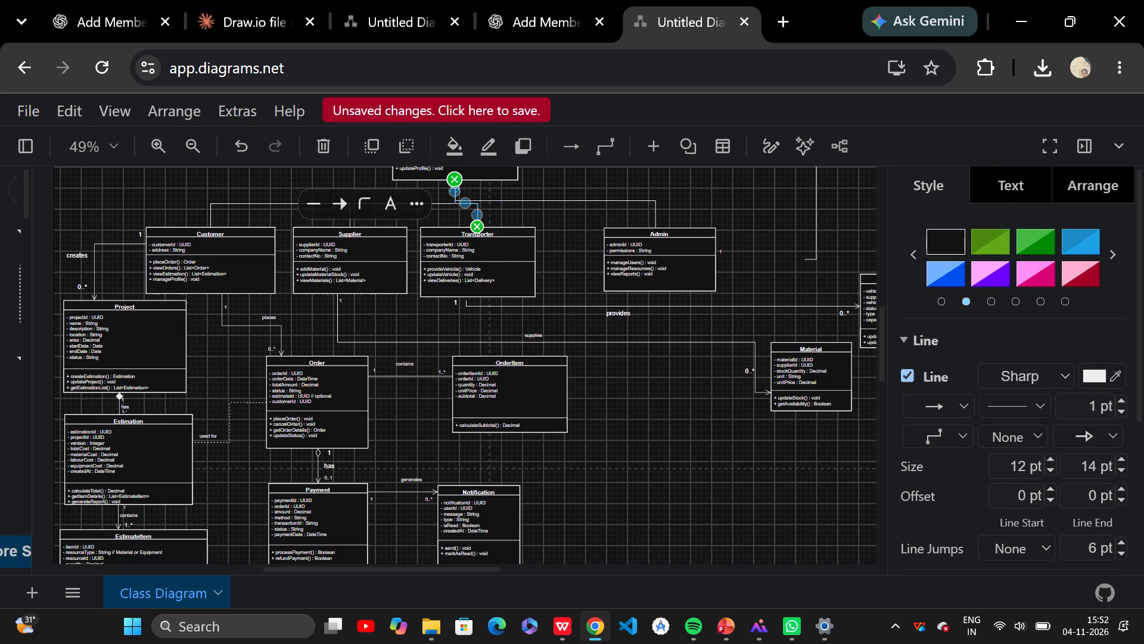
click(479, 205)
click(468, 201)
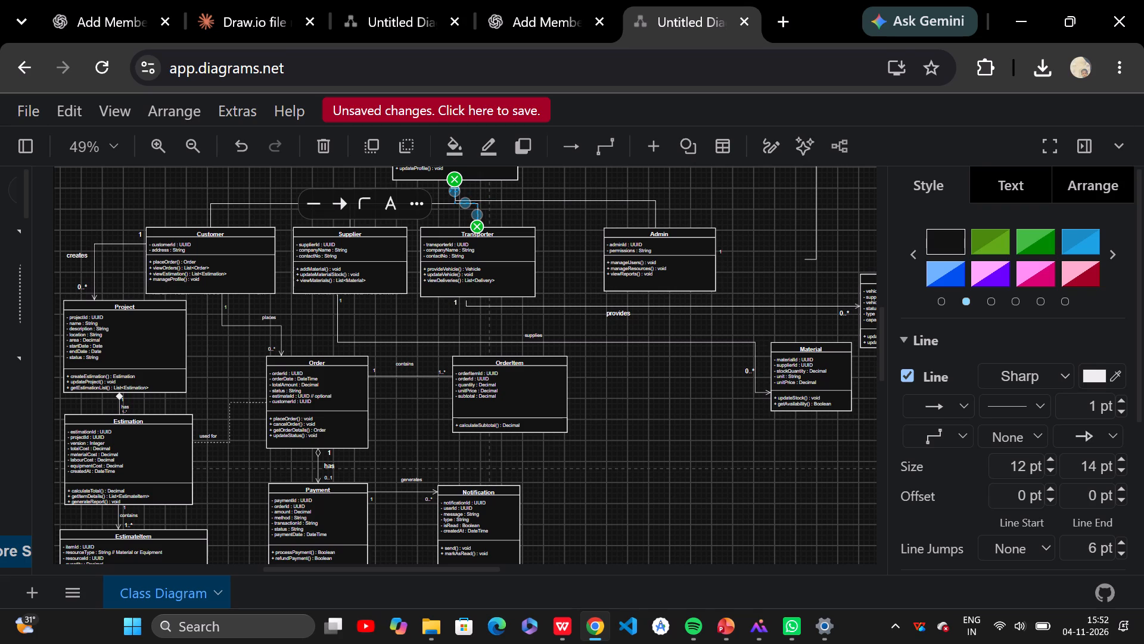
click(470, 197)
drag(463, 205, 463, 197)
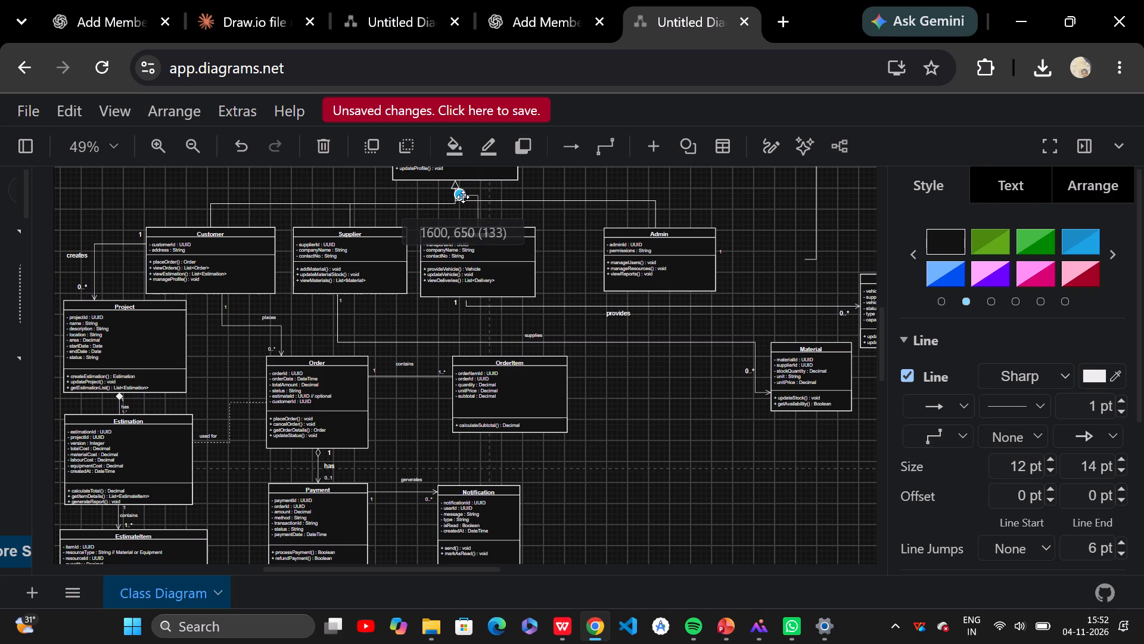
drag(463, 197, 445, 199)
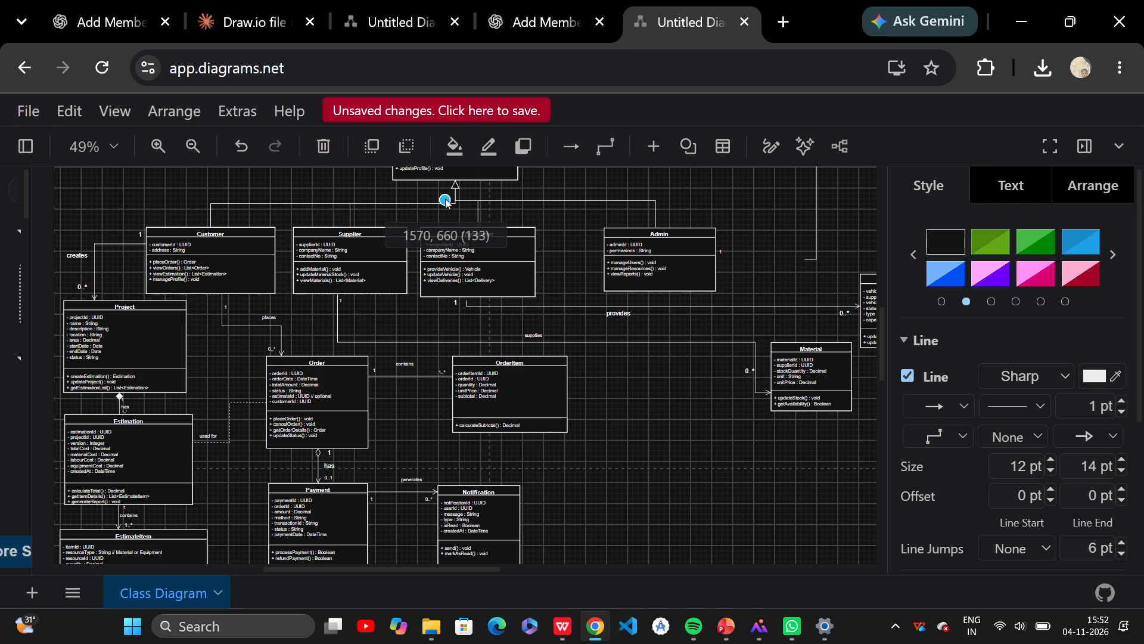
drag(445, 199, 446, 199)
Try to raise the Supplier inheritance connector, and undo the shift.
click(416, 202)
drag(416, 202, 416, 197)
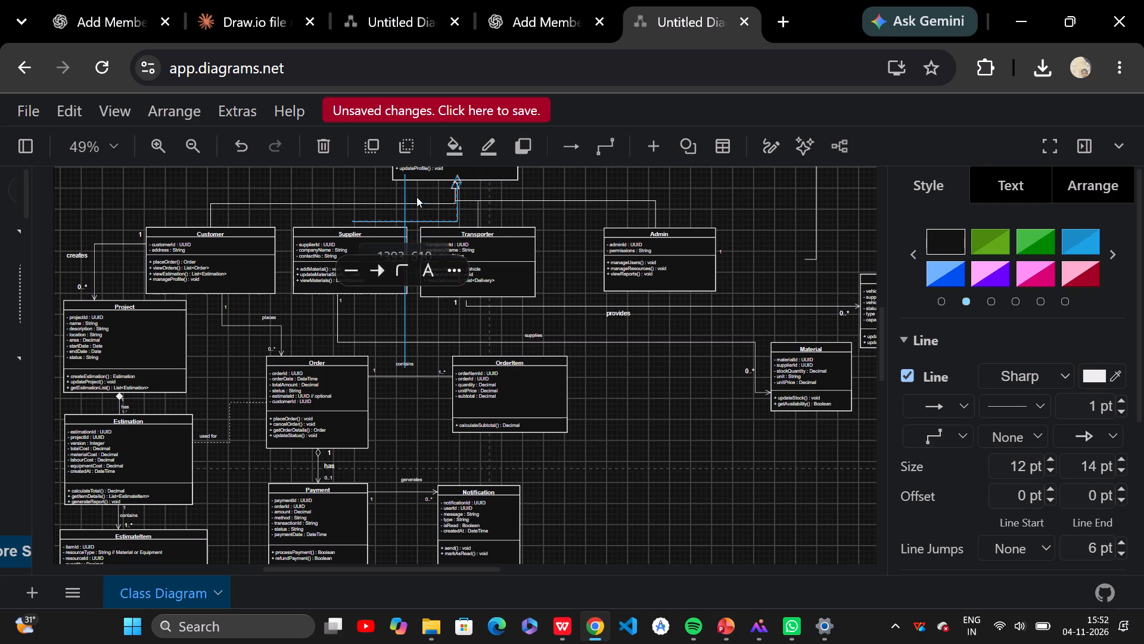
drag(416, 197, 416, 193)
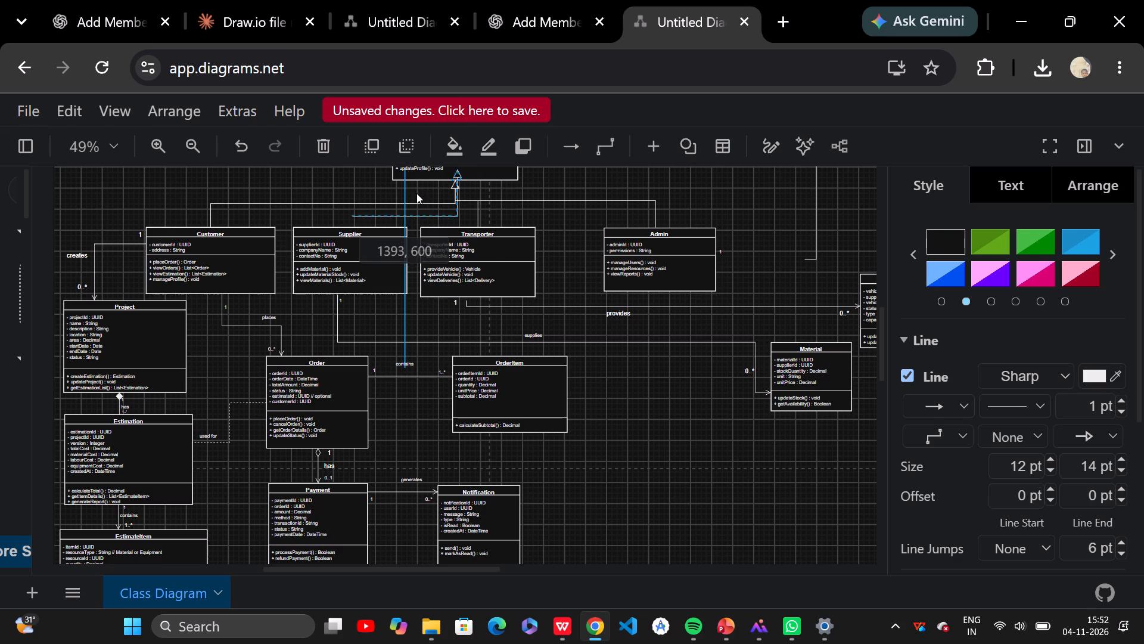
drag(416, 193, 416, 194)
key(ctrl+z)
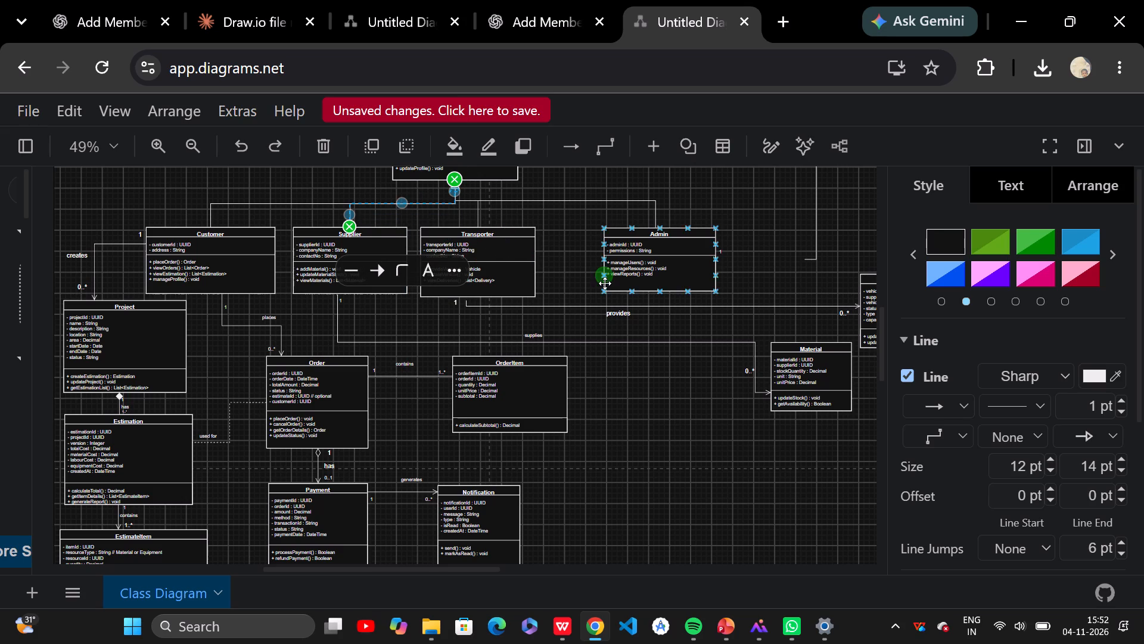
Attach the loose end of the leftover connector to the midpoint of the Admin class's edge marked with multiplicity 1.
click(807, 259)
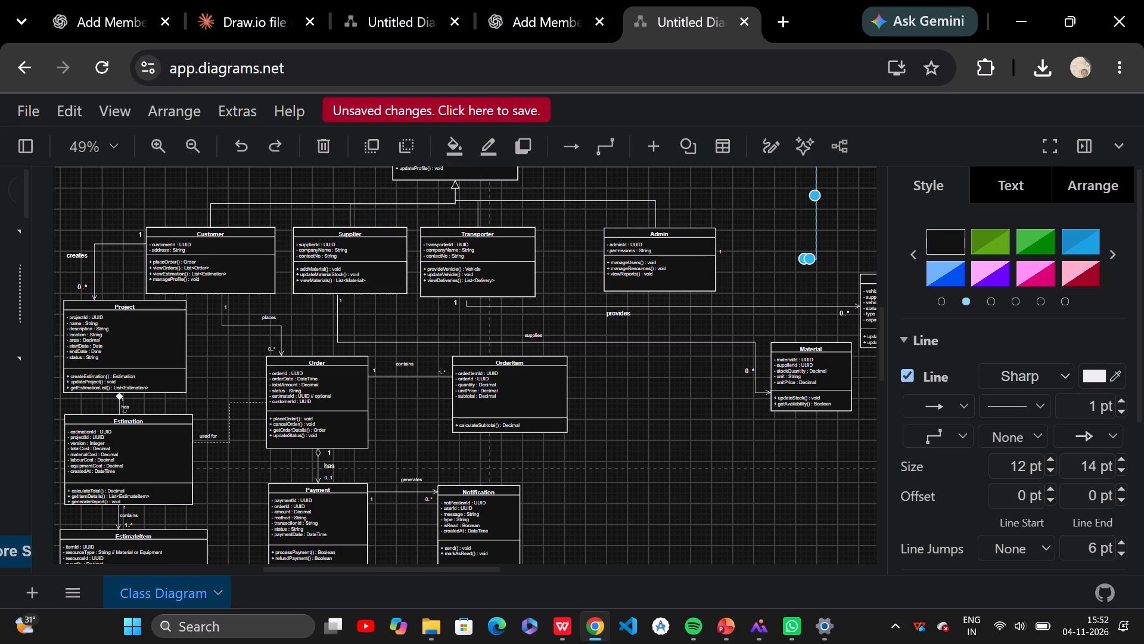
drag(801, 259, 717, 259)
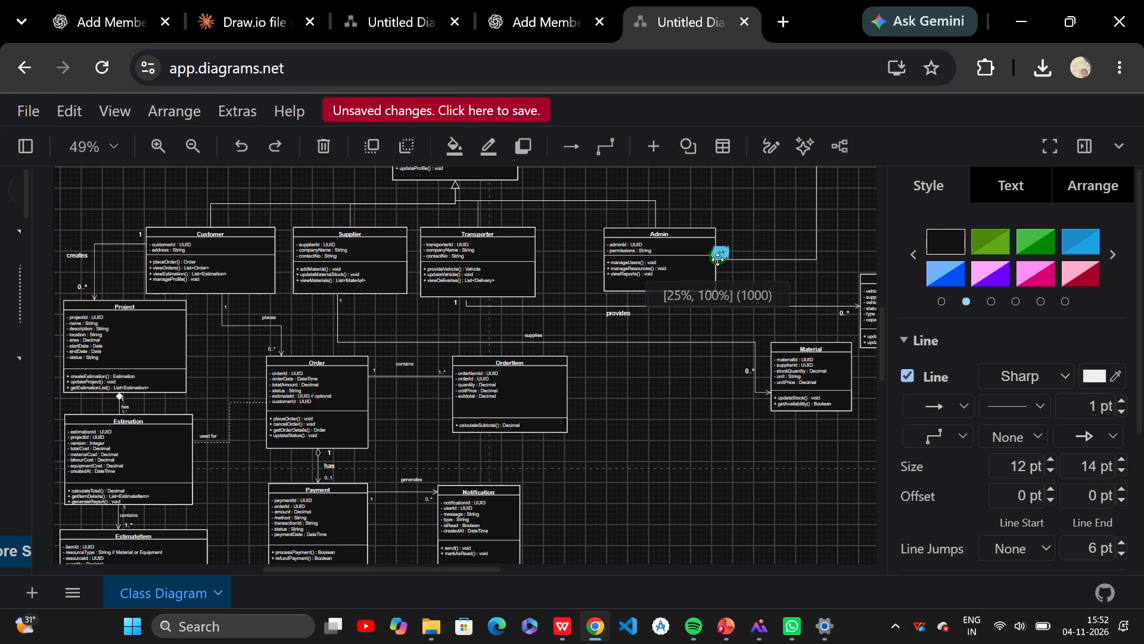
drag(717, 259, 716, 261)
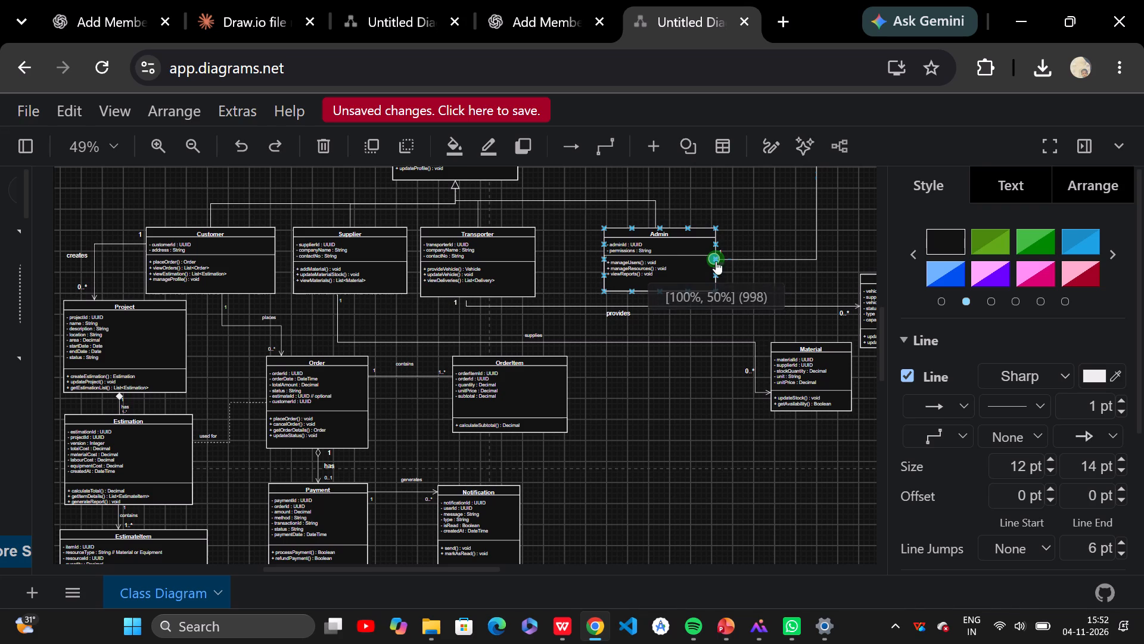
click(744, 274)
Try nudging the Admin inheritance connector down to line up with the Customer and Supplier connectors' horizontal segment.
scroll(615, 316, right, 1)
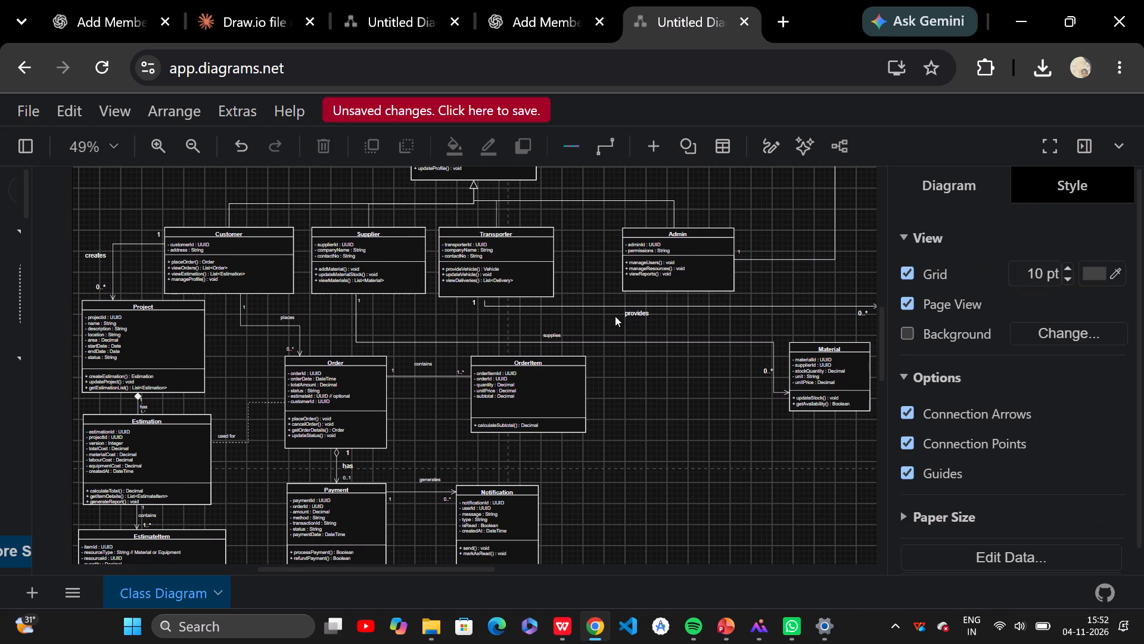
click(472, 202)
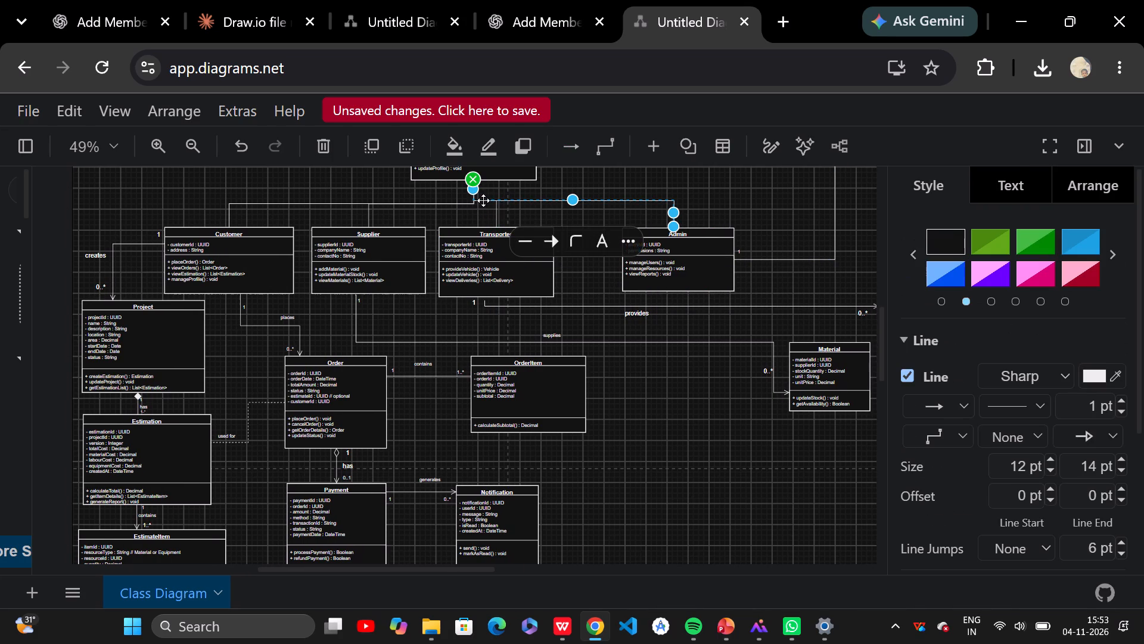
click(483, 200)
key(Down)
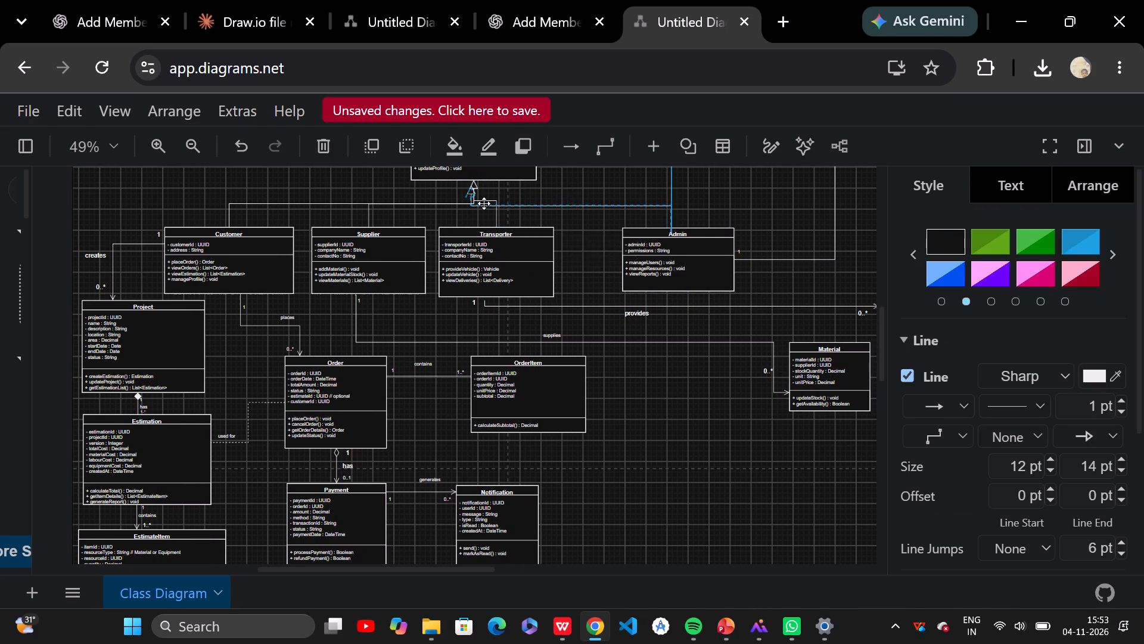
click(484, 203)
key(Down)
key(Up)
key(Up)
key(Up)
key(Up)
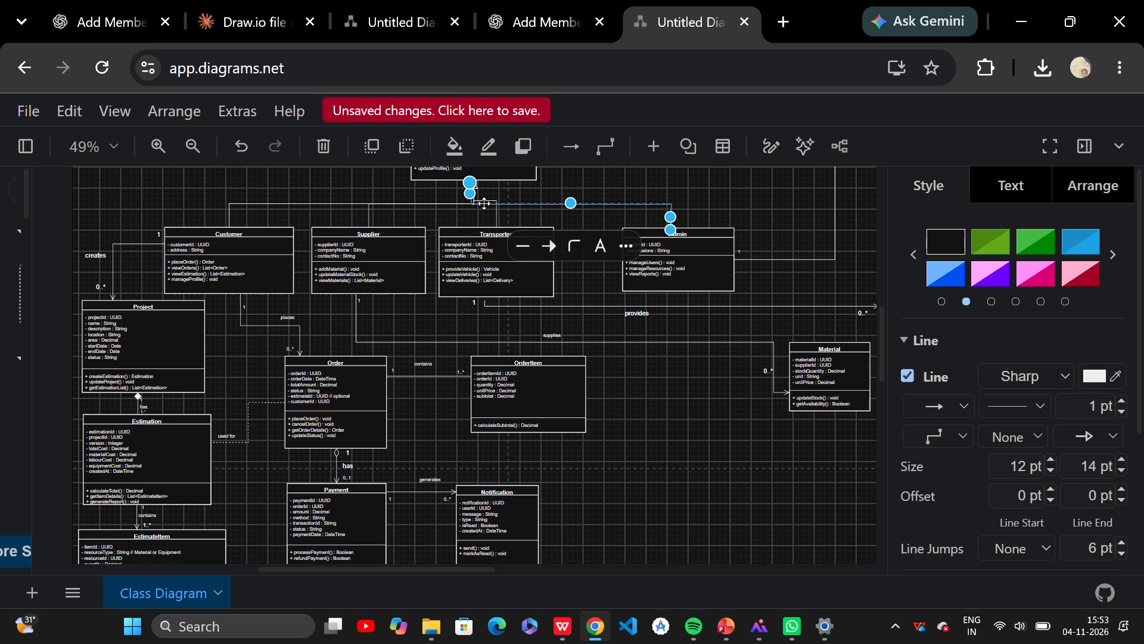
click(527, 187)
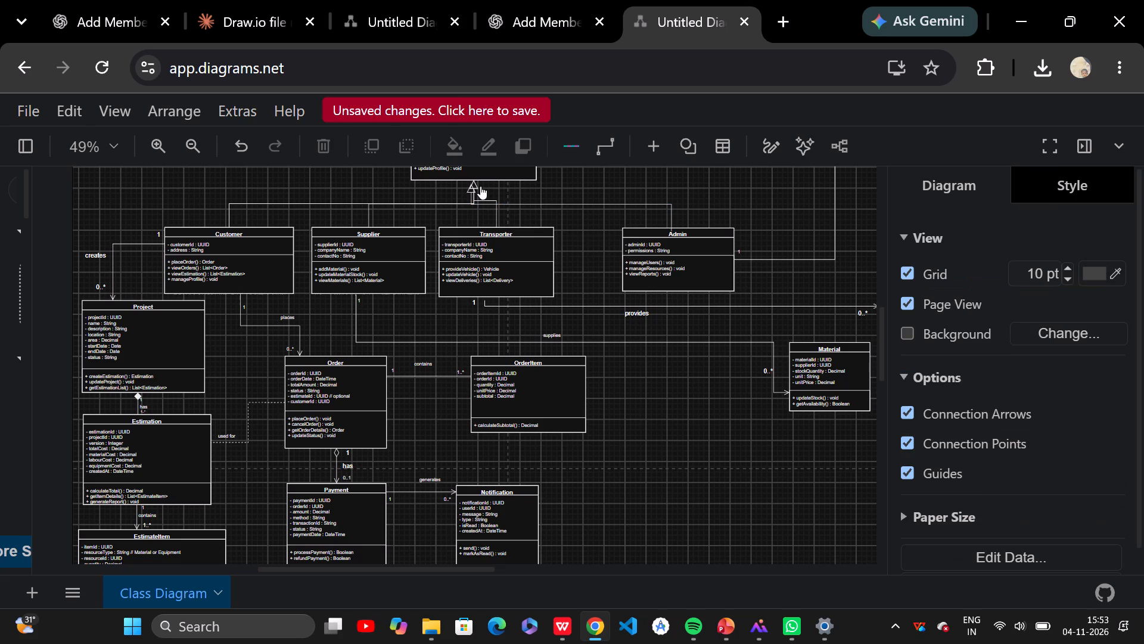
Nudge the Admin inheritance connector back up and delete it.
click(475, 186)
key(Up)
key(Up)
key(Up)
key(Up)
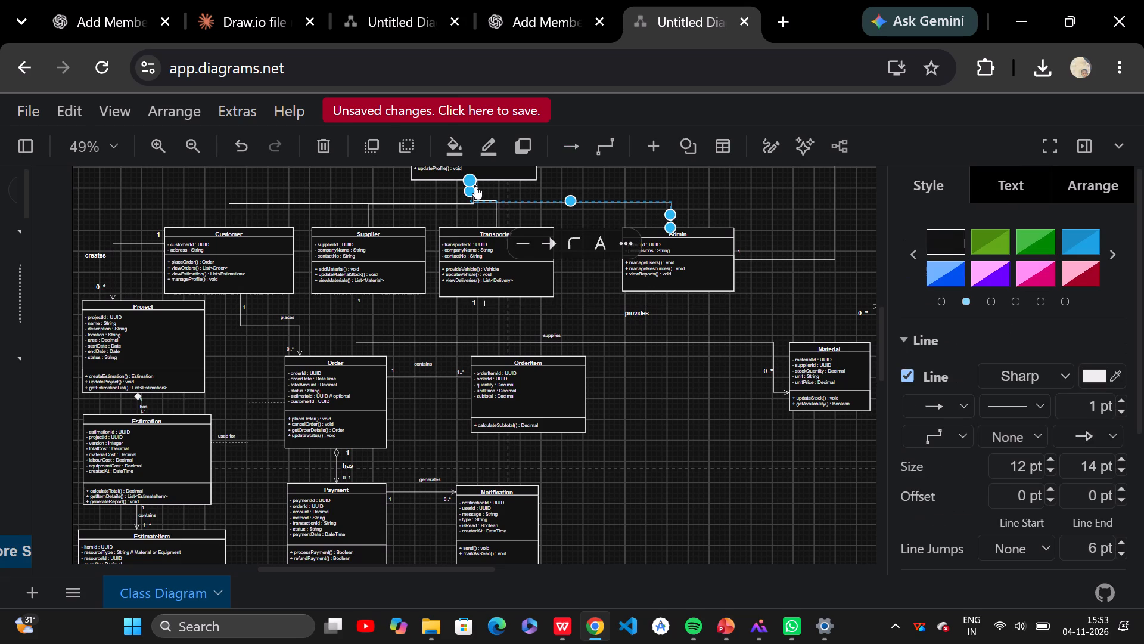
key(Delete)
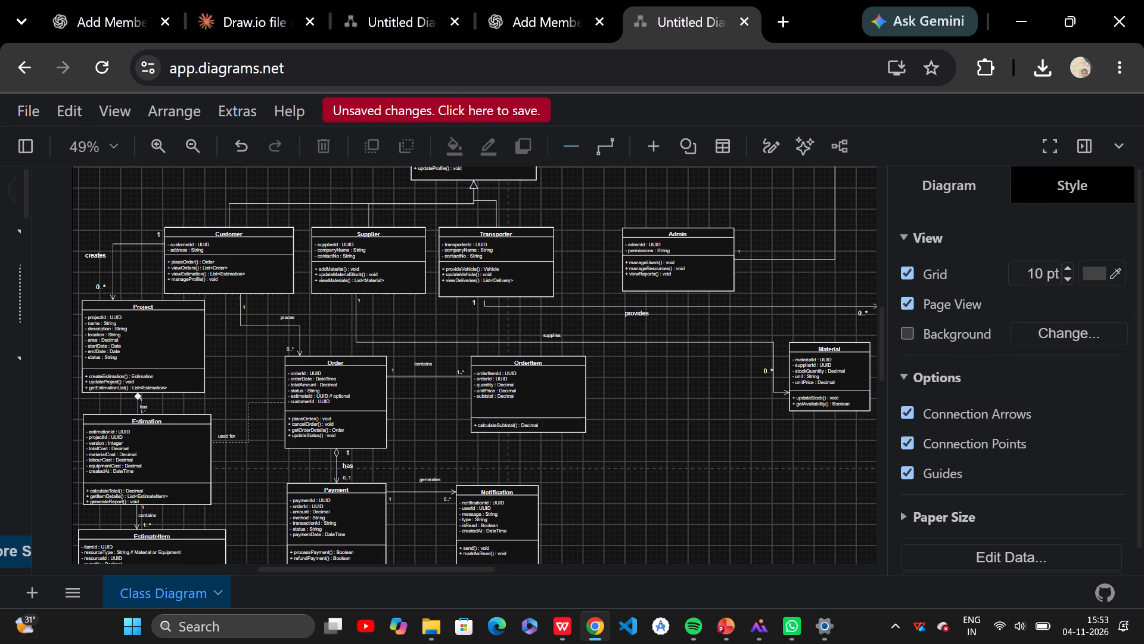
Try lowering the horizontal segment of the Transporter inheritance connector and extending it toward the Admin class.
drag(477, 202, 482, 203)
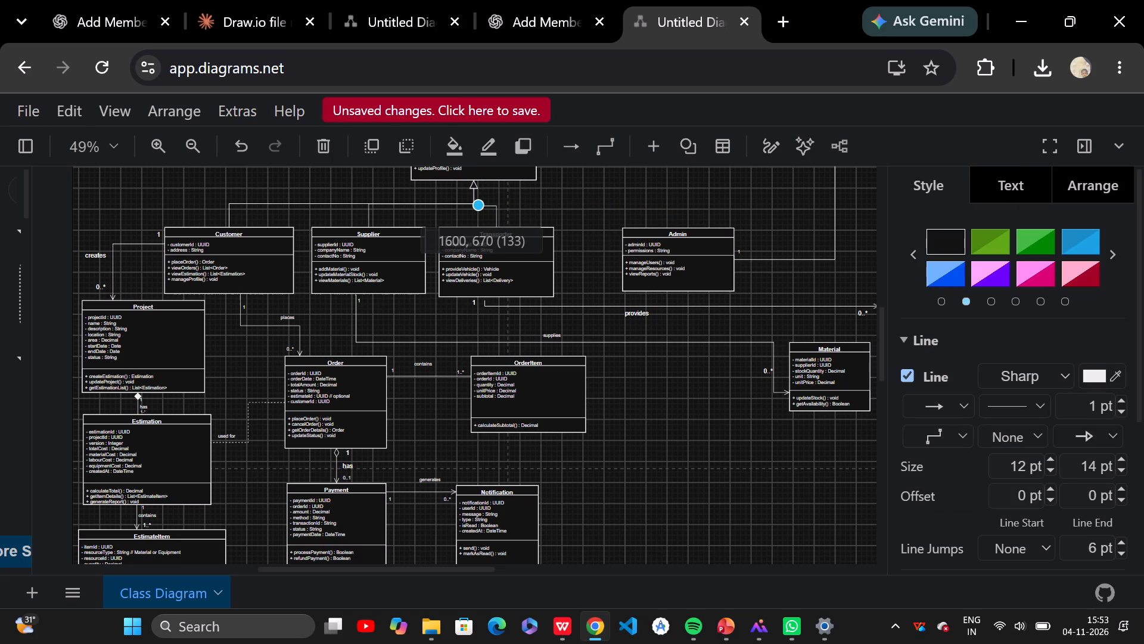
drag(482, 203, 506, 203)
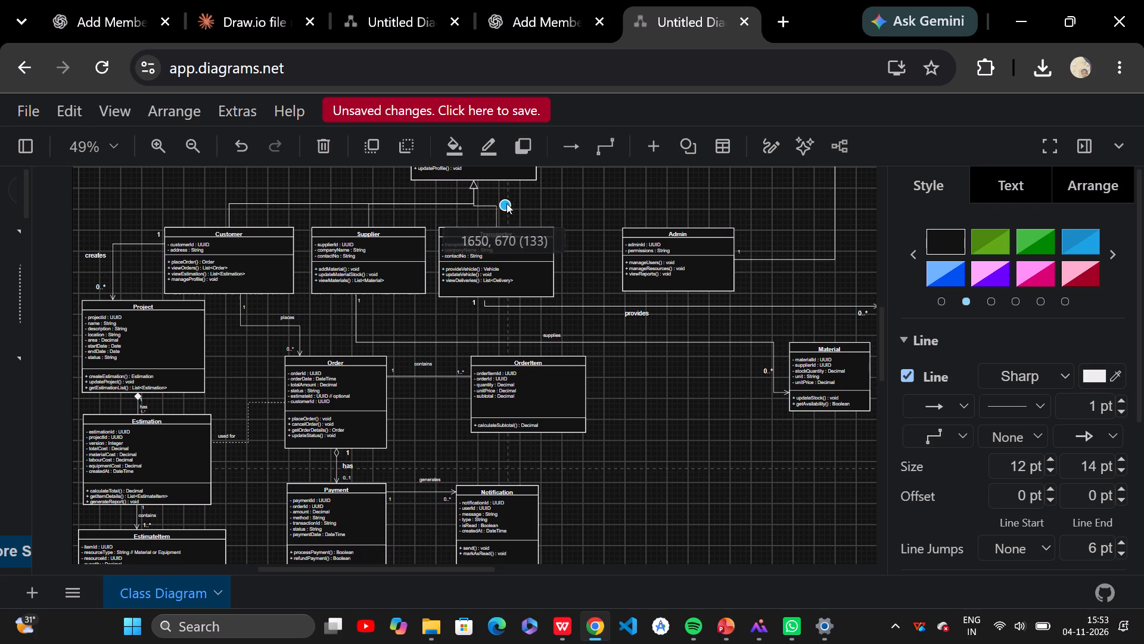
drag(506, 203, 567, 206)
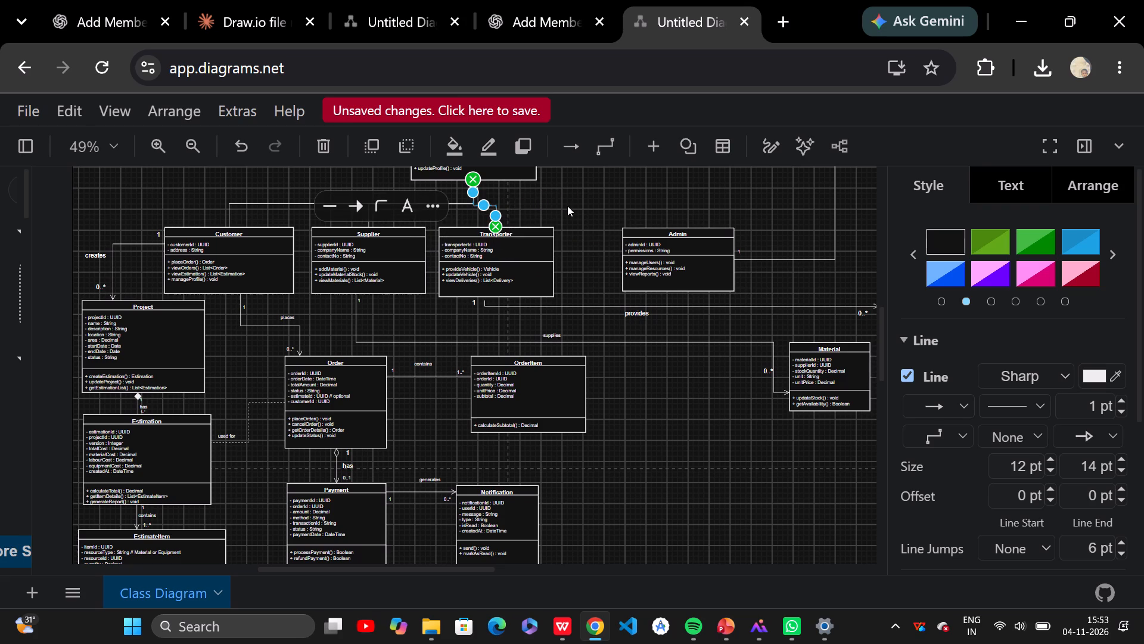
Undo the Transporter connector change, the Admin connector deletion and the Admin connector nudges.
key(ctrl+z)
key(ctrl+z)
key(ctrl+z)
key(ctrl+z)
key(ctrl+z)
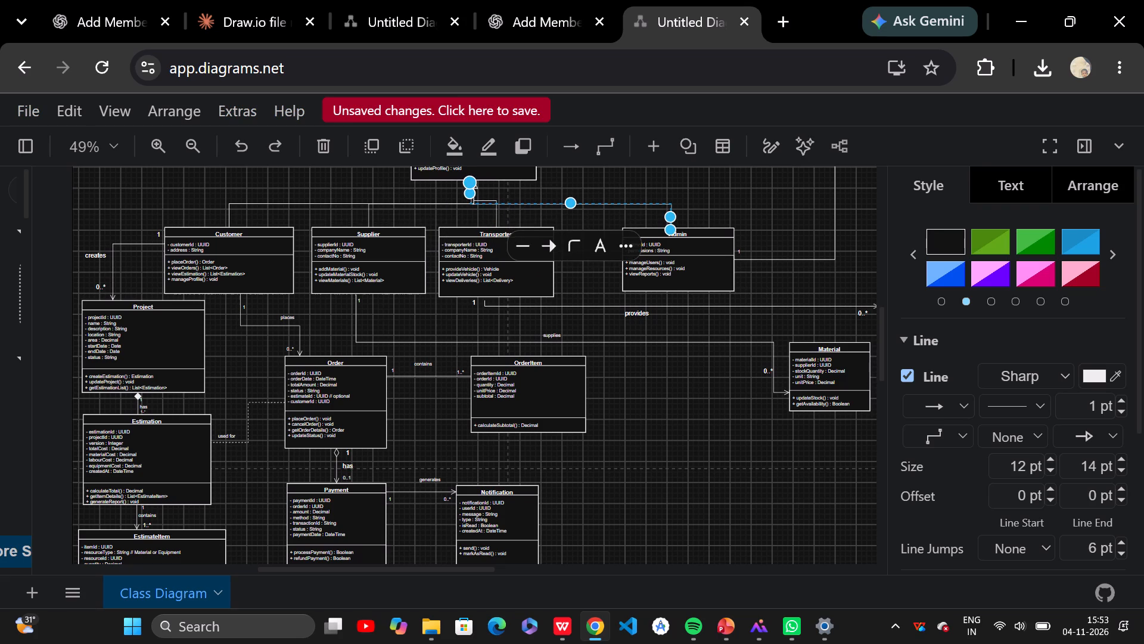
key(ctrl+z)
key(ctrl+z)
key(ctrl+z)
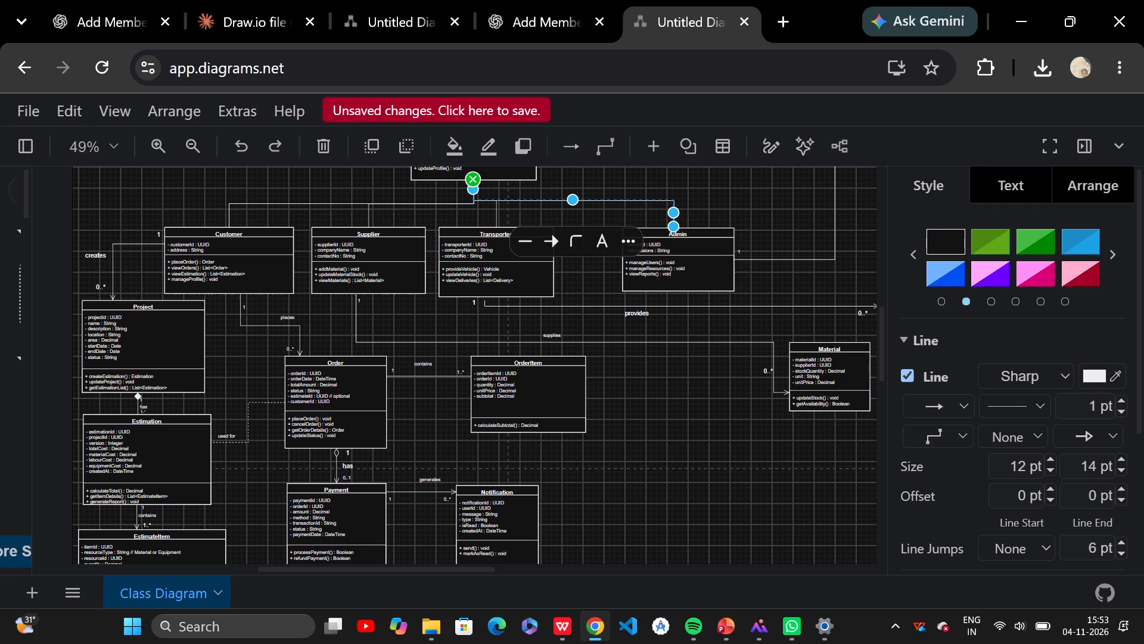
Lower the Admin inheritance connector in small steps until its horizontal segment lines up with the Customer and Supplier segment.
click(579, 183)
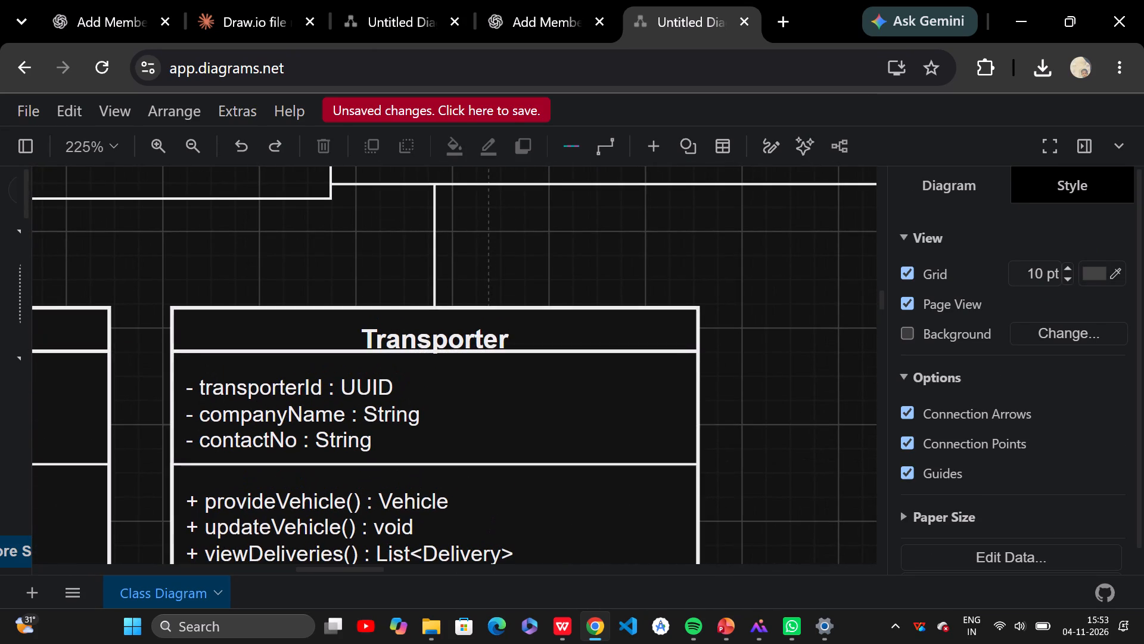
click(339, 184)
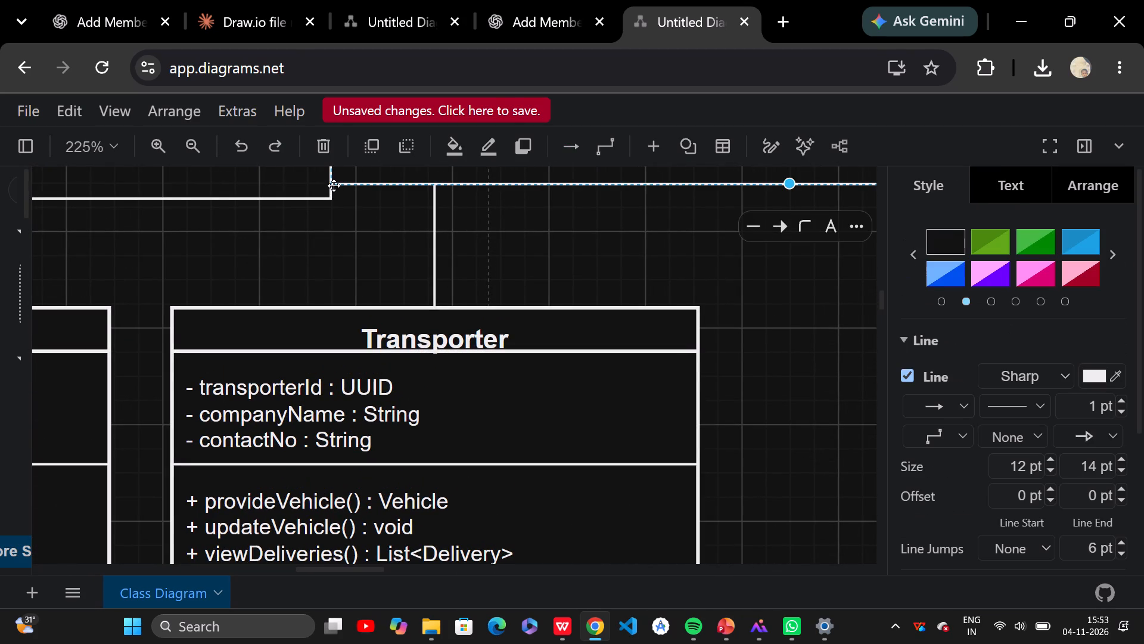
drag(334, 185, 334, 199)
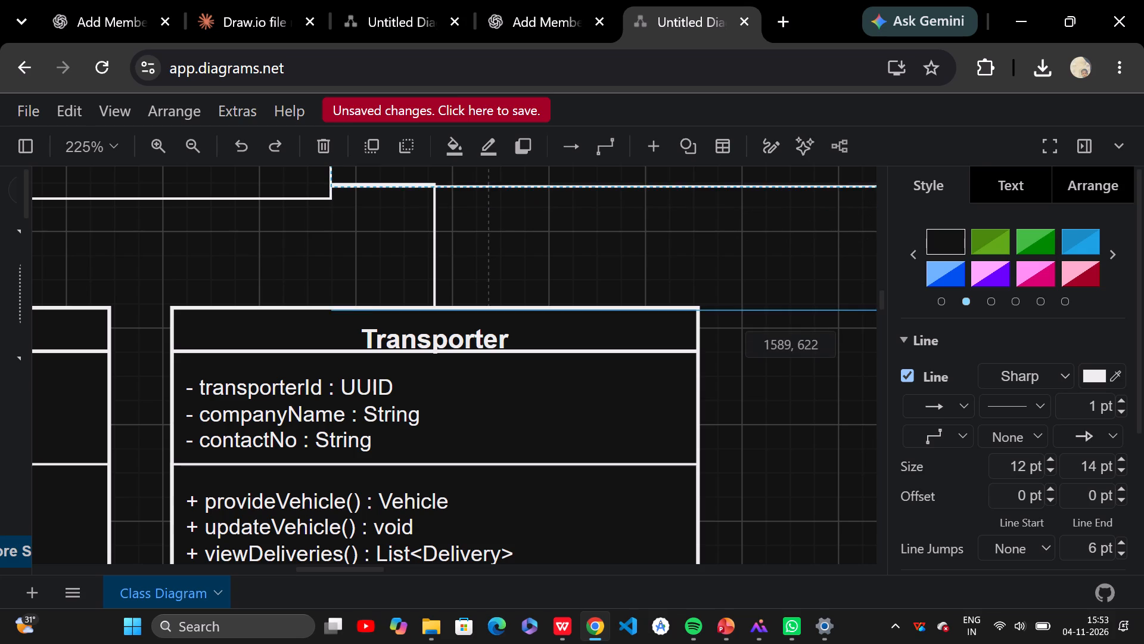
drag(334, 199, 330, 200)
scroll(330, 200, up, 1)
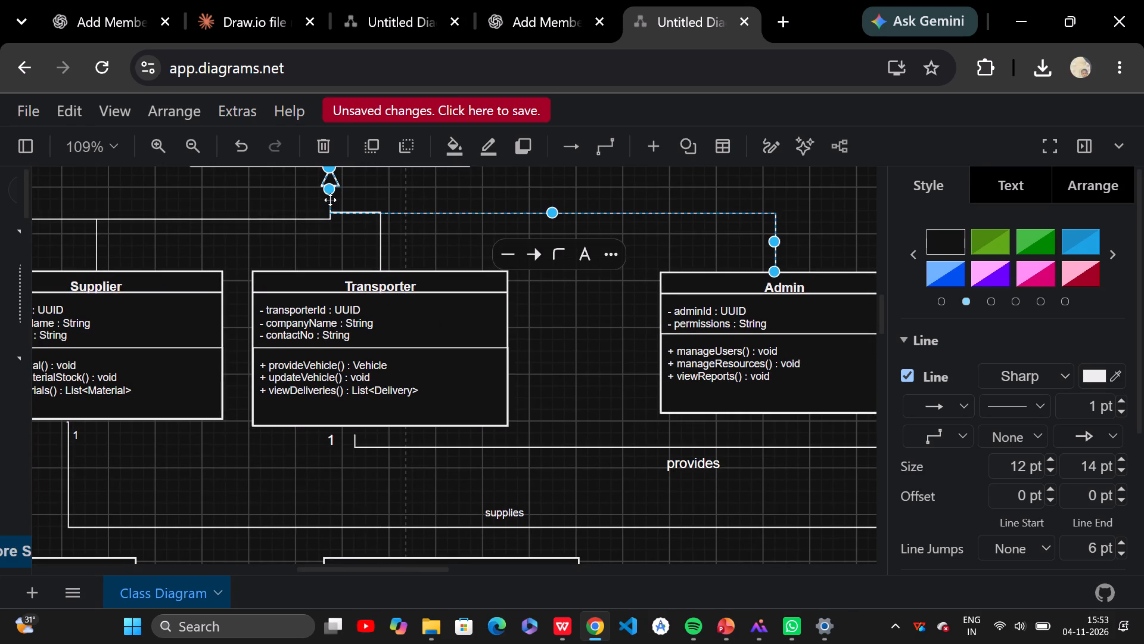
click(508, 210)
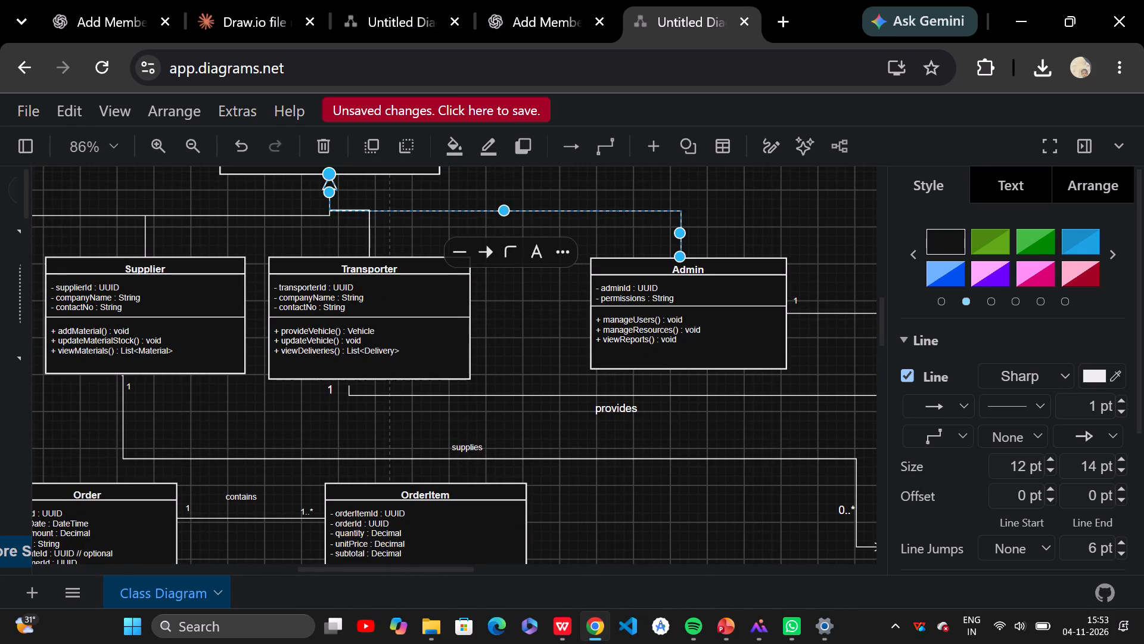
key(Down)
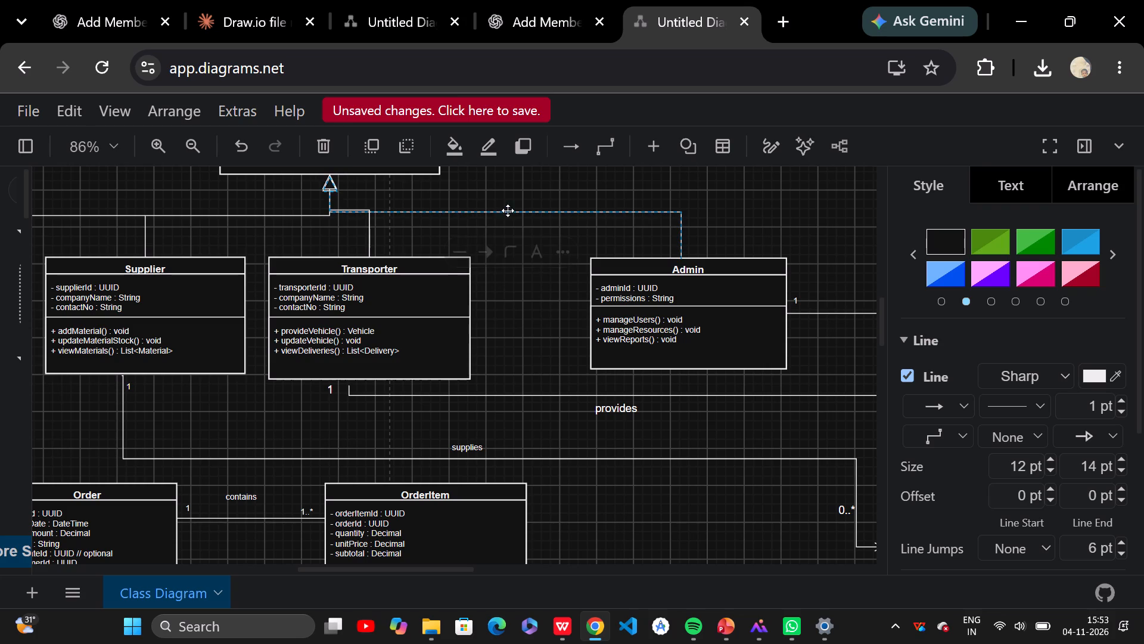
key(Down)
key(Down)
key(Down)
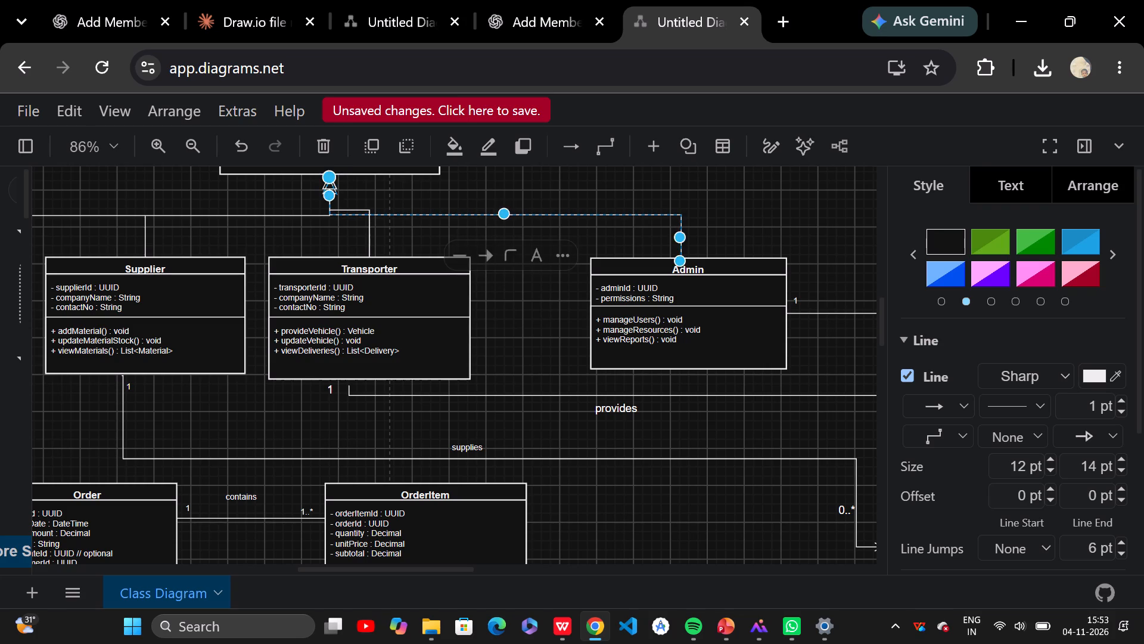
key(Down)
click(545, 239)
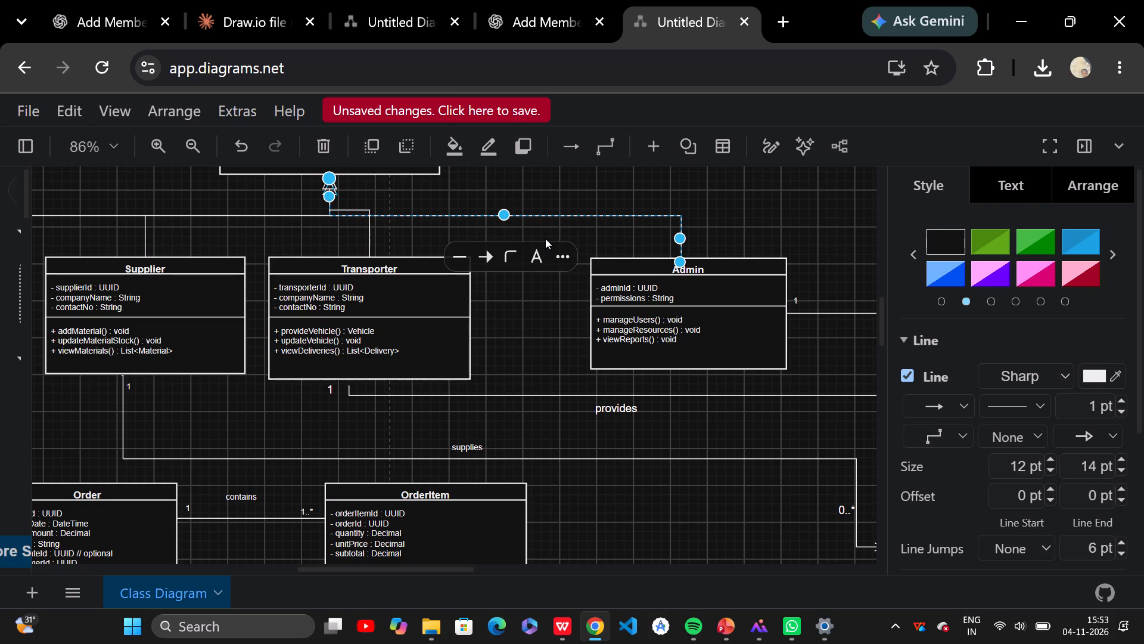
Nudge the Transporter inheritance connector down slightly and delete it.
click(355, 210)
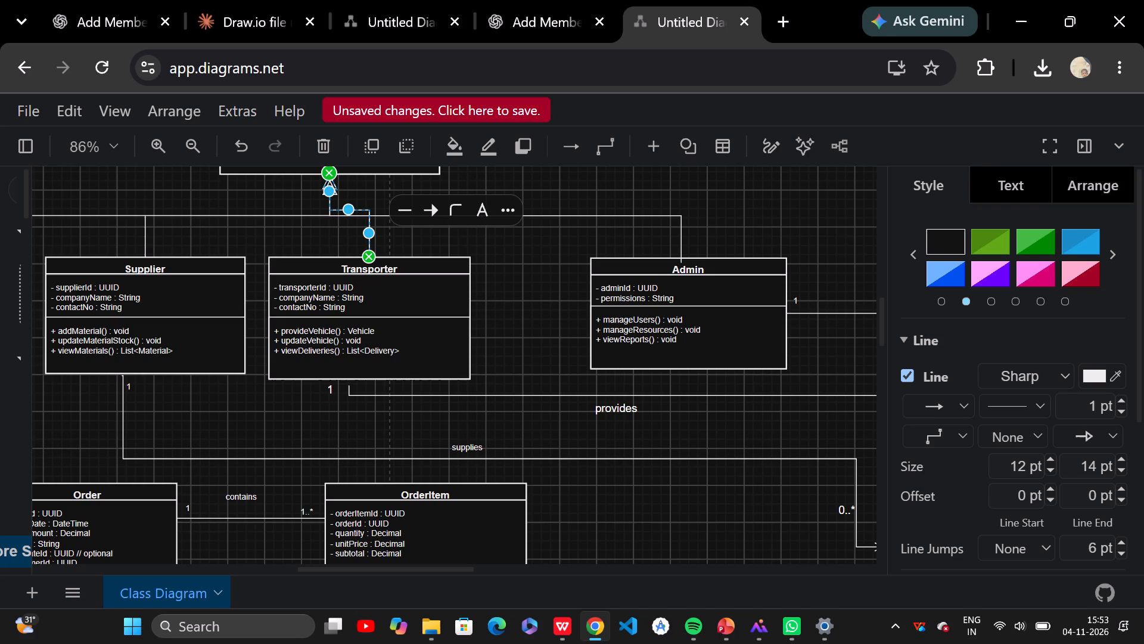
key(Down)
key(Down)
key(Down)
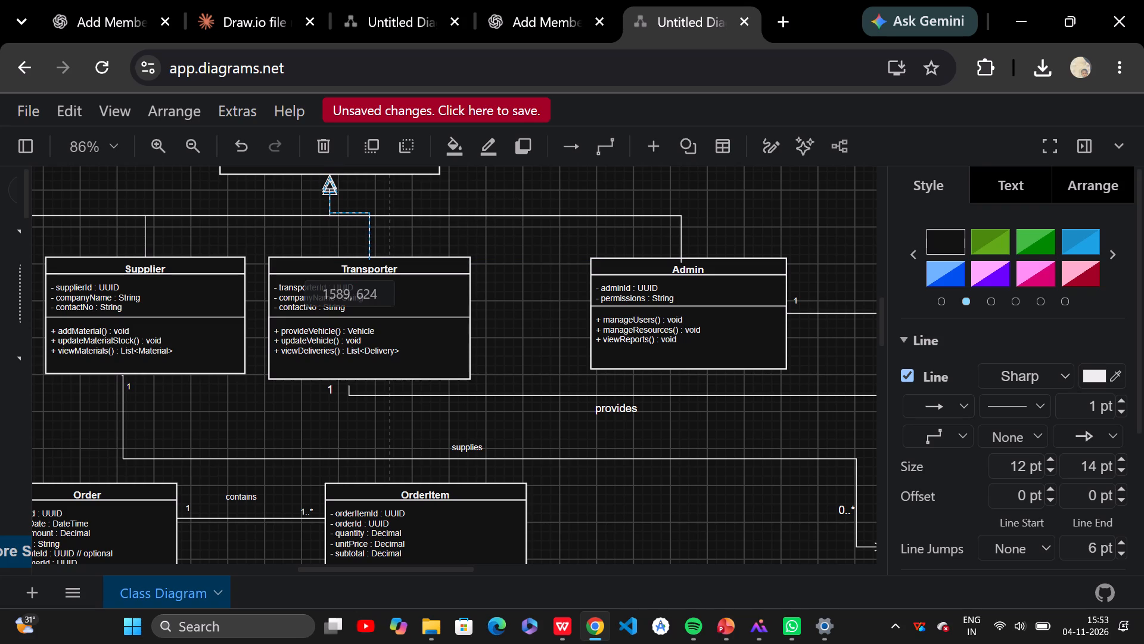
key(Up)
key(Delete)
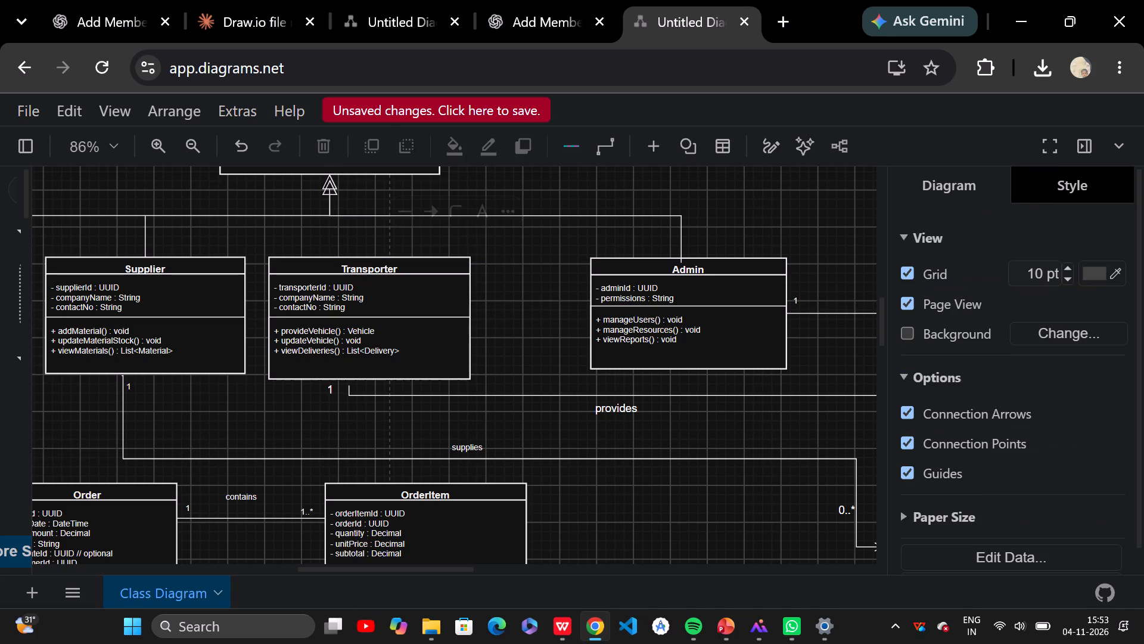
Delete the Admin inheritance connector running from the parent class.
click(328, 177)
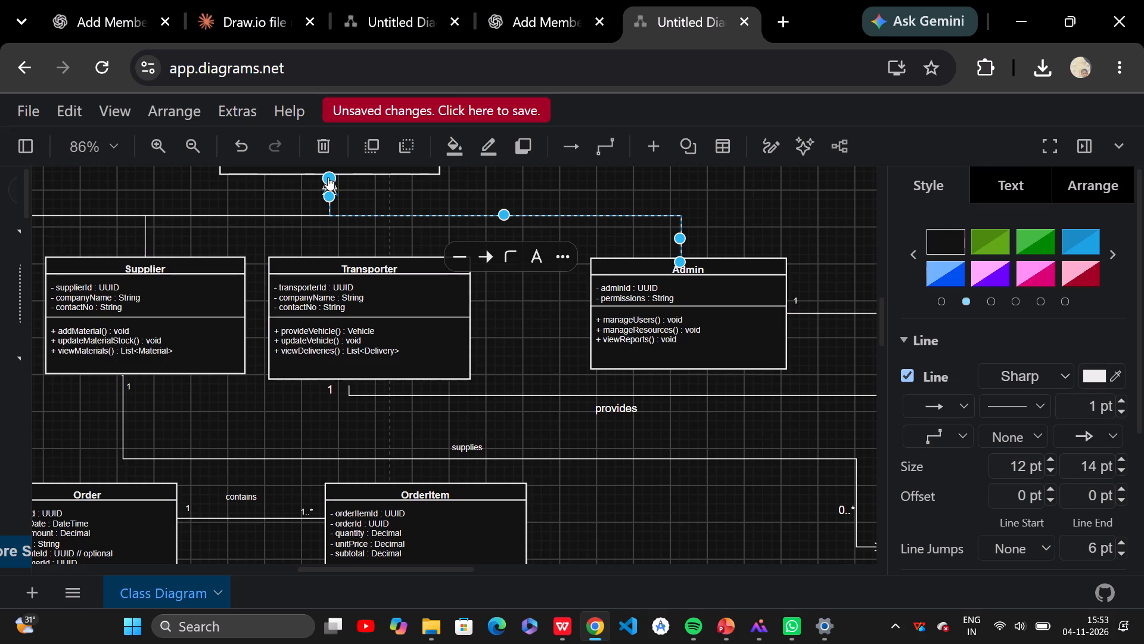
click(336, 196)
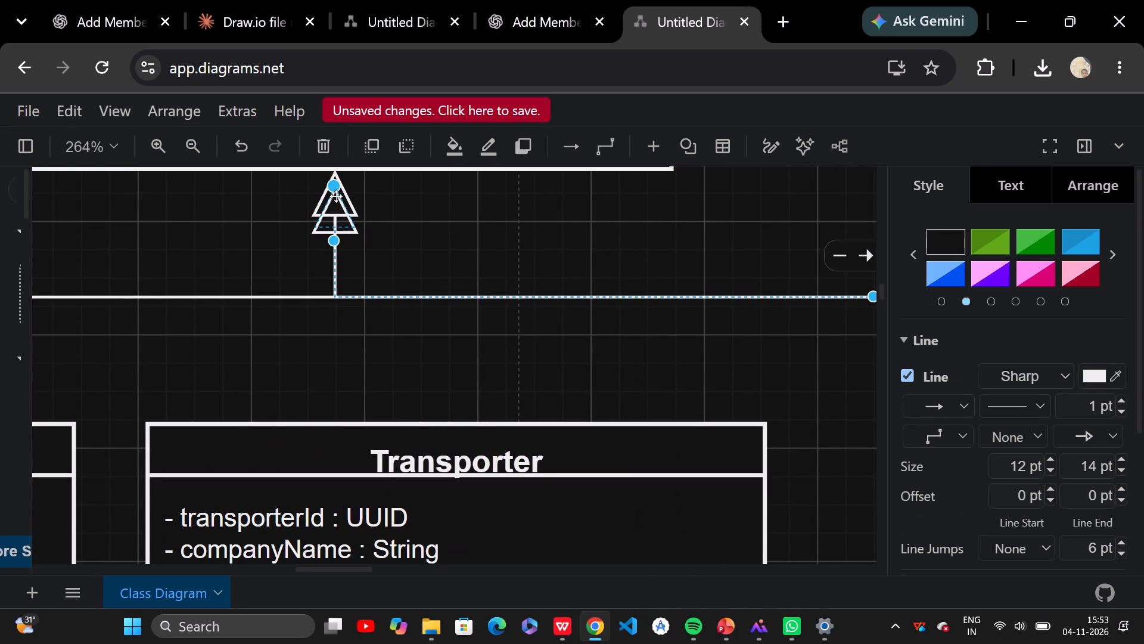
key(Delete)
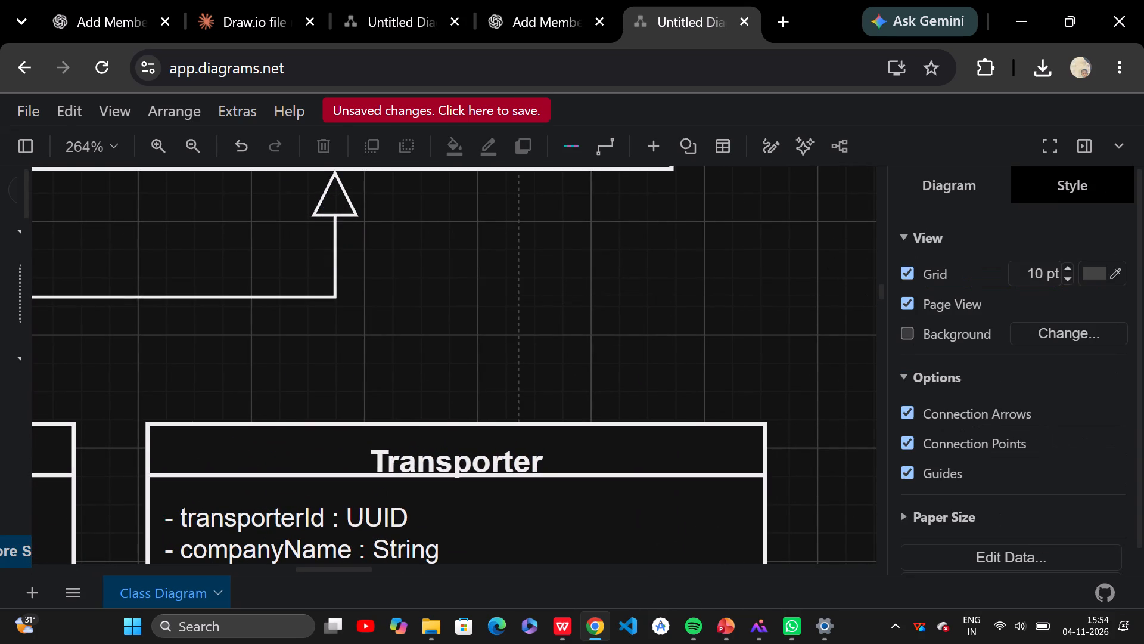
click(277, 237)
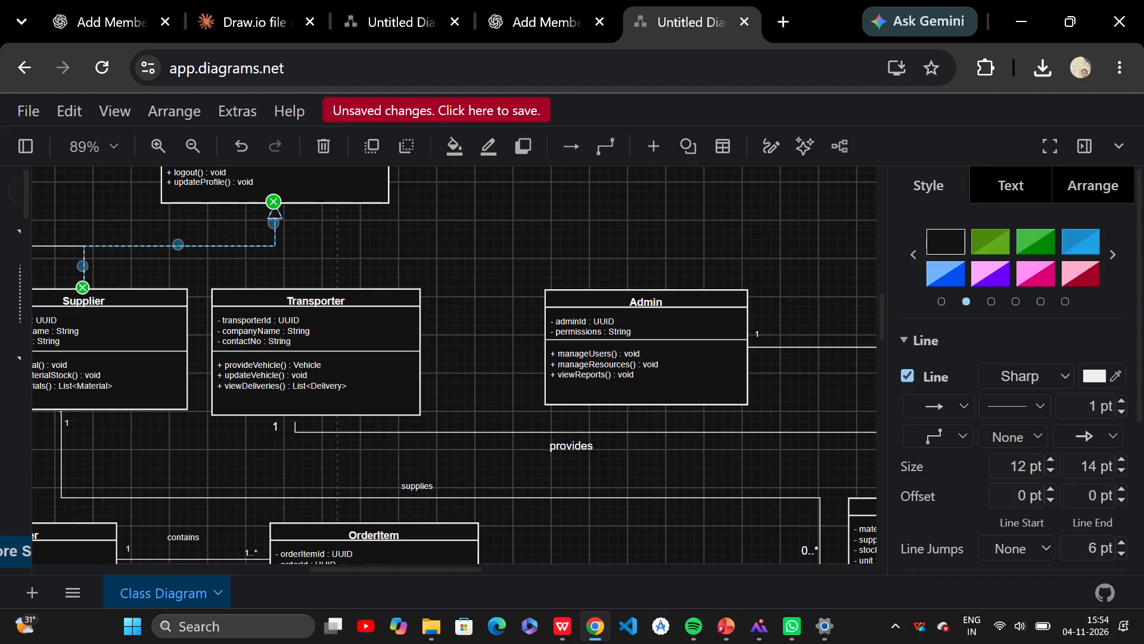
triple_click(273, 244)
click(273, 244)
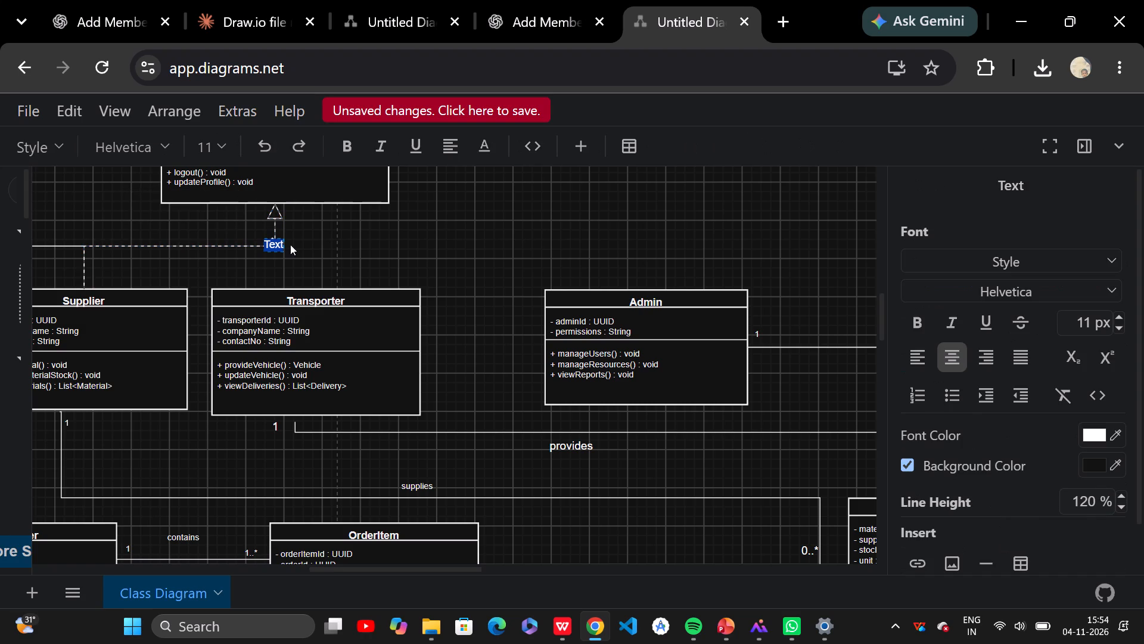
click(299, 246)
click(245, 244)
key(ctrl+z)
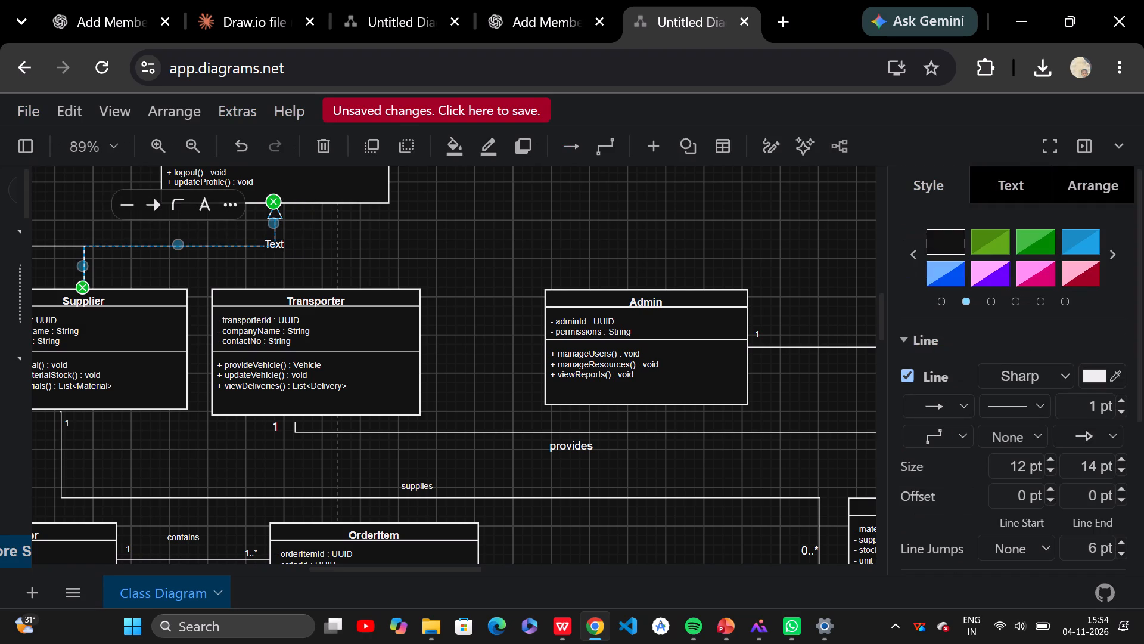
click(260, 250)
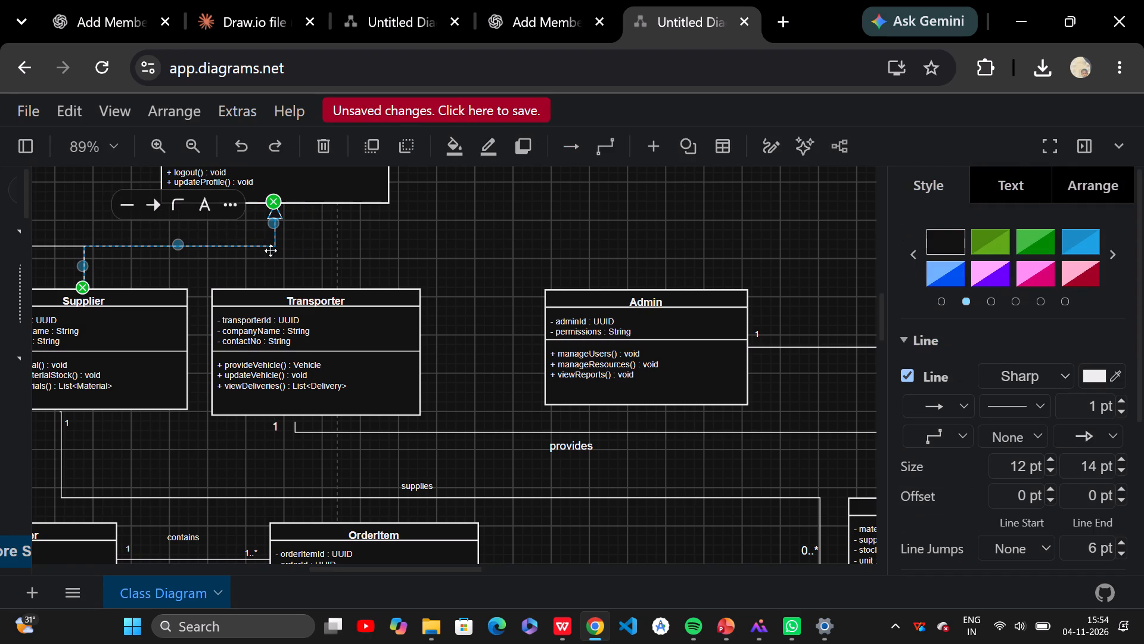
Move the whole Admin class horizontally closer to the Transporter class, leaving a small gap between them.
click(568, 287)
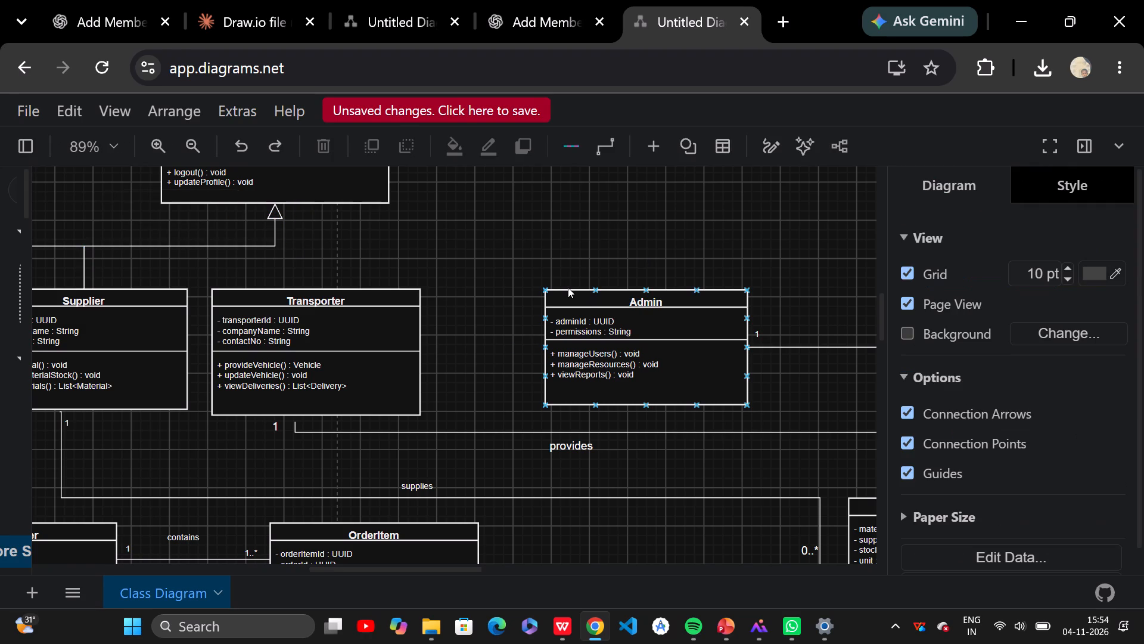
drag(515, 280, 760, 402)
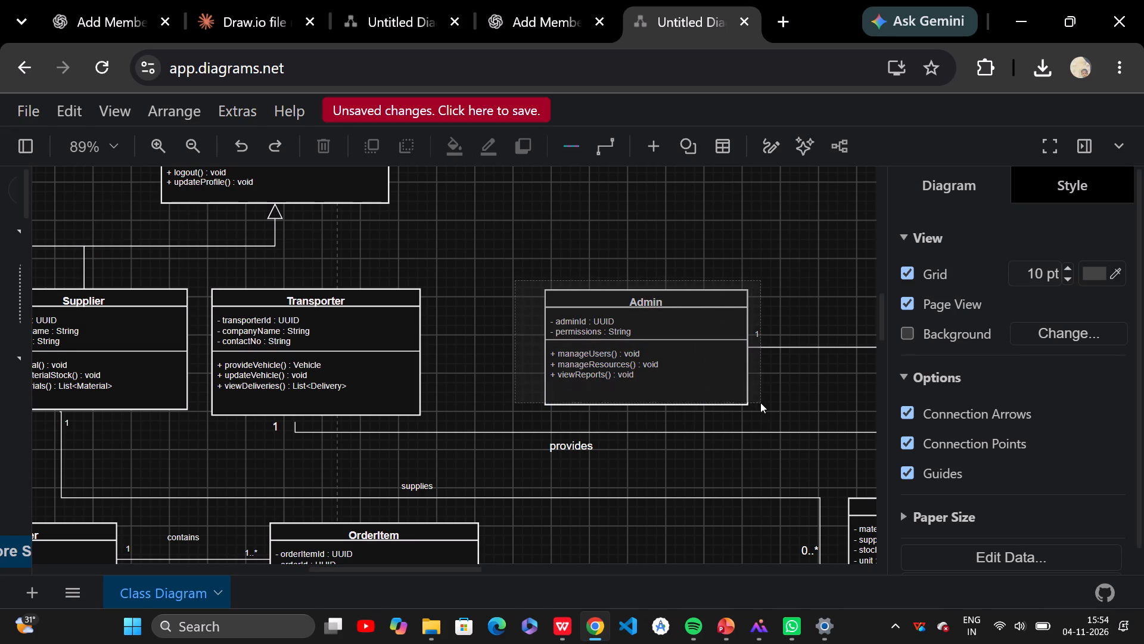
drag(760, 402, 757, 408)
key(Left)
key(Left)
key(Left)
key(Left)
key(Left)
key(Left)
key(Left)
key(Left)
key(Left)
key(Left)
key(Left)
key(Left)
key(Left)
key(Left)
key(Left)
key(Left)
key(Left)
key(Left)
key(Left)
key(Left)
key(Left)
key(Left)
key(Left)
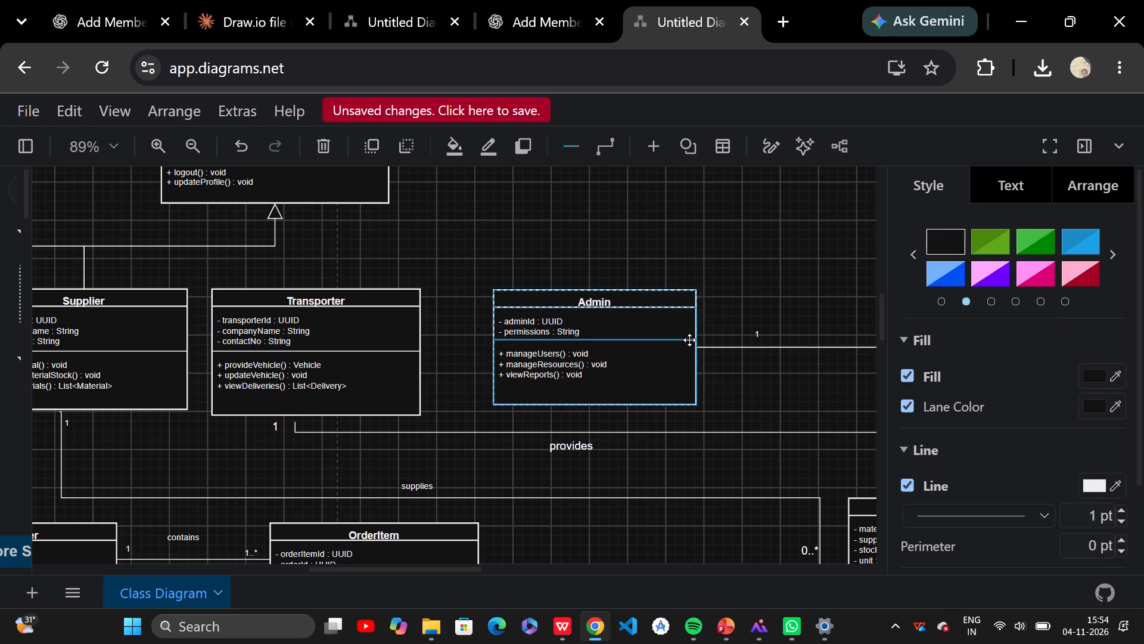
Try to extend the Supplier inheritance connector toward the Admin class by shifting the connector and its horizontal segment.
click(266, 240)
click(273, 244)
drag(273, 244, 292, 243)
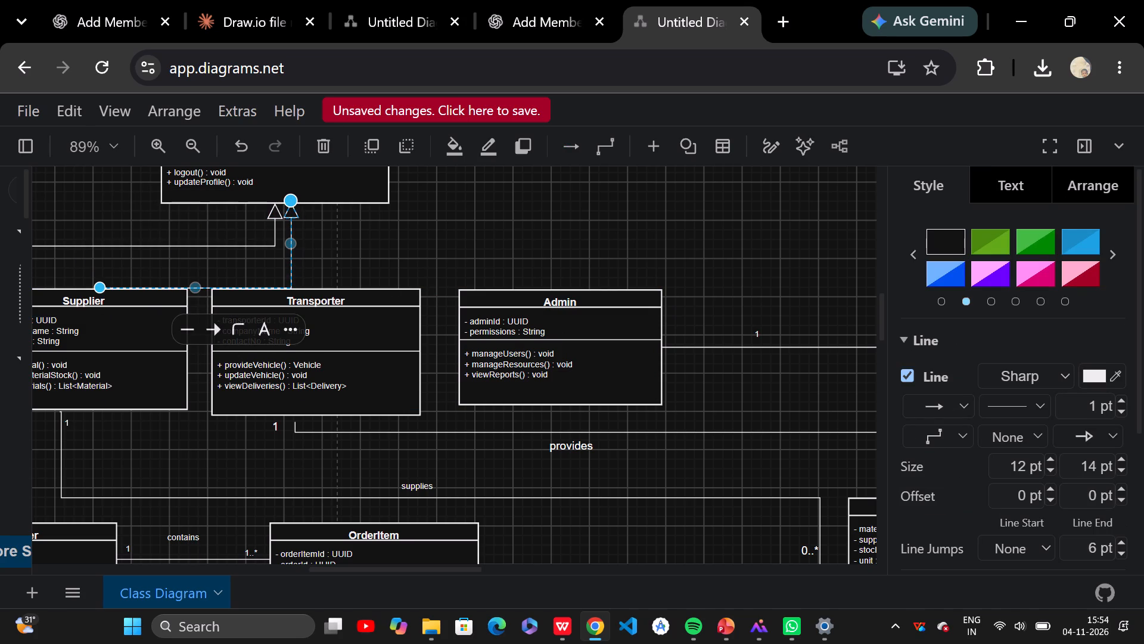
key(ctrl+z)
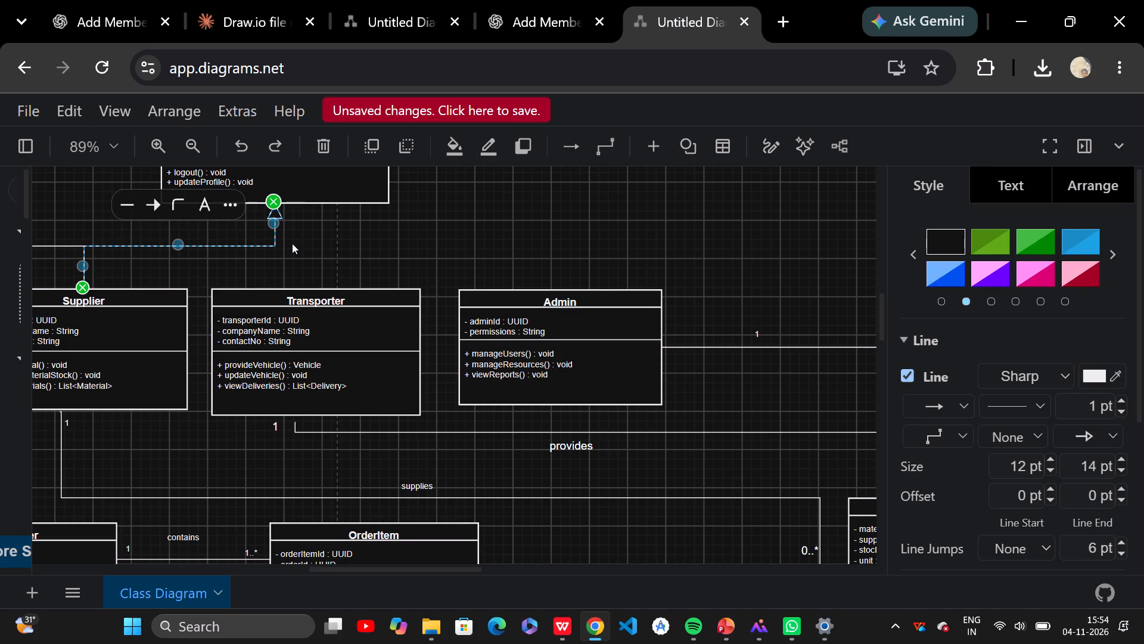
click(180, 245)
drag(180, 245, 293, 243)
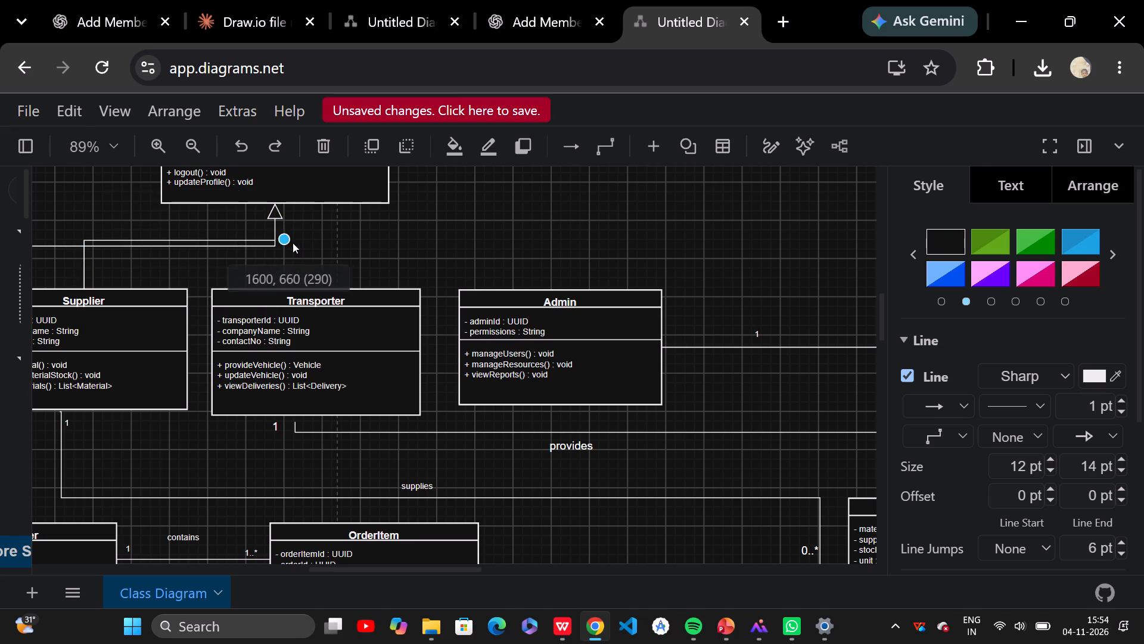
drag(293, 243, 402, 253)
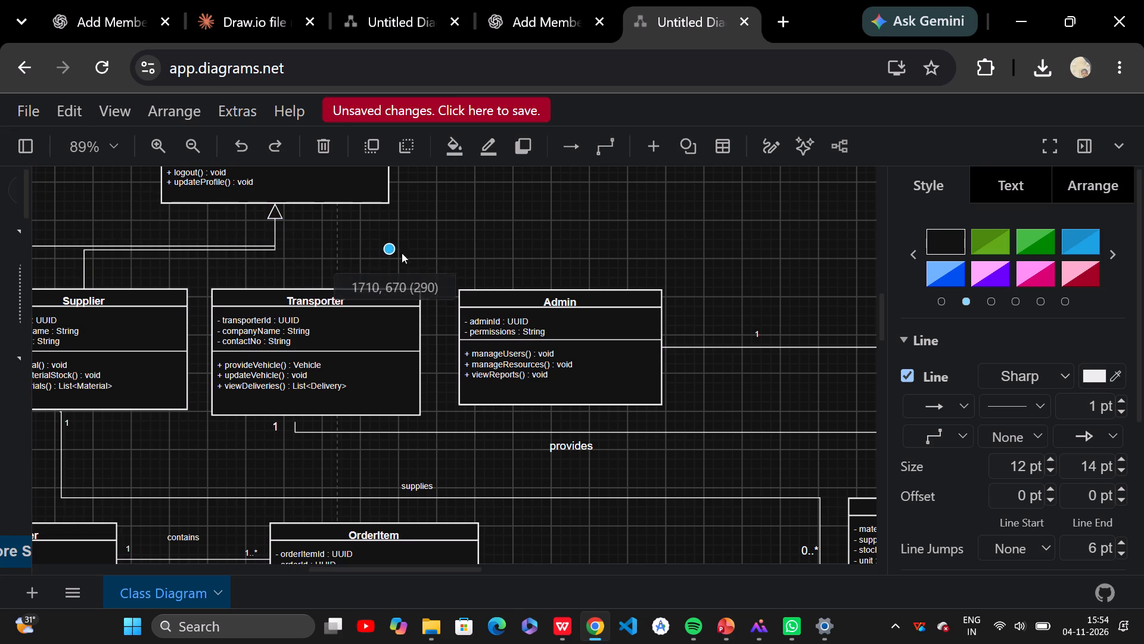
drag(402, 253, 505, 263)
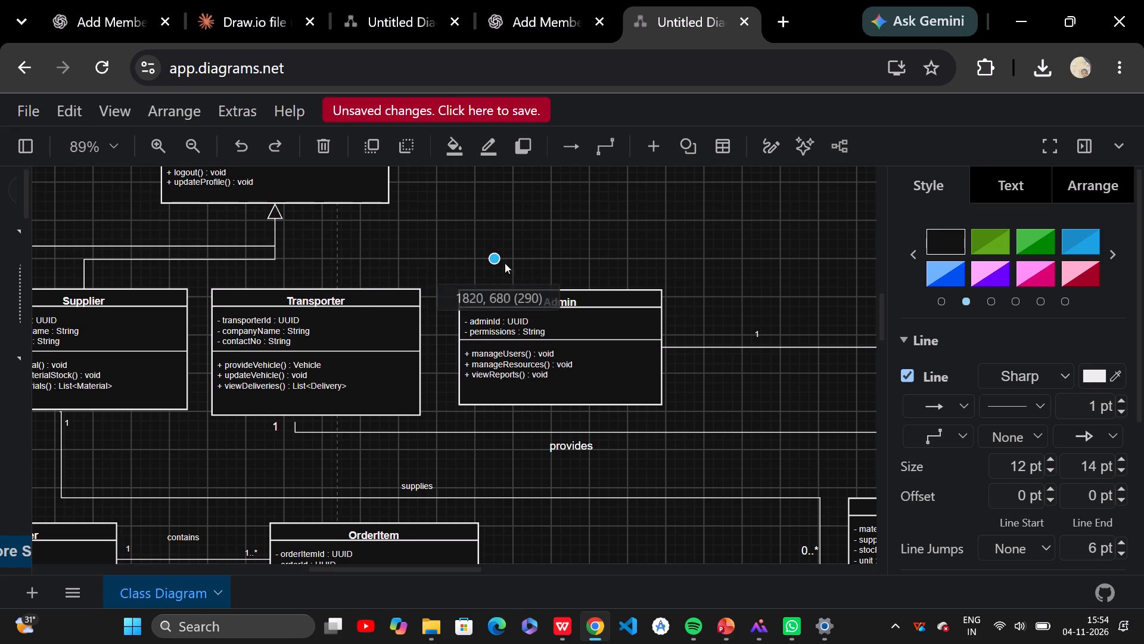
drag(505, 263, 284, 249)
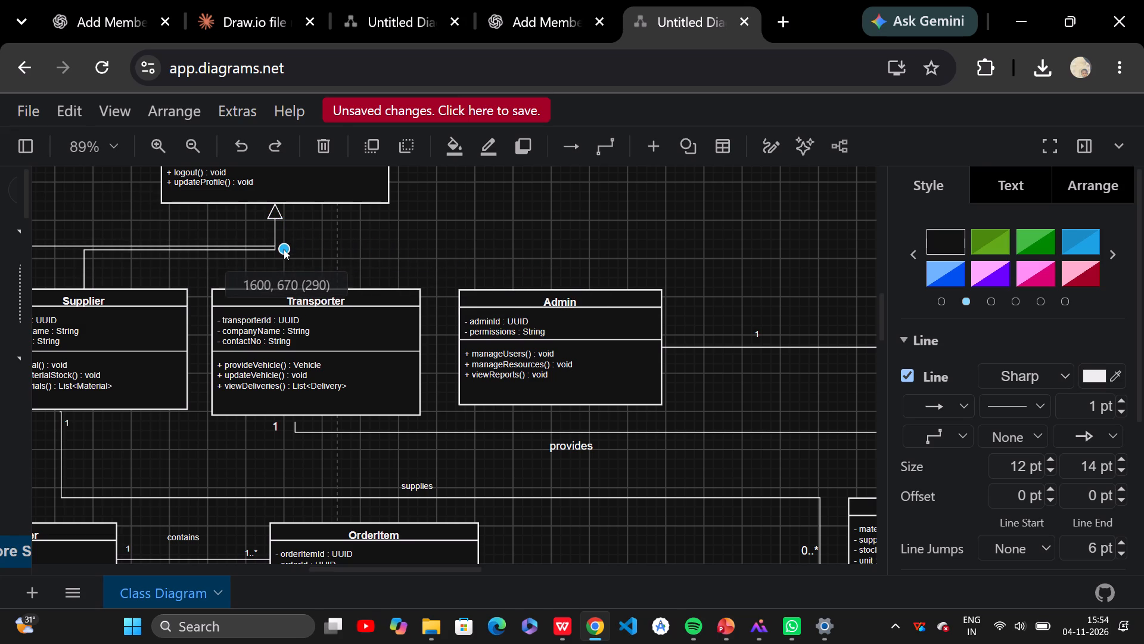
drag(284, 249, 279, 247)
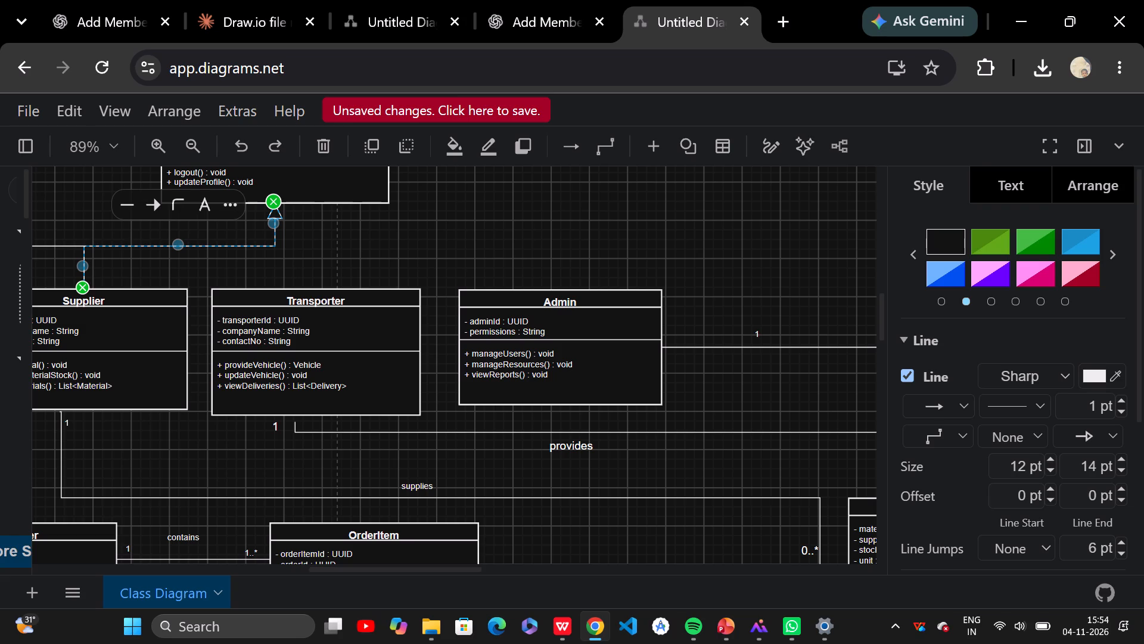
Set the style for new connectors to a straight line.
click(359, 240)
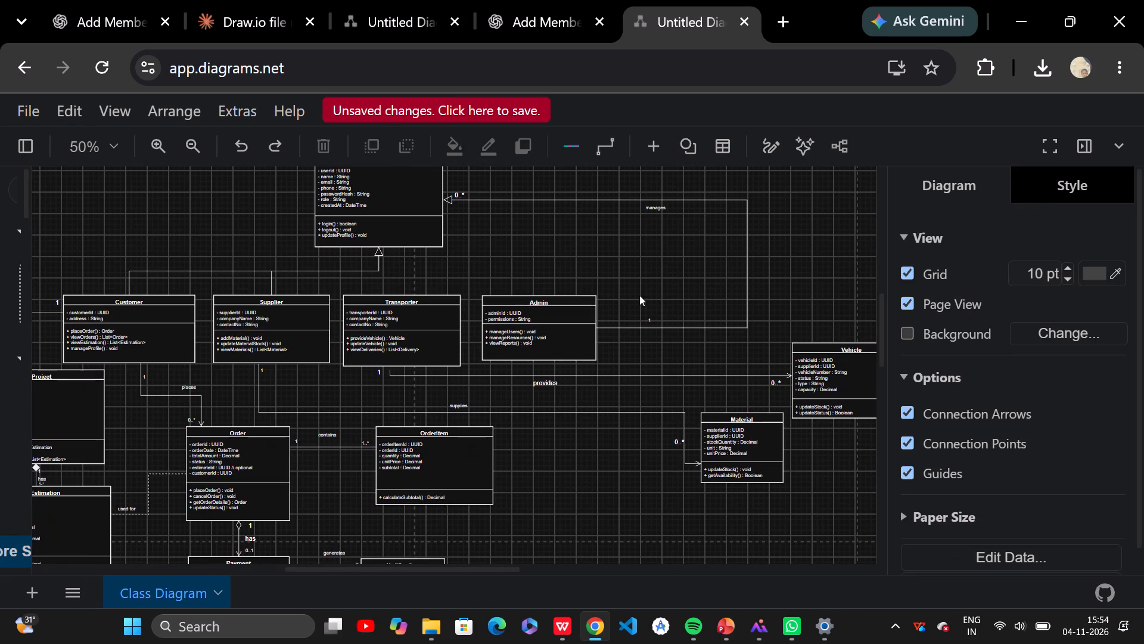
click(604, 149)
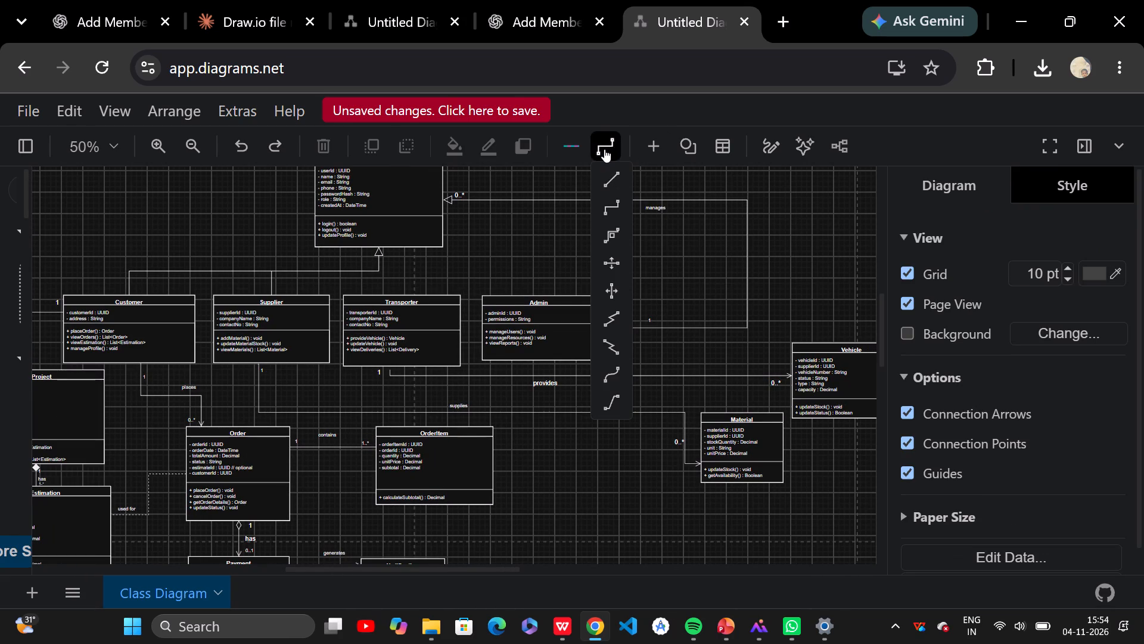
click(610, 178)
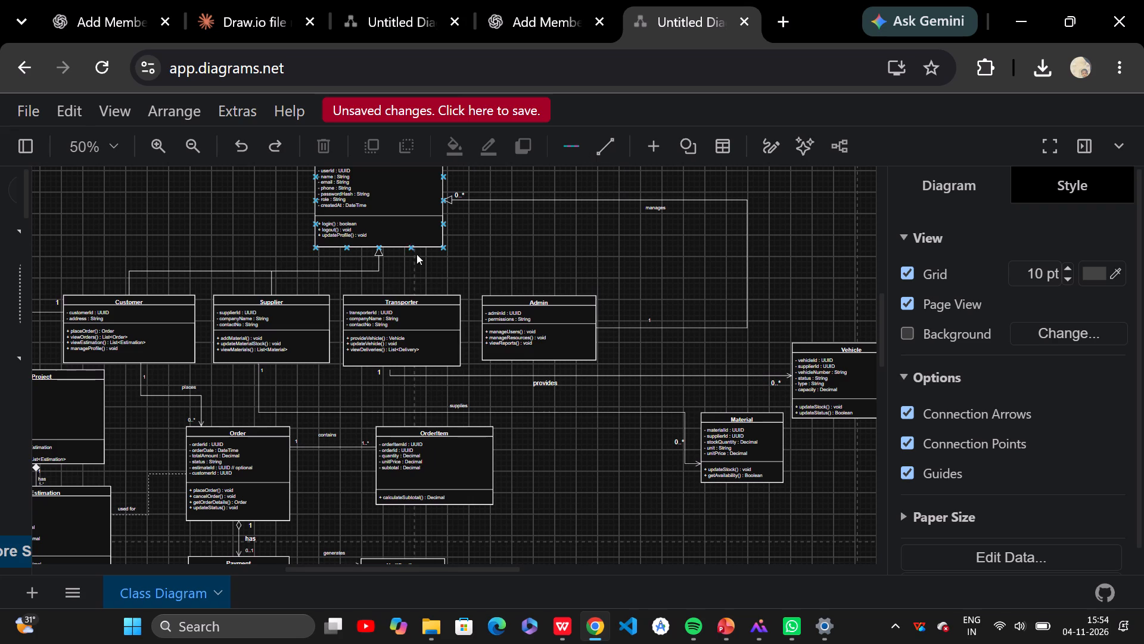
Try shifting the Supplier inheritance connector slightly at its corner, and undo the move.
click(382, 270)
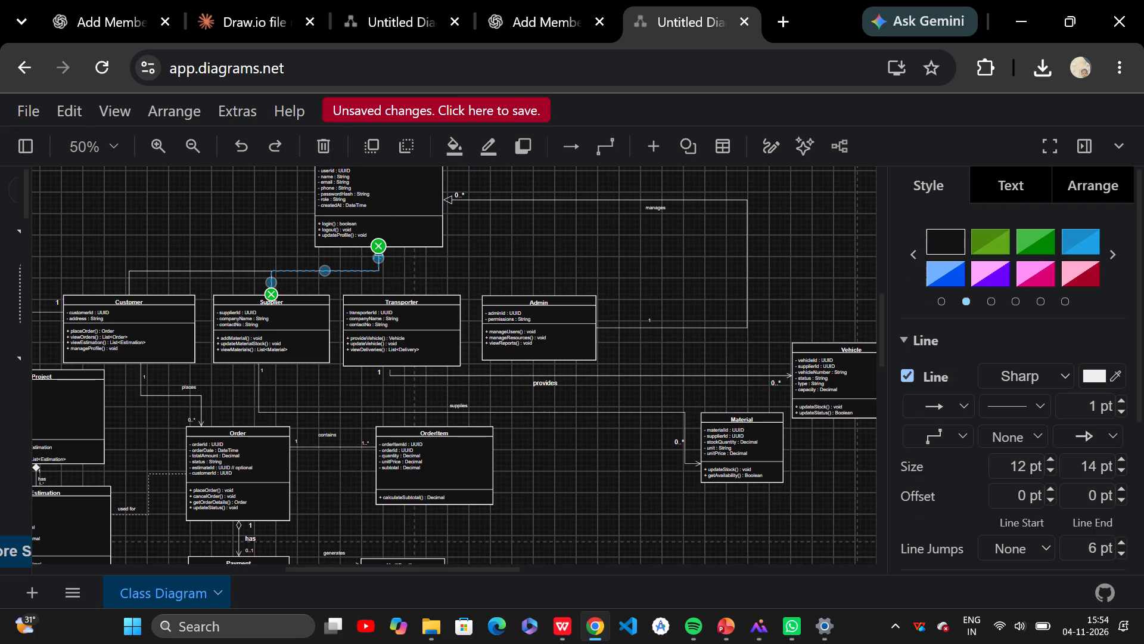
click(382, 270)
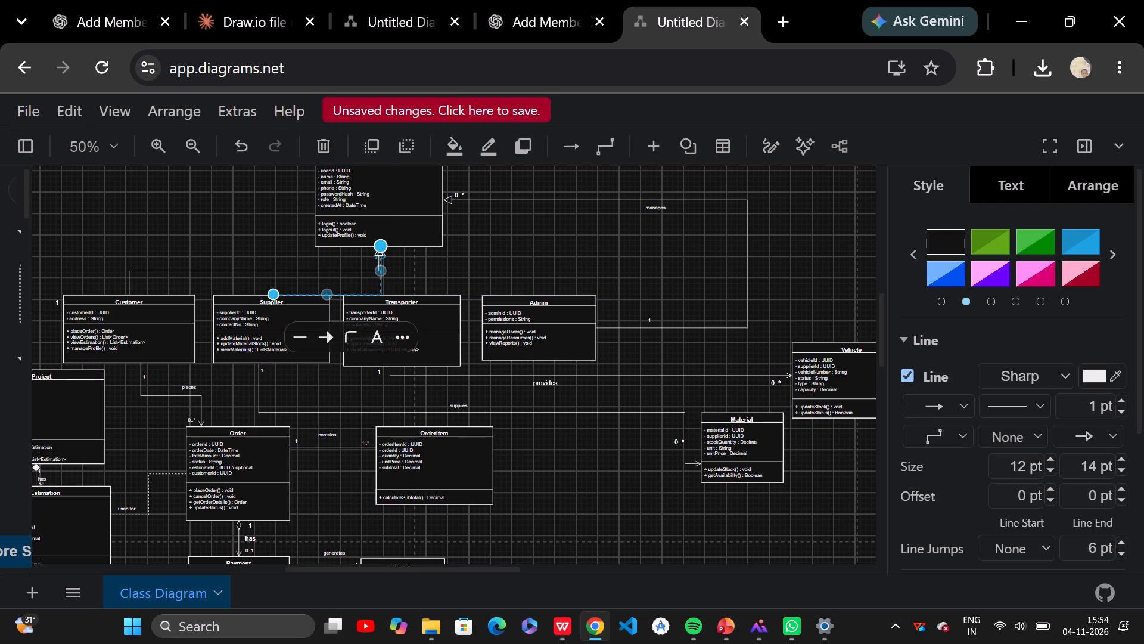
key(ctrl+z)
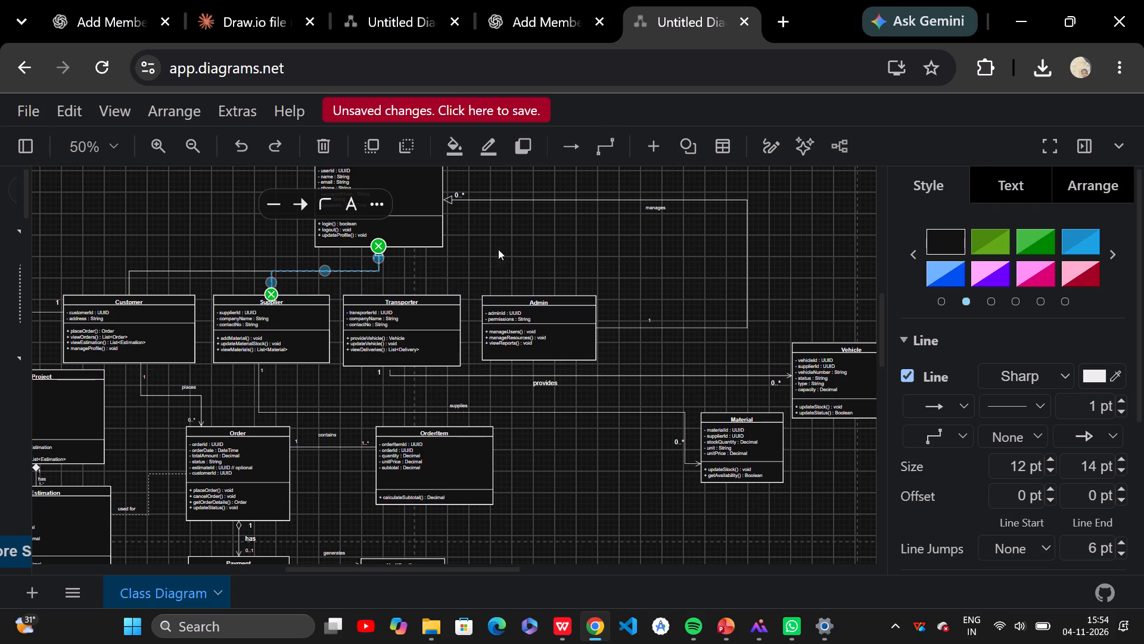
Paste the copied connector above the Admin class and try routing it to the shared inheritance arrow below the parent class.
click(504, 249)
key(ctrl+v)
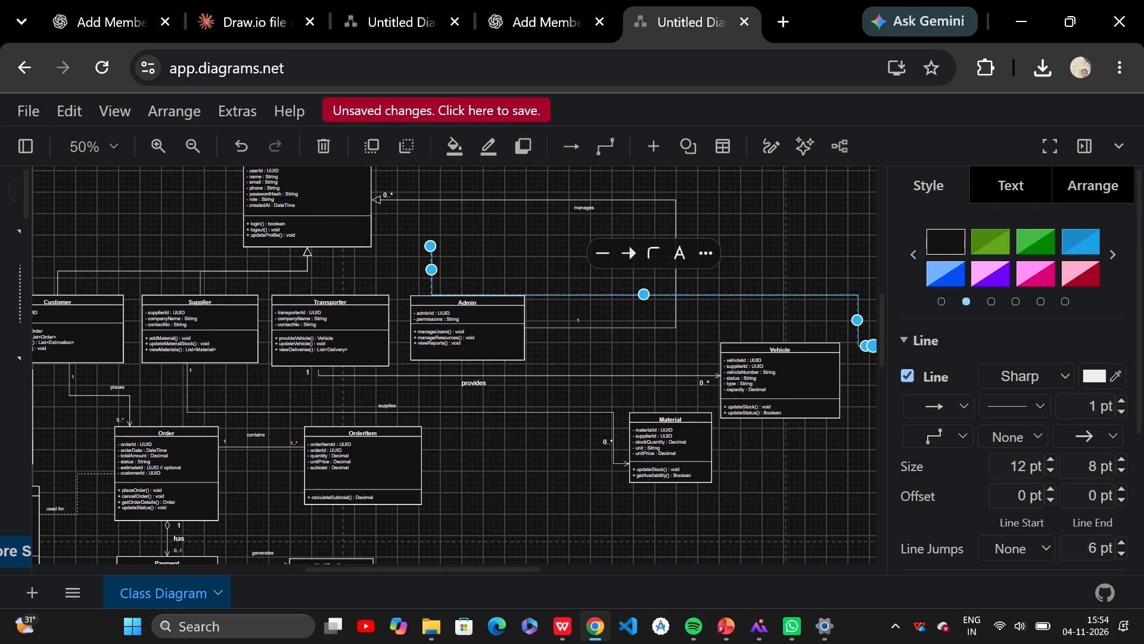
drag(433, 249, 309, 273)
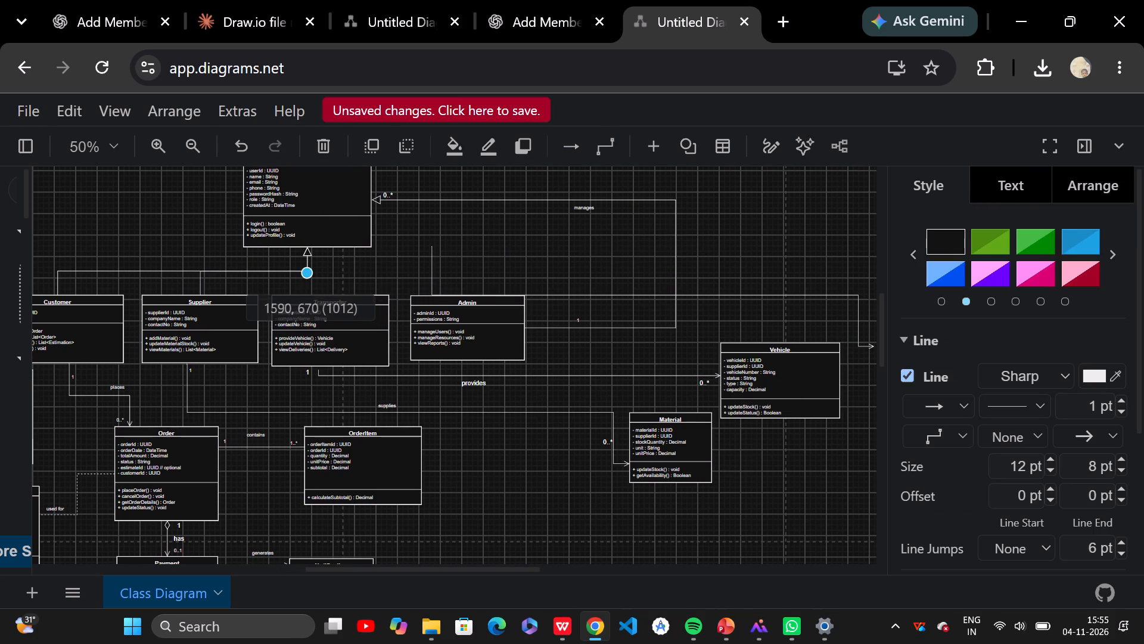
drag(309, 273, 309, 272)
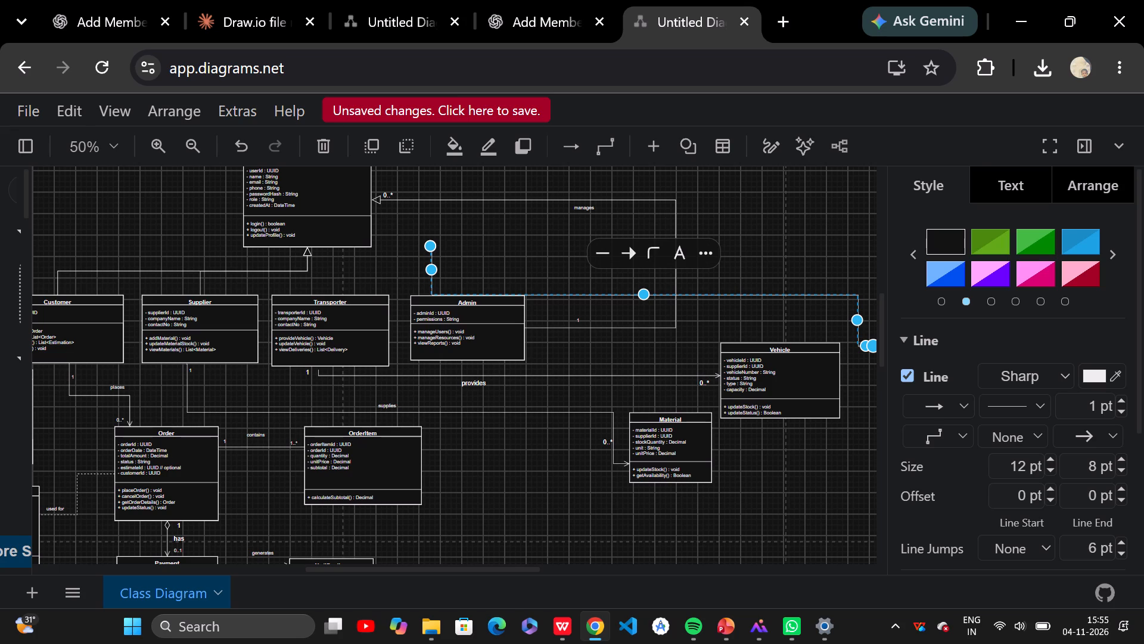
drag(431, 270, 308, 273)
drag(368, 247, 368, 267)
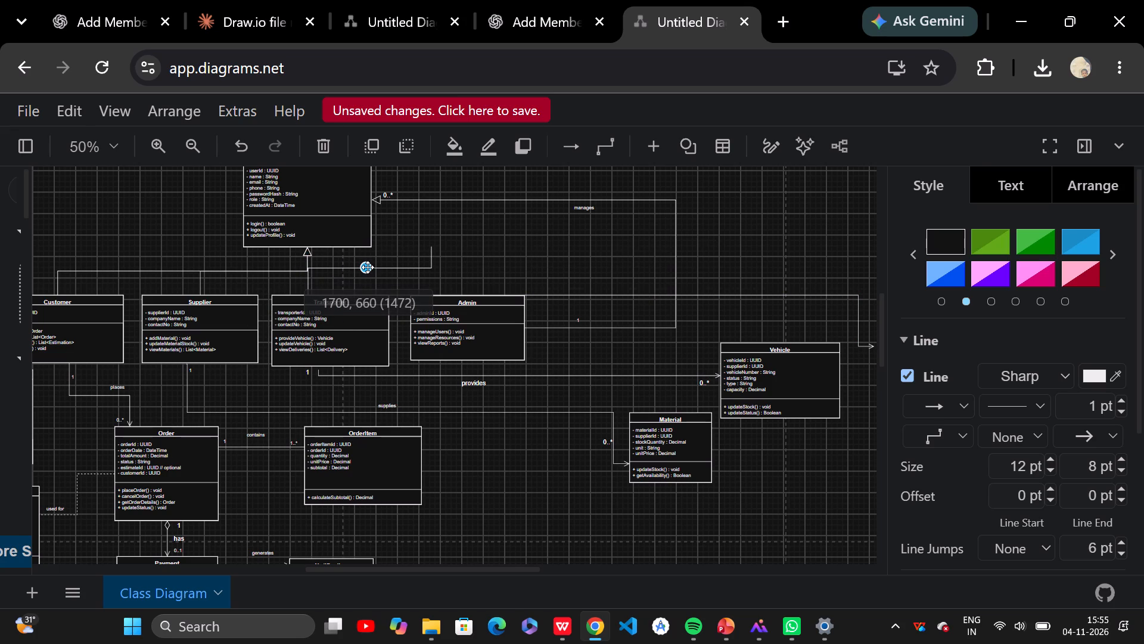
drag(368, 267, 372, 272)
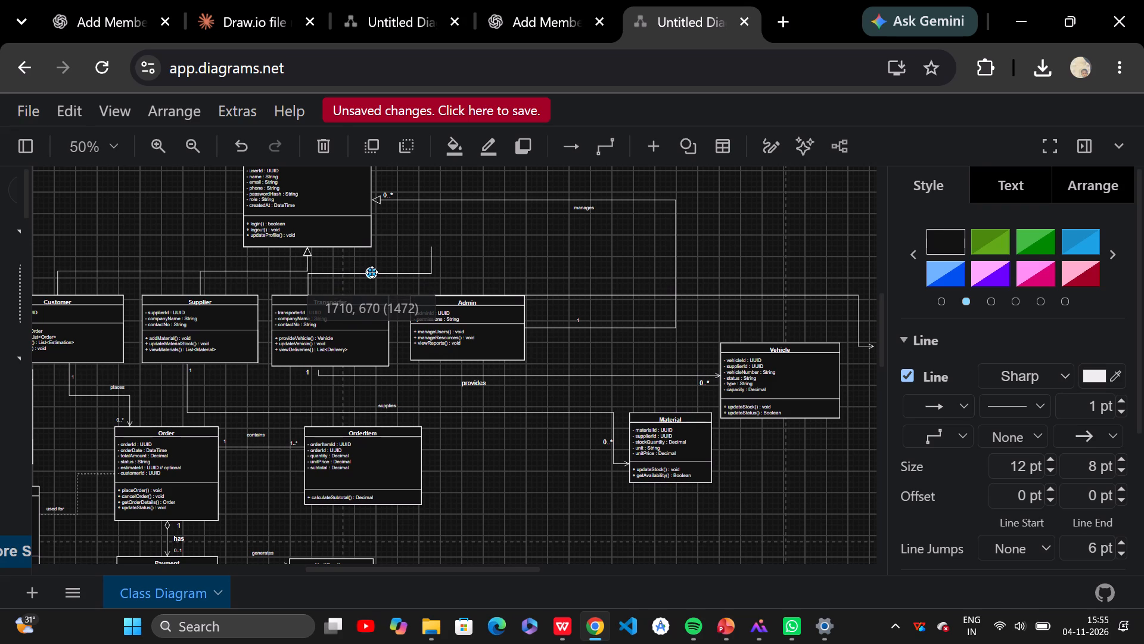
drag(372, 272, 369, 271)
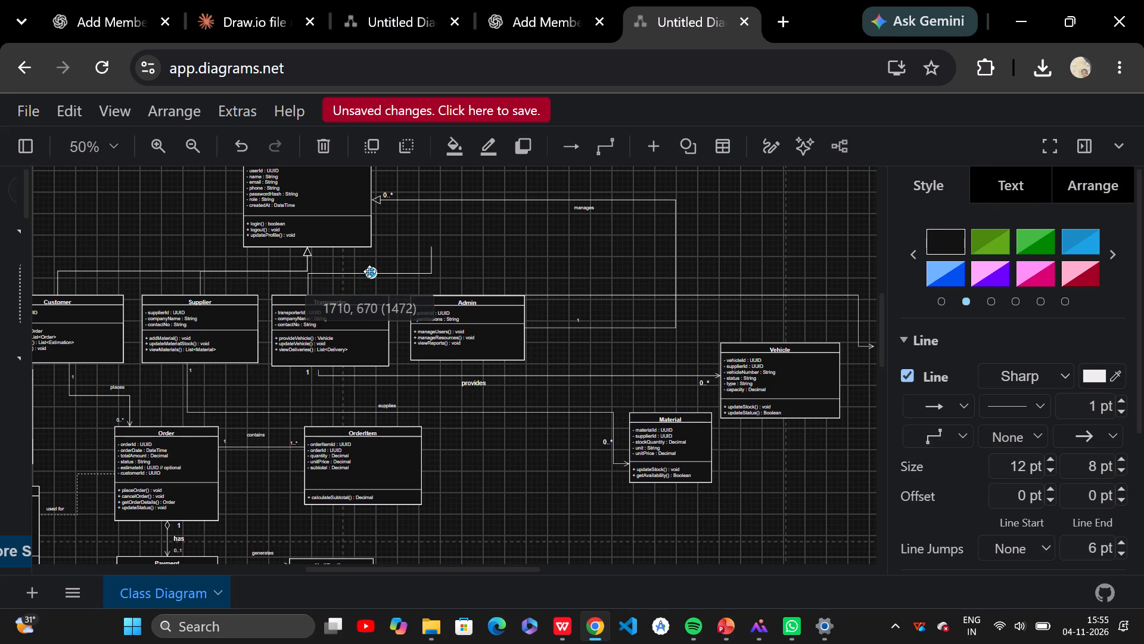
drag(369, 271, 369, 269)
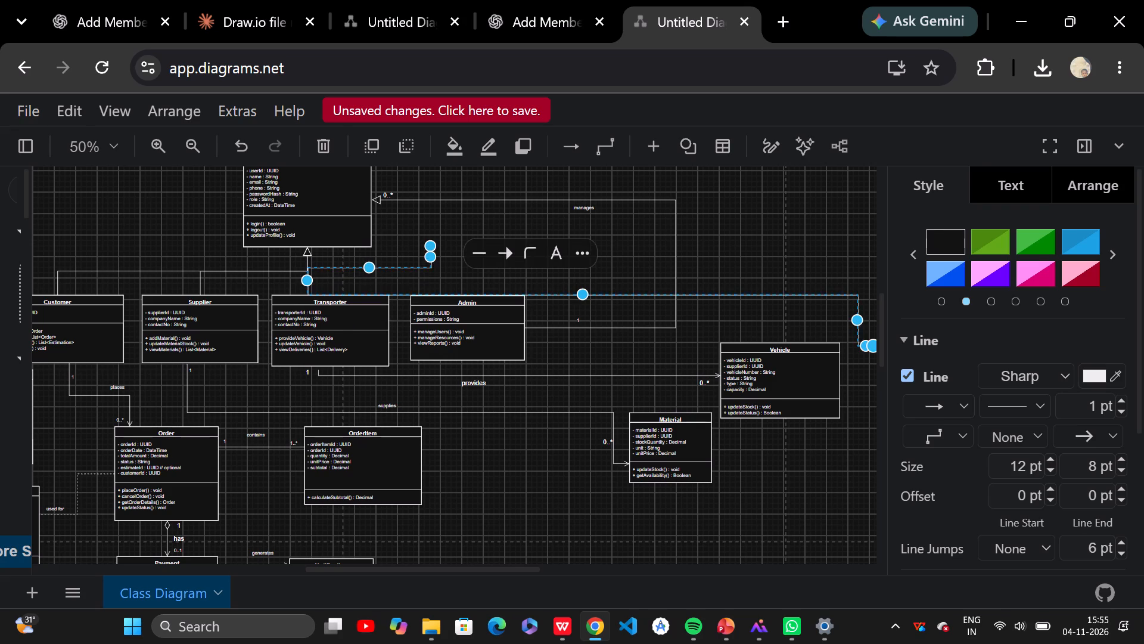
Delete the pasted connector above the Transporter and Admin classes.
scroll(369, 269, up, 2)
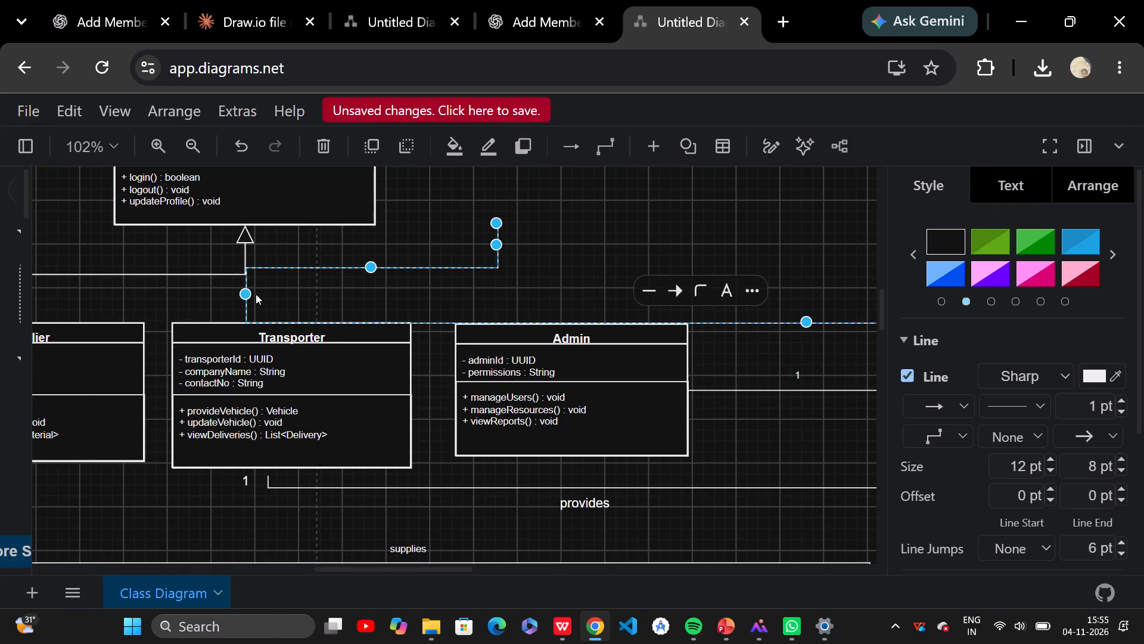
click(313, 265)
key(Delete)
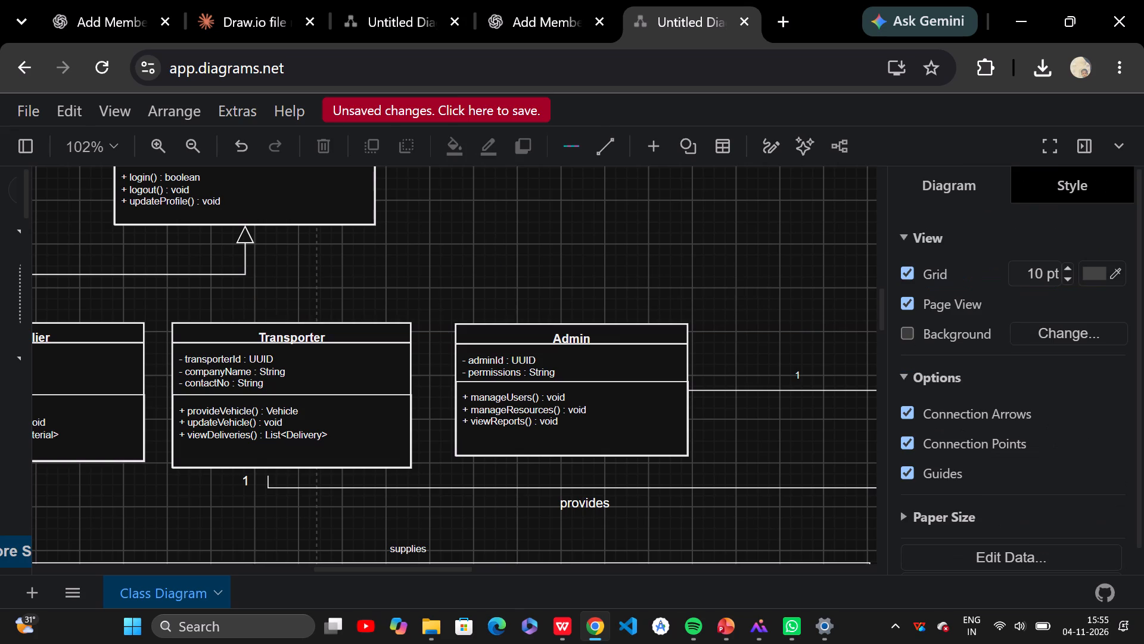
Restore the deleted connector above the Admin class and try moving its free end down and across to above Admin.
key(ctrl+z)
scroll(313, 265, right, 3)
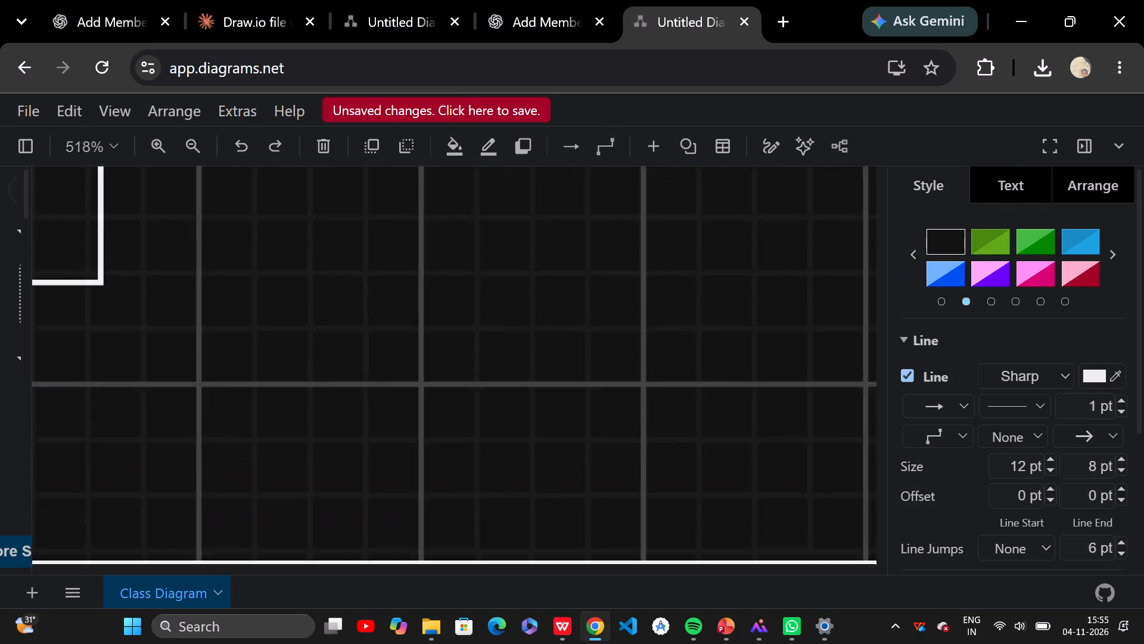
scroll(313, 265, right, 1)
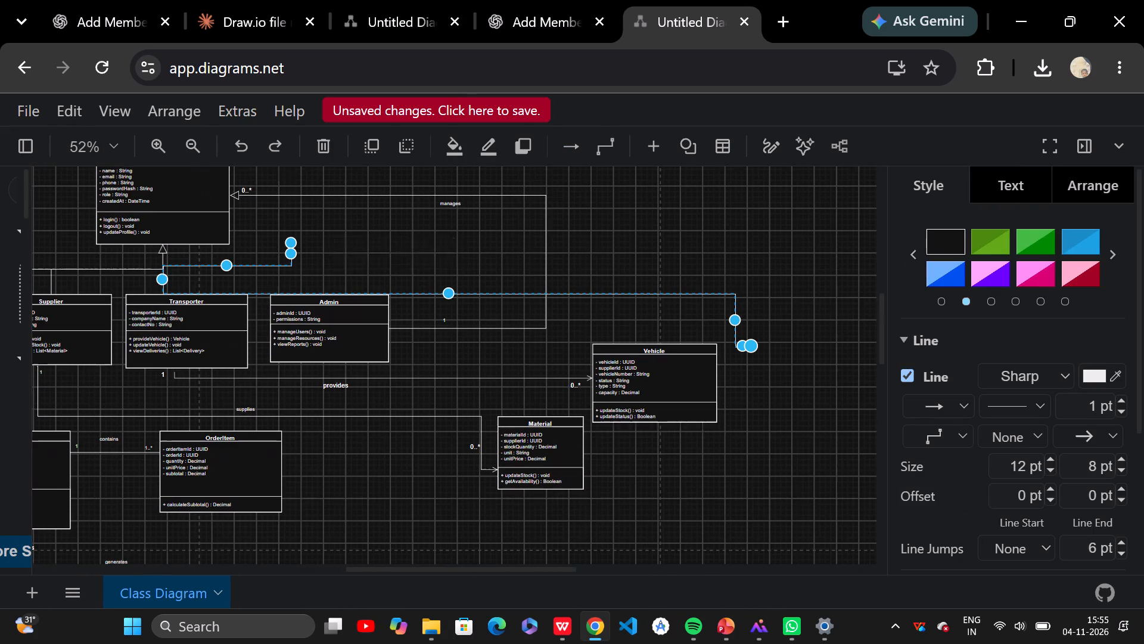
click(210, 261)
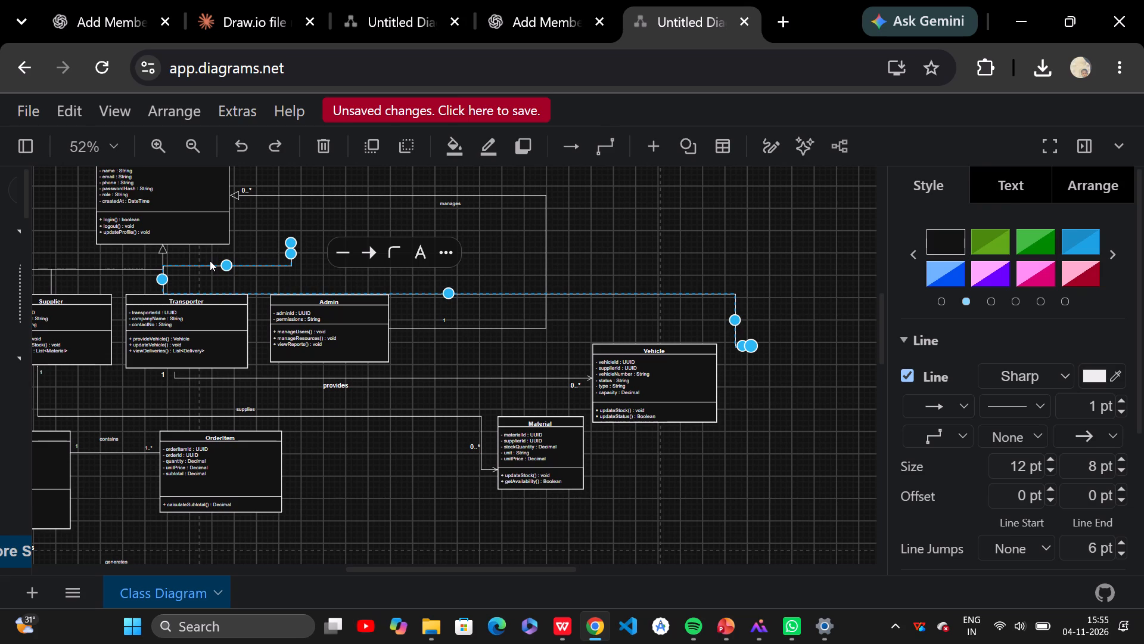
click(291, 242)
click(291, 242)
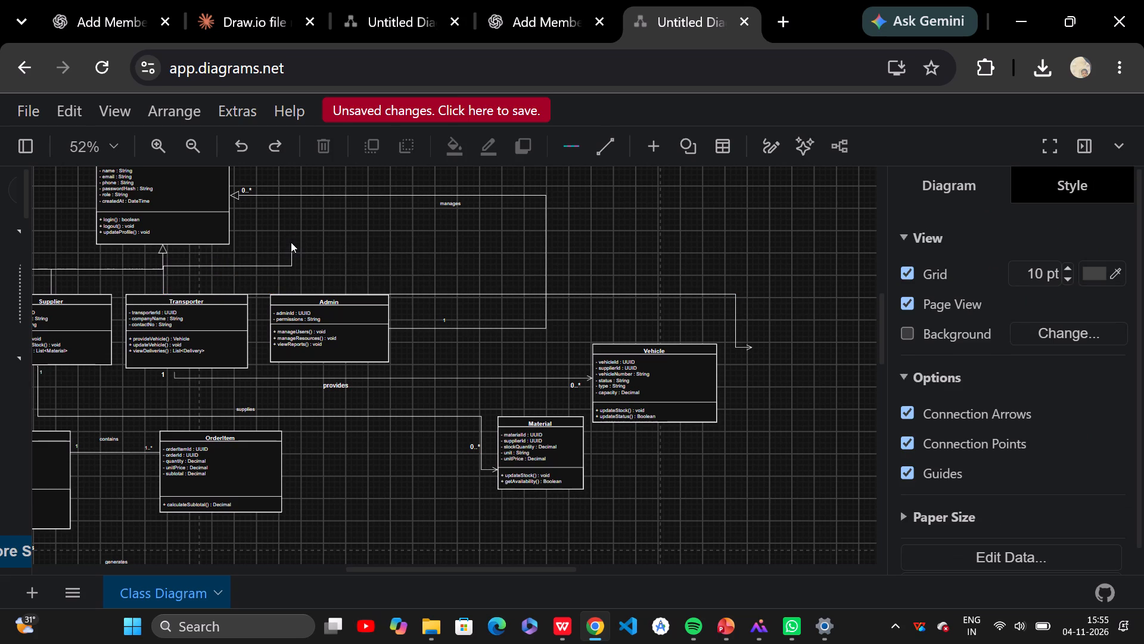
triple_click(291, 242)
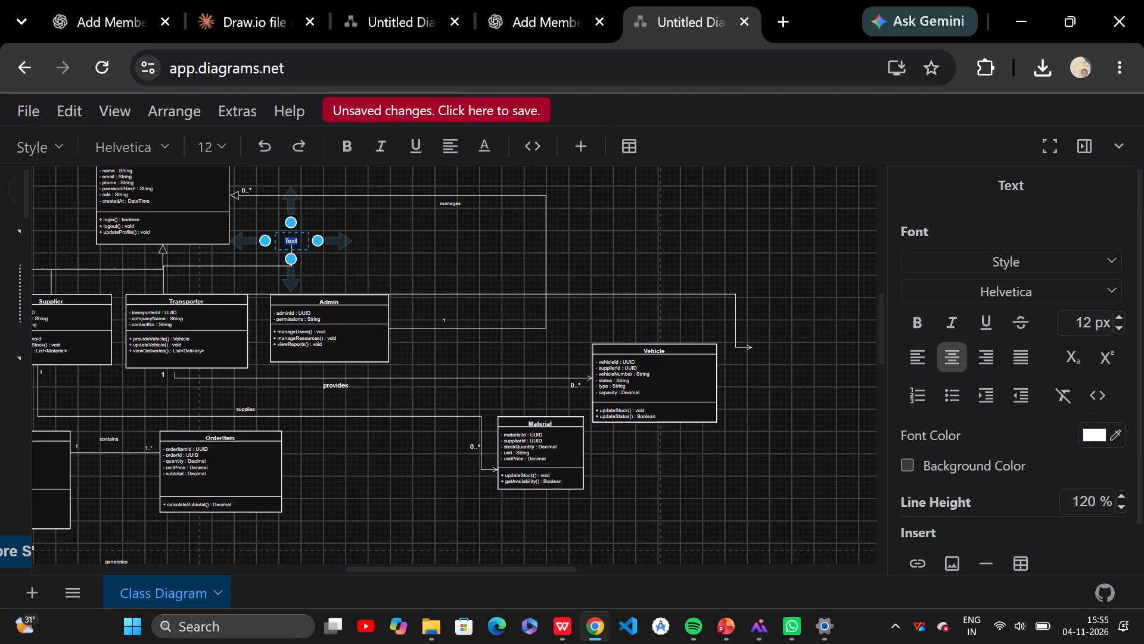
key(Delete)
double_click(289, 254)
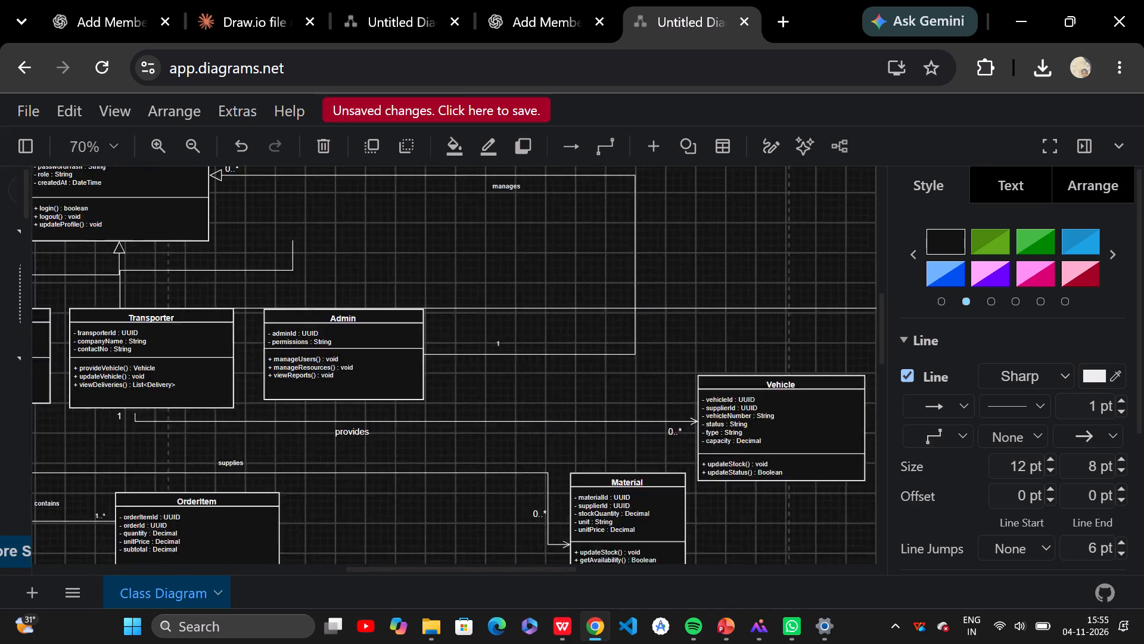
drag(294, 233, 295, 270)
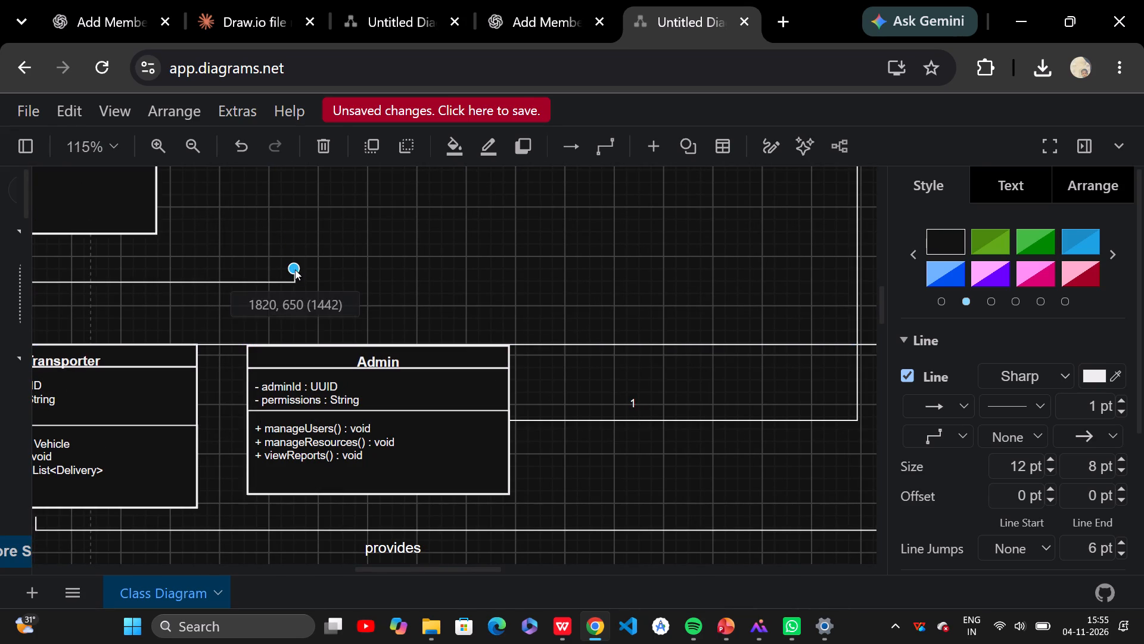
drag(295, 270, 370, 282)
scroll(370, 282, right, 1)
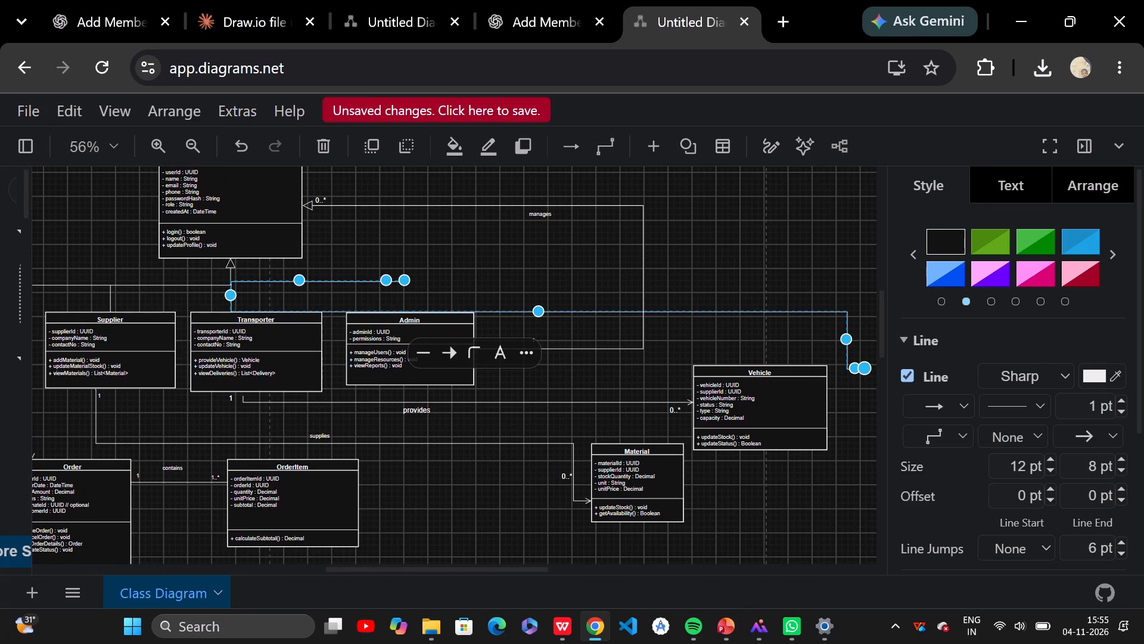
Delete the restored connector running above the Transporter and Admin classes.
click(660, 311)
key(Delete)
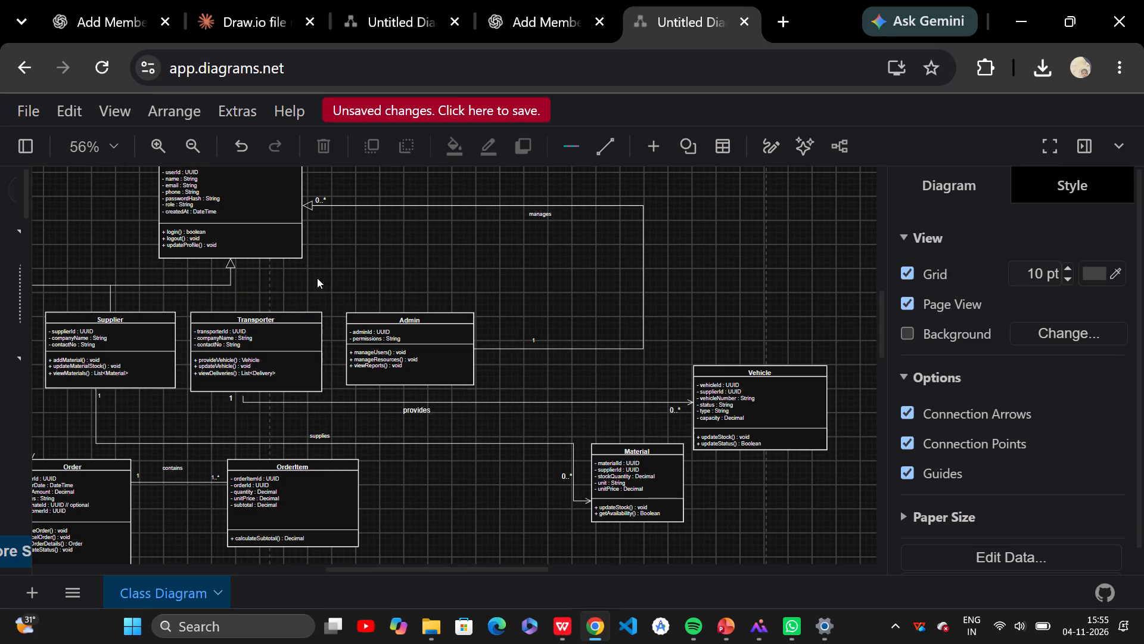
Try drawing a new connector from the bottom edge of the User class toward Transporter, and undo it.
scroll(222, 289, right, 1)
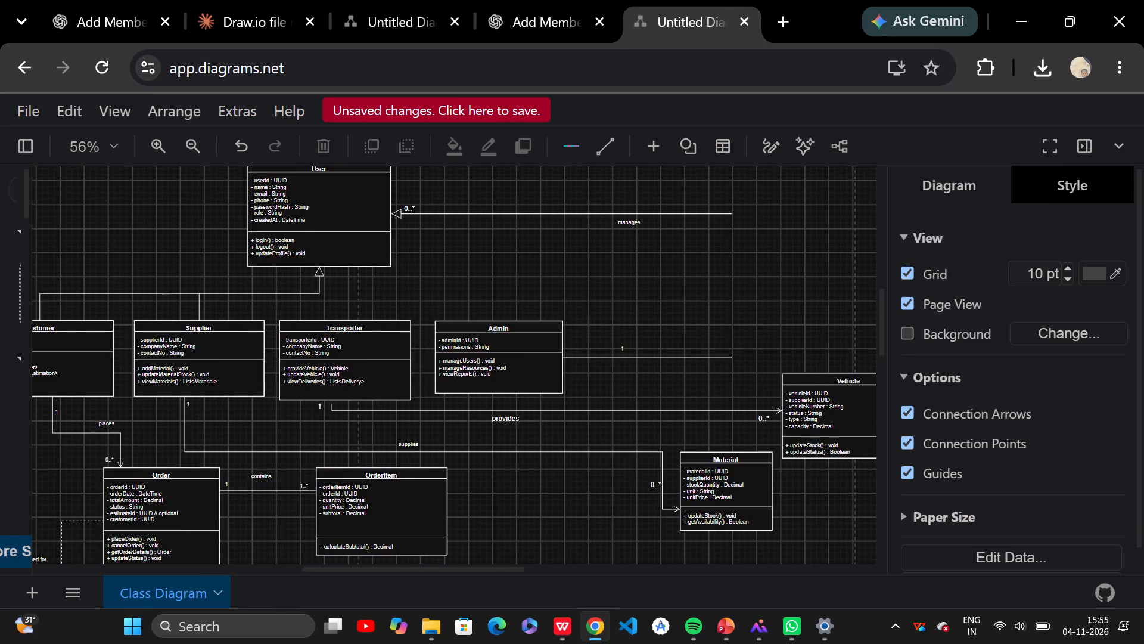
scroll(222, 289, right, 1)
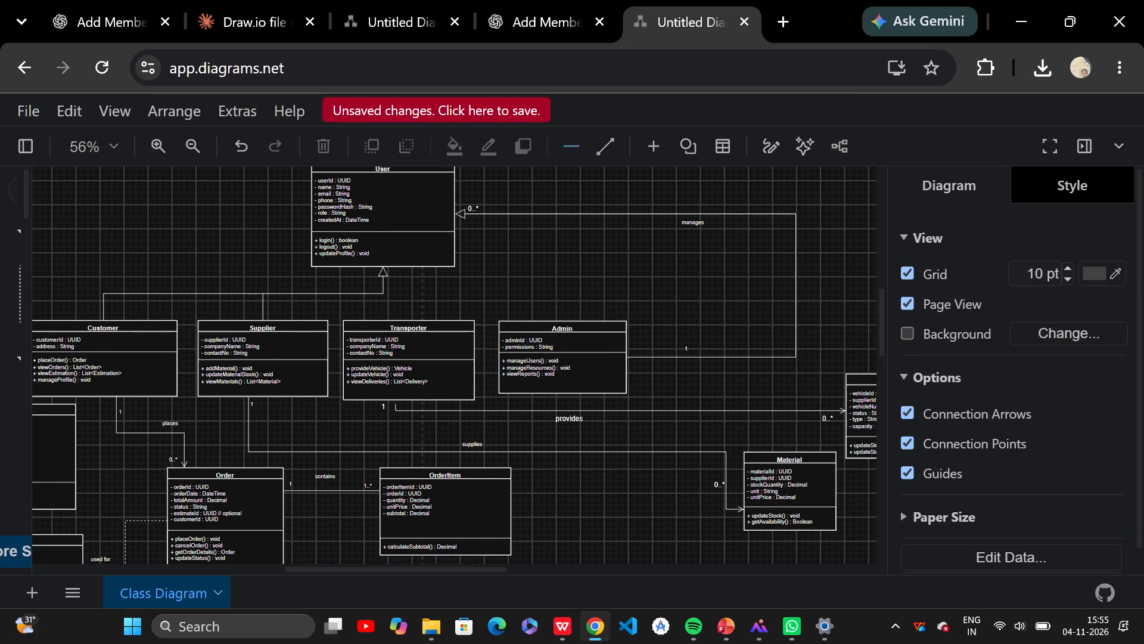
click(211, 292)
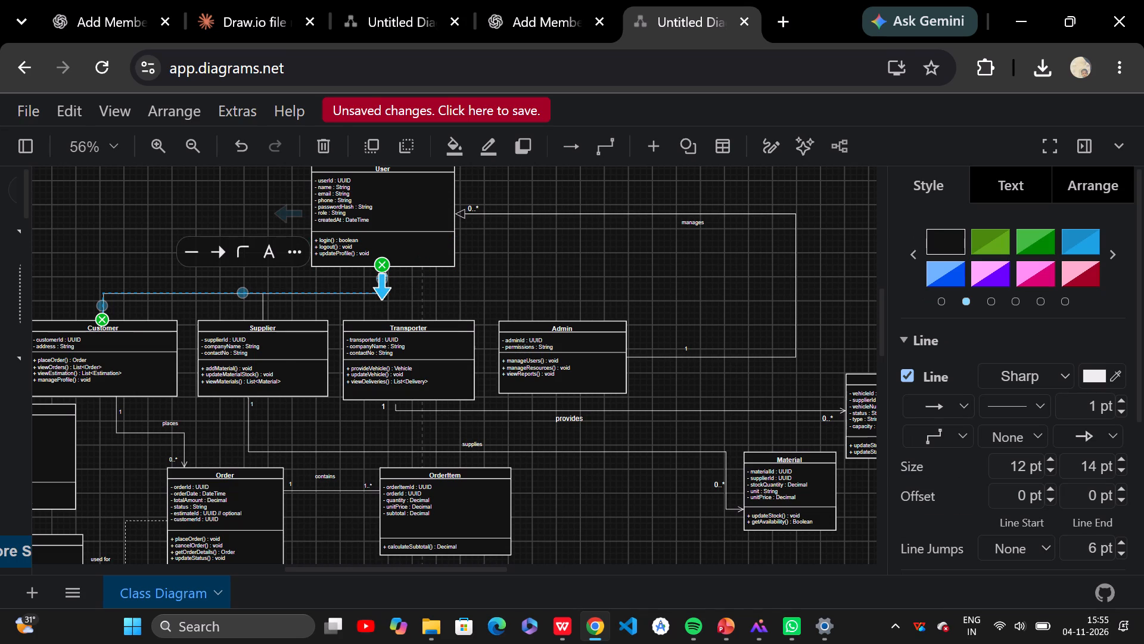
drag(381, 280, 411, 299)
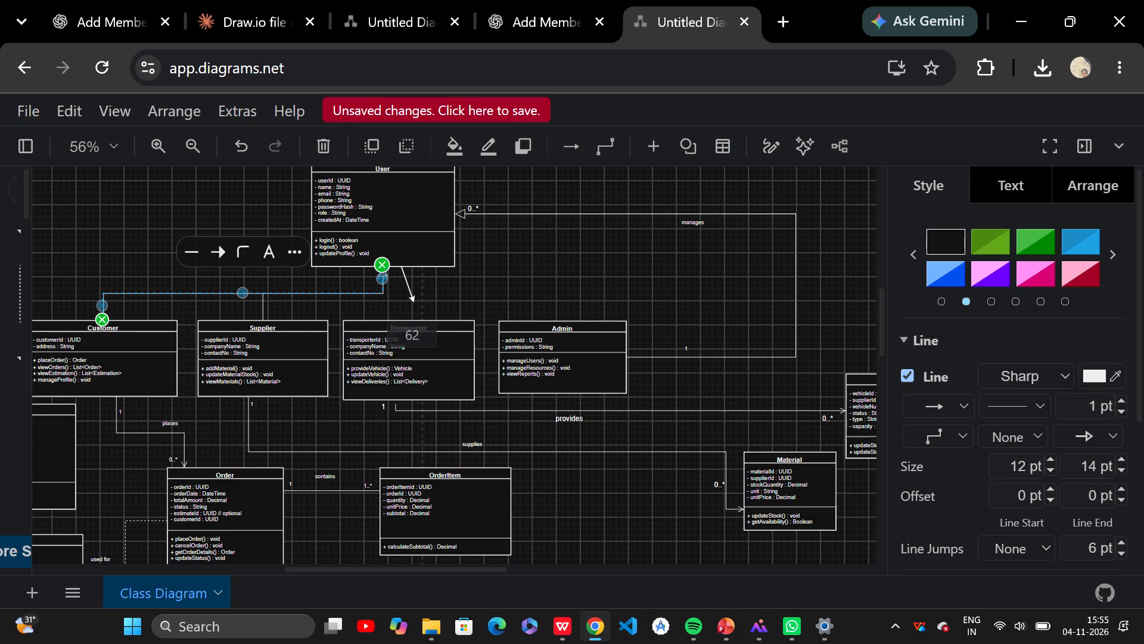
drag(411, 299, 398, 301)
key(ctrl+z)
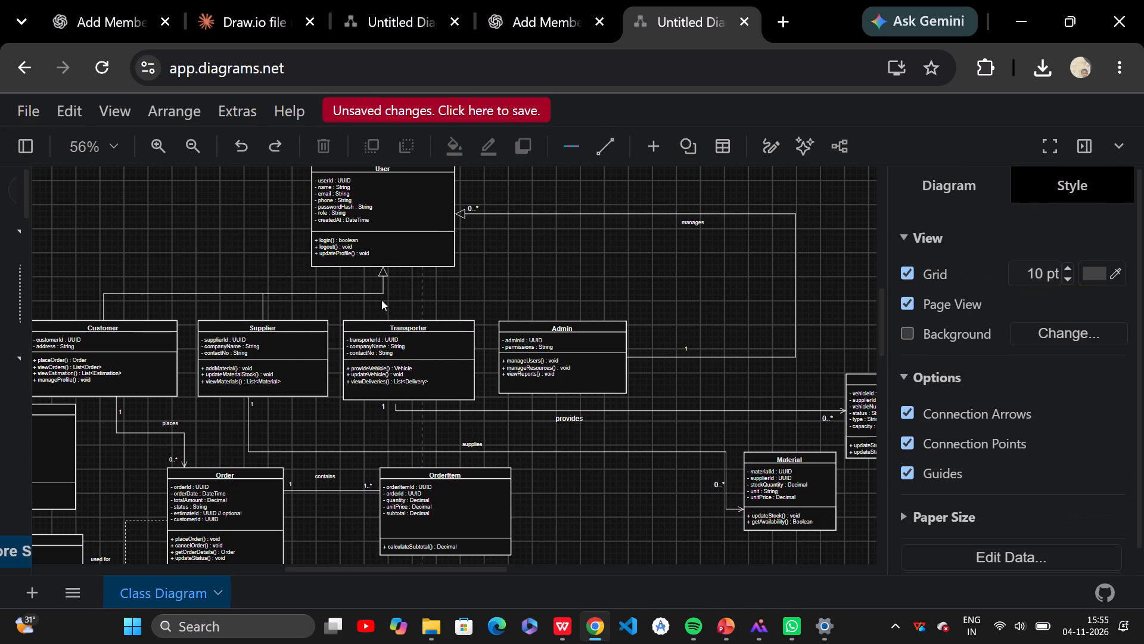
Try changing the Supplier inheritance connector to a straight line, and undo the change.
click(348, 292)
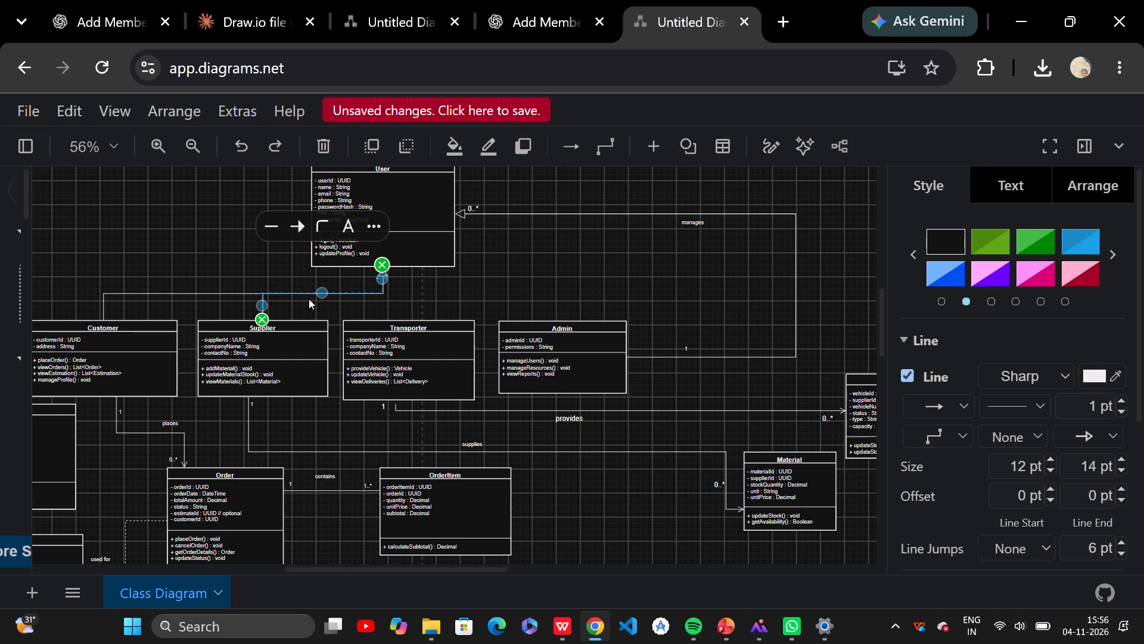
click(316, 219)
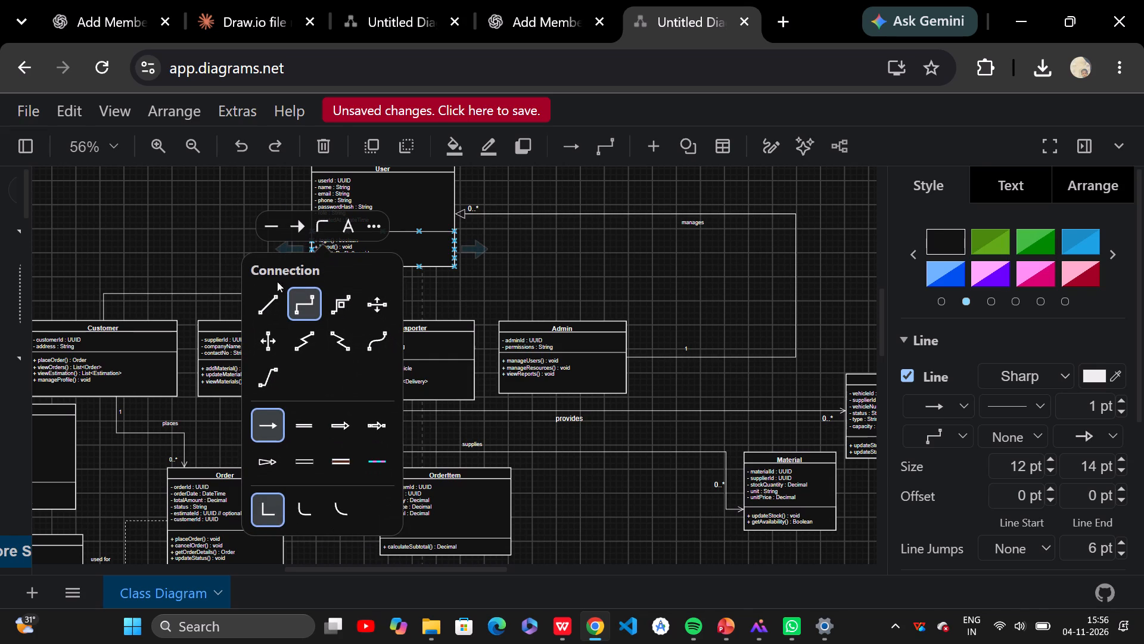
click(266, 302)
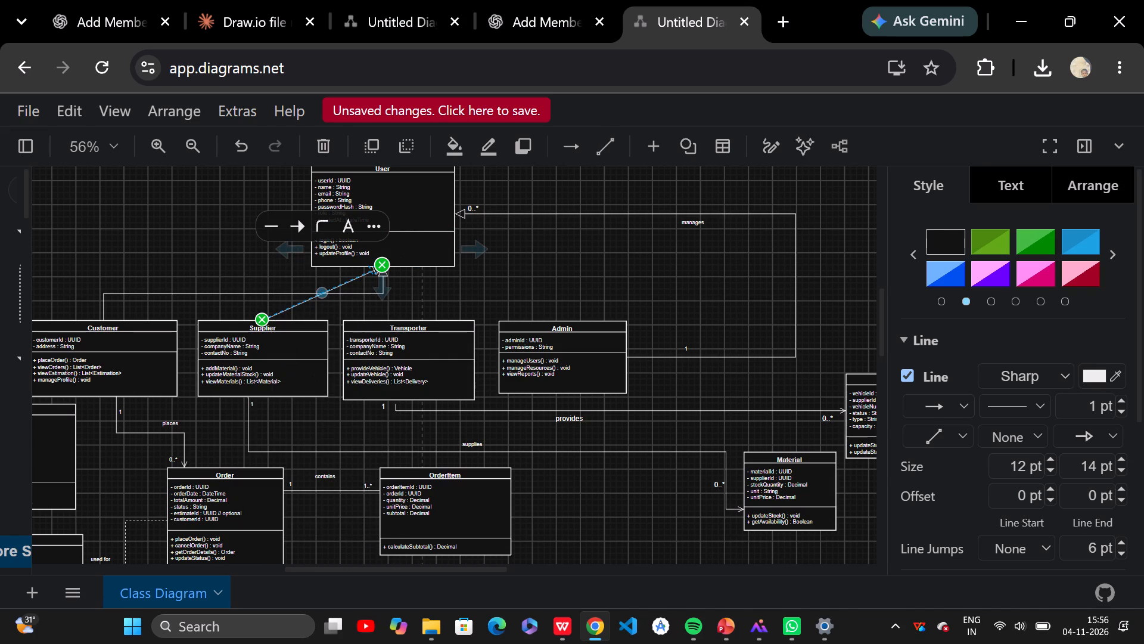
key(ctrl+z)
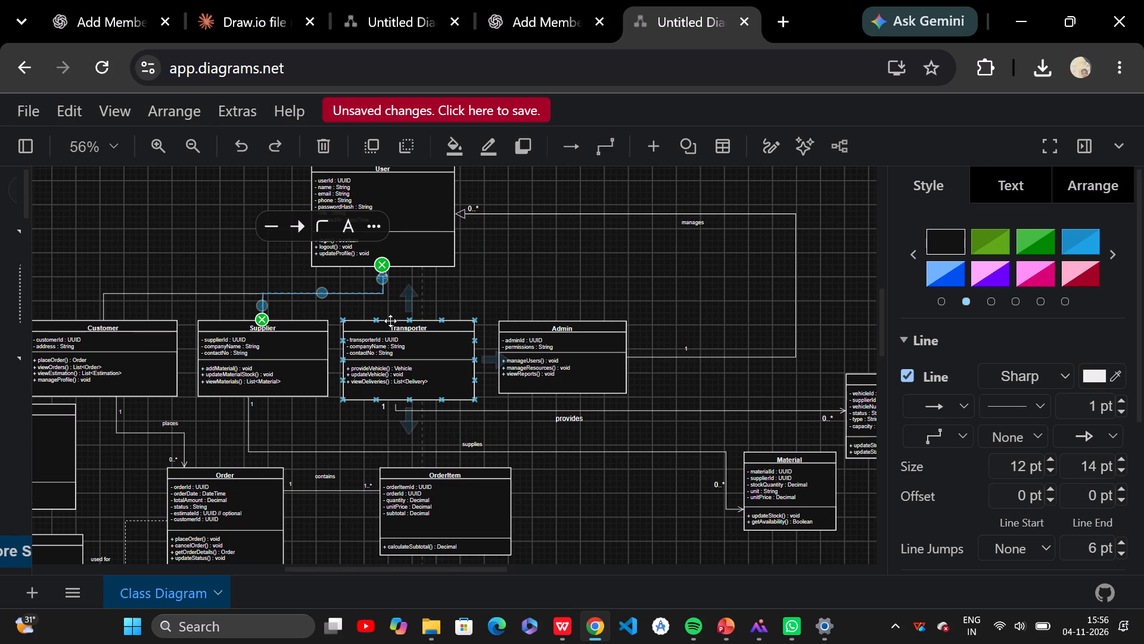
Step back and forth through the edit history to restore the Labourer class with its inheritance connector to User.
key(ctrl+z)
key(ctrl+z)
key(ctrl+z)
key(ctrl+z)
key(ctrl+z)
key(ctrl+z)
key(ctrl+z)
key(ctrl+z)
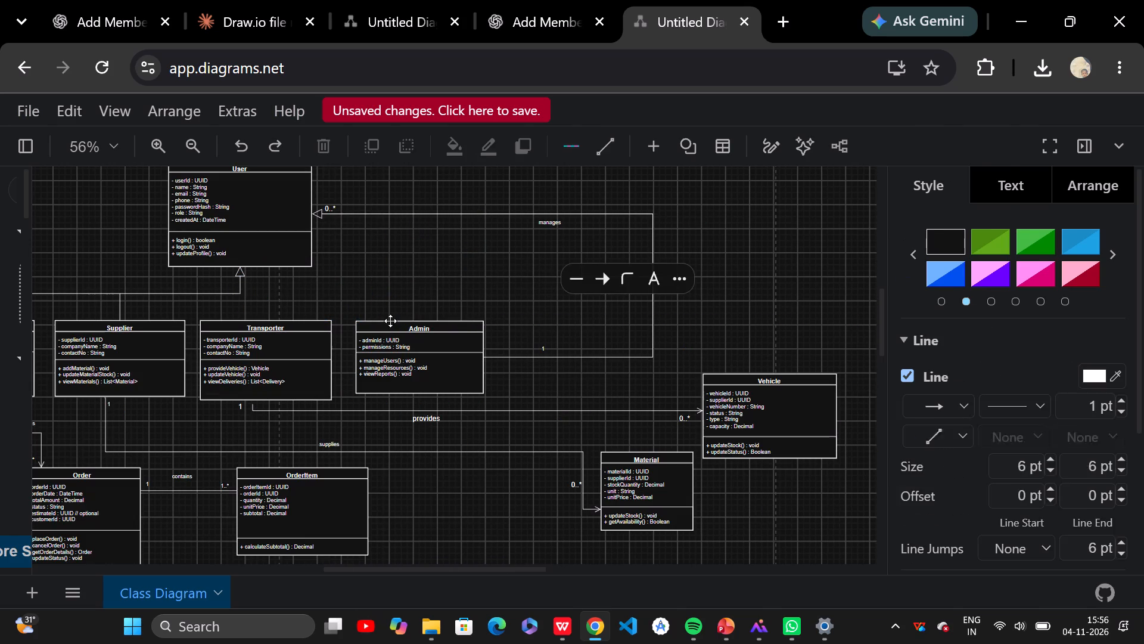
key(ctrl+z)
key(ctrl+z)
key(ctrl+z)
key(ctrl+z)
key(ctrl+z)
key(ctrl+z)
key(ctrl+z)
key(ctrl+z)
key(ctrl+z)
key(ctrl+z)
key(ctrl+z)
key(ctrl+z)
key(ctrl+z)
key(ctrl+z)
key(ctrl+z)
key(ctrl+z)
key(ctrl+z)
key(ctrl+z)
key(ctrl+z)
key(ctrl+z)
key(ctrl+z)
key(ctrl+z)
key(ctrl+z)
key(ctrl+z)
key(ctrl+z)
key(ctrl+z)
key(ctrl+z)
key(ctrl+z)
key(ctrl+z)
key(ctrl+z)
key(ctrl+z)
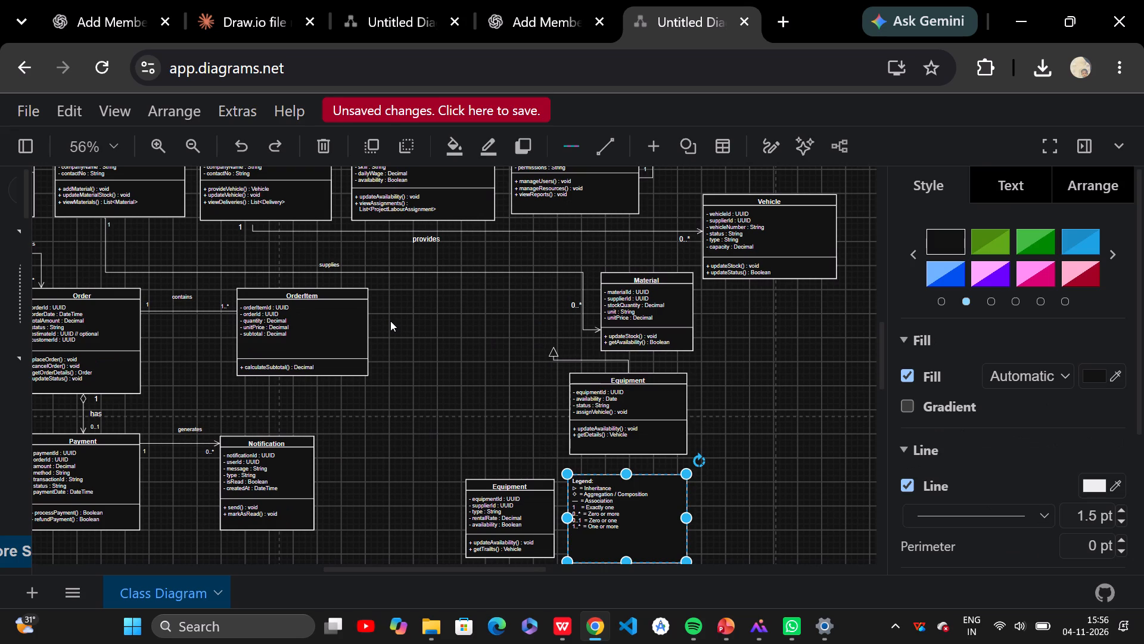
key(ctrl+y)
key(ctrl+y)
key(ctrl+y)
key(ctrl+y)
key(ctrl+y)
key(ctrl+y)
key(ctrl+y)
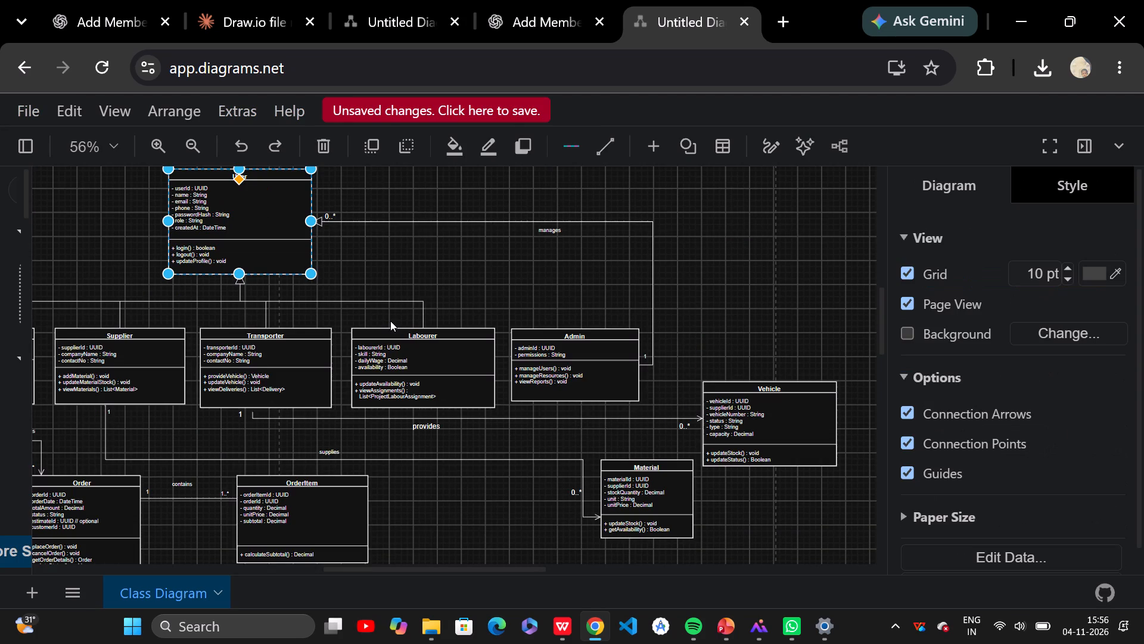
key(ctrl+y)
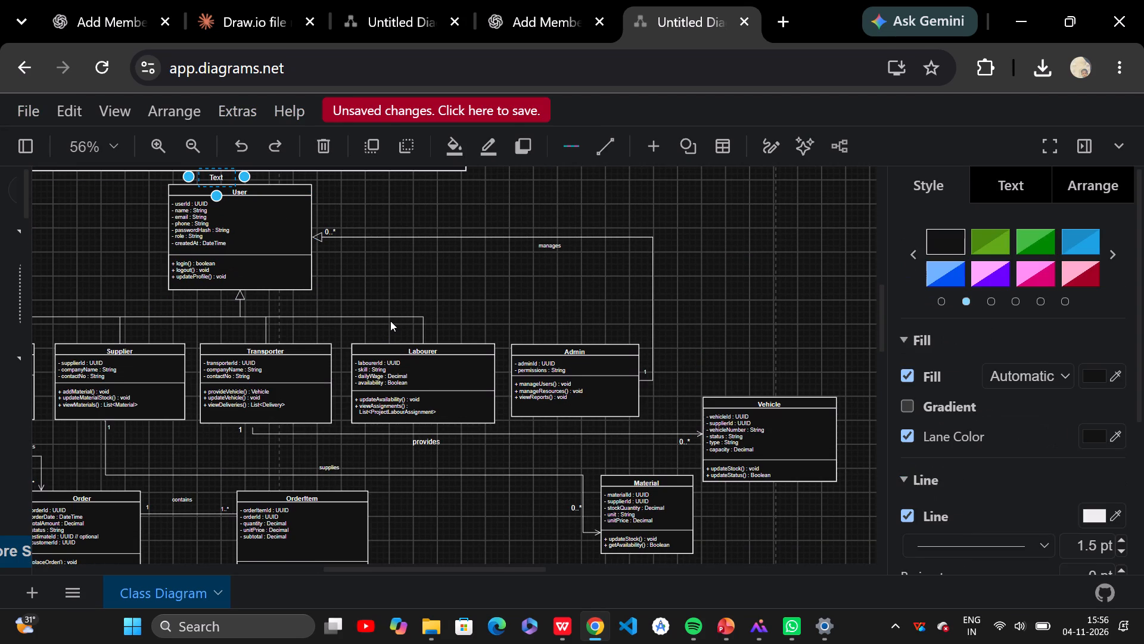
key(ctrl+y)
key(ctrl+y)
key(ctrl+y)
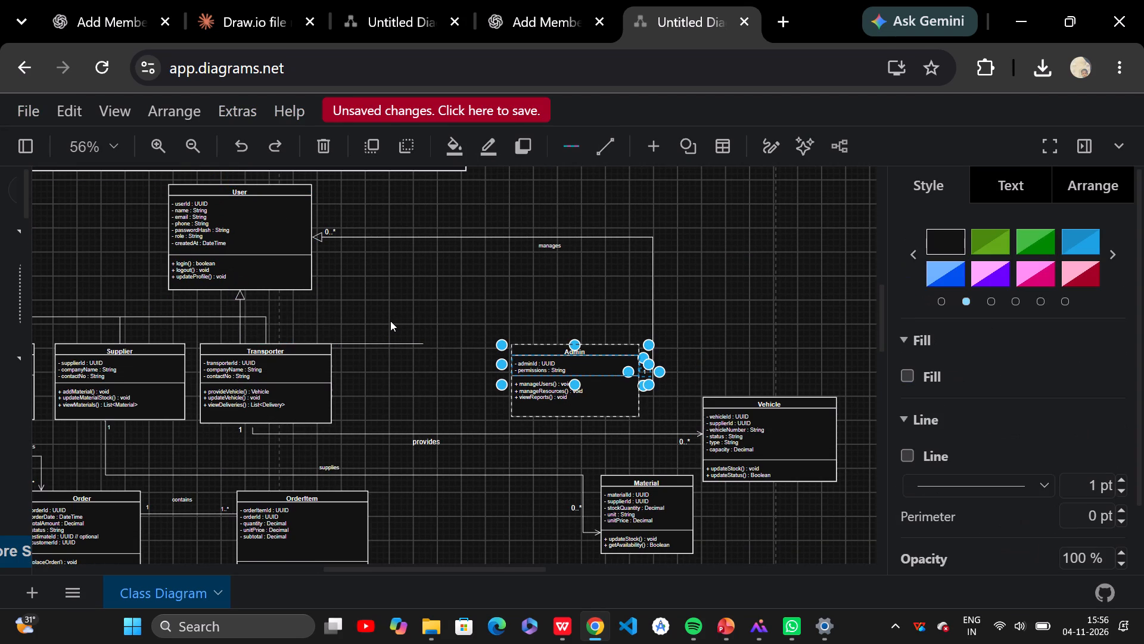
key(ctrl+z)
key(ctrl+z)
key(ctrl+z)
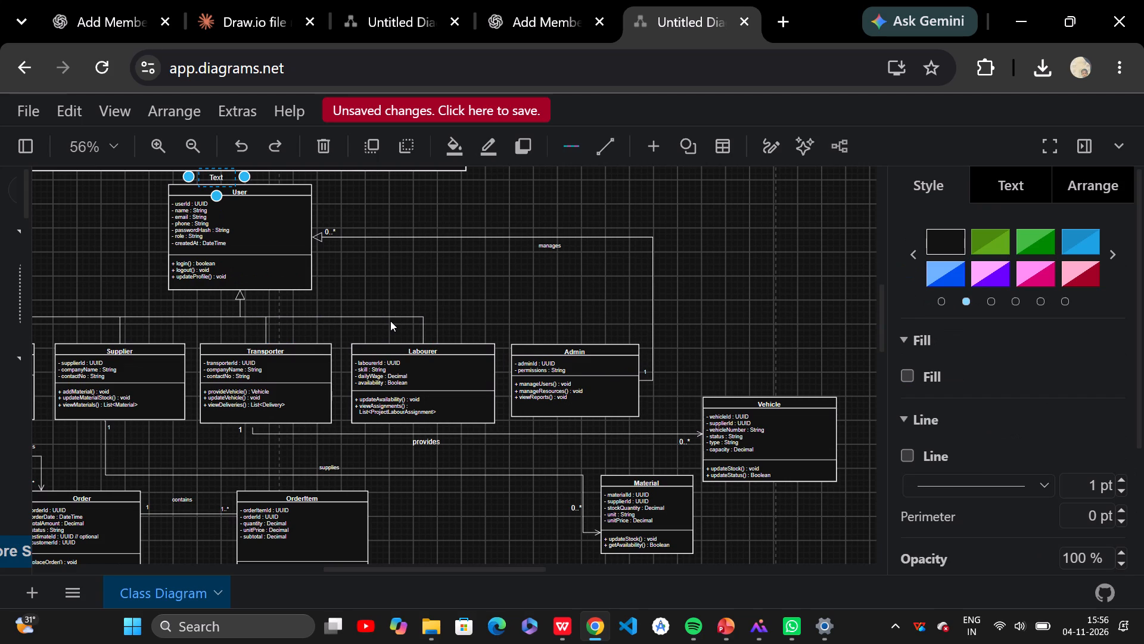
key(ctrl+y)
key(ctrl+z)
Delete the attributes and methods sections from the Labourer class.
scroll(390, 321, up, 1)
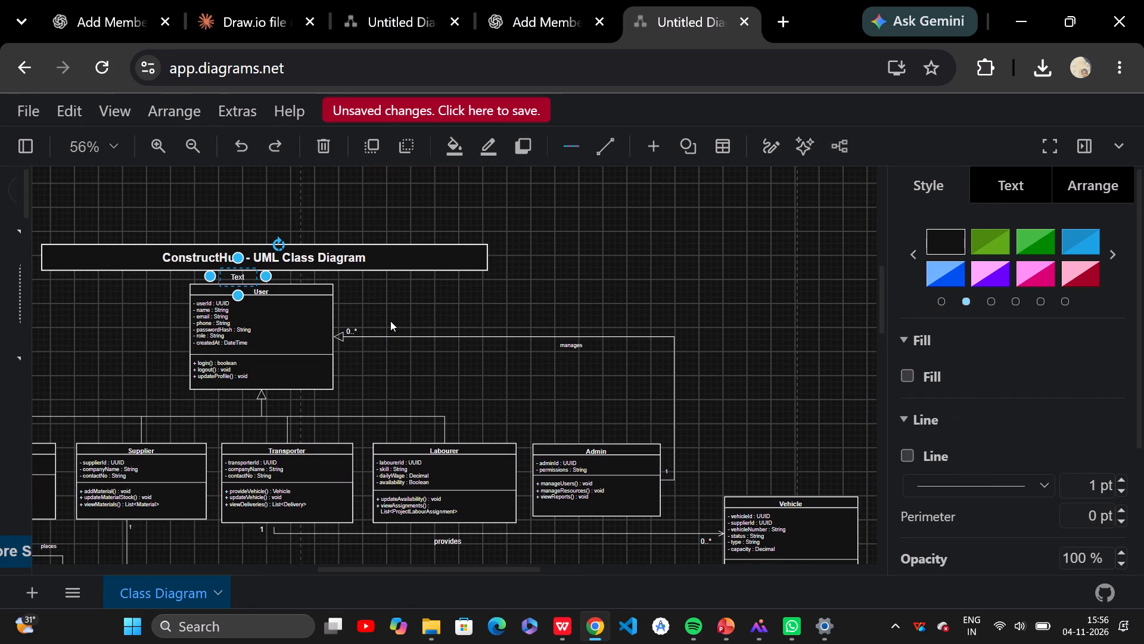
click(443, 383)
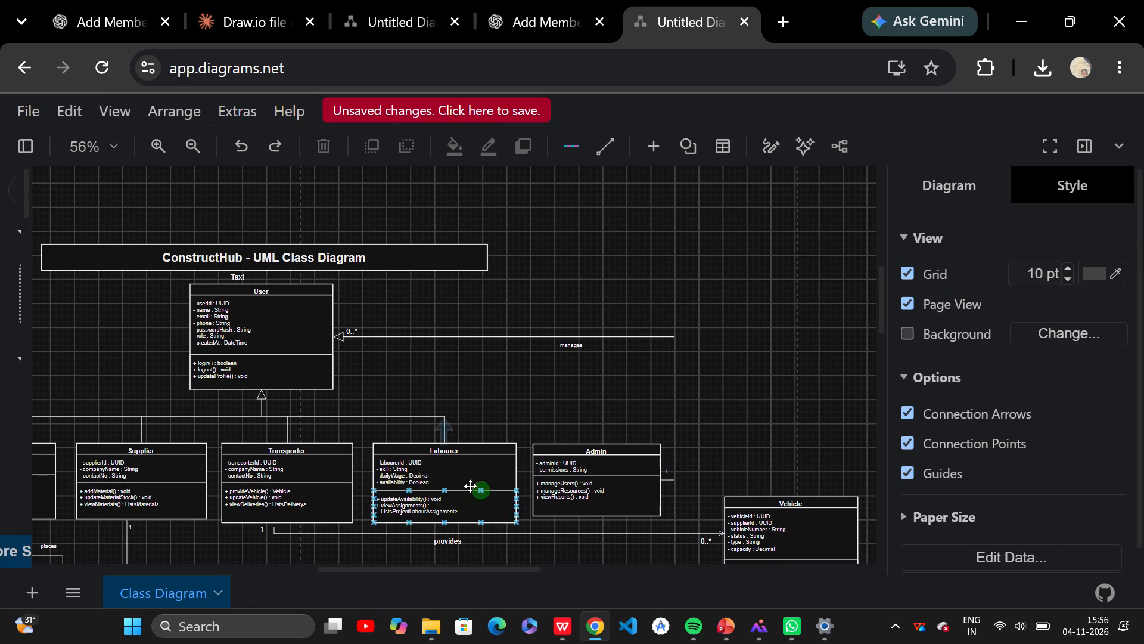
click(468, 481)
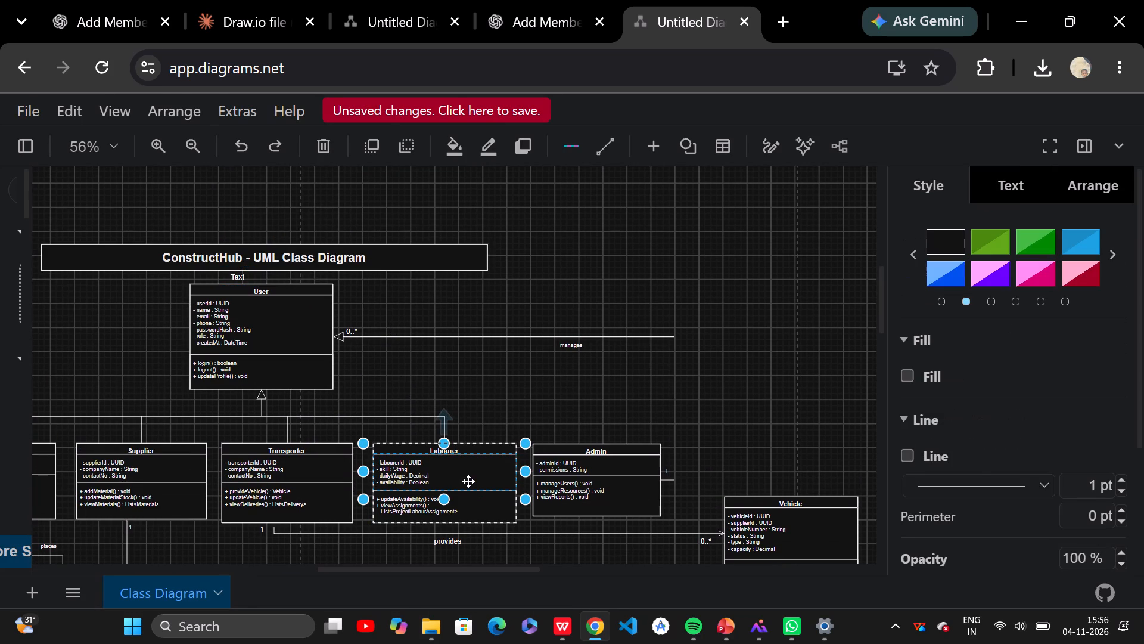
key(Delete)
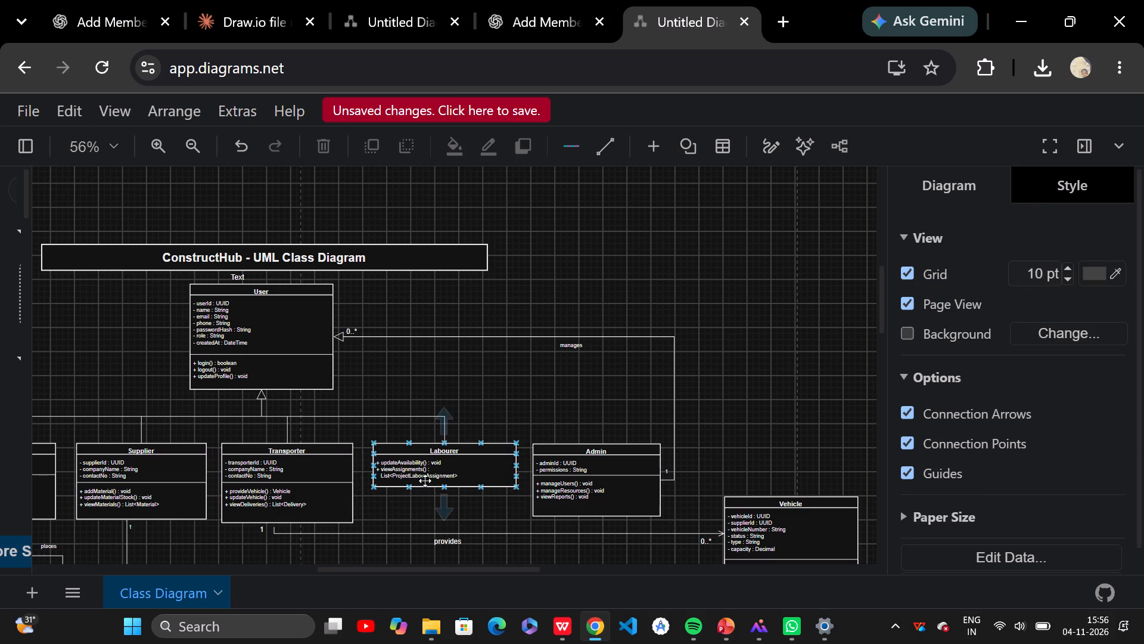
click(439, 478)
key(Delete)
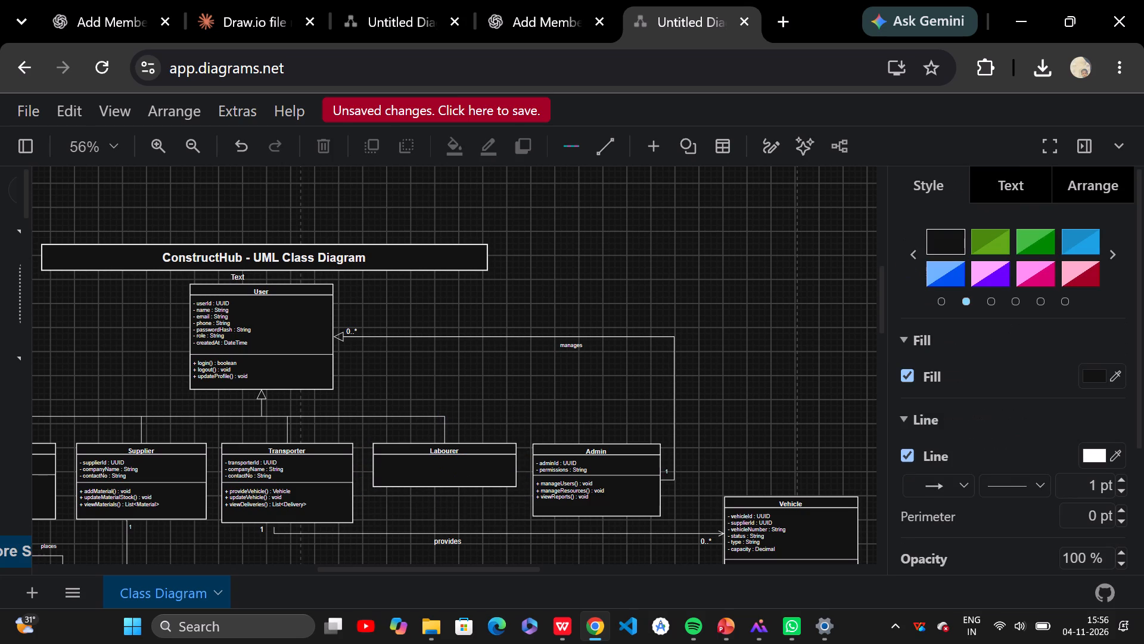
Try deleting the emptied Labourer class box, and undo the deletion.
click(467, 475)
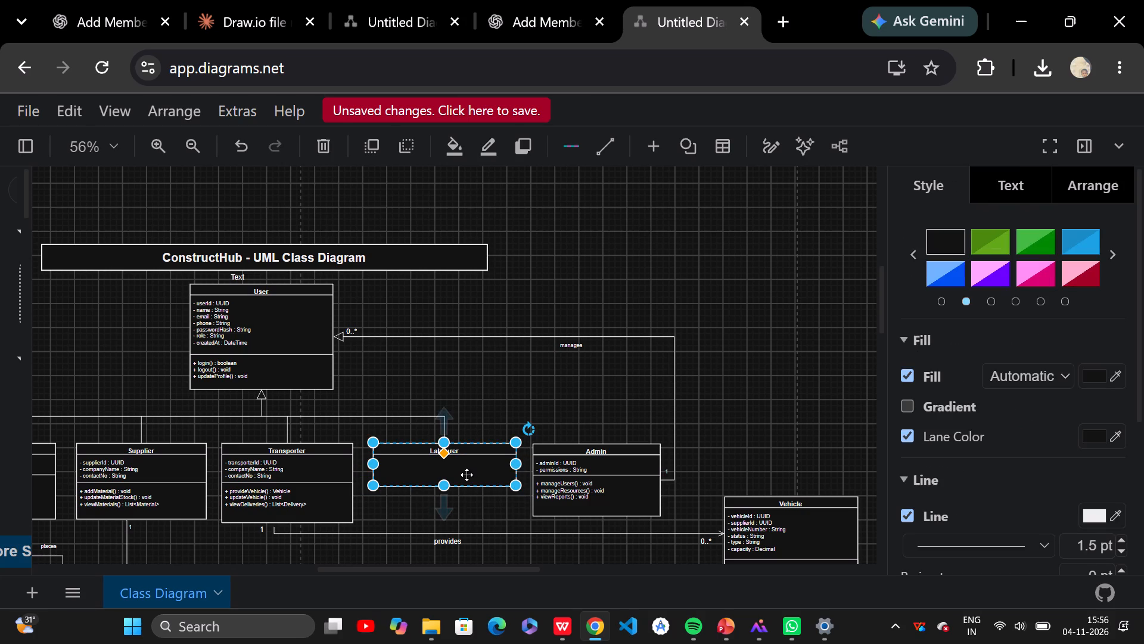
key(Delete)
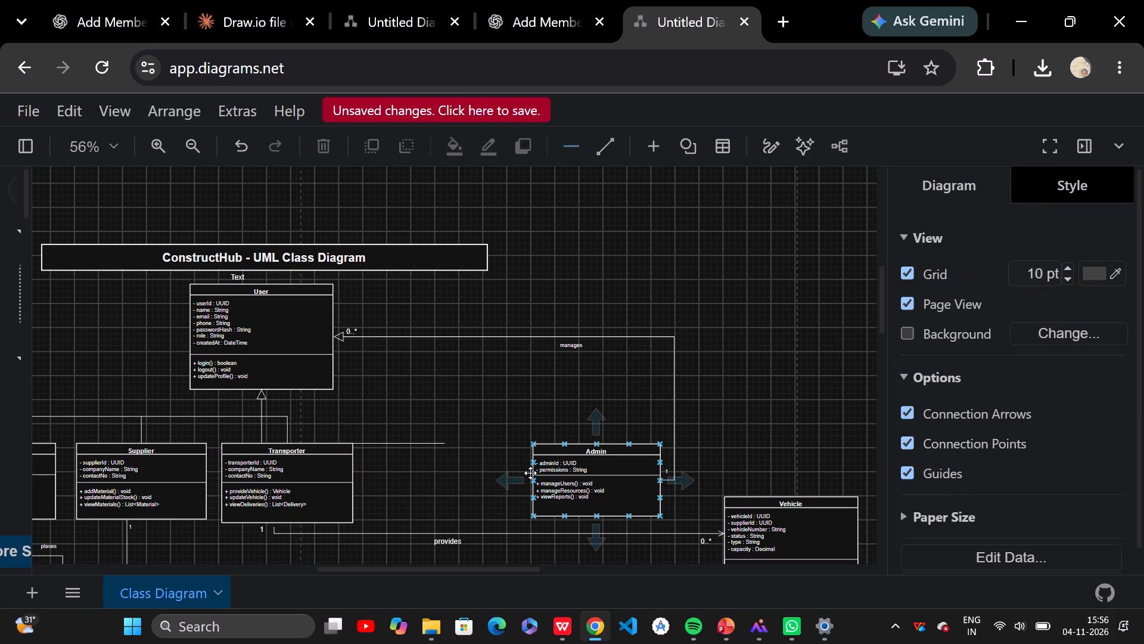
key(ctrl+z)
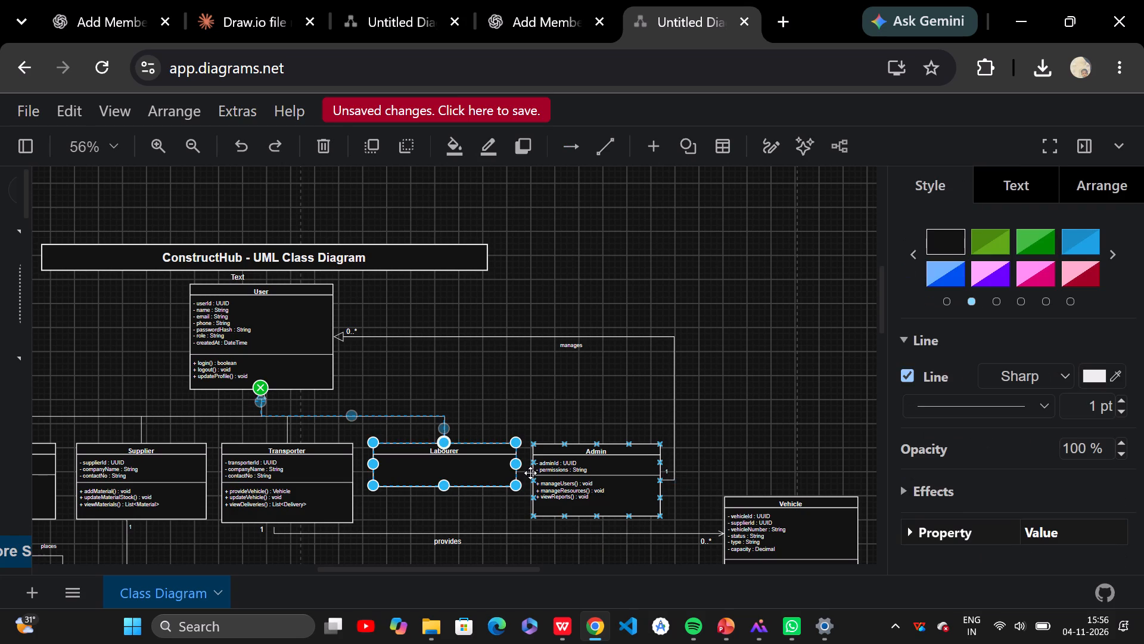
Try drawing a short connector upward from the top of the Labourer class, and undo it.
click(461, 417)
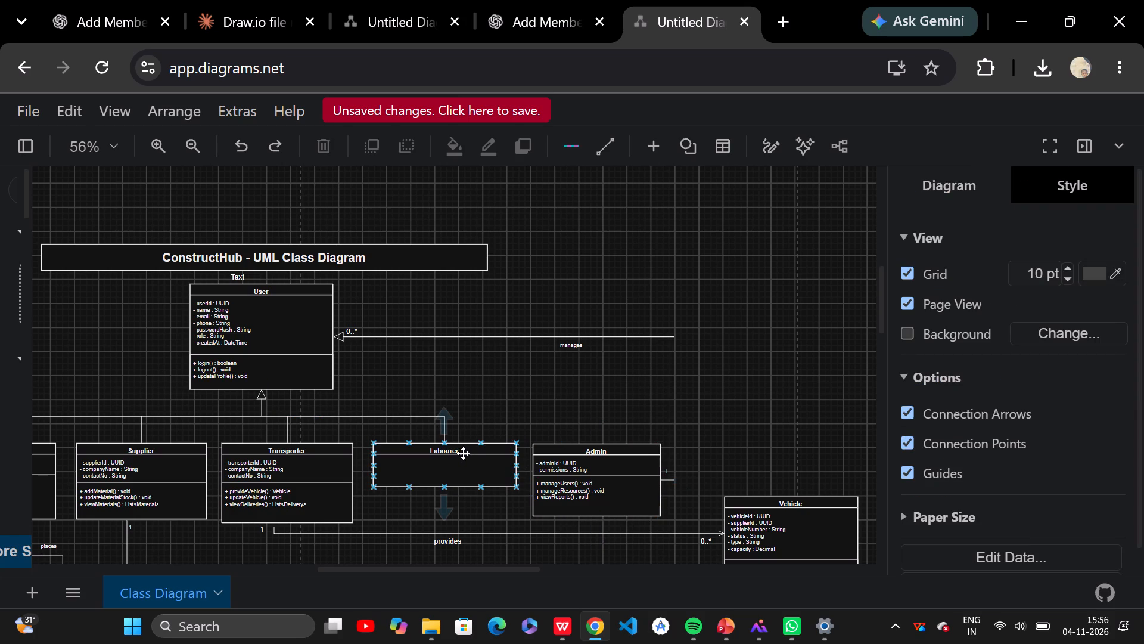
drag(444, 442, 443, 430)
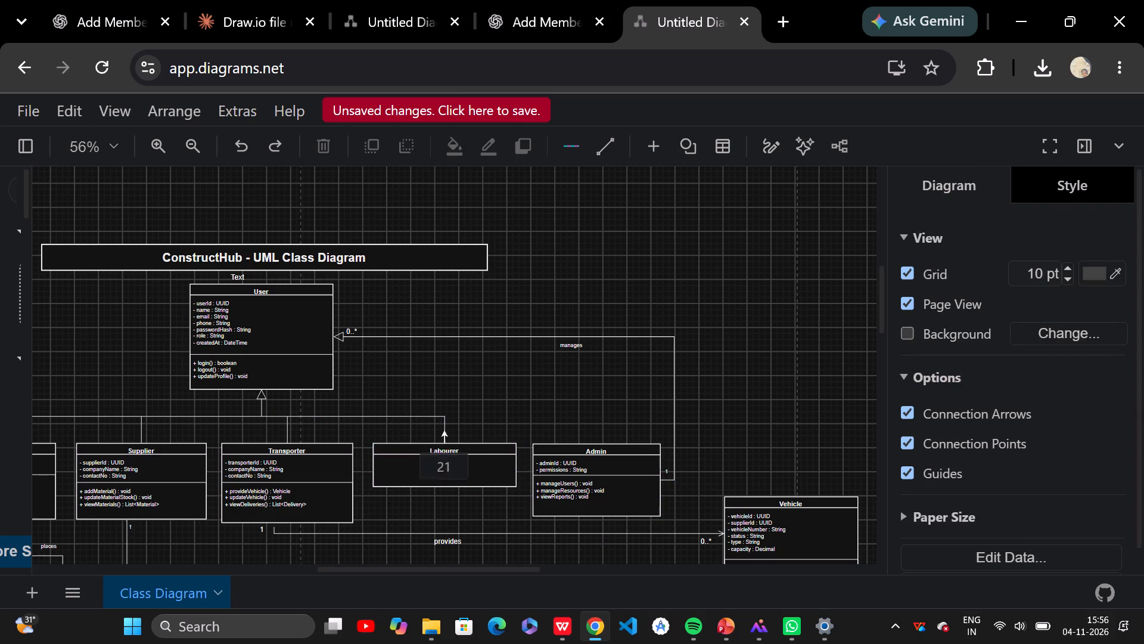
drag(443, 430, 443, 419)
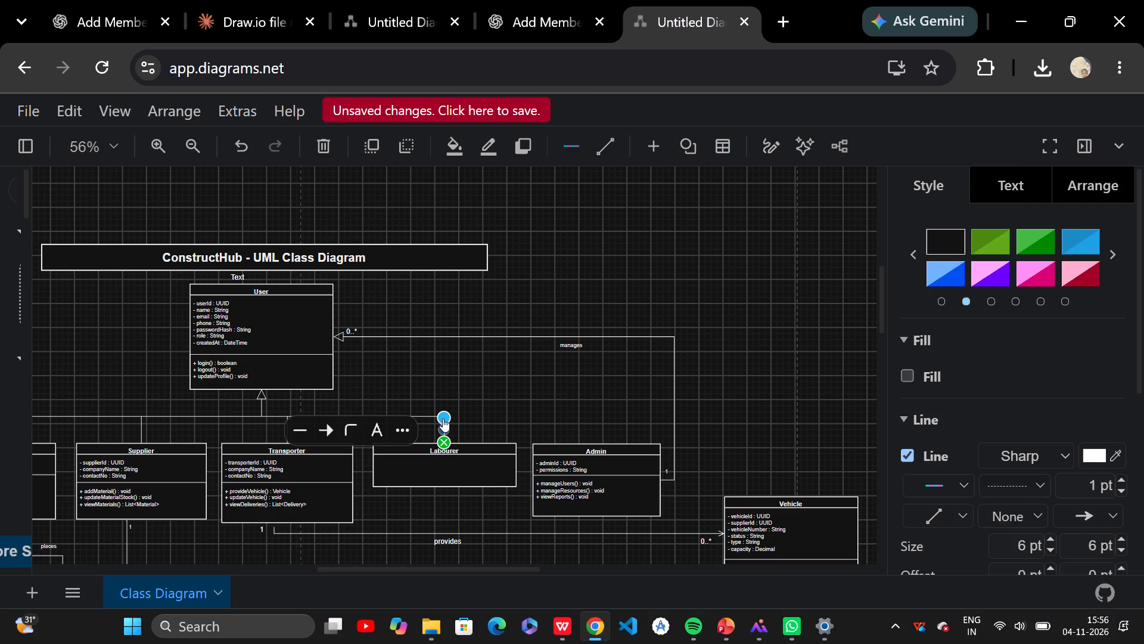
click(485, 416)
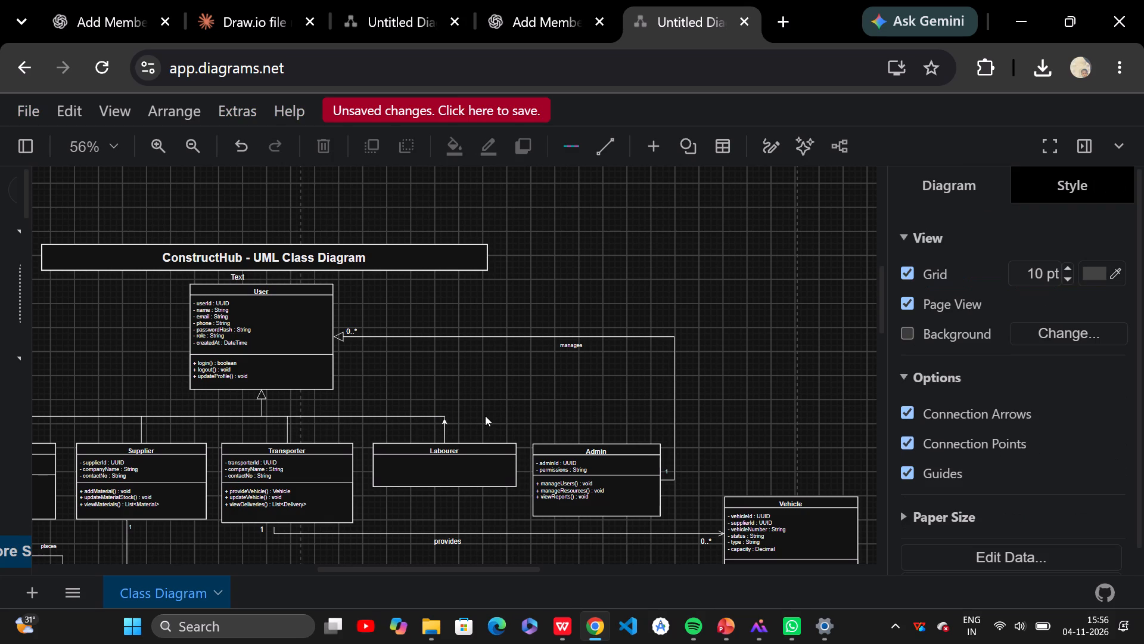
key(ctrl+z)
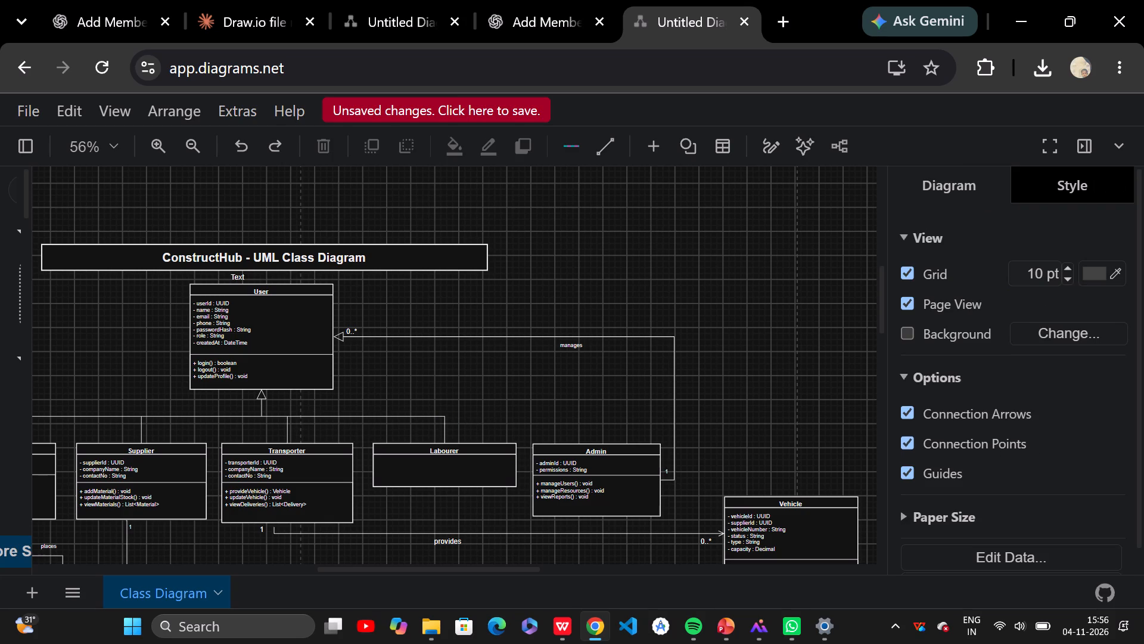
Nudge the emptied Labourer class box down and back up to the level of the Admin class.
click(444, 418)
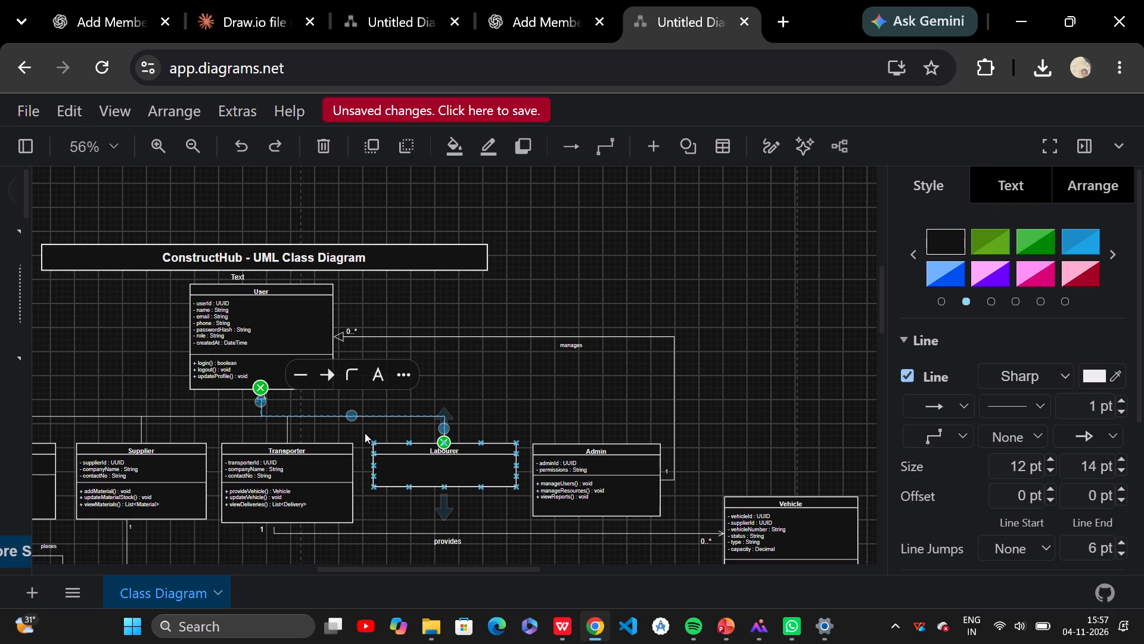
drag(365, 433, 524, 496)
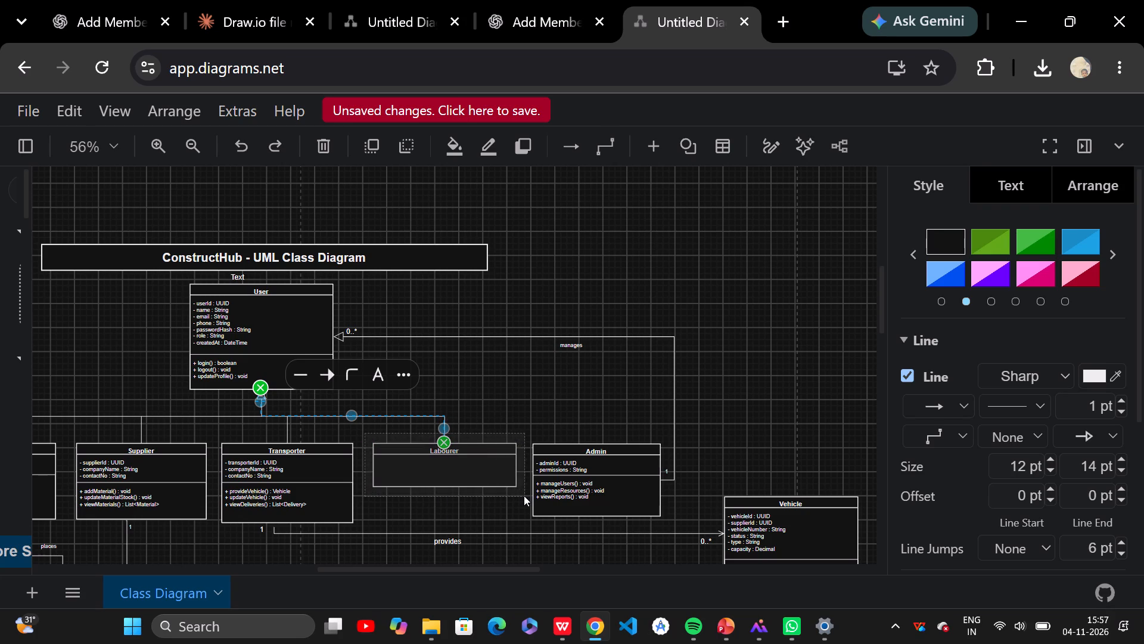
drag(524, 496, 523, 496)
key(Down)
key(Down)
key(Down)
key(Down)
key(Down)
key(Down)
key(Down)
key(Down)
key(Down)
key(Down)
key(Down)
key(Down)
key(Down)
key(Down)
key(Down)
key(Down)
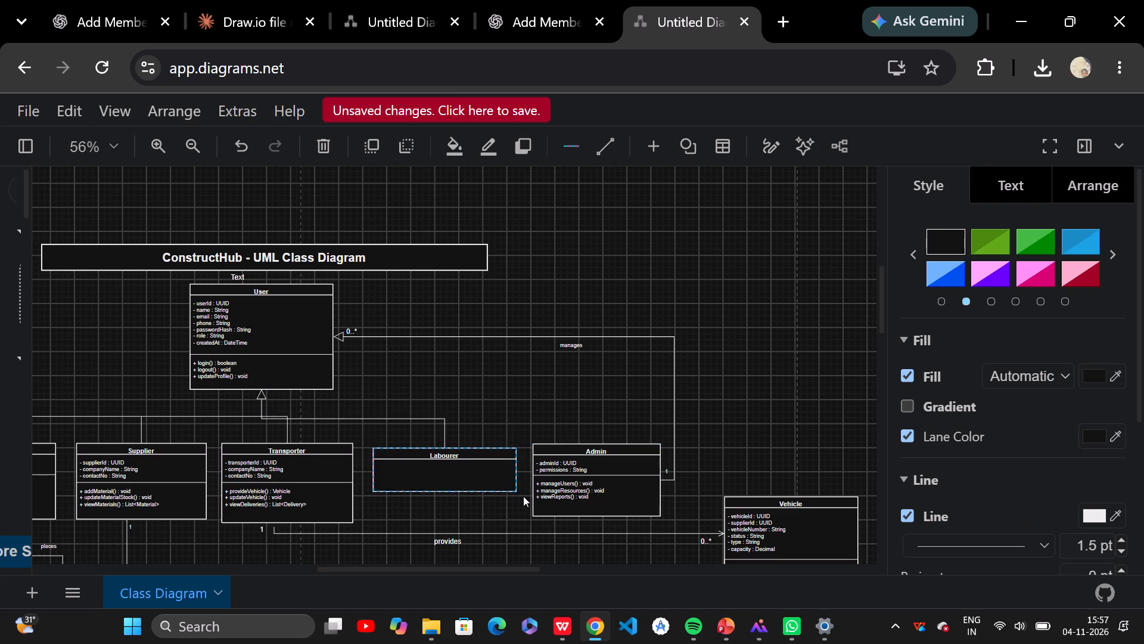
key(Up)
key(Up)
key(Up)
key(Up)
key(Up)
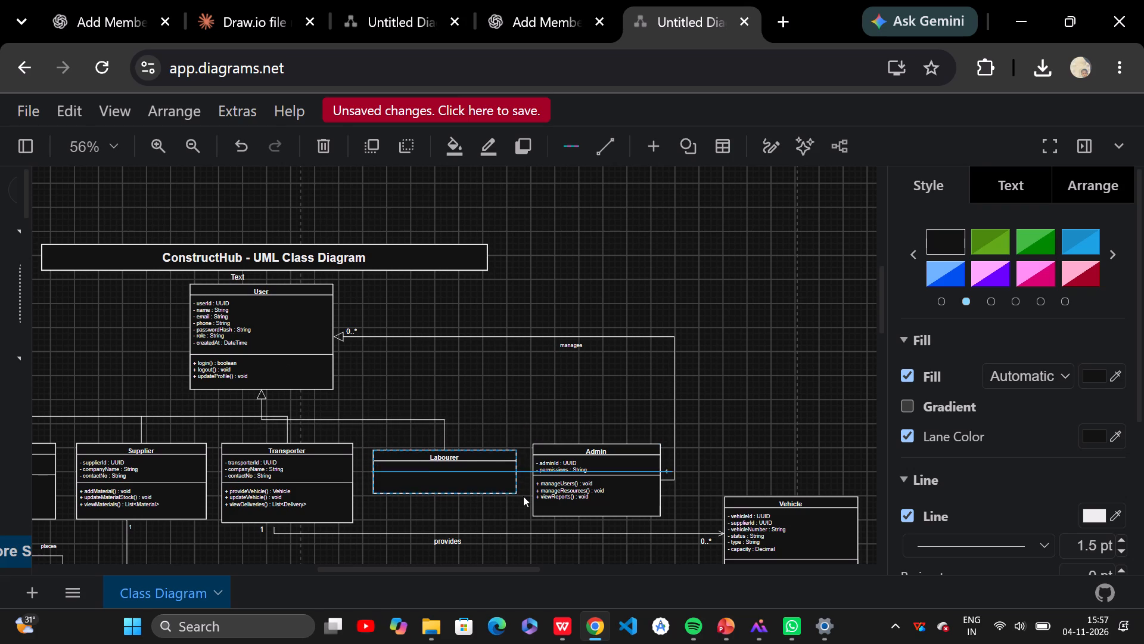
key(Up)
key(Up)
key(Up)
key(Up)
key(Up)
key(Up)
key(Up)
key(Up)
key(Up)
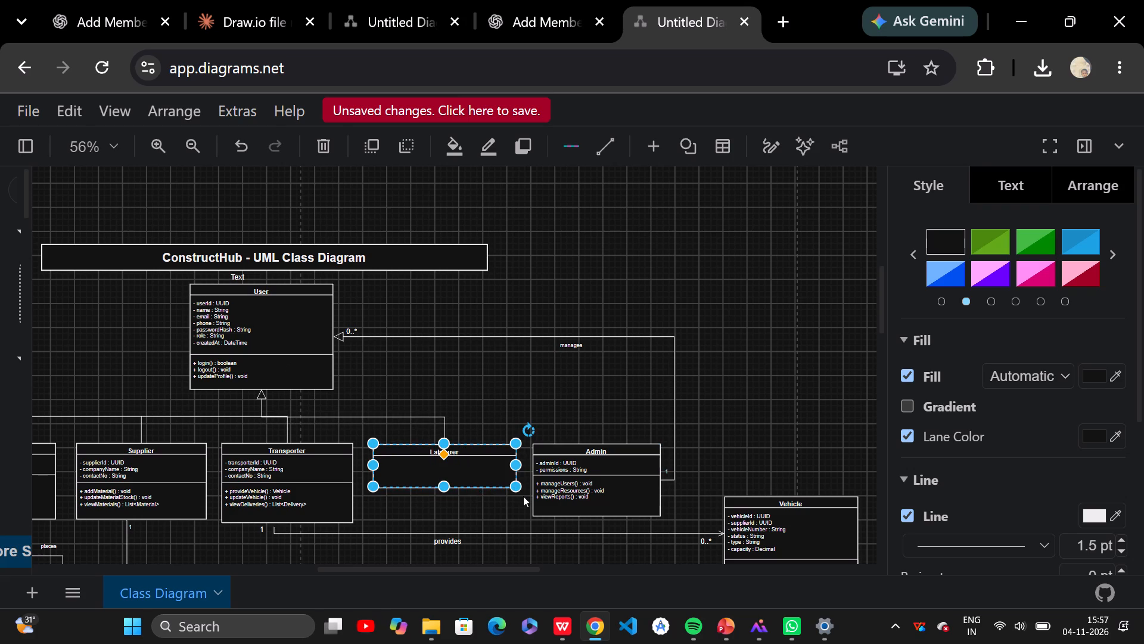
Rename the emptied Labourer class as Admin.
click(488, 452)
double_click(472, 450)
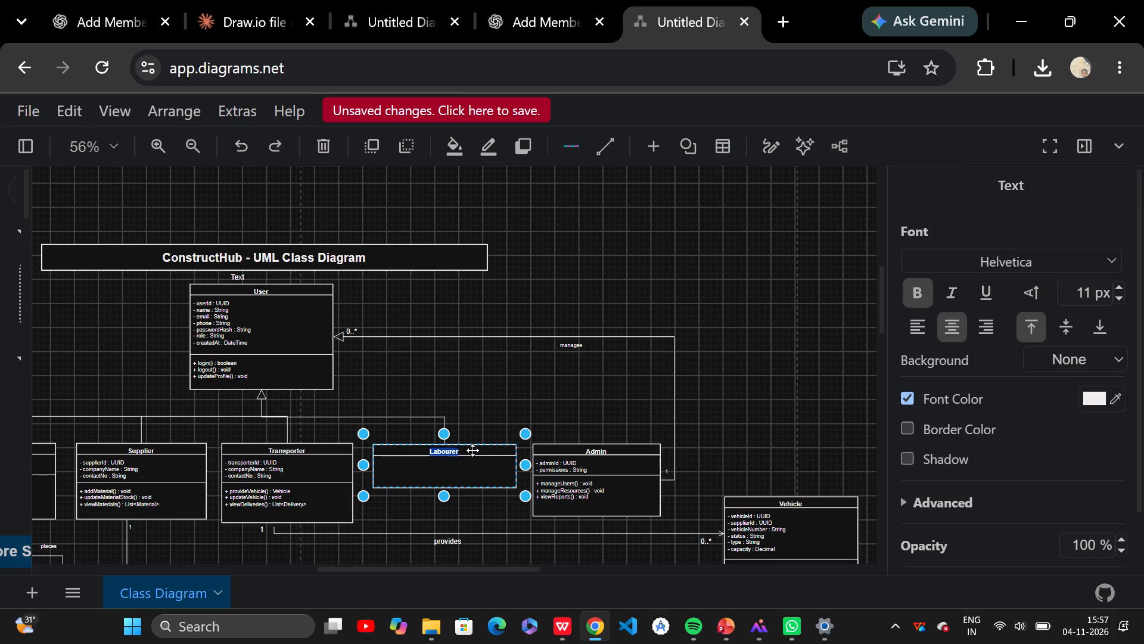
key(BackSpace)
text(Admin)
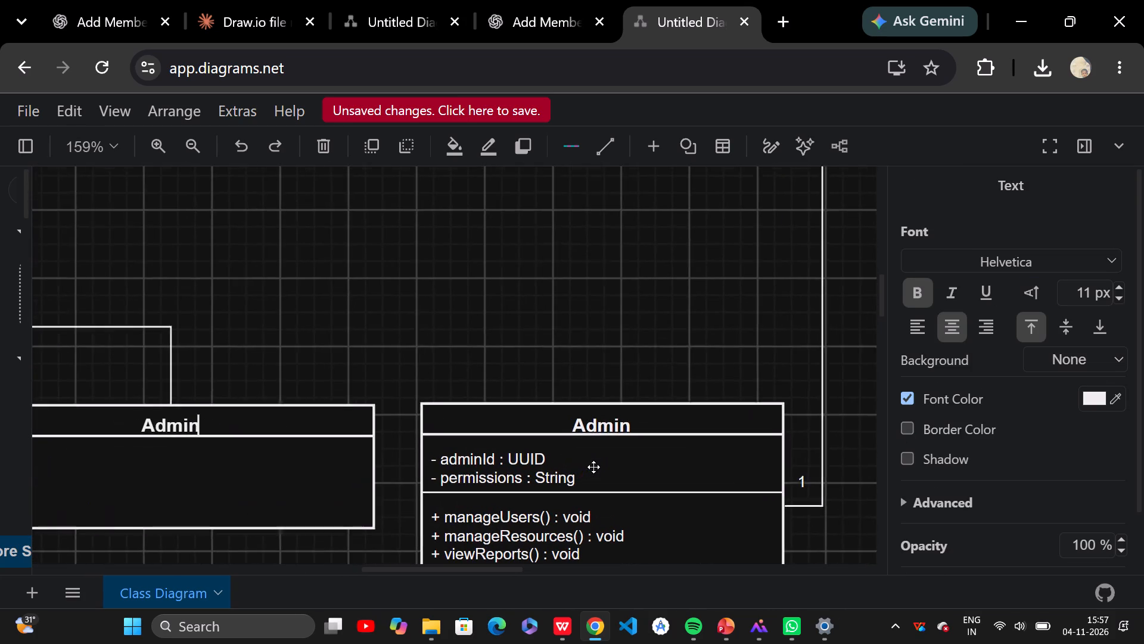
click(582, 485)
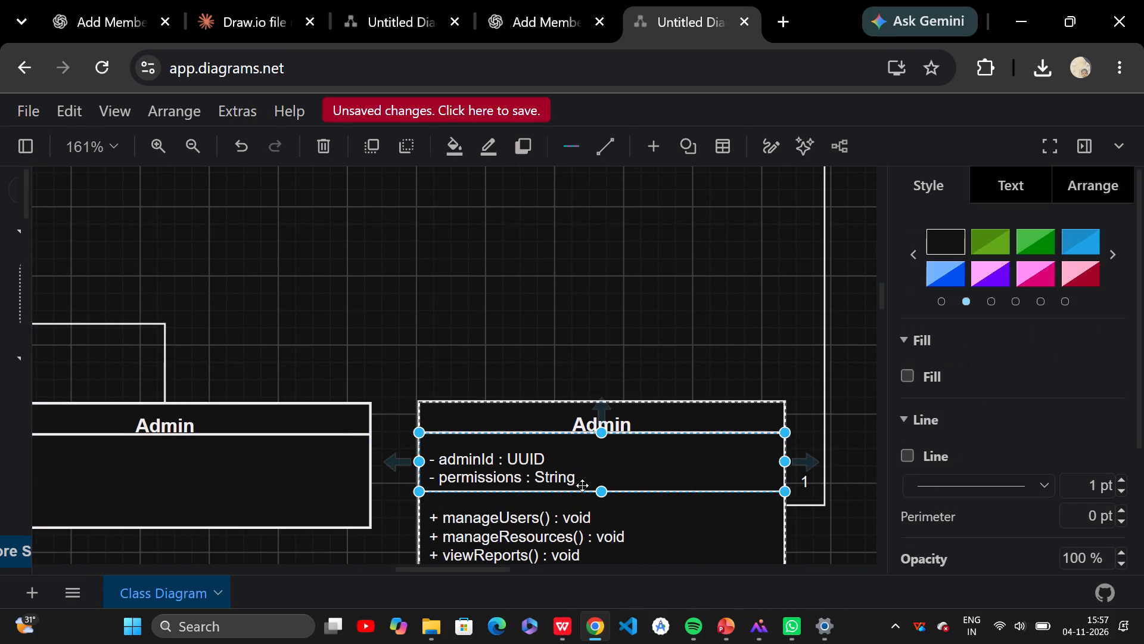
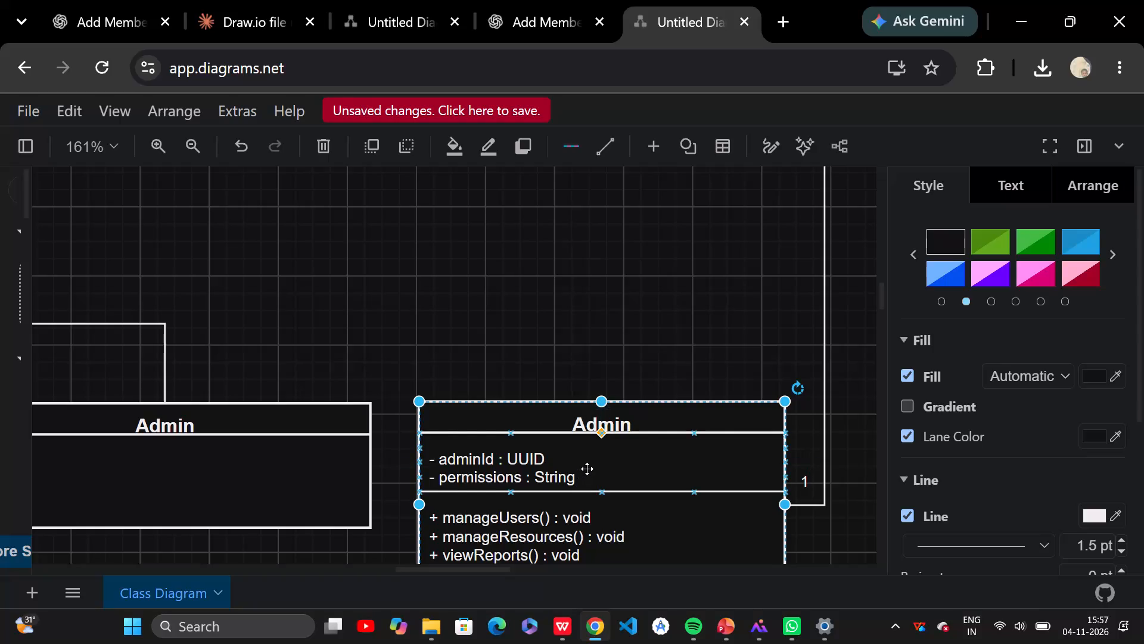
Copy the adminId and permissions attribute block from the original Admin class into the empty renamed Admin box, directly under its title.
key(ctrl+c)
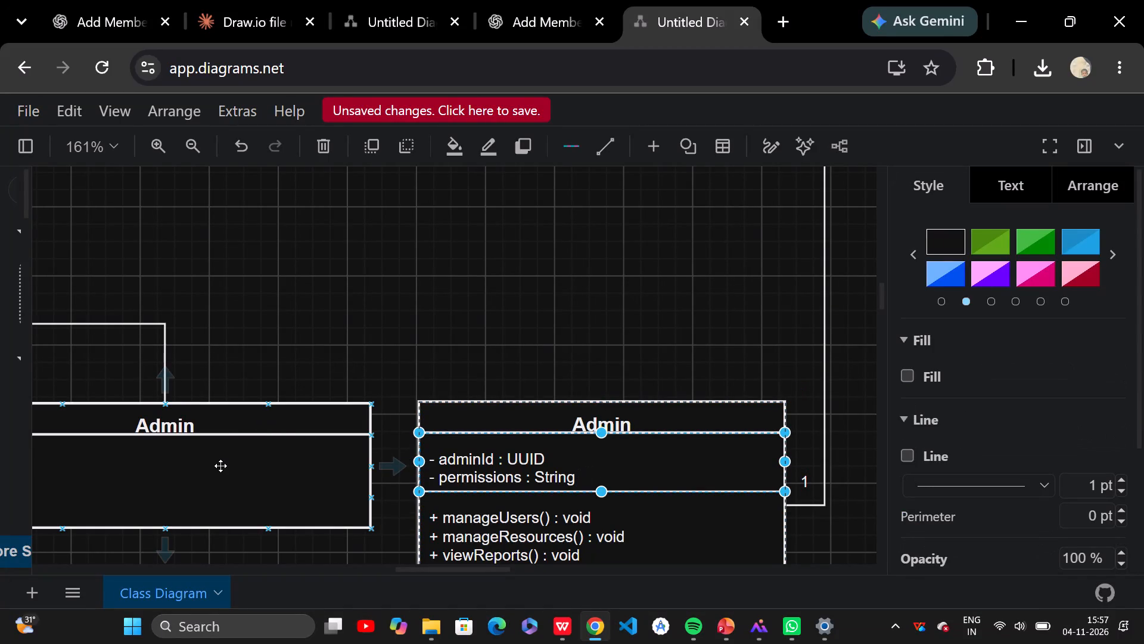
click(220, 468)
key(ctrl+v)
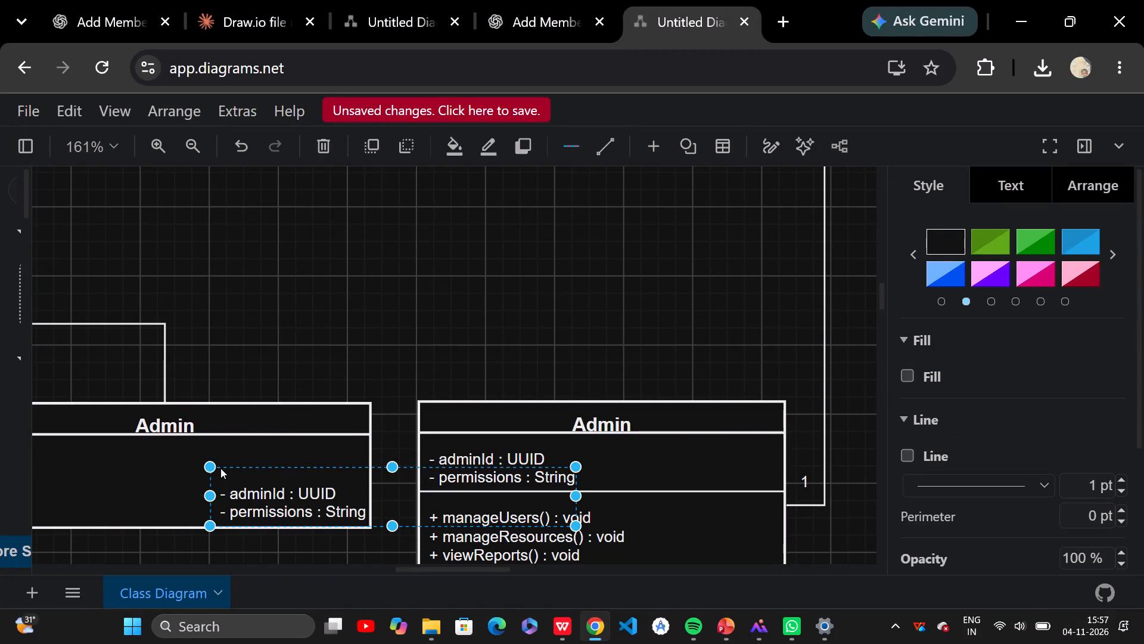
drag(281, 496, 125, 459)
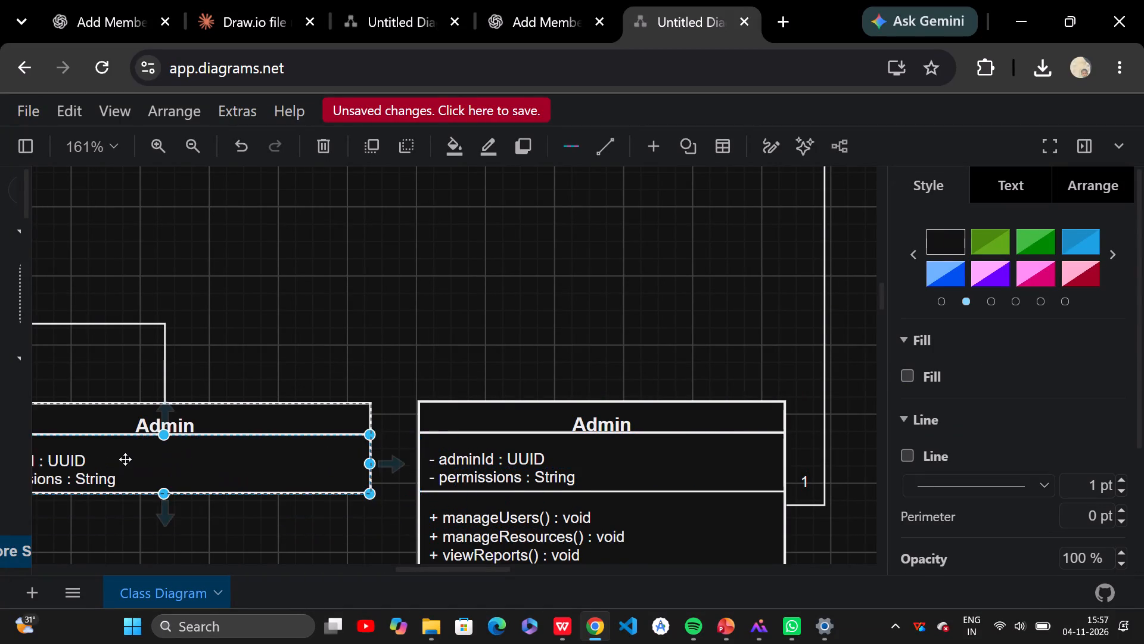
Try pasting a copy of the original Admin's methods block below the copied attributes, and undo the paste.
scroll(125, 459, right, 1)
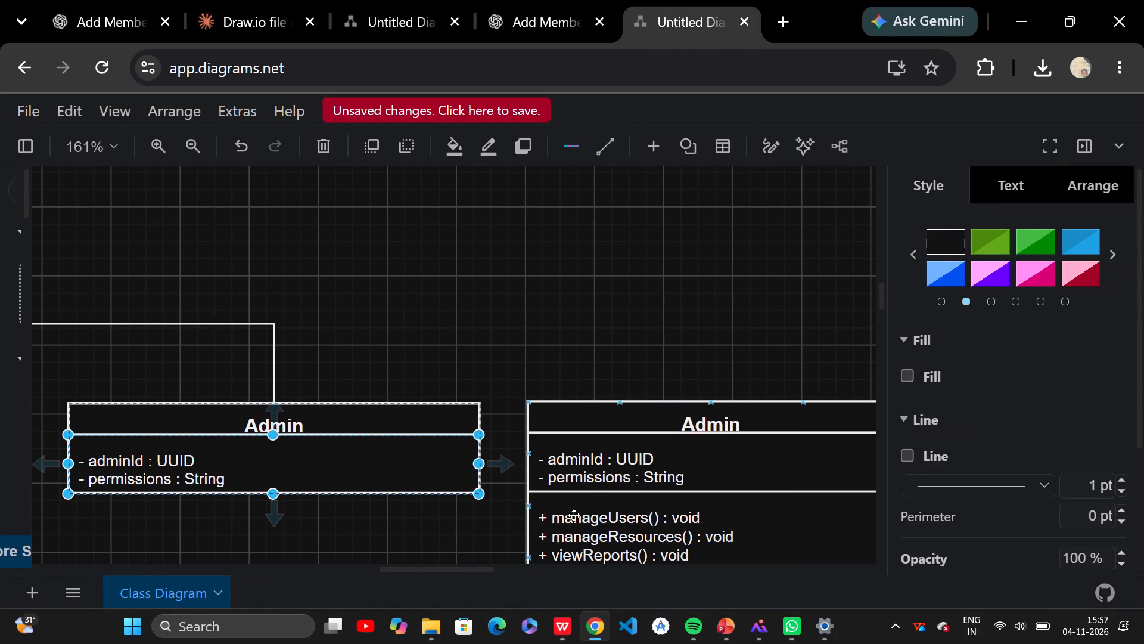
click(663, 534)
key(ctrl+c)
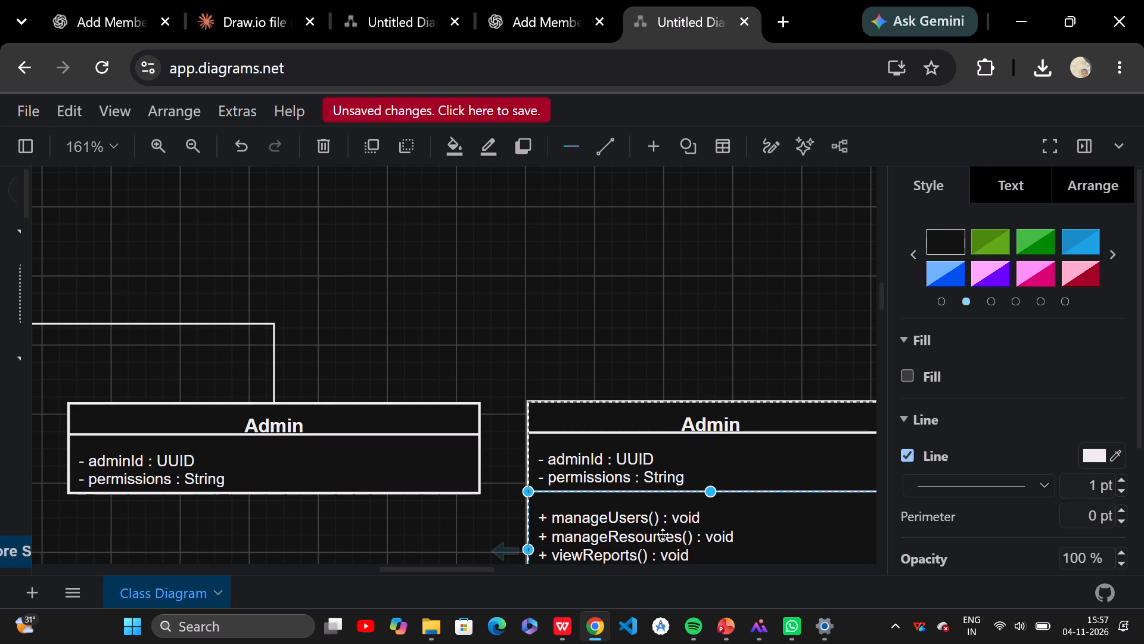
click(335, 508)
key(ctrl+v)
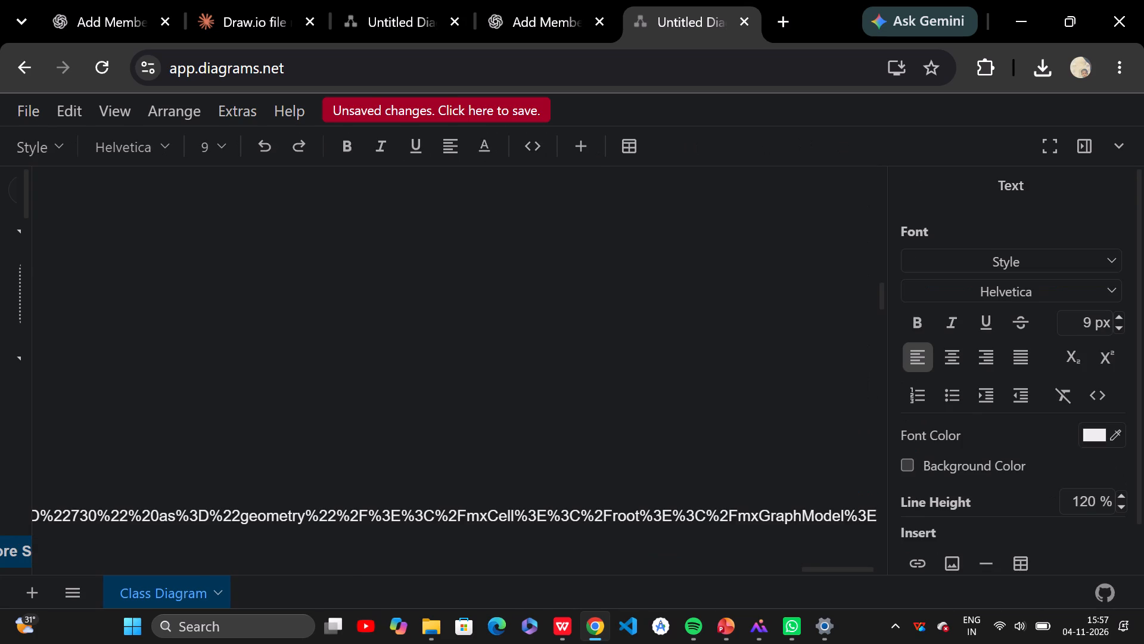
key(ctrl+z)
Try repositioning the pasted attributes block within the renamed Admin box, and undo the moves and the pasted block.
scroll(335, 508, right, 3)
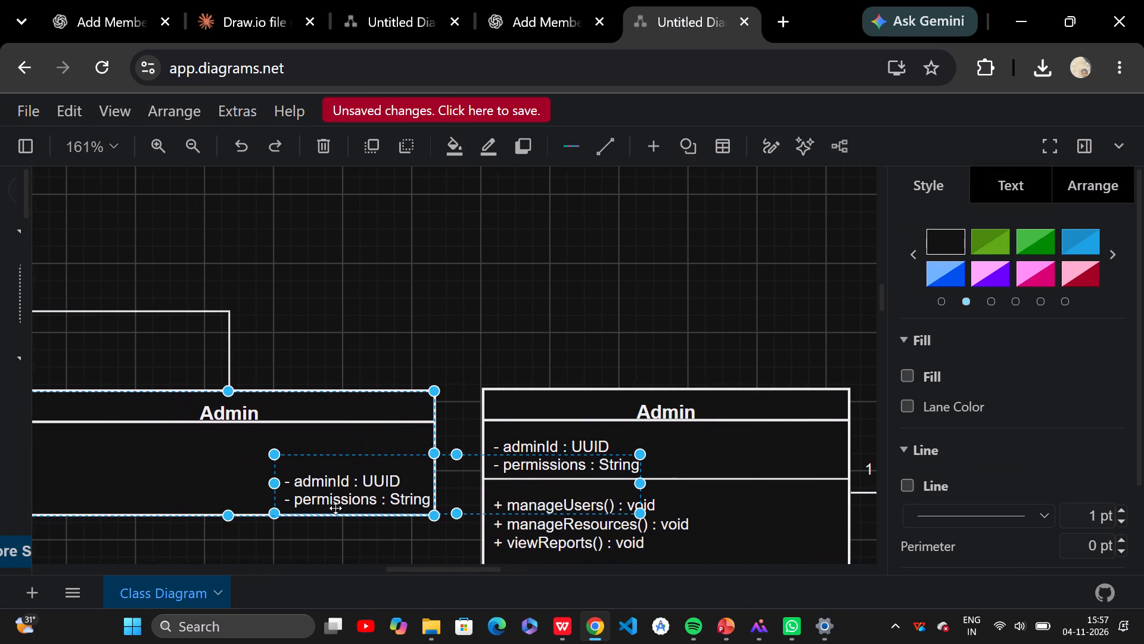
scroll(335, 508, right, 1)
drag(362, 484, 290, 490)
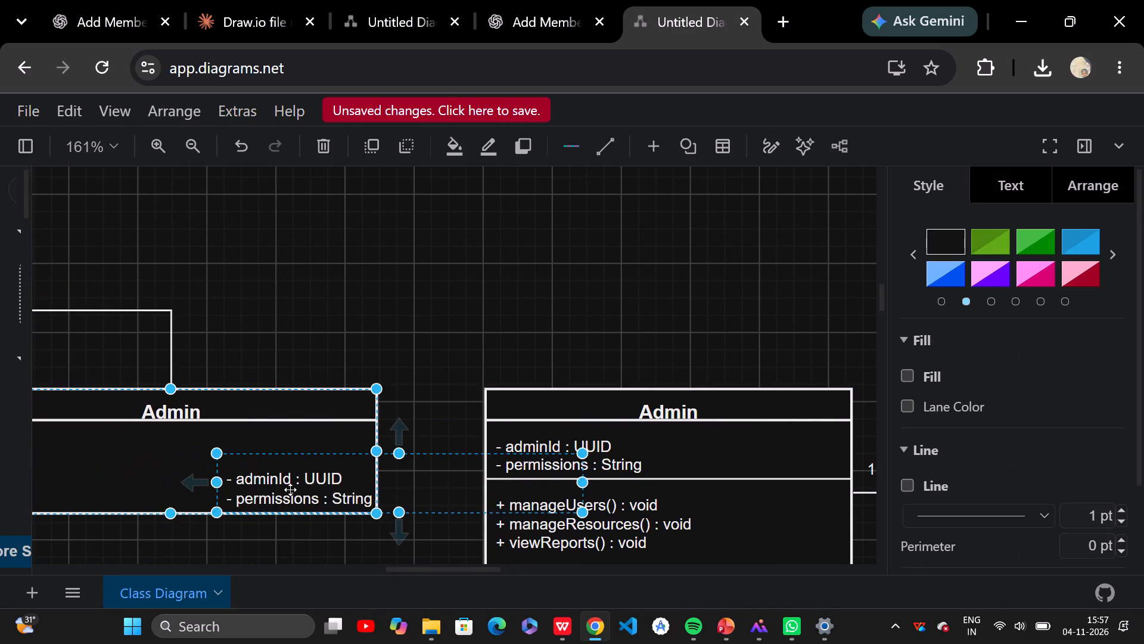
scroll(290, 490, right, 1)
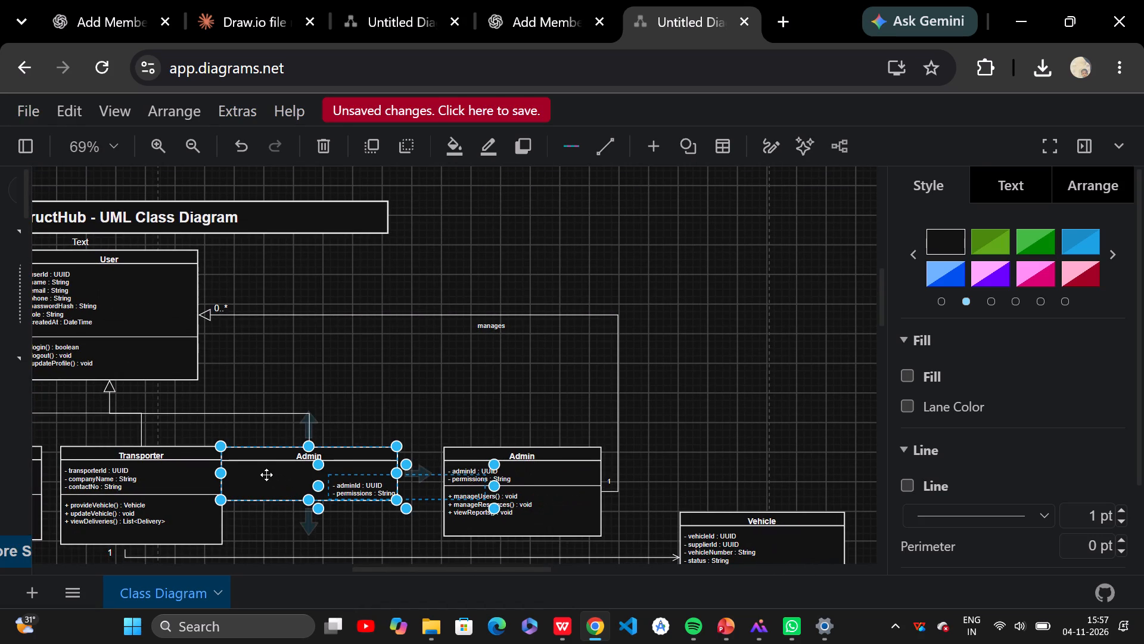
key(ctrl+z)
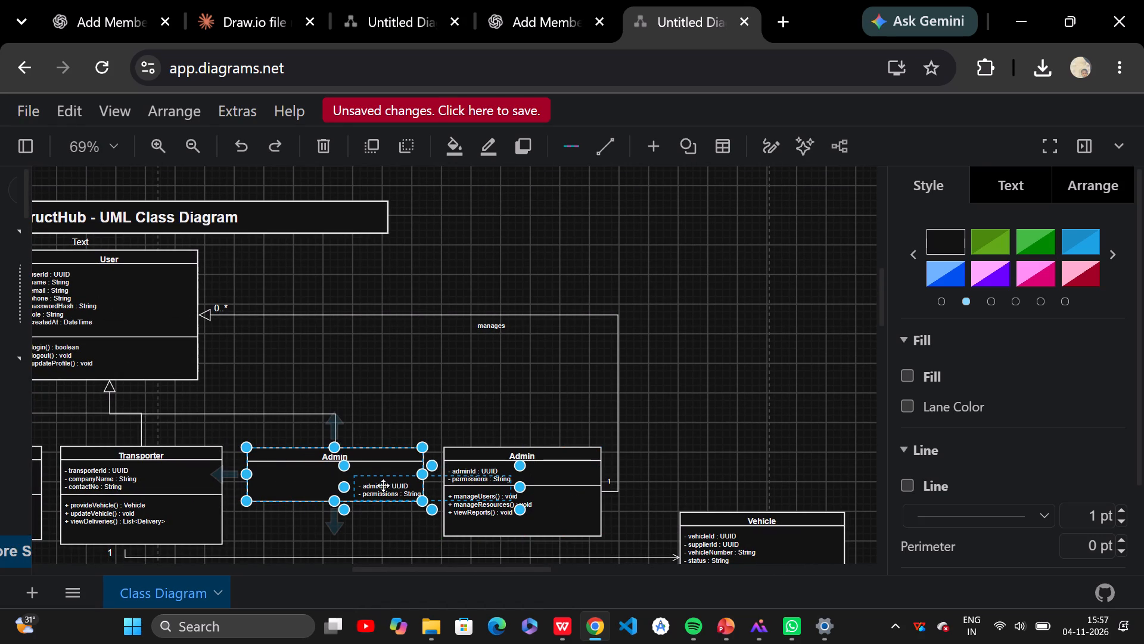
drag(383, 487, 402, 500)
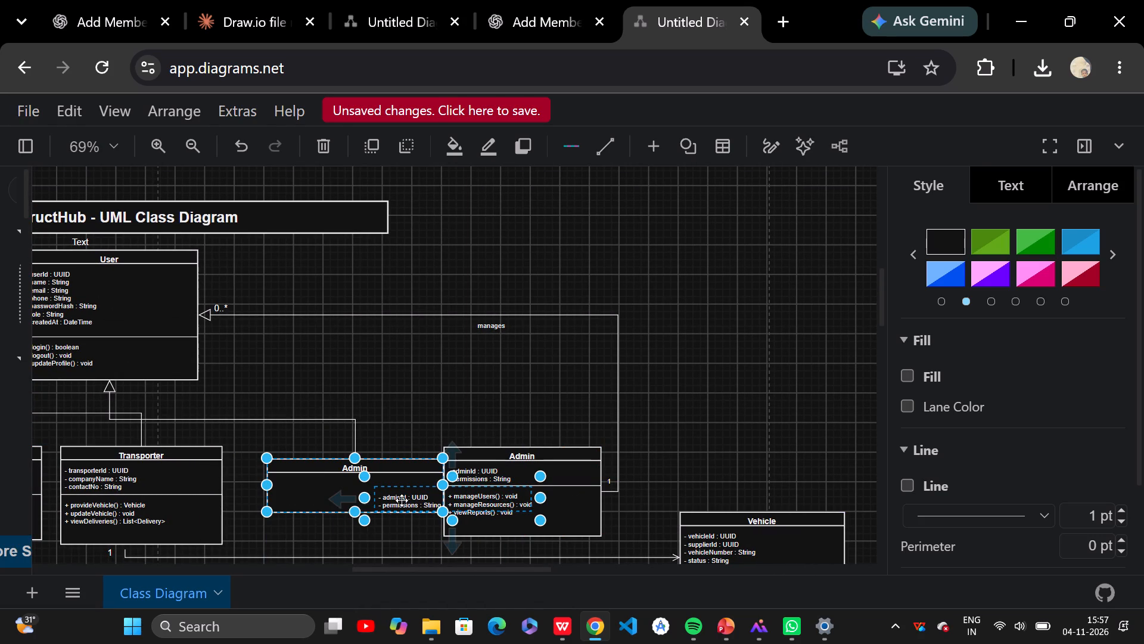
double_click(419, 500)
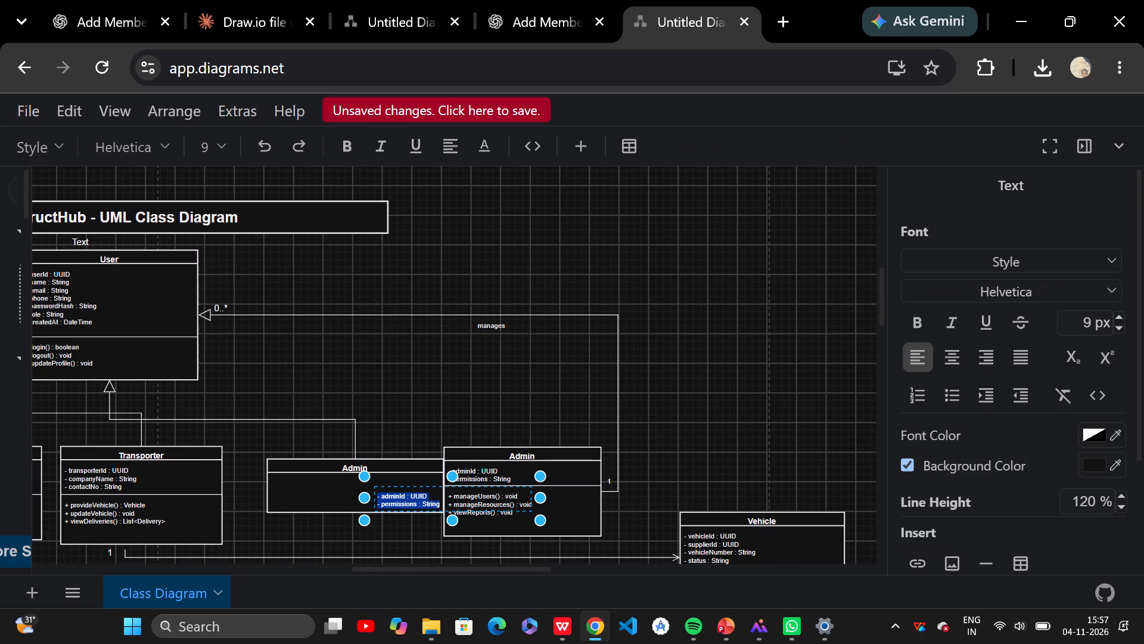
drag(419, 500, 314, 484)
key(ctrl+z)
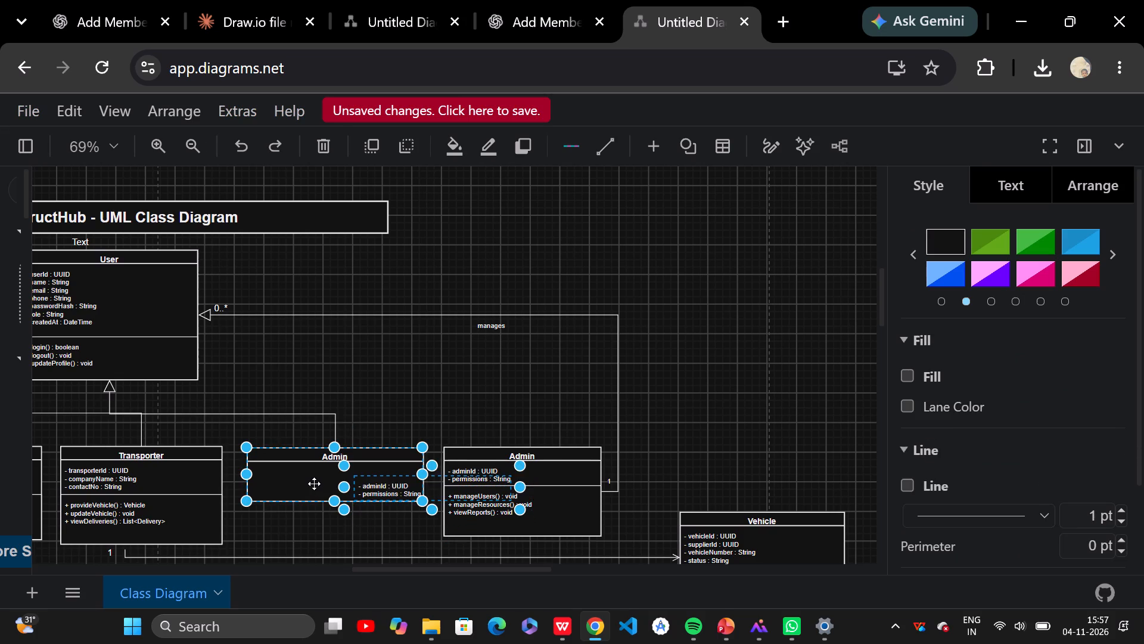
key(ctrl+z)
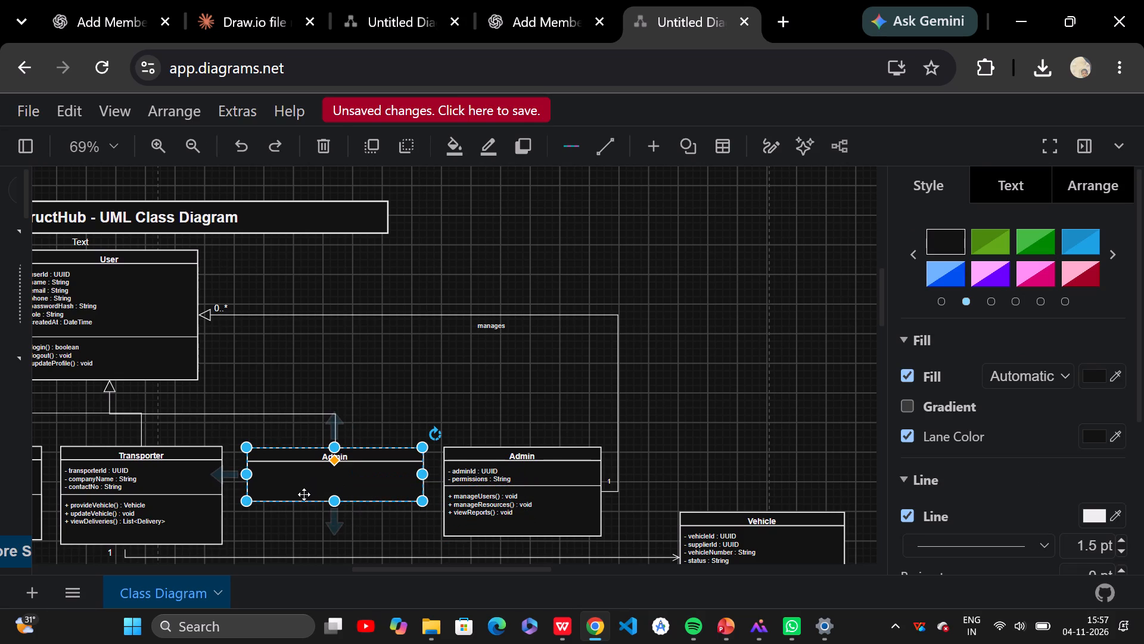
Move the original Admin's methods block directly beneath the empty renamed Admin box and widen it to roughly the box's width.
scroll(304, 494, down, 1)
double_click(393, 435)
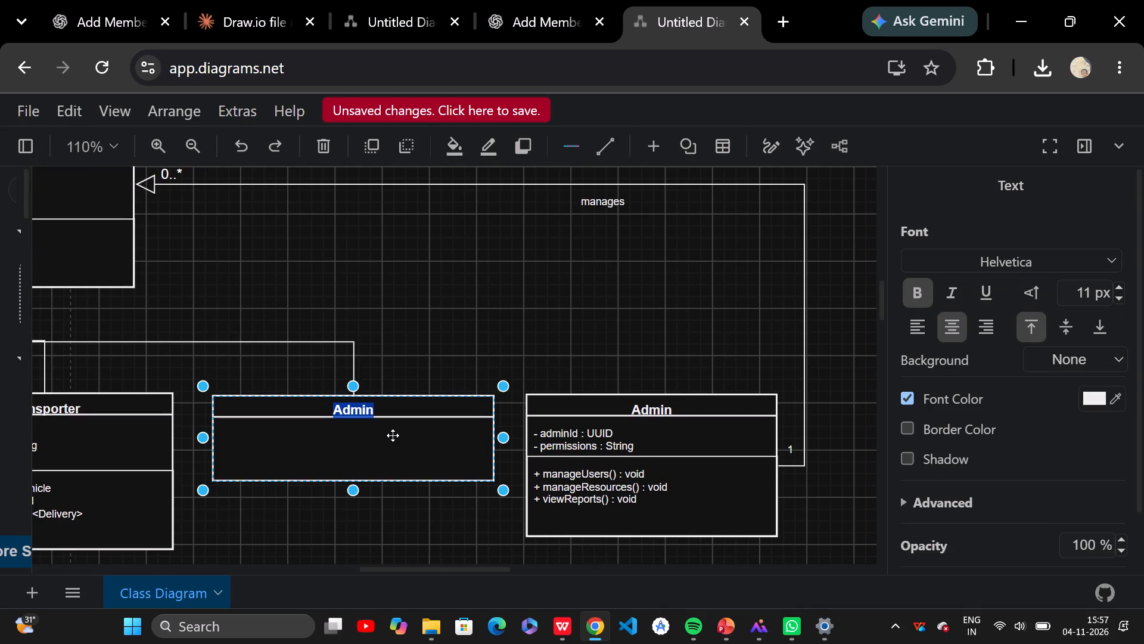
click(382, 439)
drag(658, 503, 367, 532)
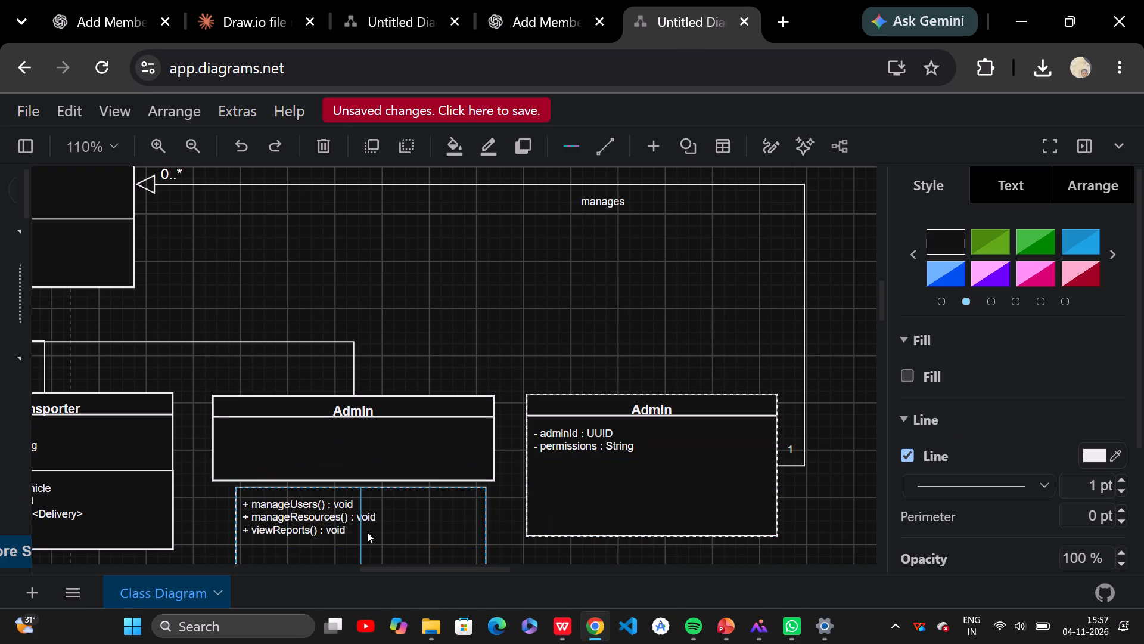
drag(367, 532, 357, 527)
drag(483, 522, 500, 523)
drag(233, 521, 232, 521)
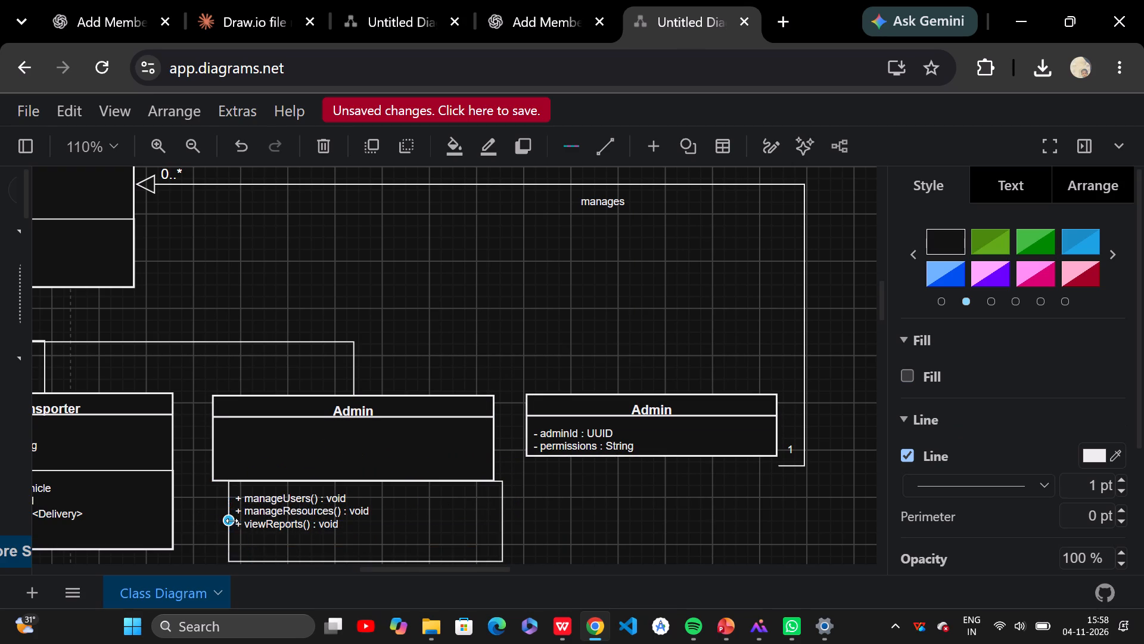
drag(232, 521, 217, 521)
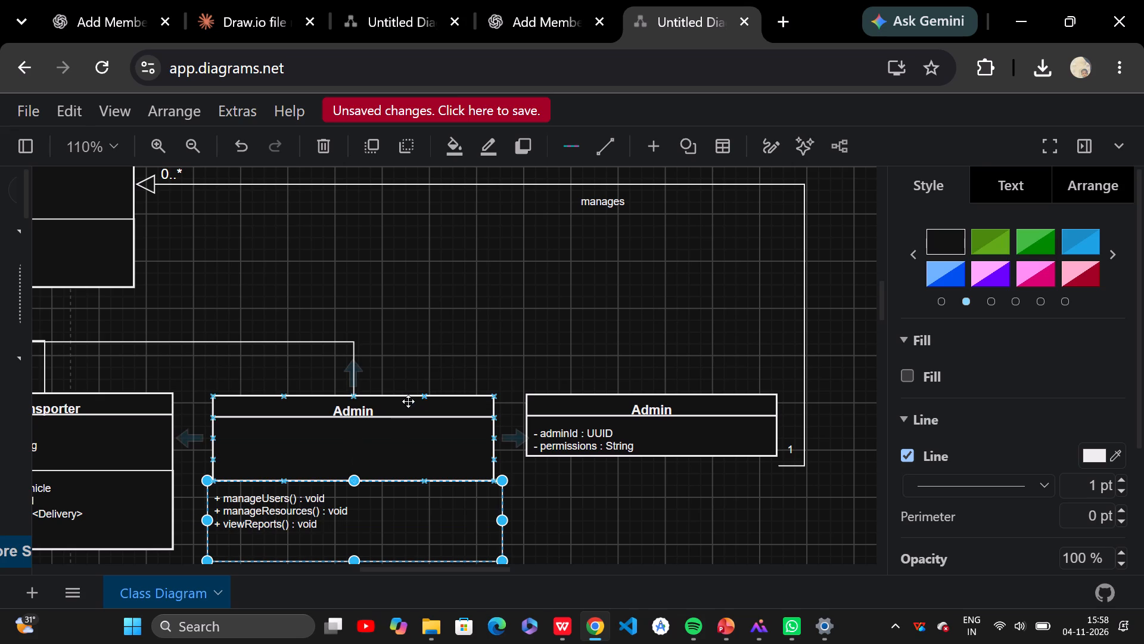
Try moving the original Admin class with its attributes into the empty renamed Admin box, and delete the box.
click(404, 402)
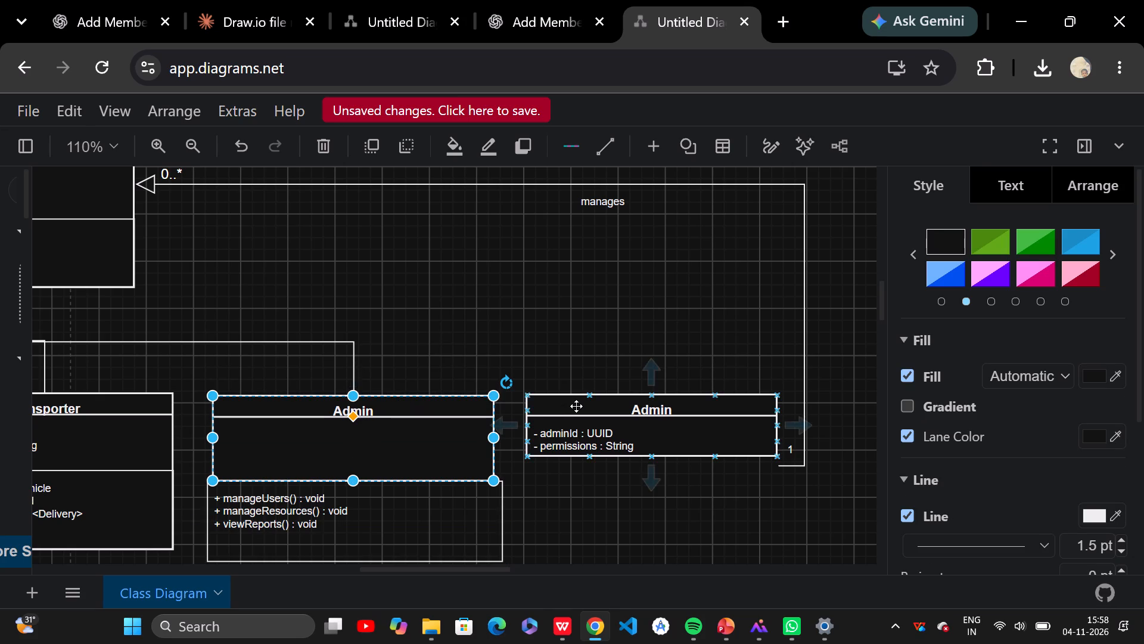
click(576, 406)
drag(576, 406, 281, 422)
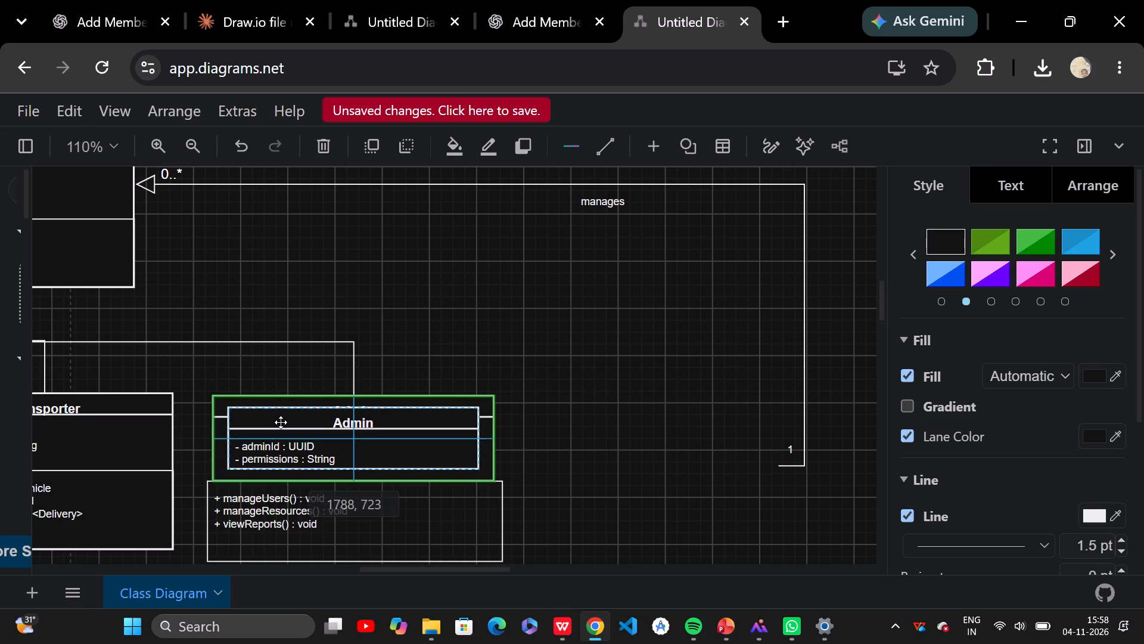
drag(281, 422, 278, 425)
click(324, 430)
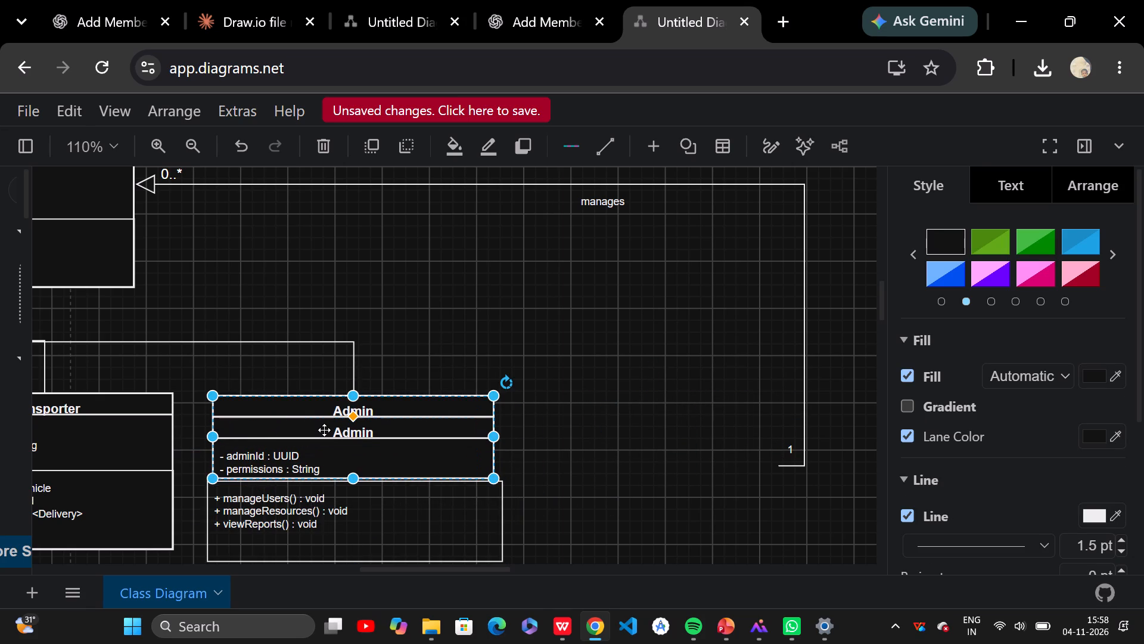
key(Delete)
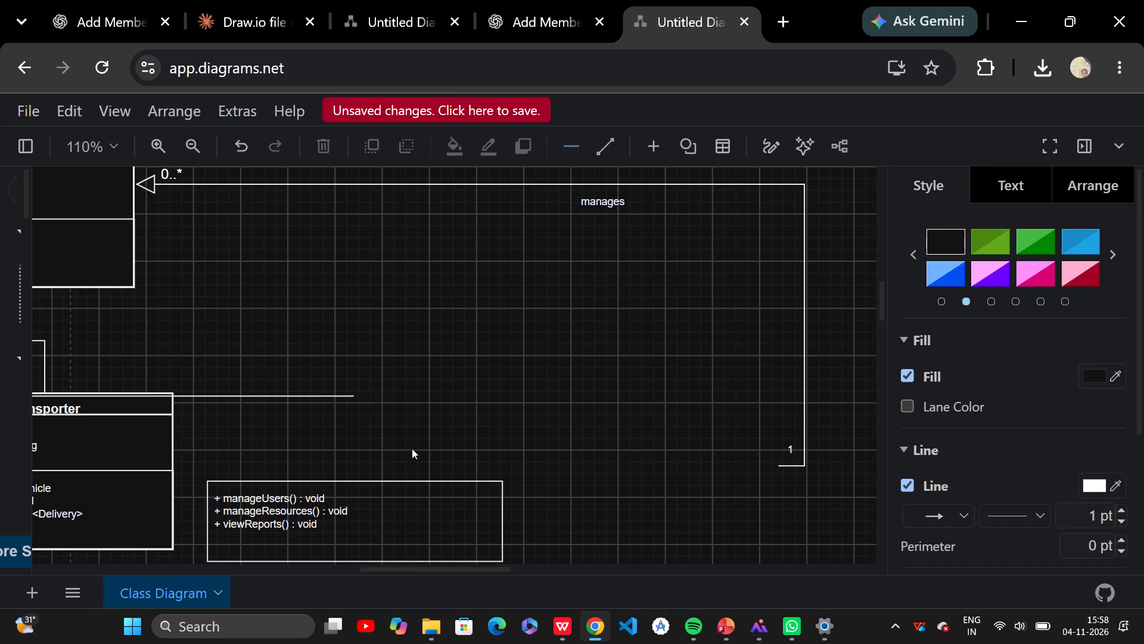
Undo the recent edits back to the full Labourer class with its attributes and methods, beside the intact Admin class.
key(ctrl+z)
key(ctrl+z)
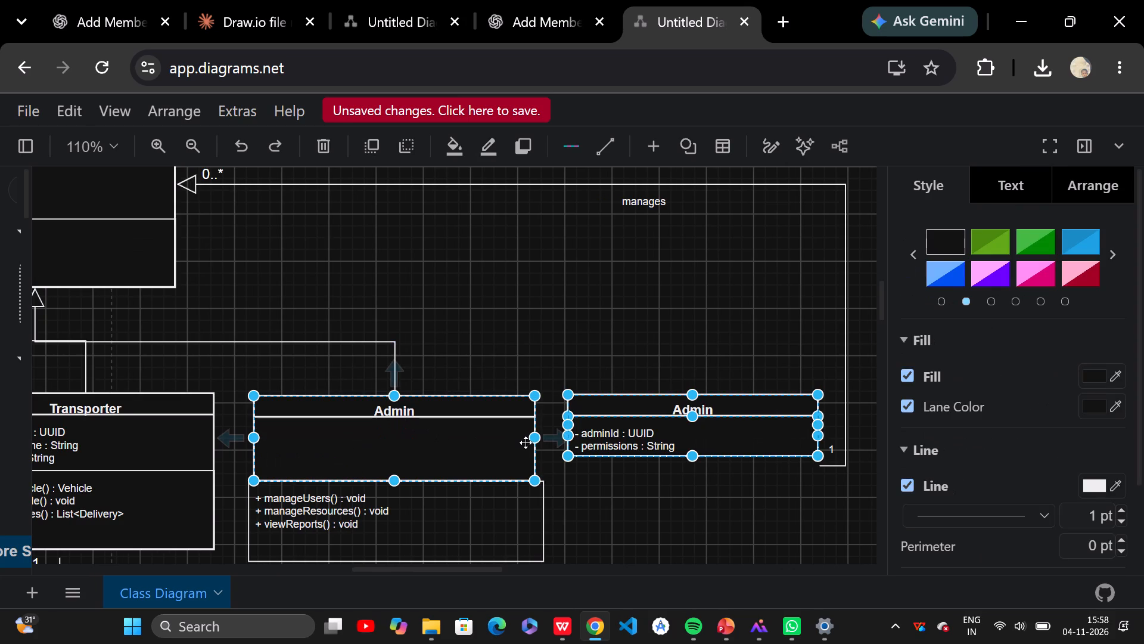
key(ctrl+z)
key(ctrl+z)
key(ctrl+z)
key(ctrl+z)
key(ctrl+z)
key(ctrl+z)
key(ctrl+z)
key(ctrl+z)
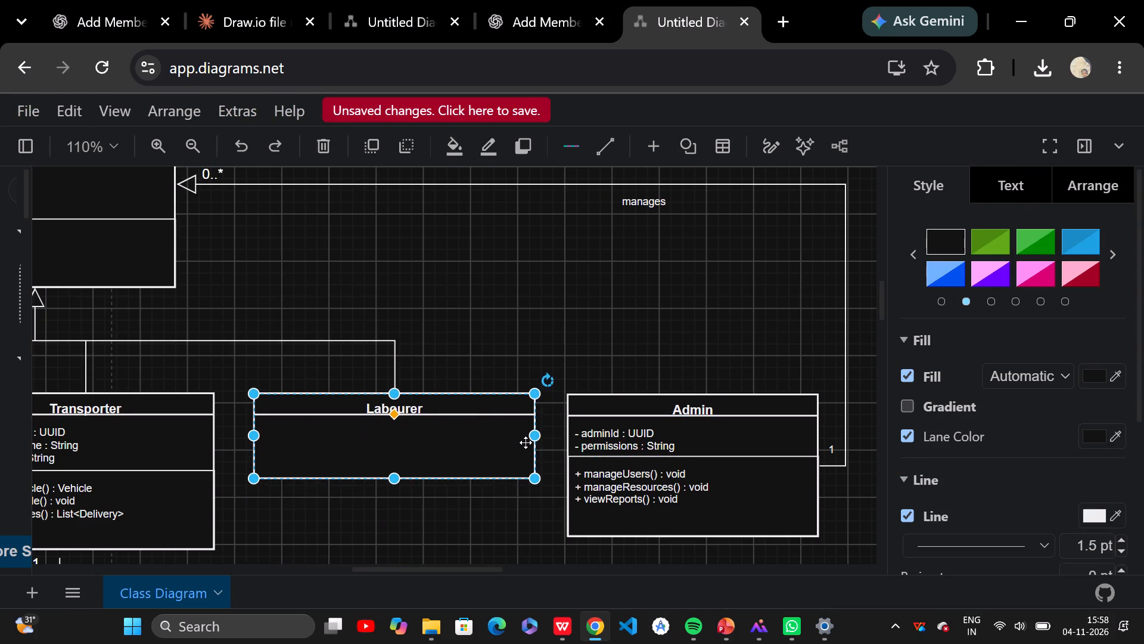
key(ctrl+z)
key(ctrl+z)
click(626, 364)
Replace the Labourer class's attributes with "-adminId: UUID" and "-permissions: String" on separate lines.
scroll(626, 364, down, 1)
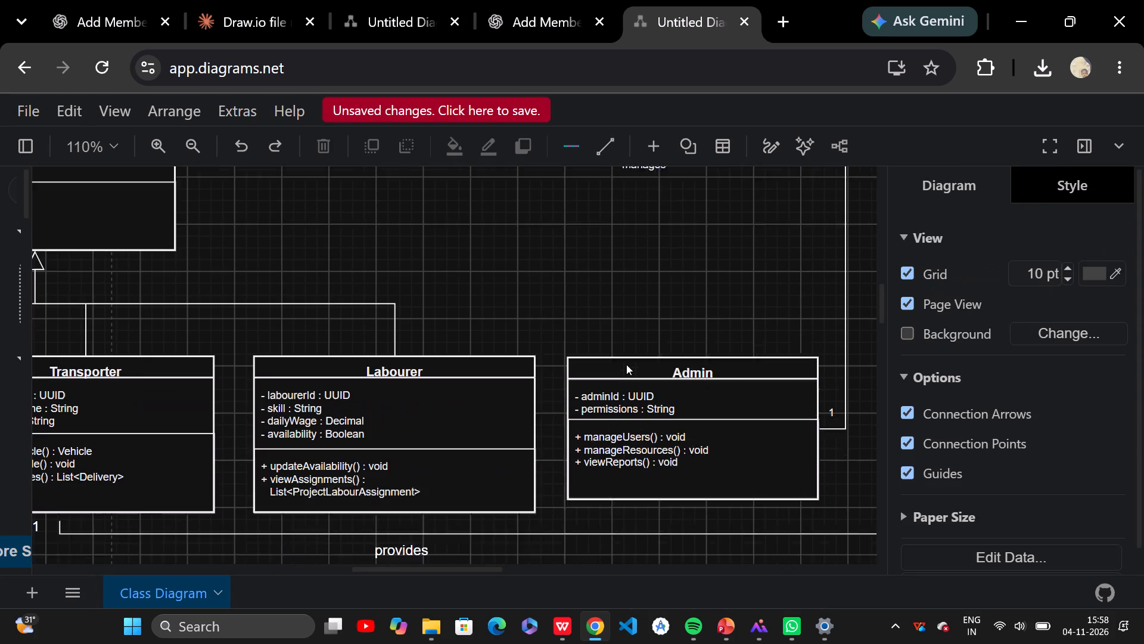
scroll(626, 364, down, 1)
double_click(360, 382)
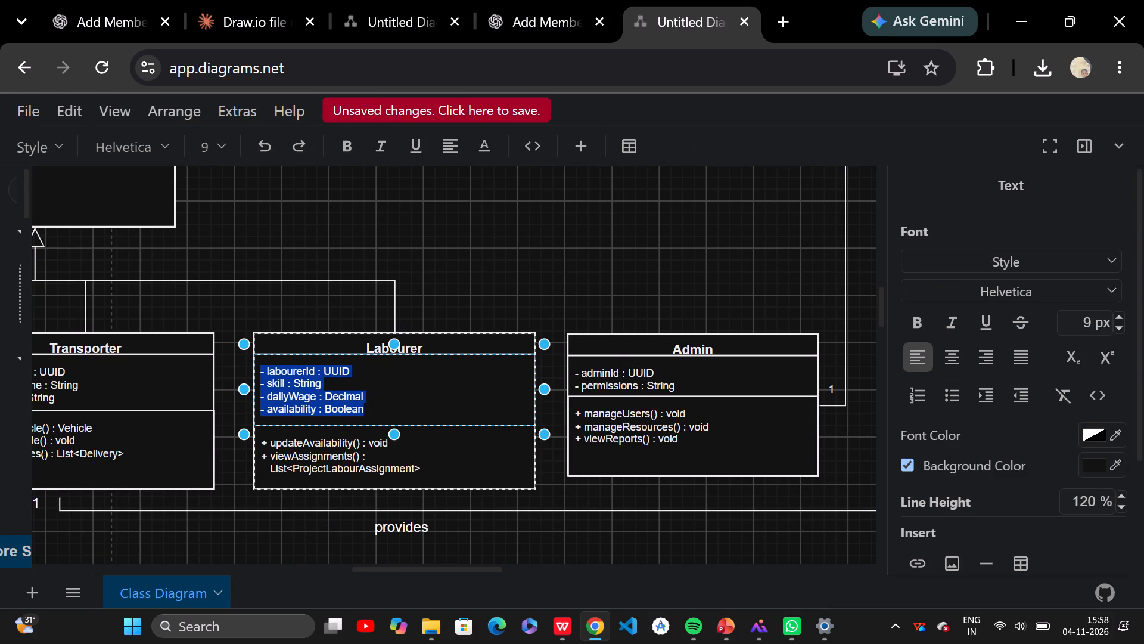
key(BackSpace)
key(minus)
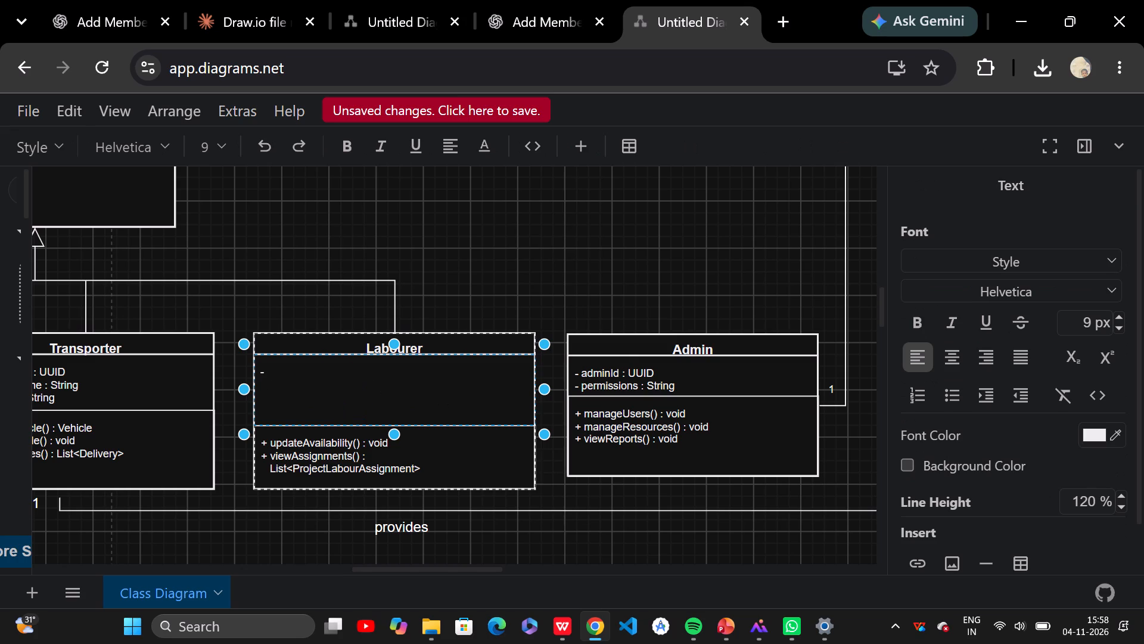
key(a)
text(dmin)
key(shift+colon)
key(space)
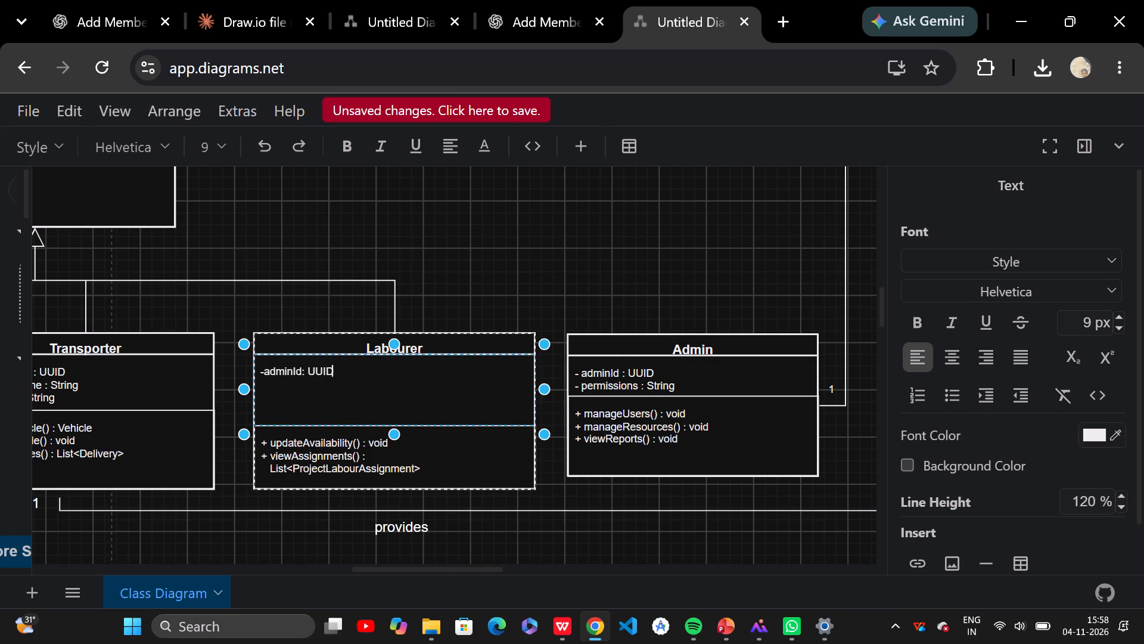
key(Return)
text(-permissuin)
key(BackSpace)
key(BackSpace)
key(BackSpace)
text(ions)
key(space)
key(BackSpace)
key(backslash)
key(BackSpace)
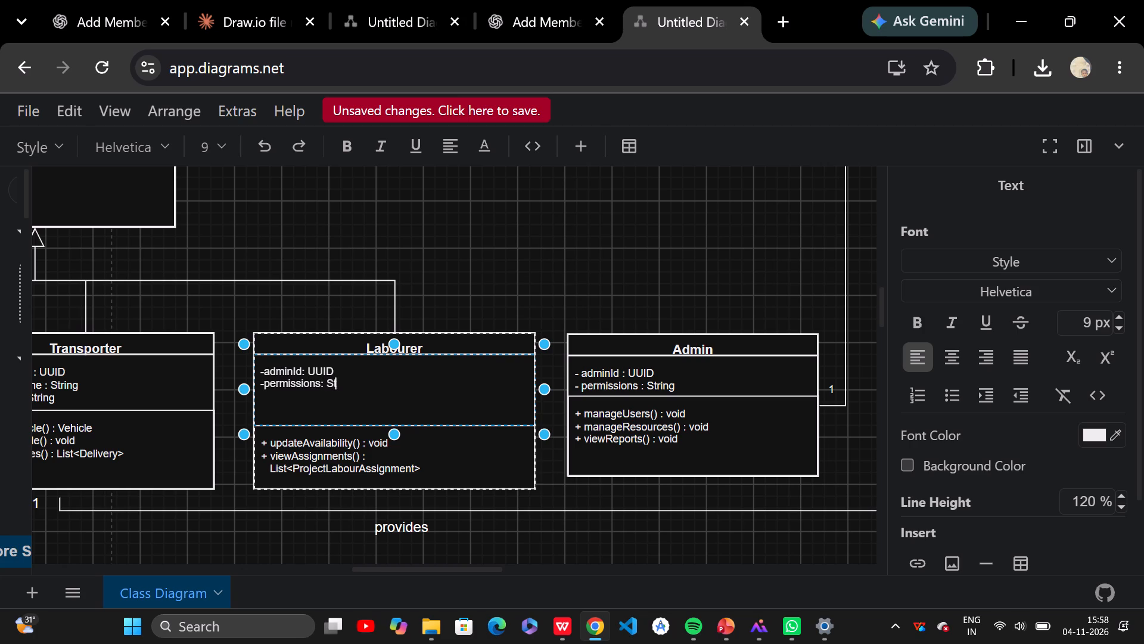
key(BackSpace)
key(Down)
key(Down)
key(Down)
Replace the Labourer class's methods with a first line reading "+manageUsers(): void".
double_click(395, 451)
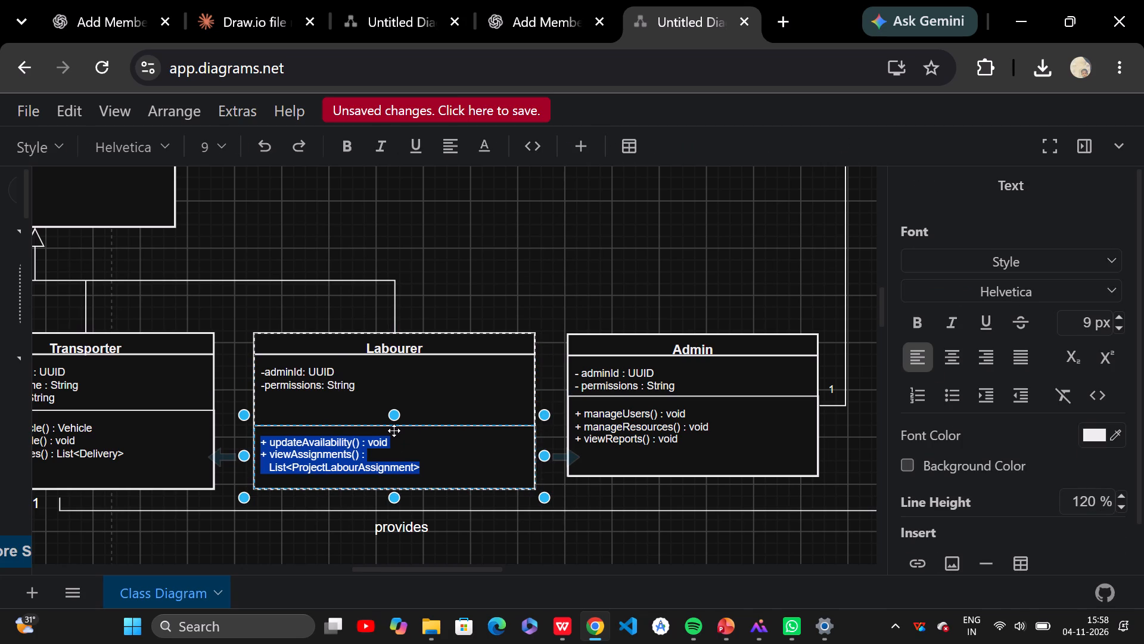
key(BackSpace)
text(+manage)
key(space)
key(BackSpace)
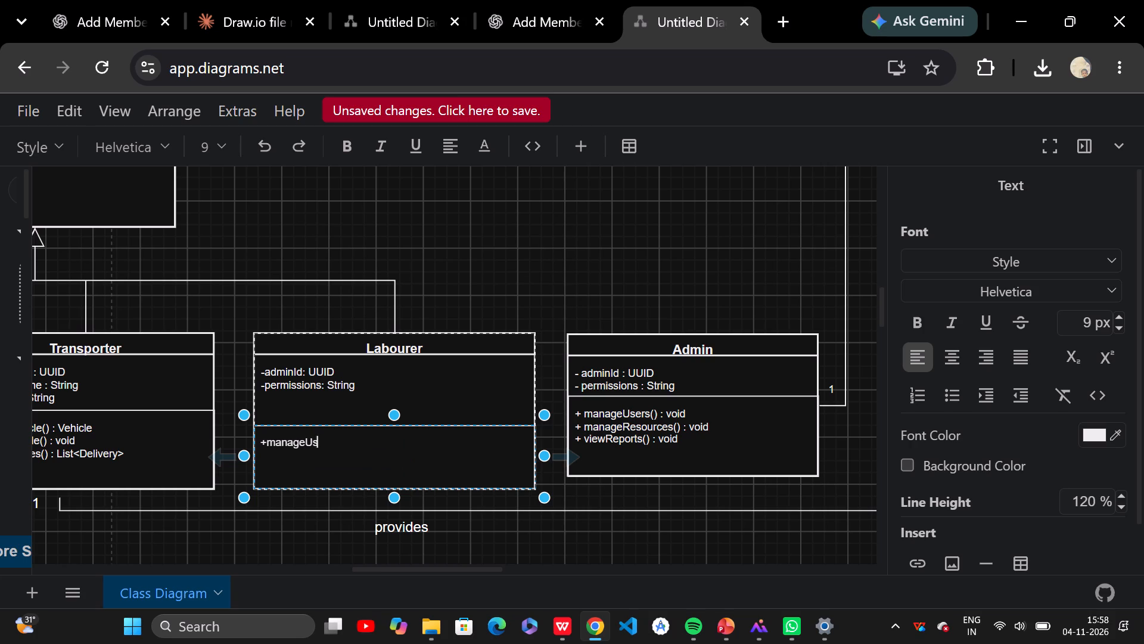
key(BackSpace)
key(shift+parenleft)
text():)
key(space)
key(BackSpace)
Add "+manageResources(): void" as the second line of the Labourer class's methods.
key(Return)
text(+manage)
key(space)
key(BackSpace)
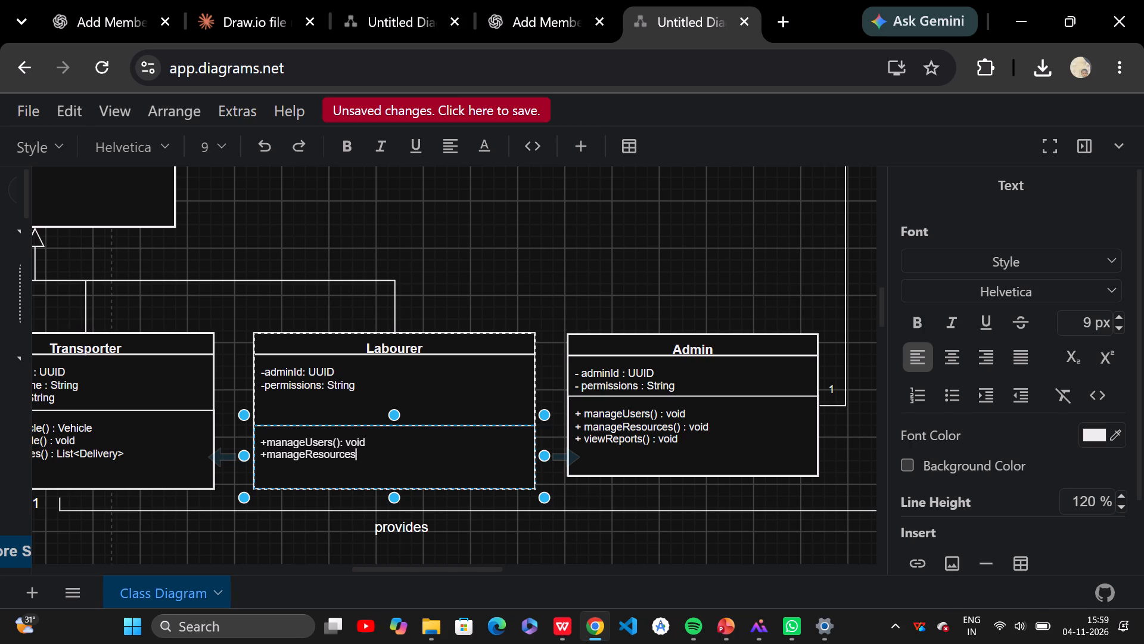
key(BackSpace)
text(():)
key(space)
text(void)
key(space)
key(BackSpace)
key(Return)
Add "+viewReports(): void" as the third line of the Labourer class's methods and finish editing the text.
text(+vie)
key(space)
key(BackSpace)
key(BackSpace)
key(backslash)
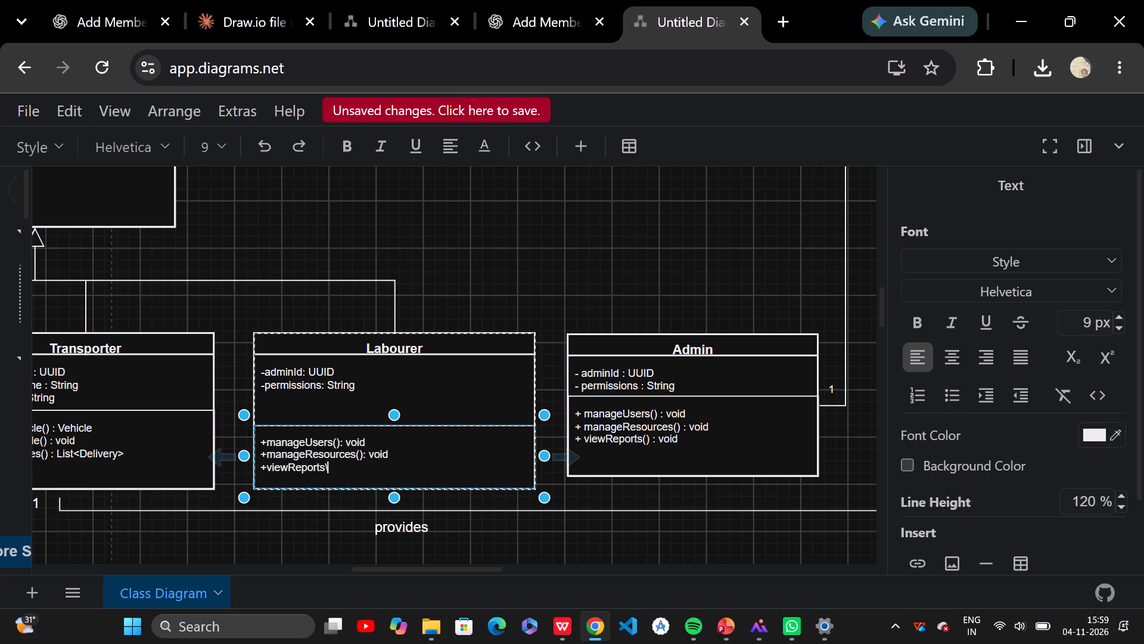
key(BackSpace)
text((): void)
key(space)
key(BackSpace)
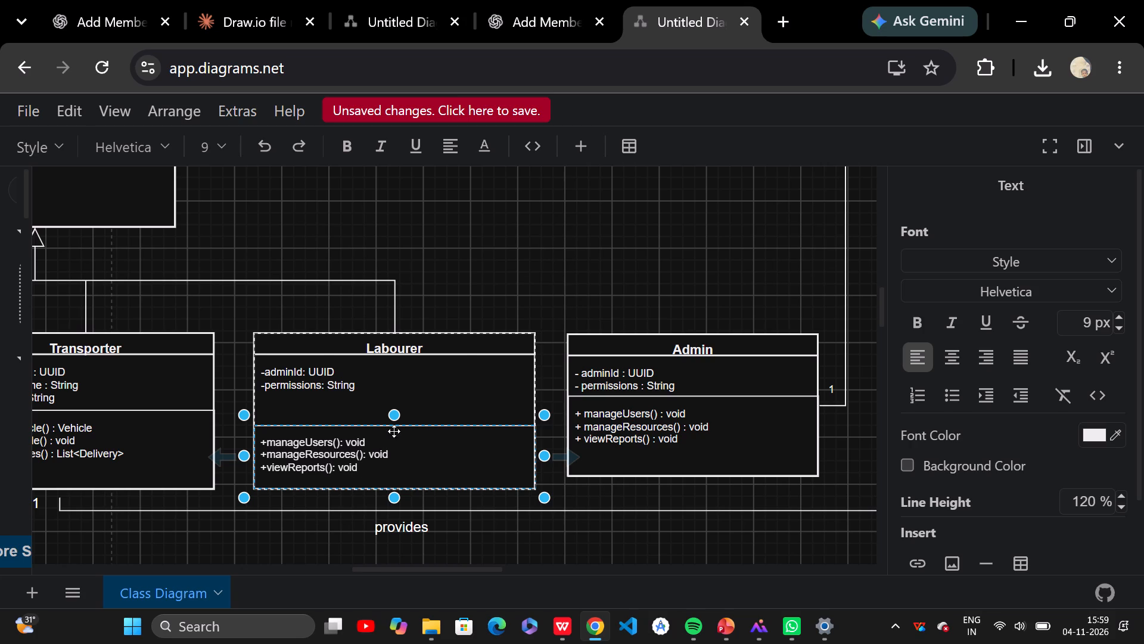
click(394, 420)
Delete the original Admin class together with its attributes and methods blocks.
click(641, 389)
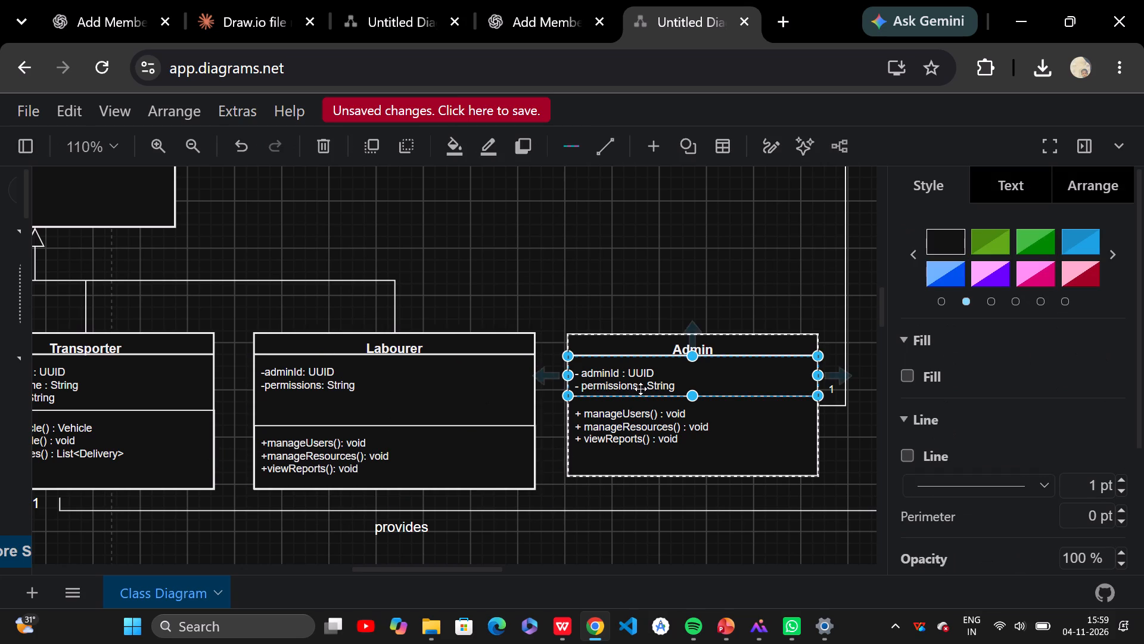
click(660, 414)
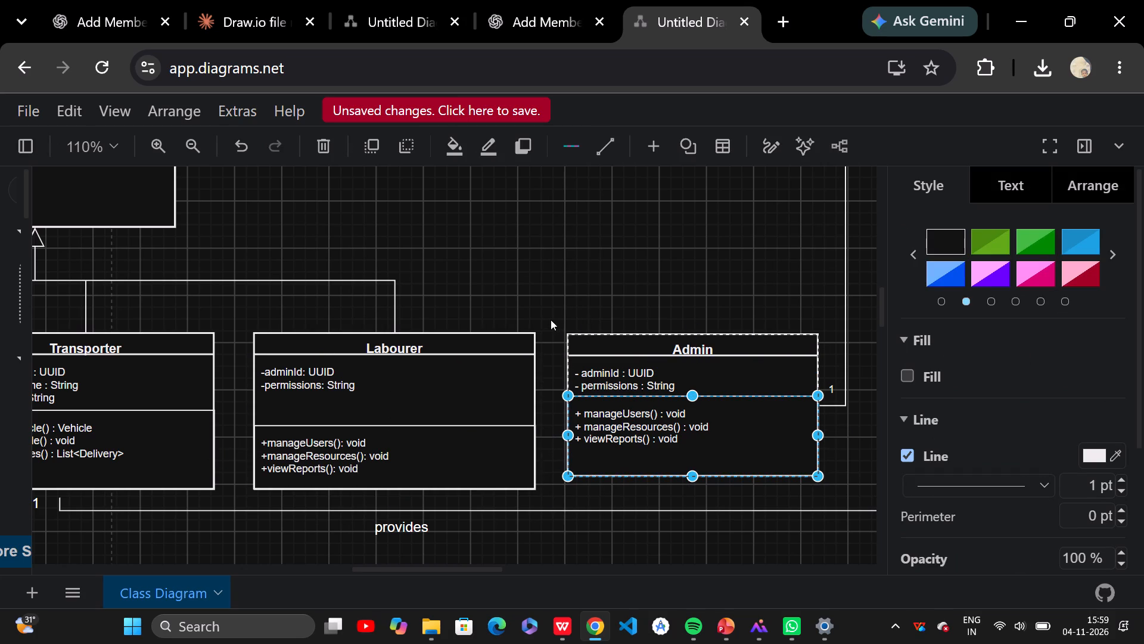
drag(551, 320, 835, 485)
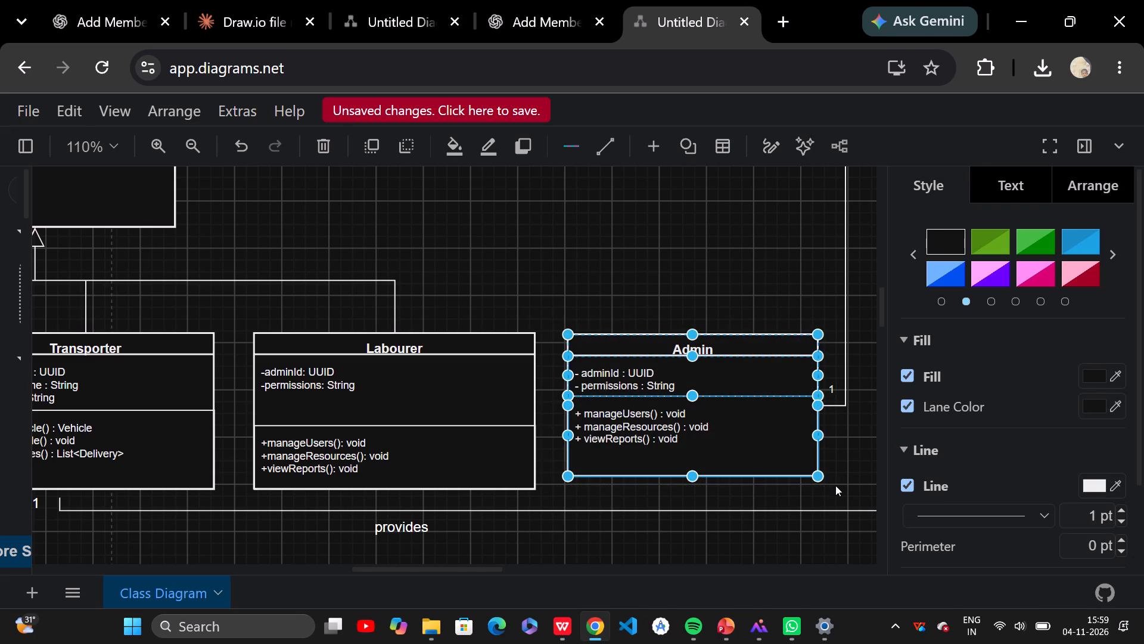
key(Delete)
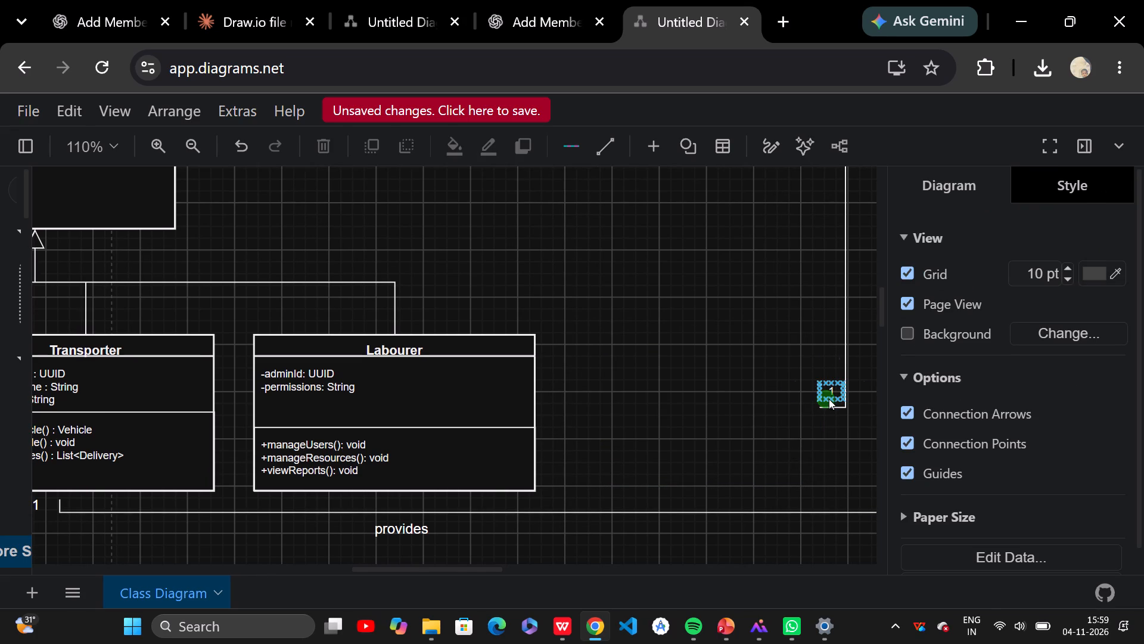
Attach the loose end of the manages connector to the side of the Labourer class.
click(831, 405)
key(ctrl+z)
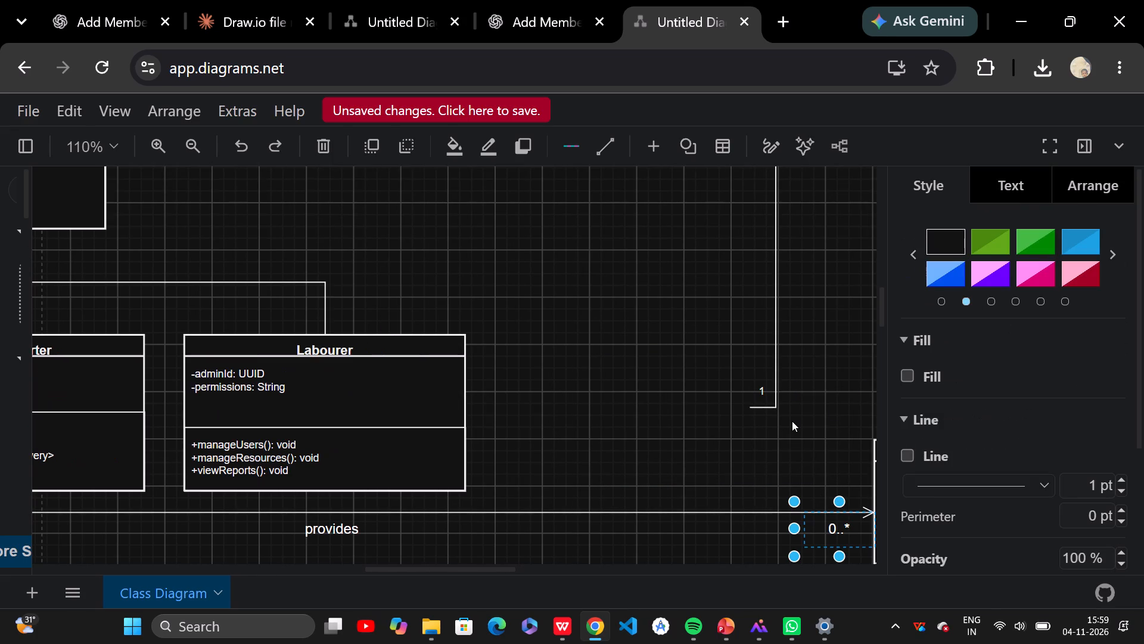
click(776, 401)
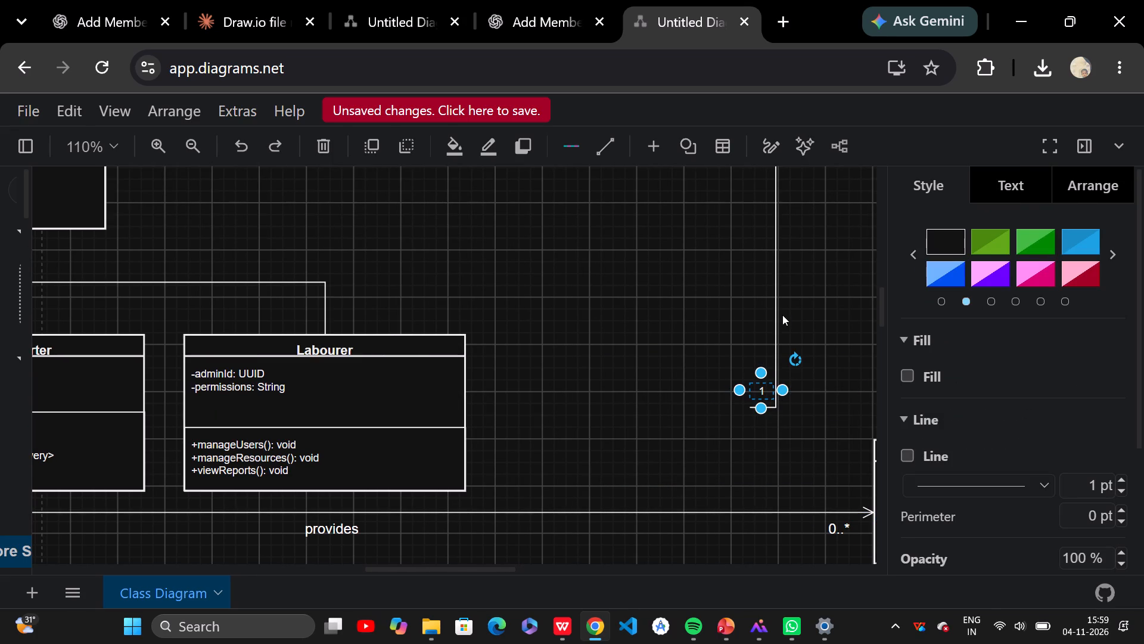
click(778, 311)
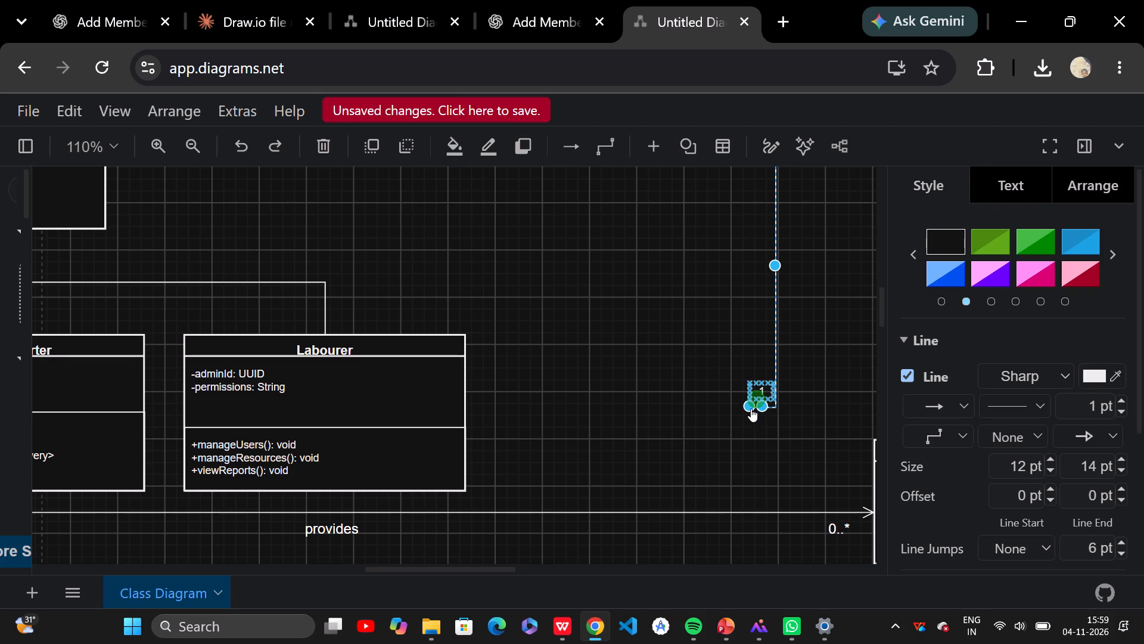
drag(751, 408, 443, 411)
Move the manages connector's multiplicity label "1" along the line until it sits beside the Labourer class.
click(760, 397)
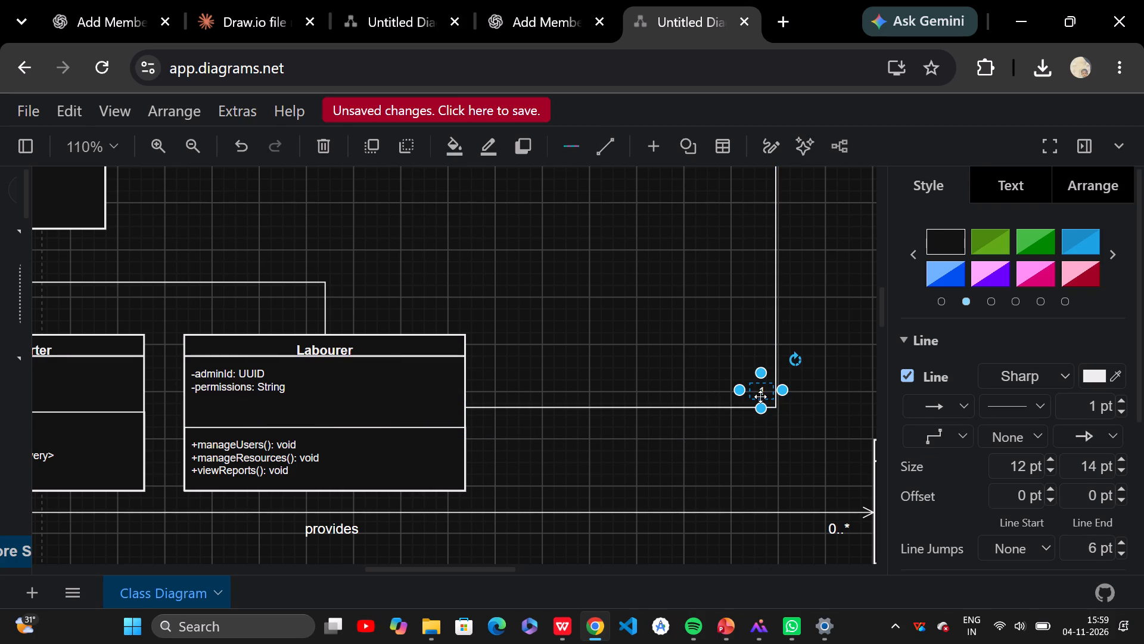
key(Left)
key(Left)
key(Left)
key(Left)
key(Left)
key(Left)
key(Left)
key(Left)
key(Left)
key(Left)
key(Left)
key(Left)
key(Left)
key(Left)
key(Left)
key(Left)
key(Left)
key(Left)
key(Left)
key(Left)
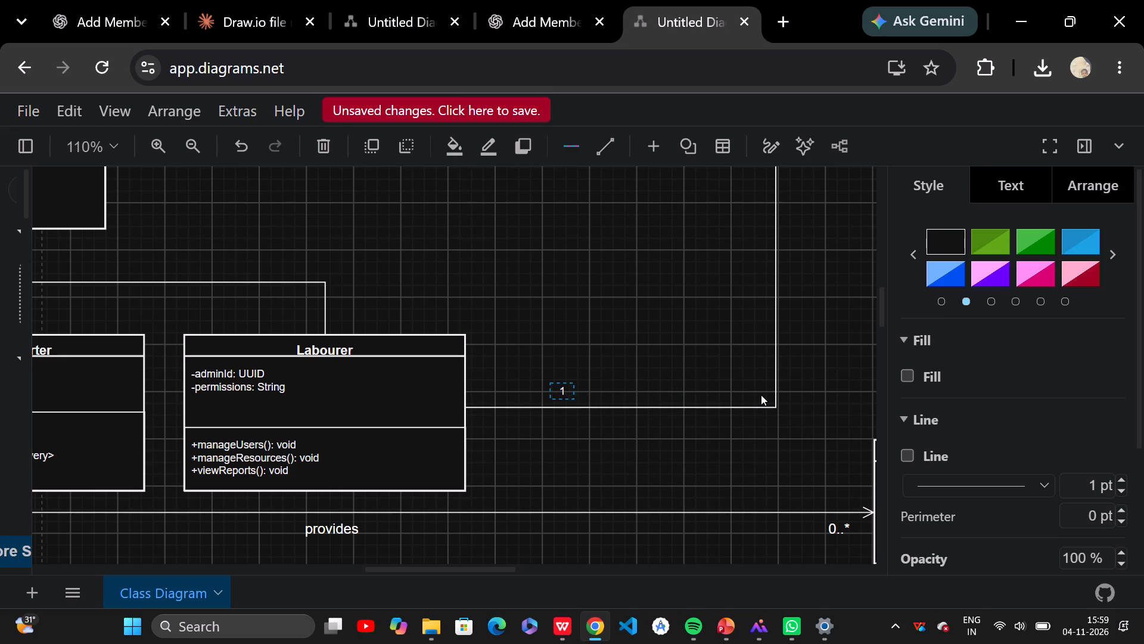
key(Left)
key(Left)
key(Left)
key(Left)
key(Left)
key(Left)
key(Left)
Rename the Labourer class as Admin.
double_click(387, 351)
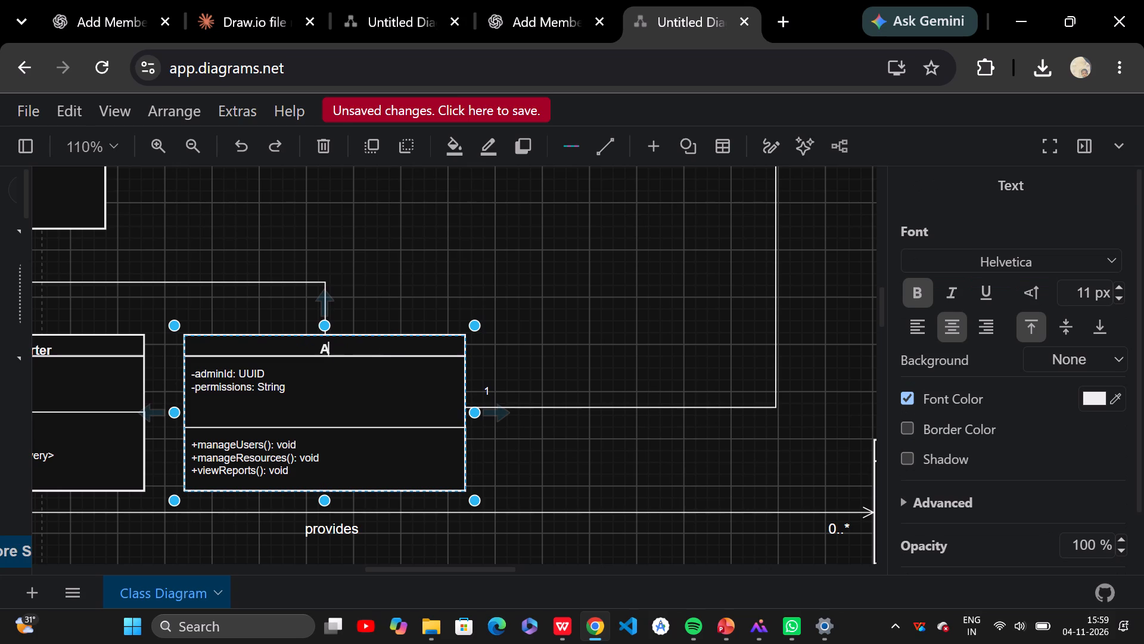
text(dmin)
click(480, 311)
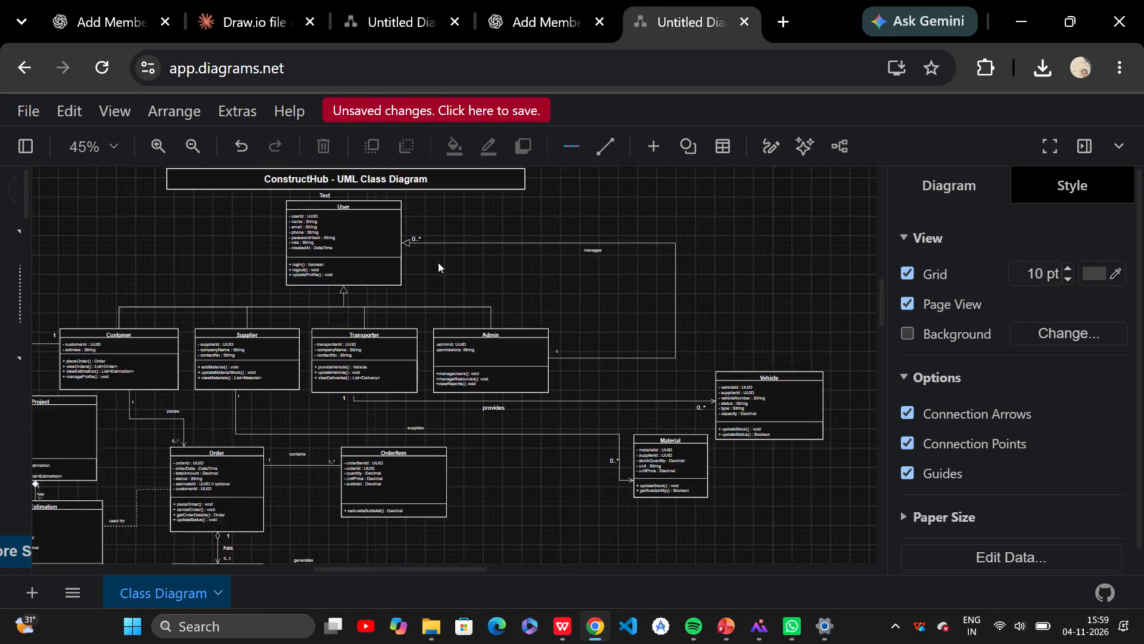
Delete the manages connector between Admin and User along with its "1", "0..*" and "manages" labels.
click(595, 341)
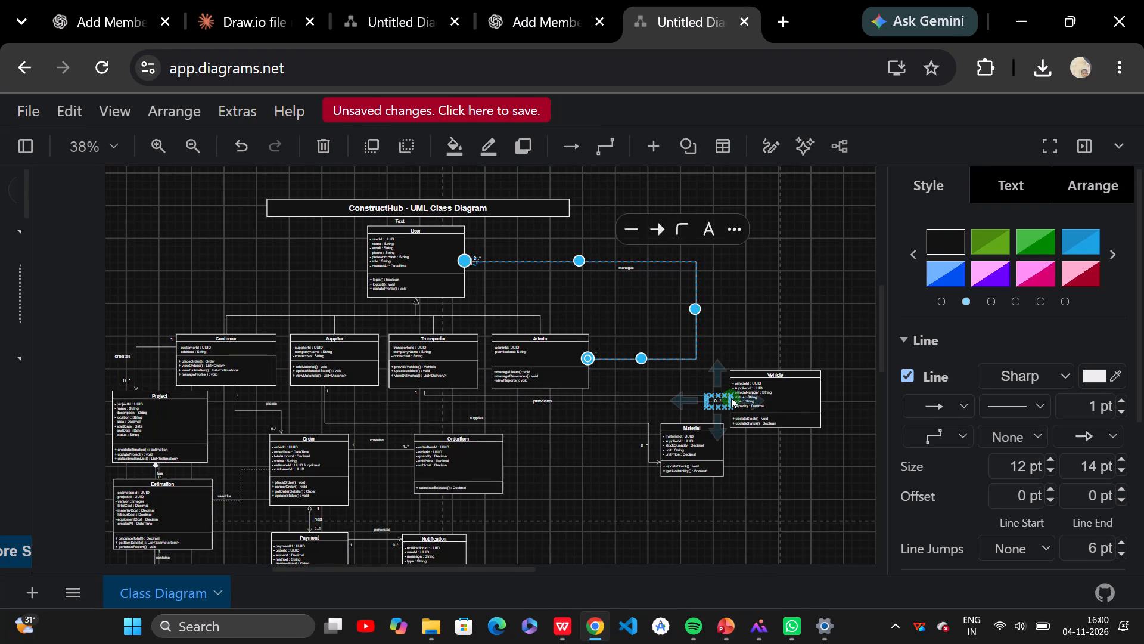
key(Delete)
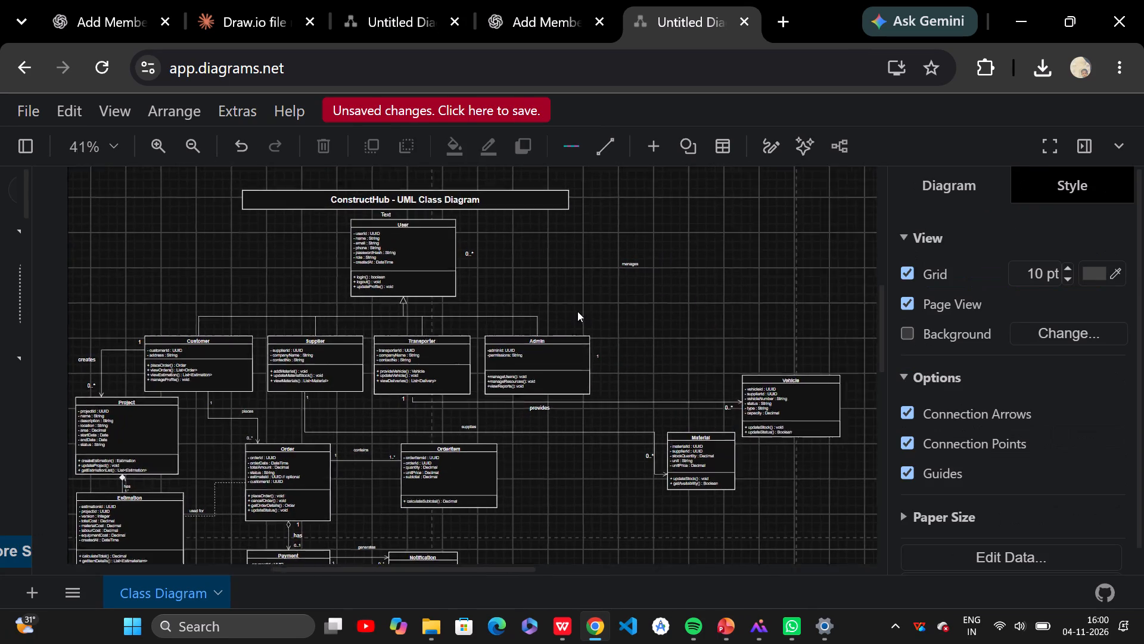
click(607, 372)
key(Delete)
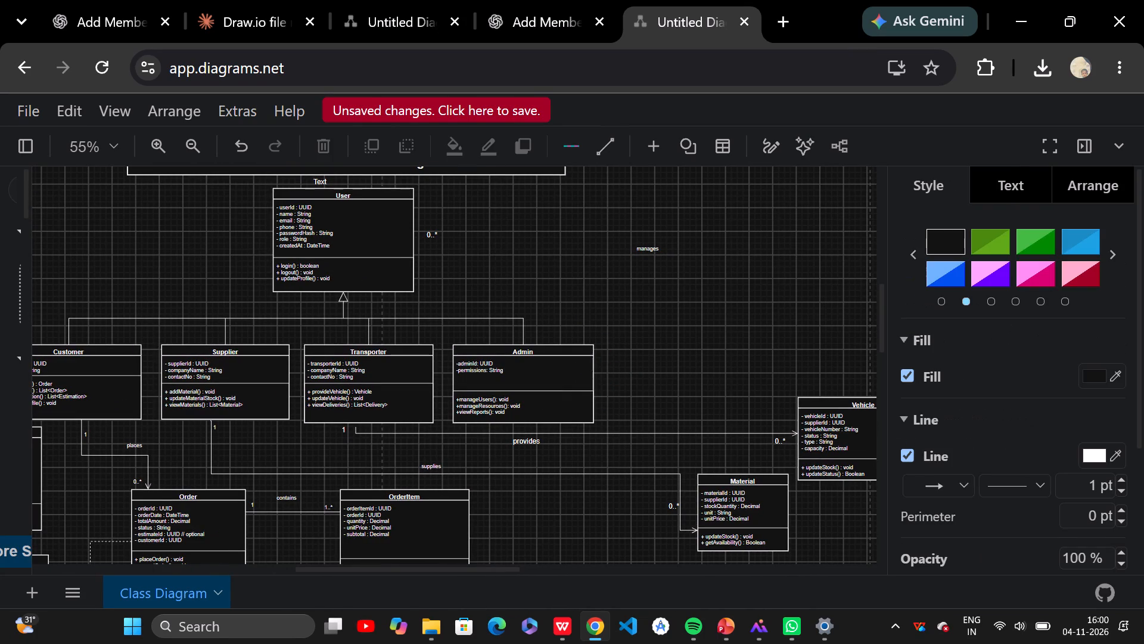
click(442, 234)
key(Delete)
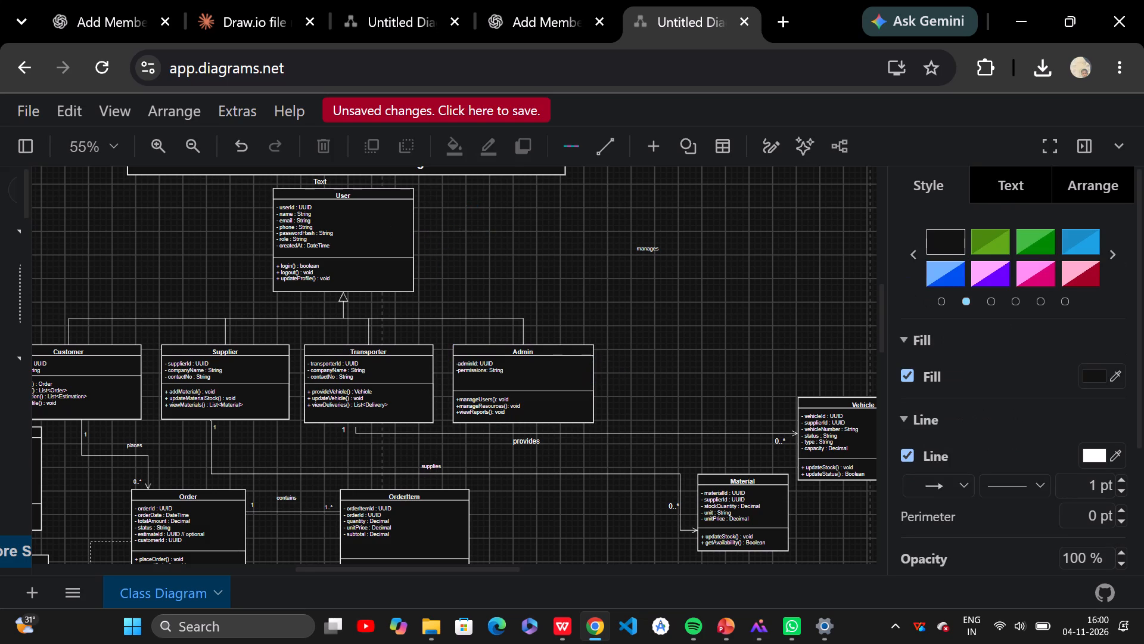
scroll(442, 234, right, 1)
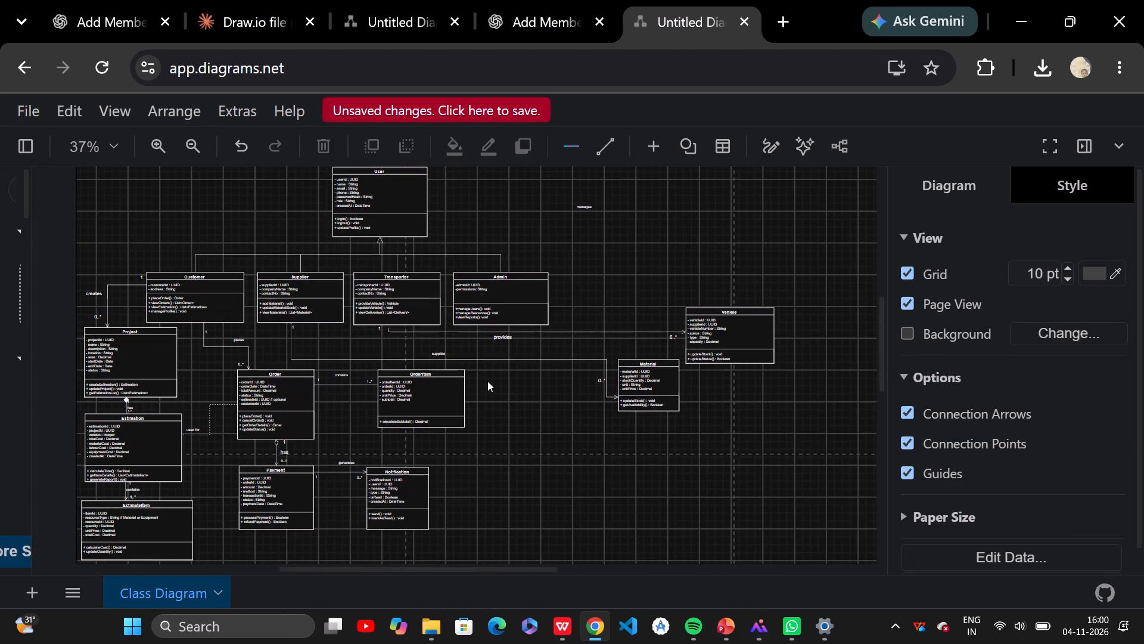
click(581, 207)
key(Delete)
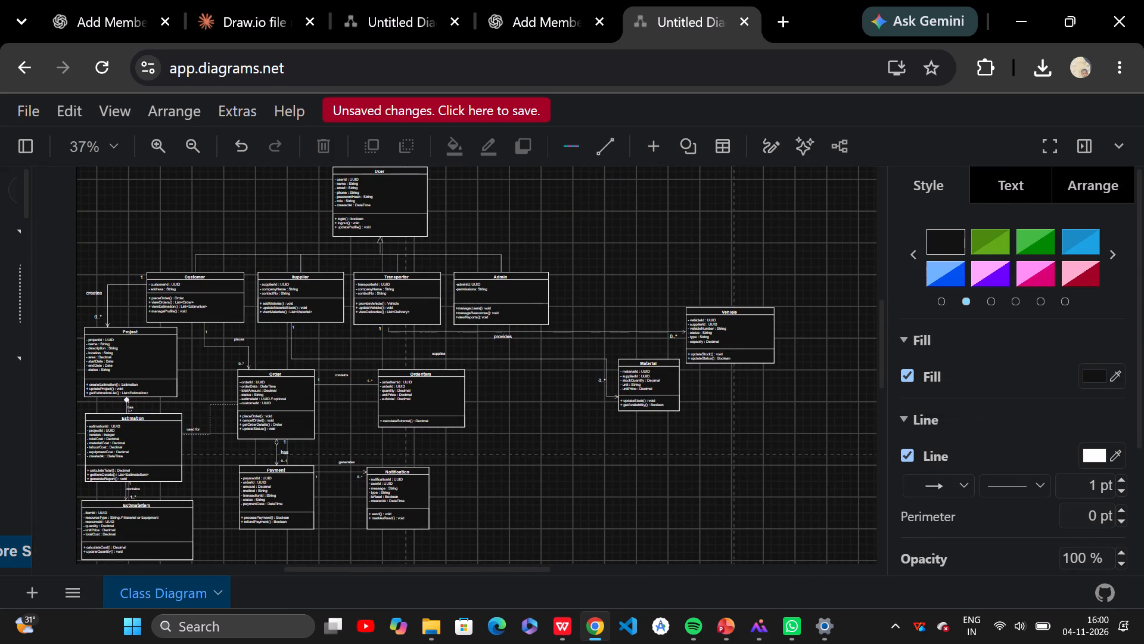
Nudge the whole Material class down until its top edge lines up with the OrderItem class.
scroll(486, 351, right, 1)
scroll(486, 351, left, 1)
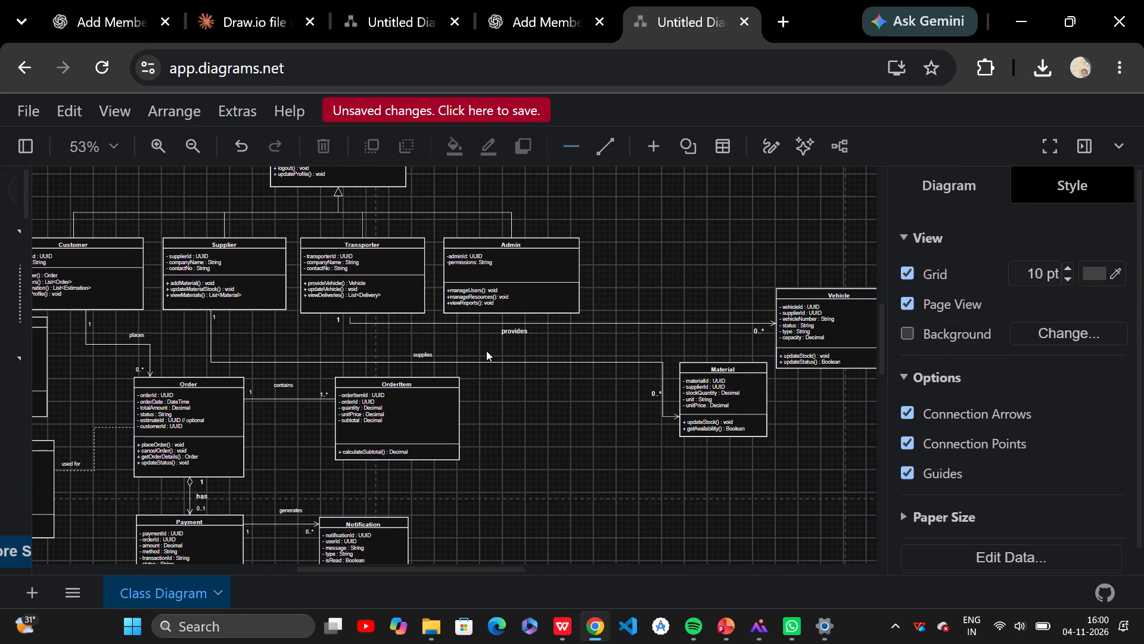
scroll(486, 351, right, 3)
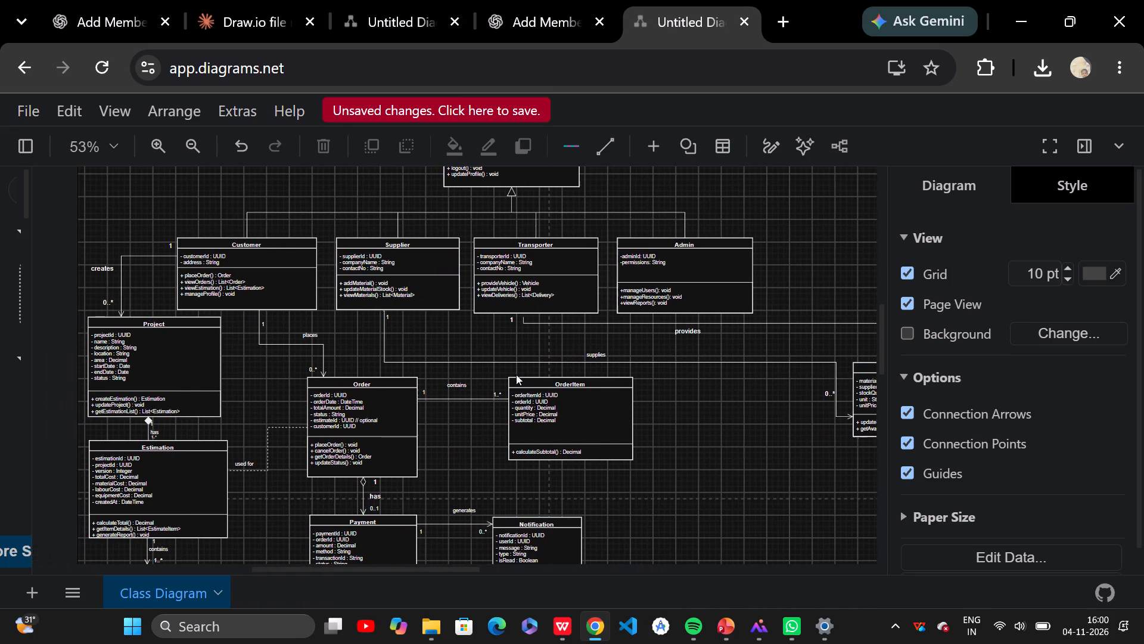
scroll(516, 374, right, 1)
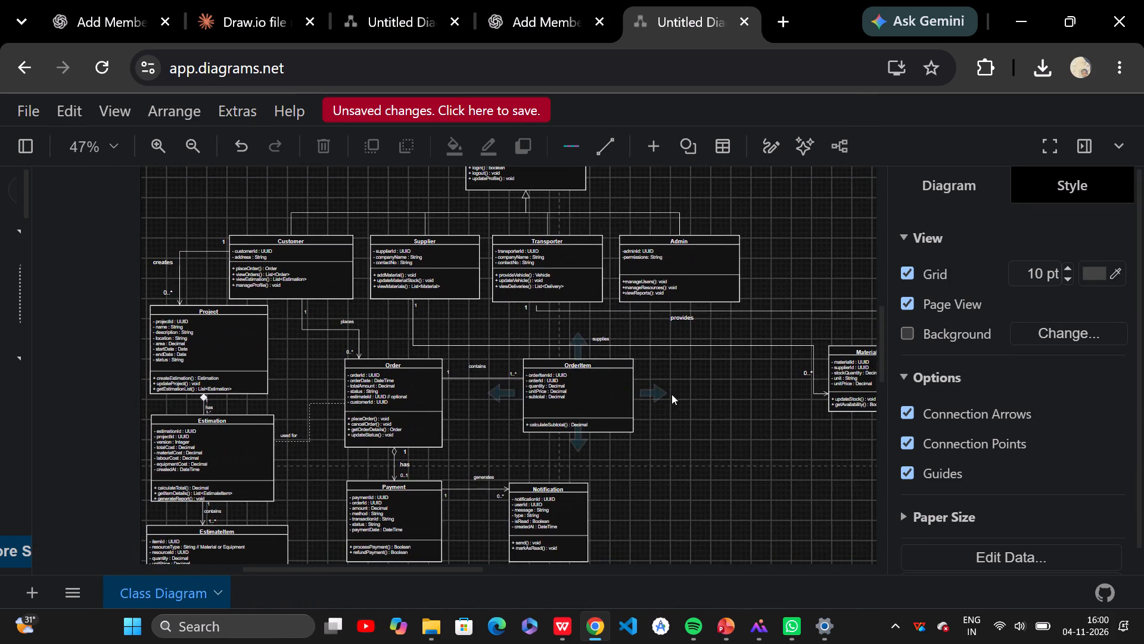
scroll(672, 394, left, 2)
click(711, 394)
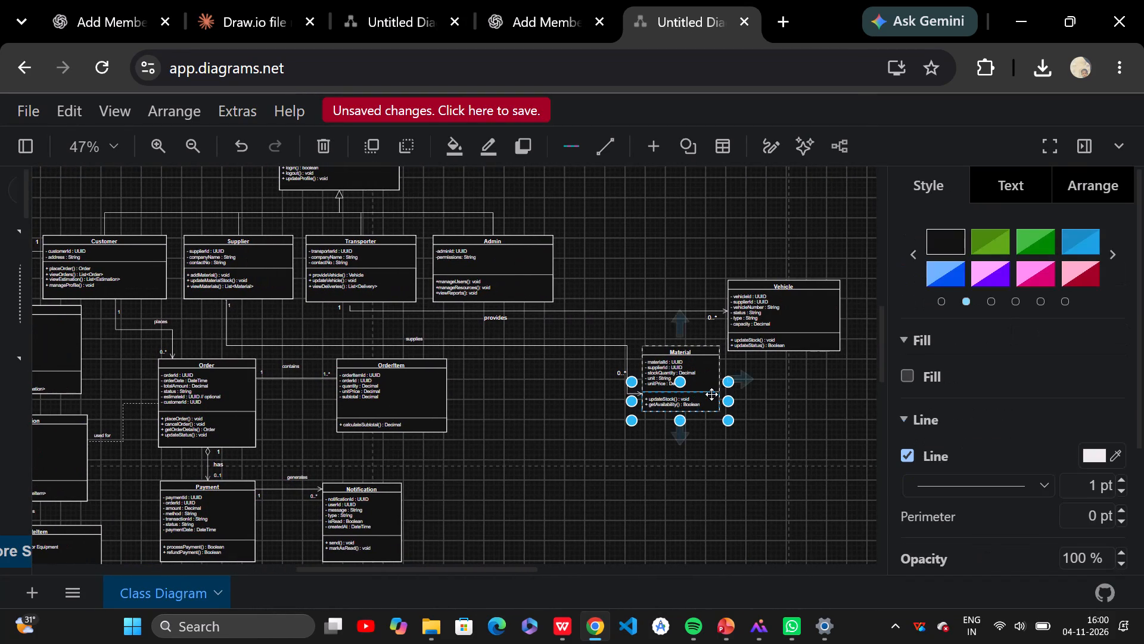
click(623, 333)
drag(623, 333, 718, 406)
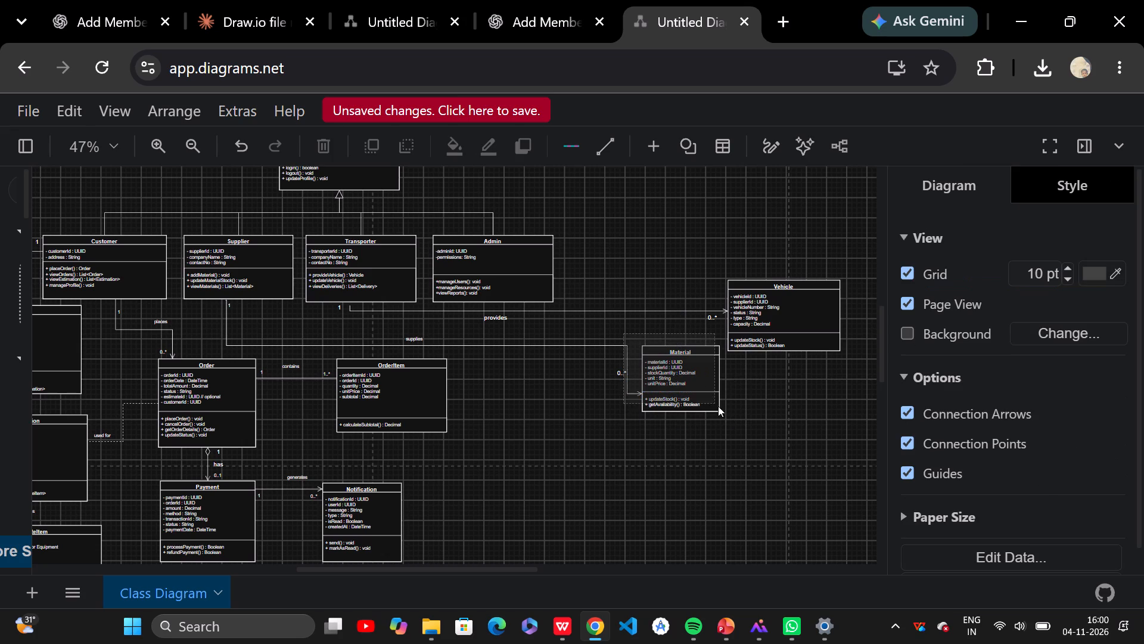
drag(718, 406, 740, 422)
key(Left)
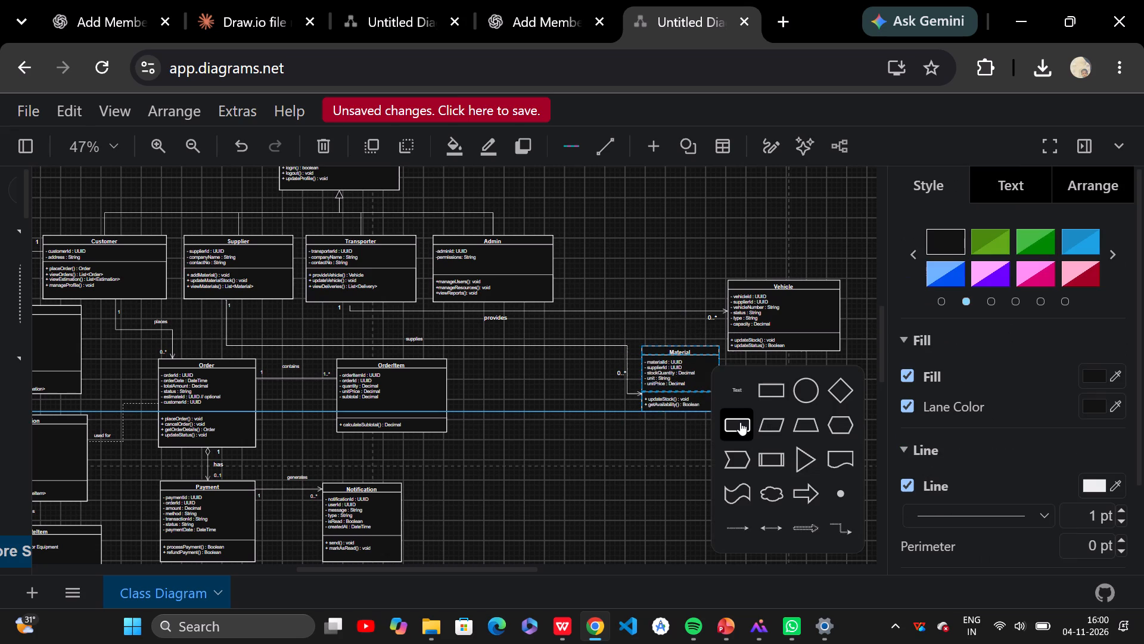
key(Left)
key(Down)
key(Down)
key(Down)
key(Down)
key(Down)
key(Down)
key(Down)
key(Down)
key(Down)
key(Down)
key(Down)
key(Down)
key(Down)
key(Down)
key(Down)
key(Down)
key(Down)
key(Down)
key(Down)
key(Down)
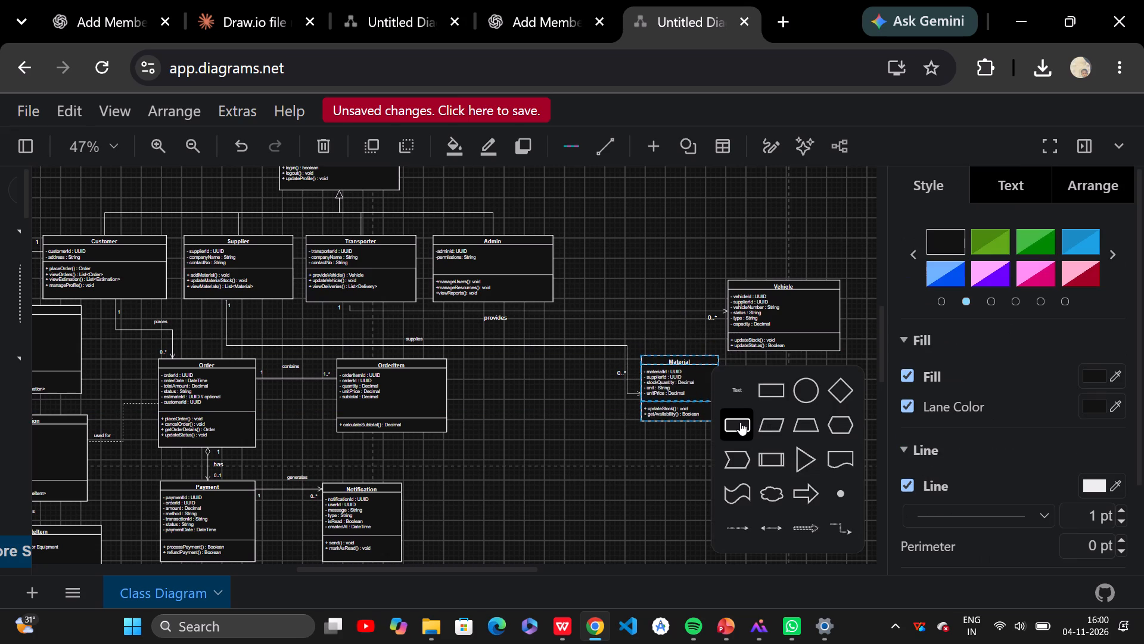
key(Up)
key(Up)
key(Up)
key(Up)
key(Up)
key(Up)
key(Up)
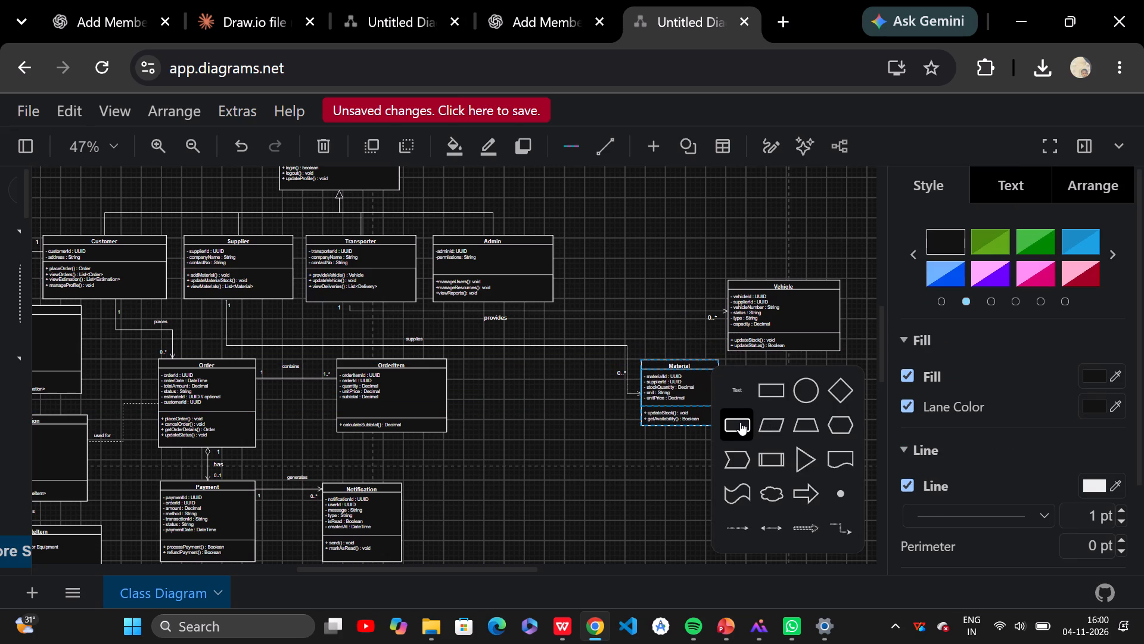
click(617, 492)
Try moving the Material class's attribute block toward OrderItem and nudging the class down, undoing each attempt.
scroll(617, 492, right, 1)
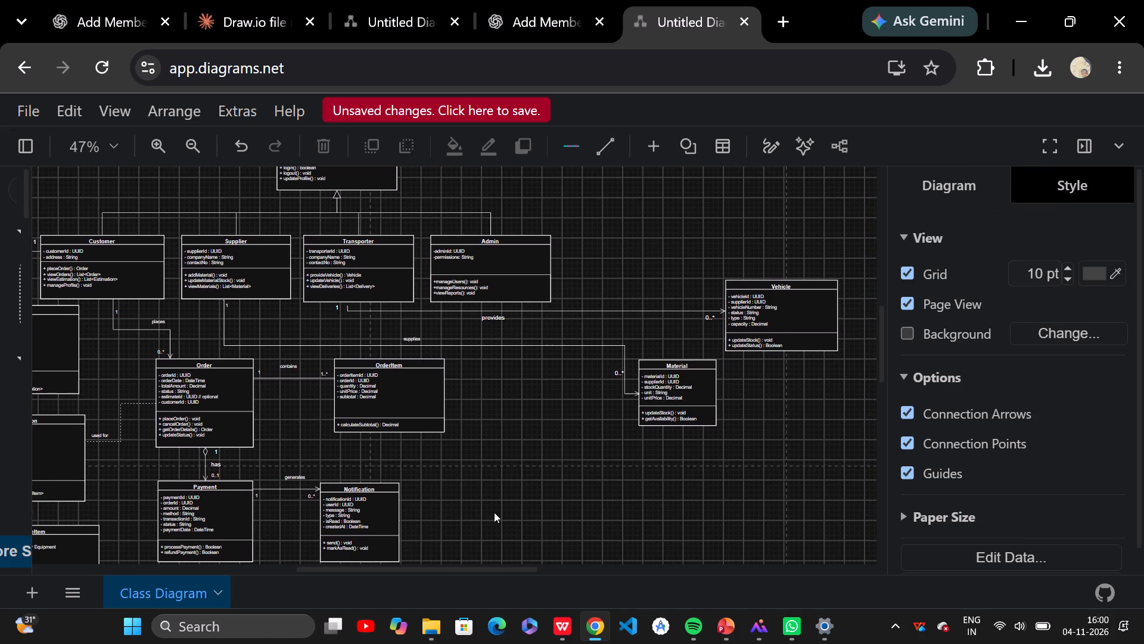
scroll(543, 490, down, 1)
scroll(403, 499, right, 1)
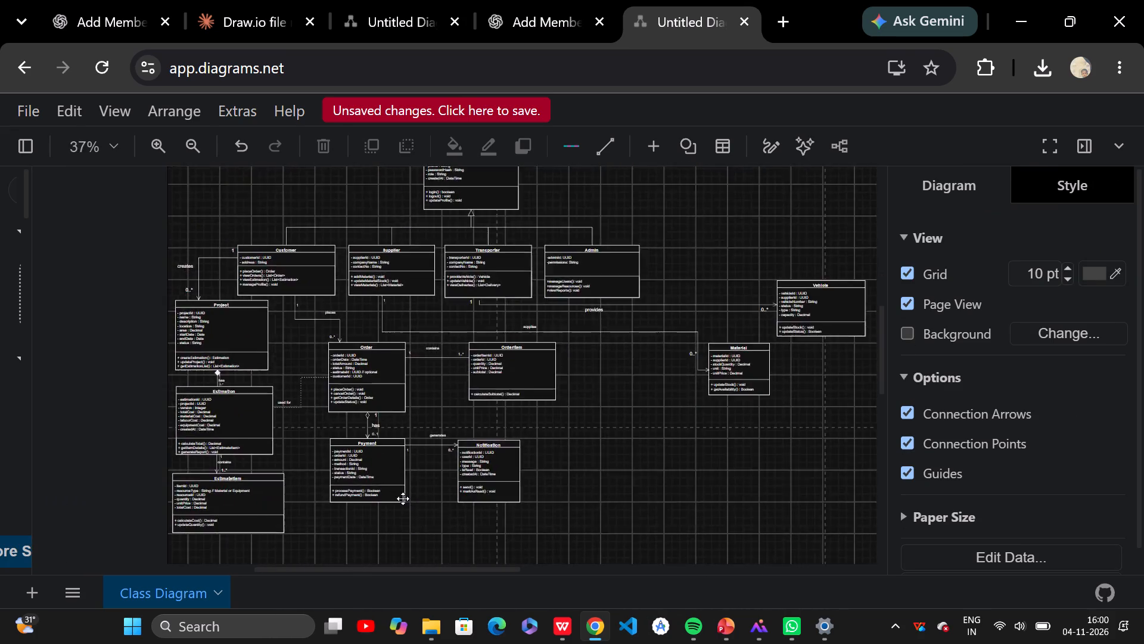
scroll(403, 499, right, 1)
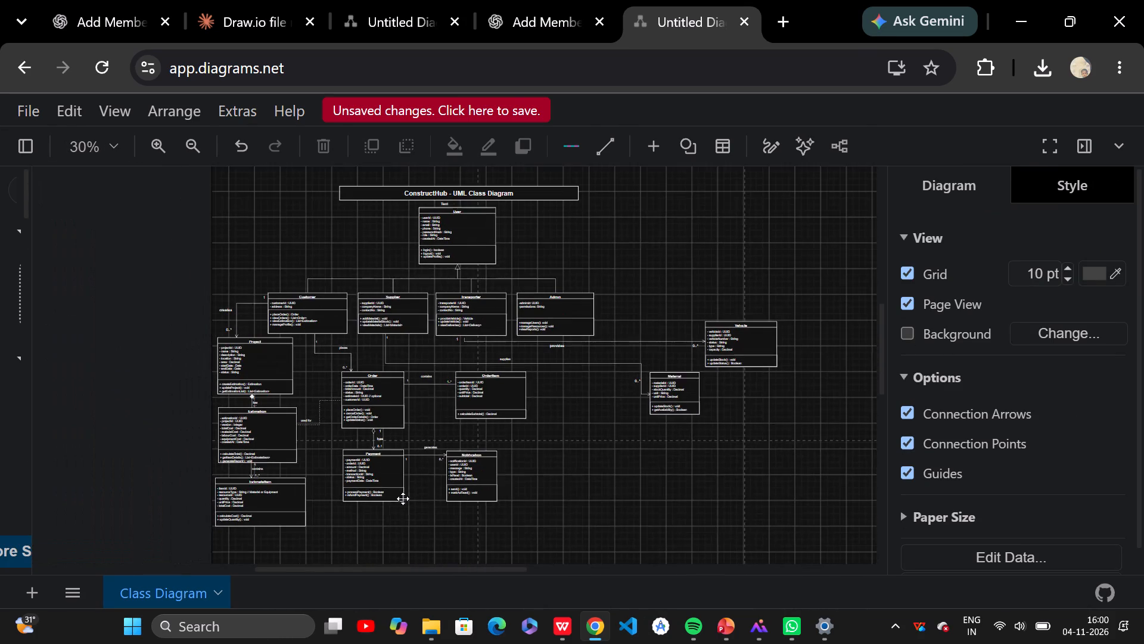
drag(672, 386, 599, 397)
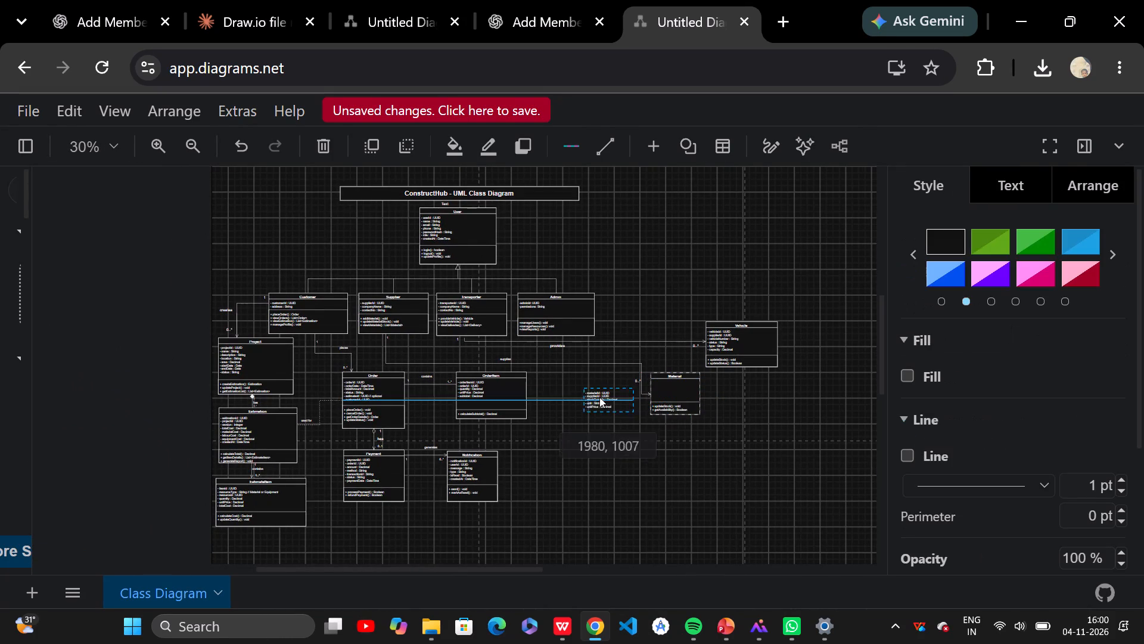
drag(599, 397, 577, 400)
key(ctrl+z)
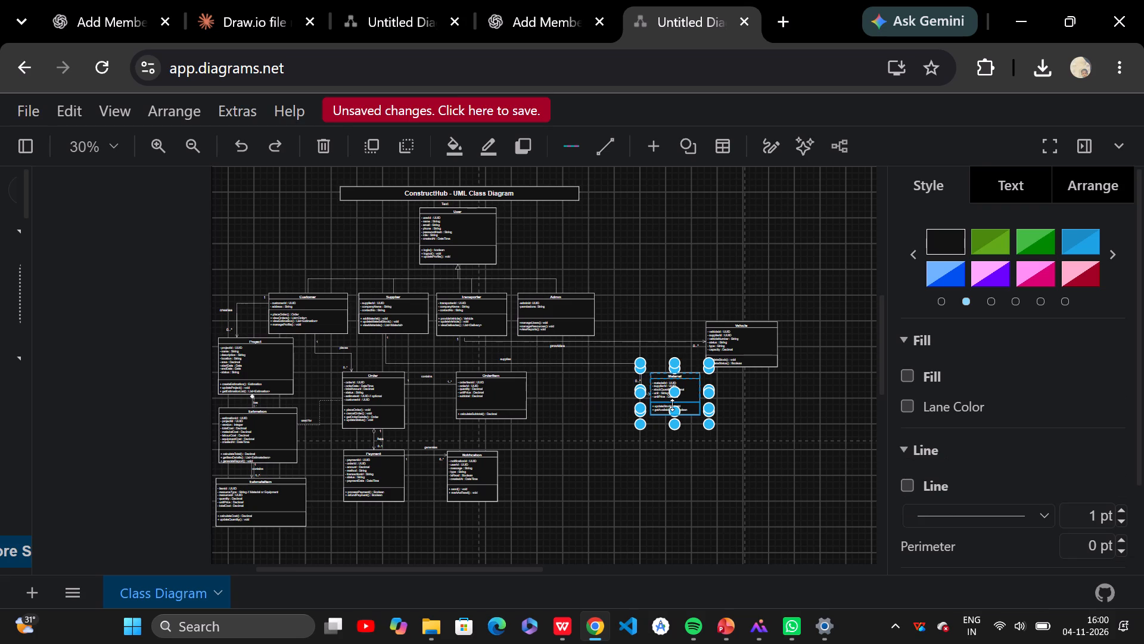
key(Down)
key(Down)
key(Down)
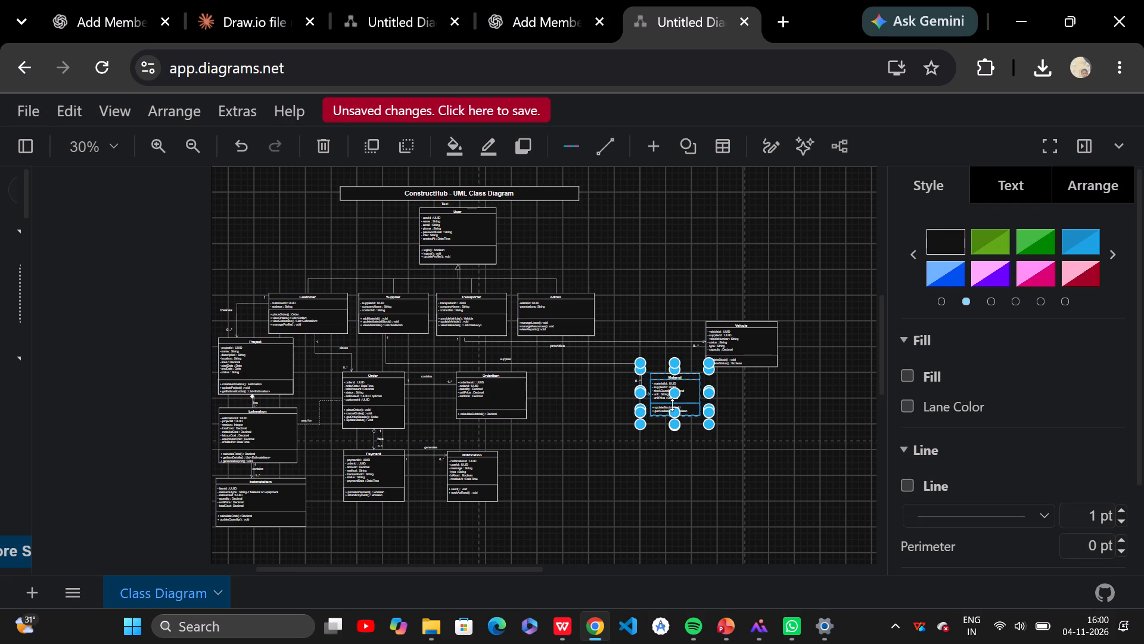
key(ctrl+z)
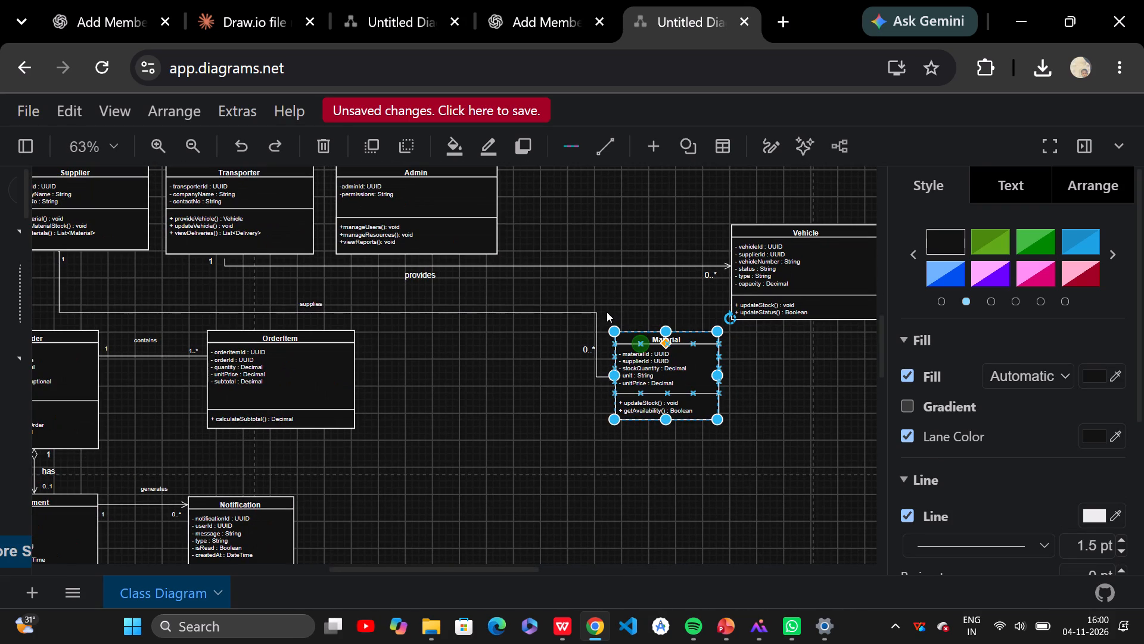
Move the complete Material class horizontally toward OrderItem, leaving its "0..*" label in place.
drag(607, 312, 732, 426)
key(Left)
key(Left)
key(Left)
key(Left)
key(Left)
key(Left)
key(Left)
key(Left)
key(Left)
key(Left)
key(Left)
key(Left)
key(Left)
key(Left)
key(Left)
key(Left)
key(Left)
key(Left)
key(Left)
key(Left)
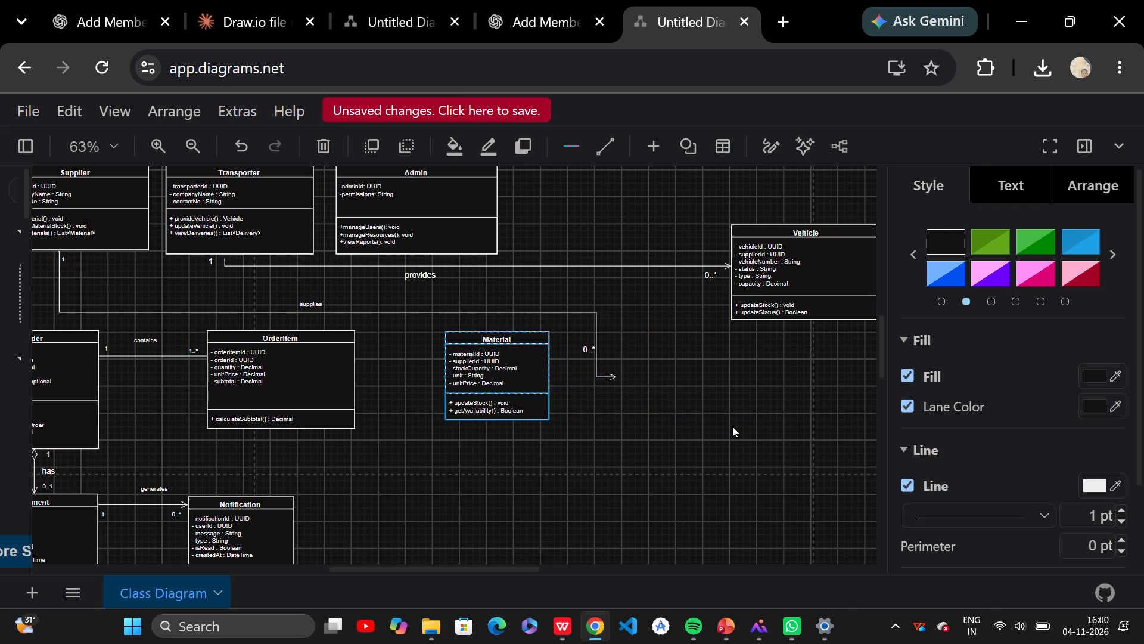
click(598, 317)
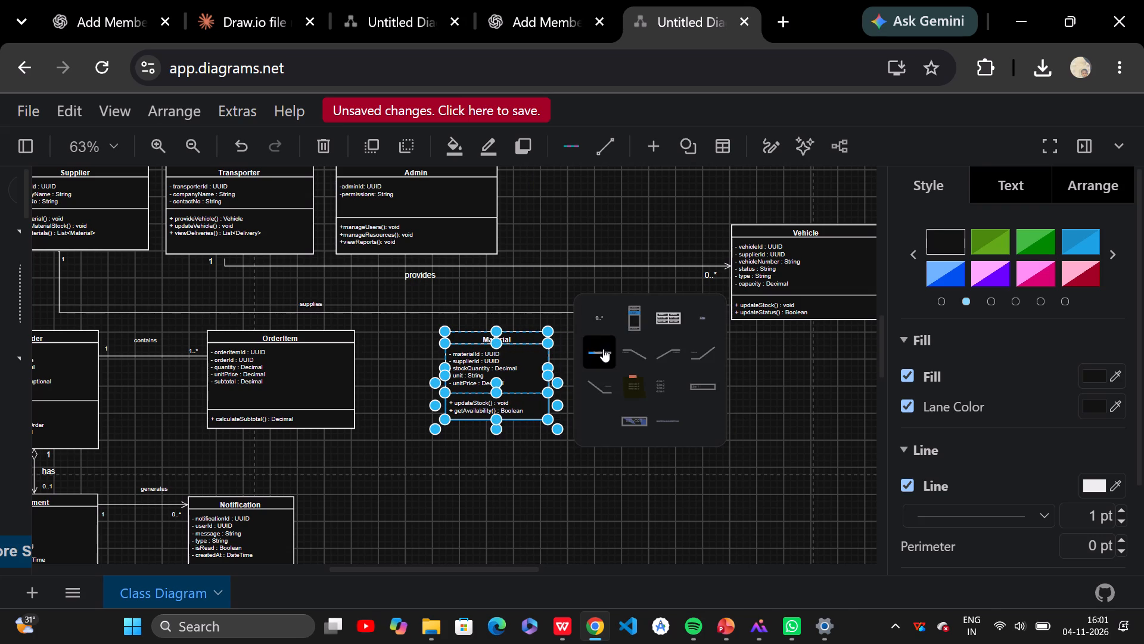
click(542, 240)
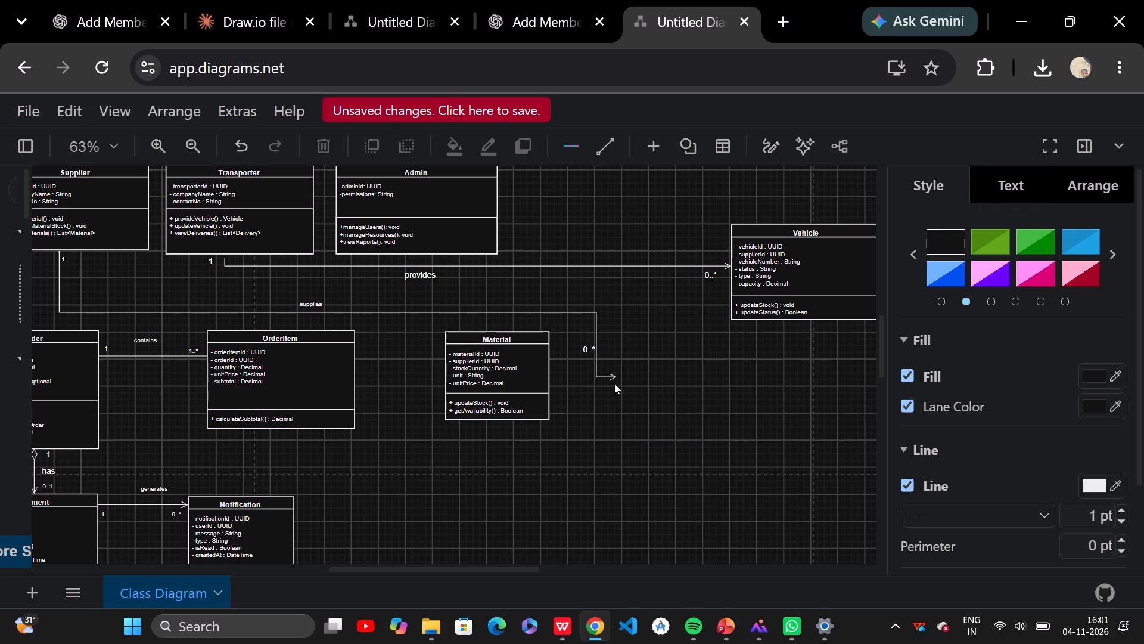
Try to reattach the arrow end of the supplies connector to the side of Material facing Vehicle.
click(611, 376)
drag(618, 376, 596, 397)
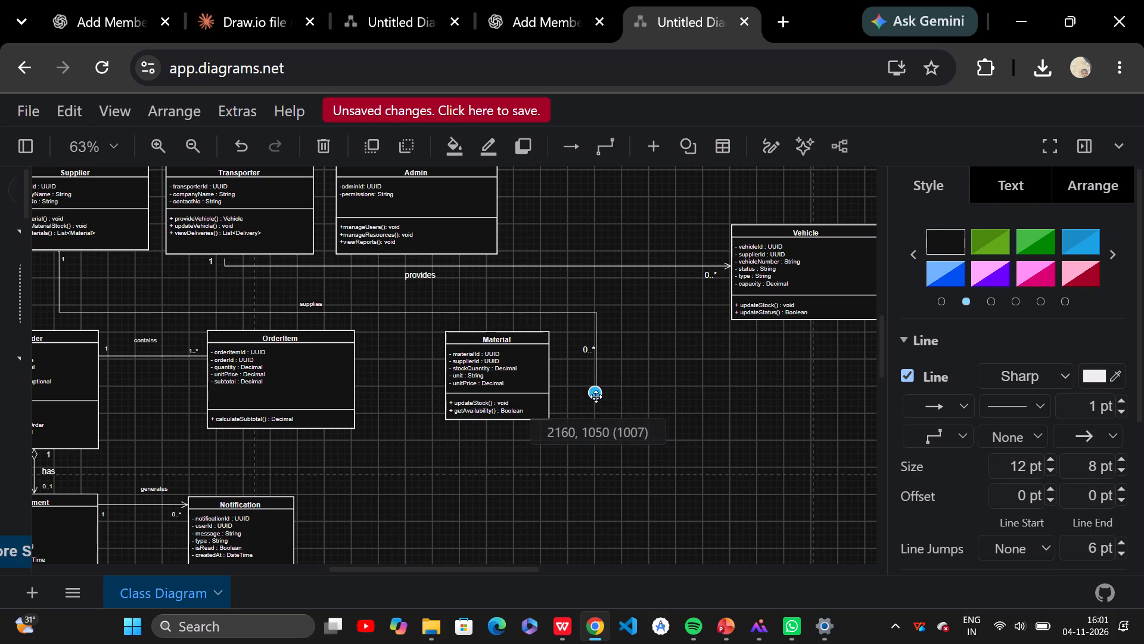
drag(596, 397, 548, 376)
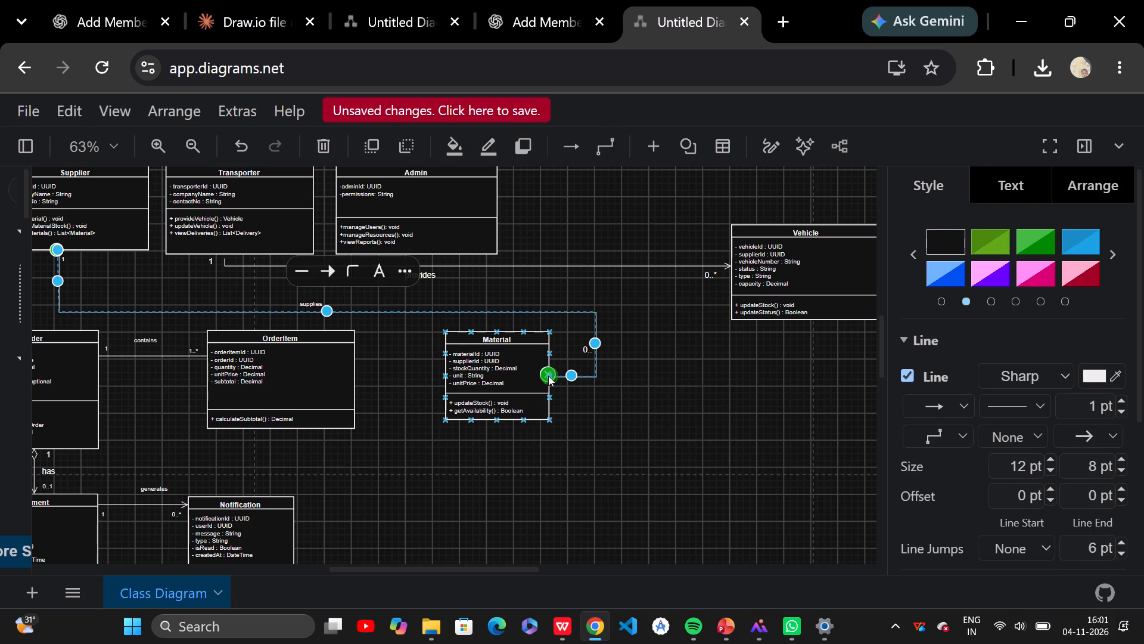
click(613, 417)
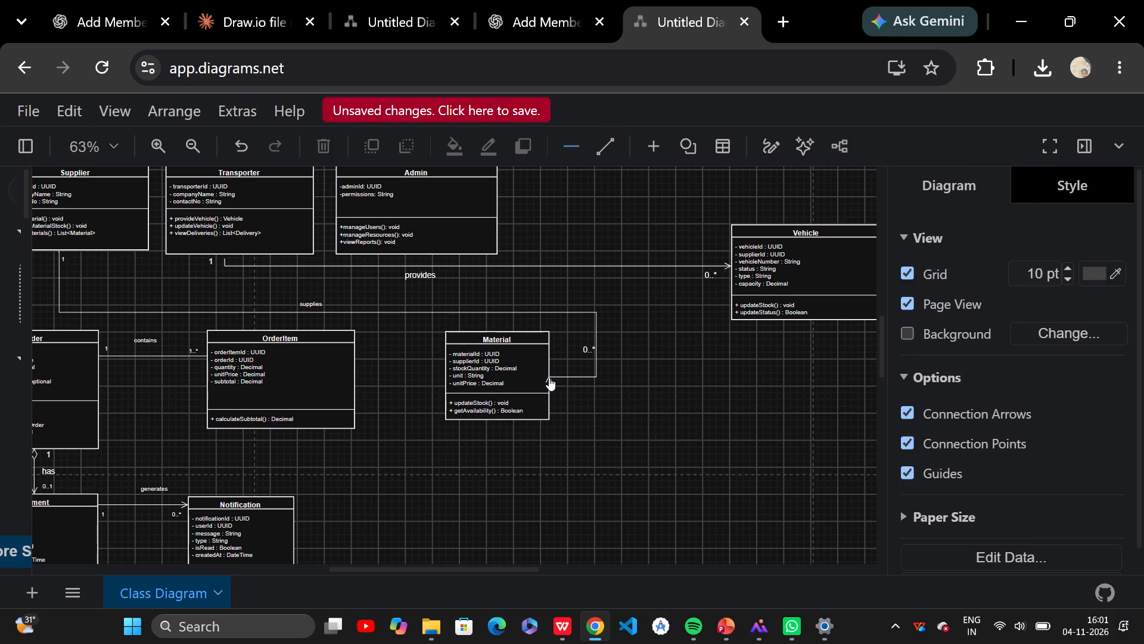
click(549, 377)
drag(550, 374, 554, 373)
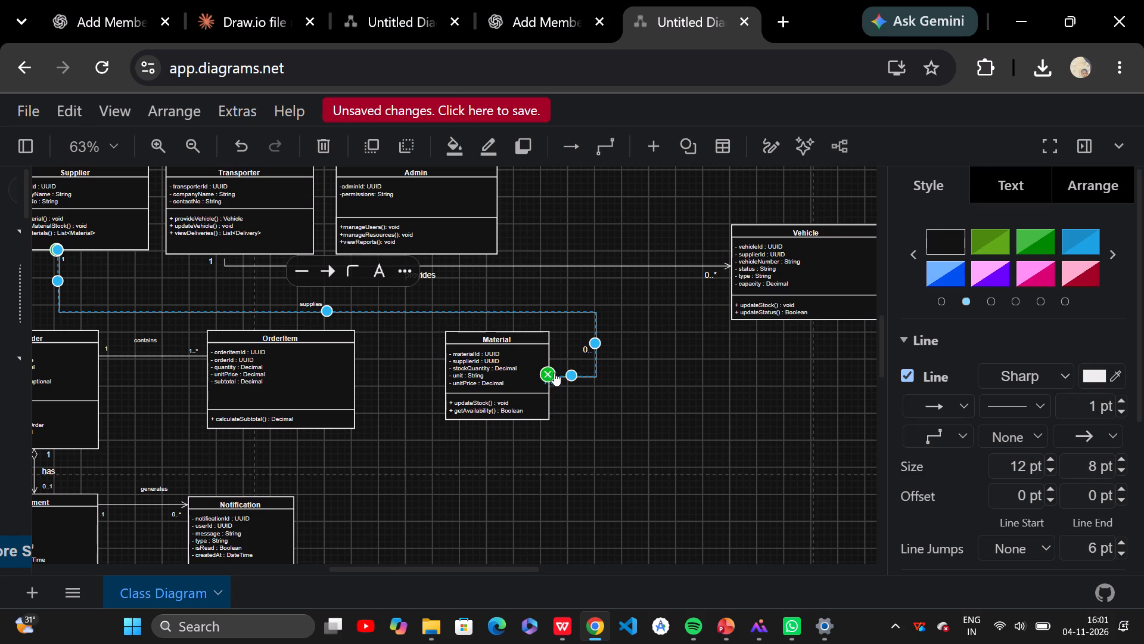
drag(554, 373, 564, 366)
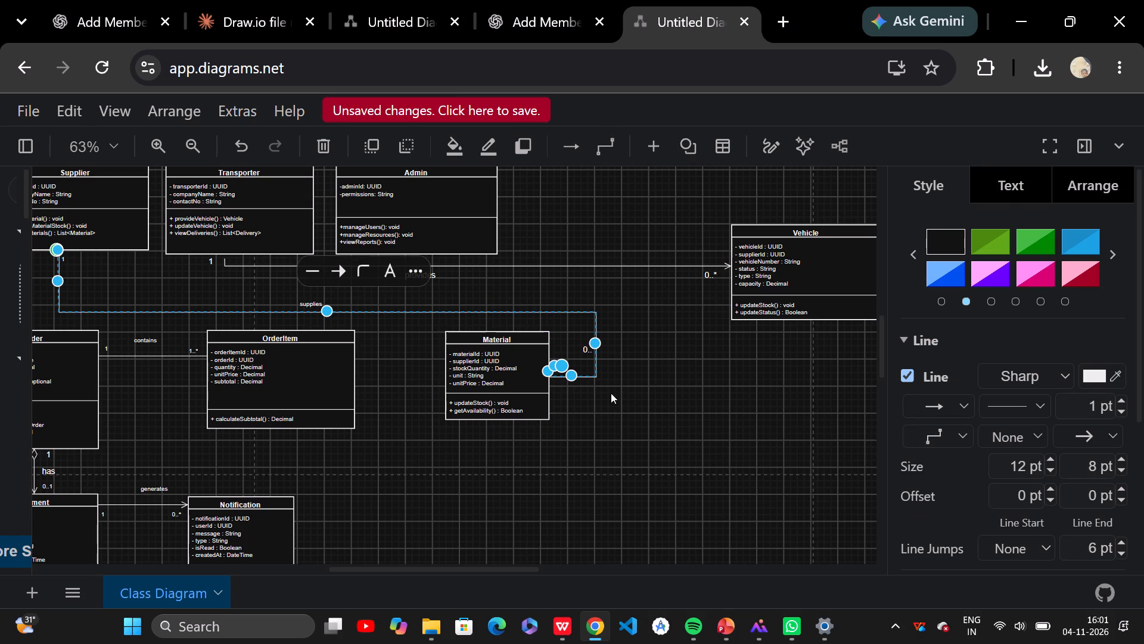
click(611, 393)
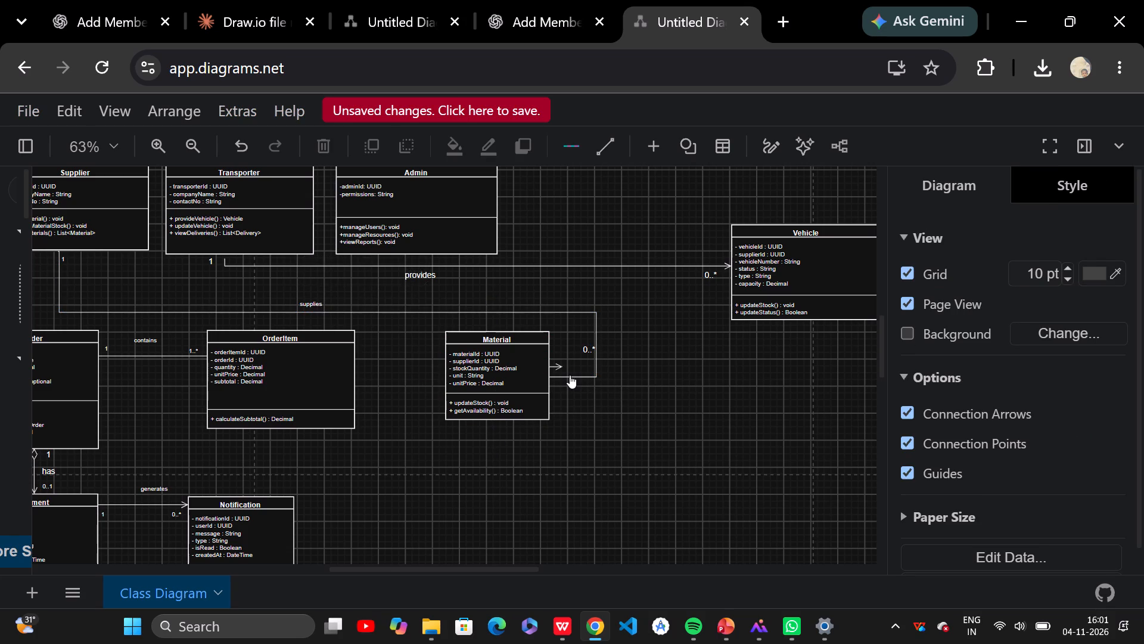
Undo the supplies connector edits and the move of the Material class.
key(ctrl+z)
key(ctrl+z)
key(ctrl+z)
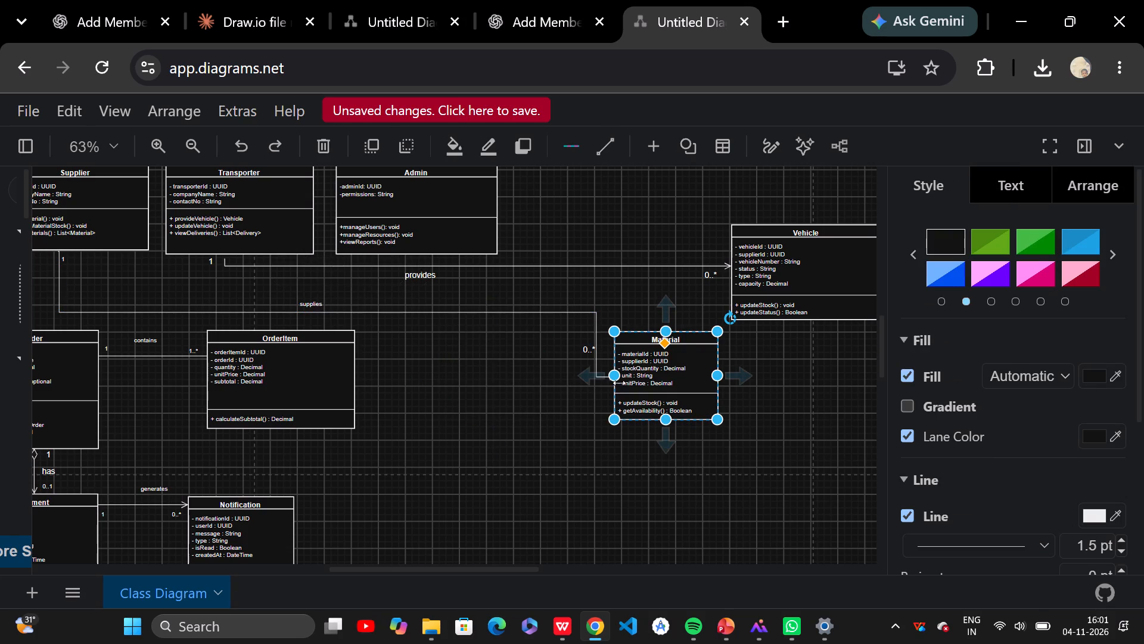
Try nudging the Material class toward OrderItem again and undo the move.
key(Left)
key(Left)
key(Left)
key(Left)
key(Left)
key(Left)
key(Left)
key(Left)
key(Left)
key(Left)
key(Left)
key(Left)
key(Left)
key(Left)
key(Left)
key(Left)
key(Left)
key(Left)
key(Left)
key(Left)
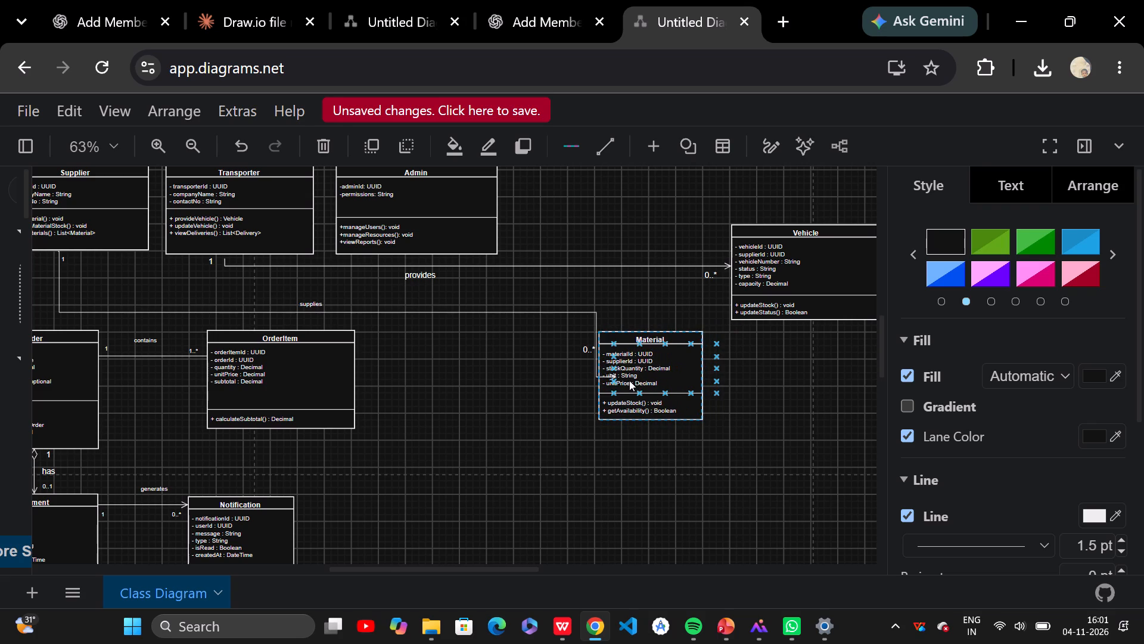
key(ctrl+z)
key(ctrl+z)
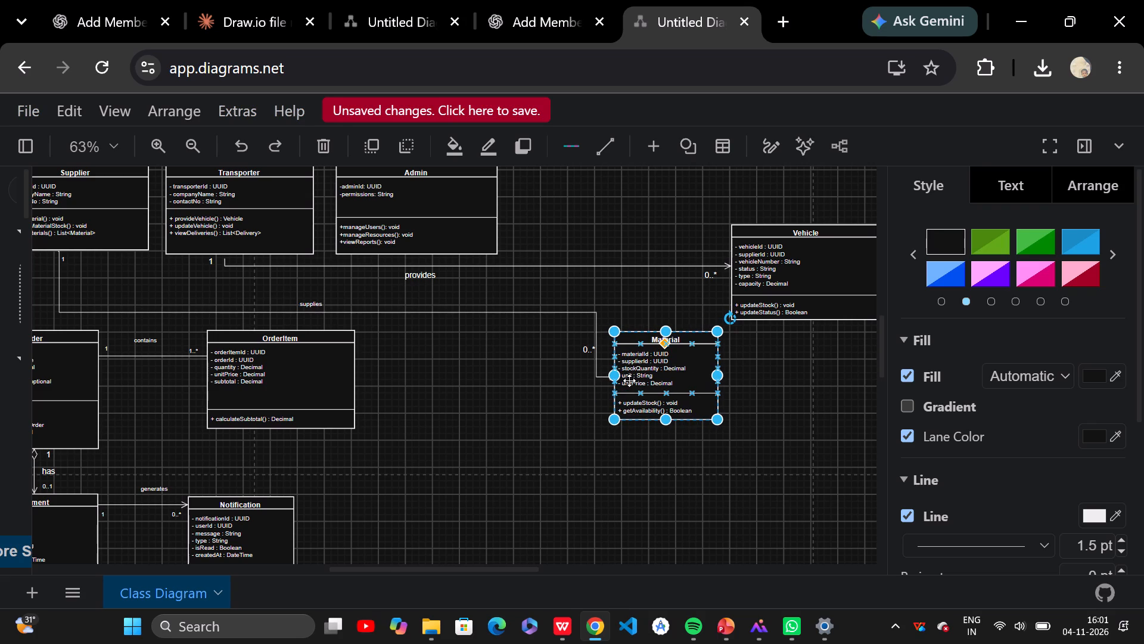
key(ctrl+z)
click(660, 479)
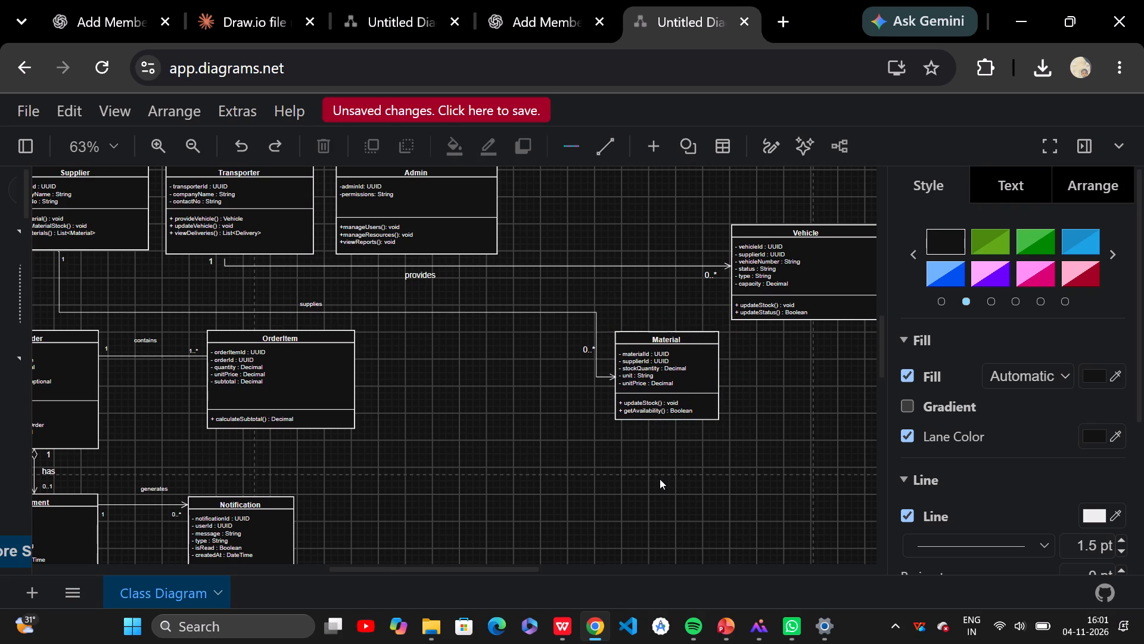
Move the Material class together with its "0..*" multiplicity label horizontally toward OrderItem, into the space below Admin.
drag(546, 301, 639, 349)
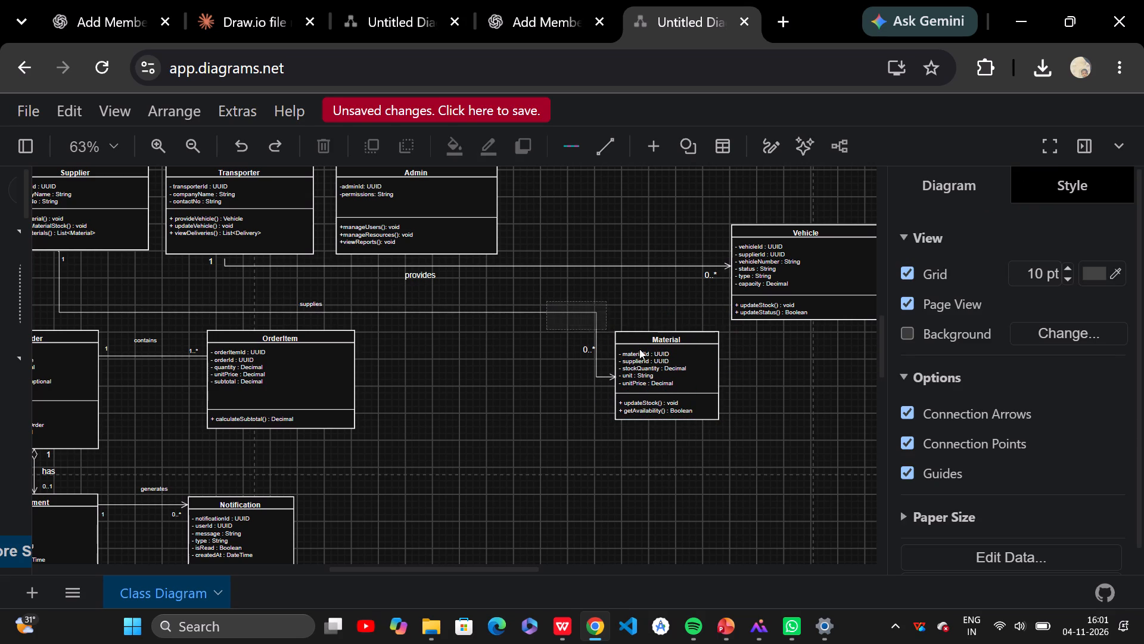
drag(639, 349, 726, 450)
key(Left)
key(Left)
key(Left)
key(Left)
key(Left)
key(Left)
key(Left)
key(Left)
key(Left)
key(Left)
key(Left)
key(Left)
key(Left)
key(Left)
key(Left)
key(Left)
key(Left)
key(Left)
key(Left)
key(Left)
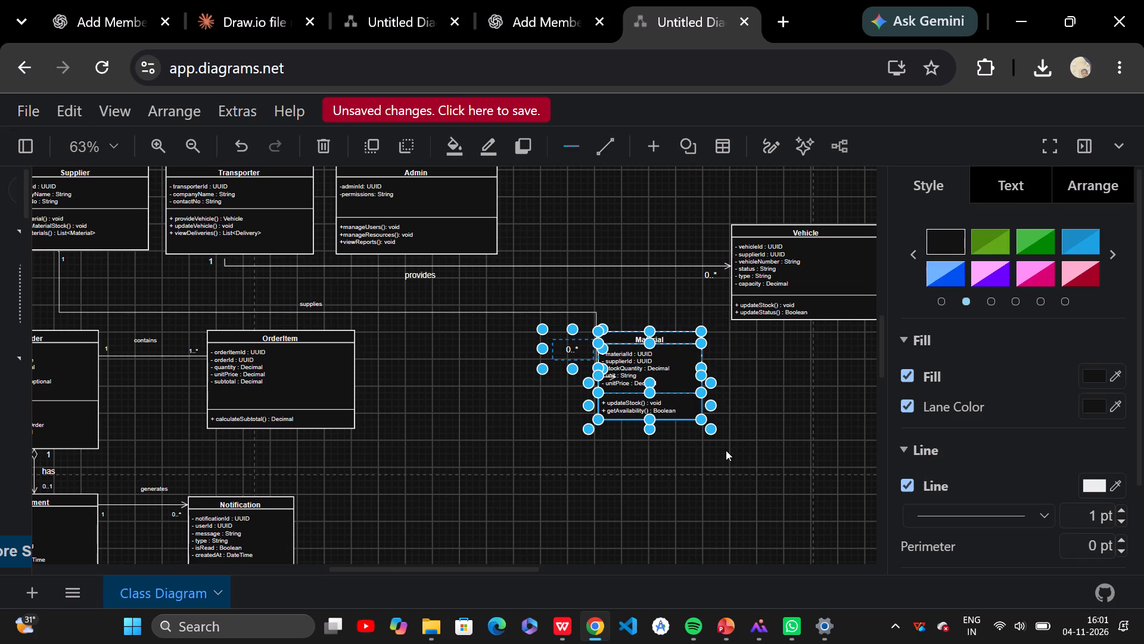
key(Right)
key(Right)
key(Right)
key(Right)
key(Right)
key(Right)
key(Right)
key(Right)
key(Left)
key(Left)
key(Left)
key(Left)
key(Left)
key(Left)
key(Left)
key(Left)
key(Left)
key(Left)
key(Left)
key(Left)
key(Left)
key(Left)
key(Left)
key(Left)
key(Left)
key(Left)
key(Left)
key(Left)
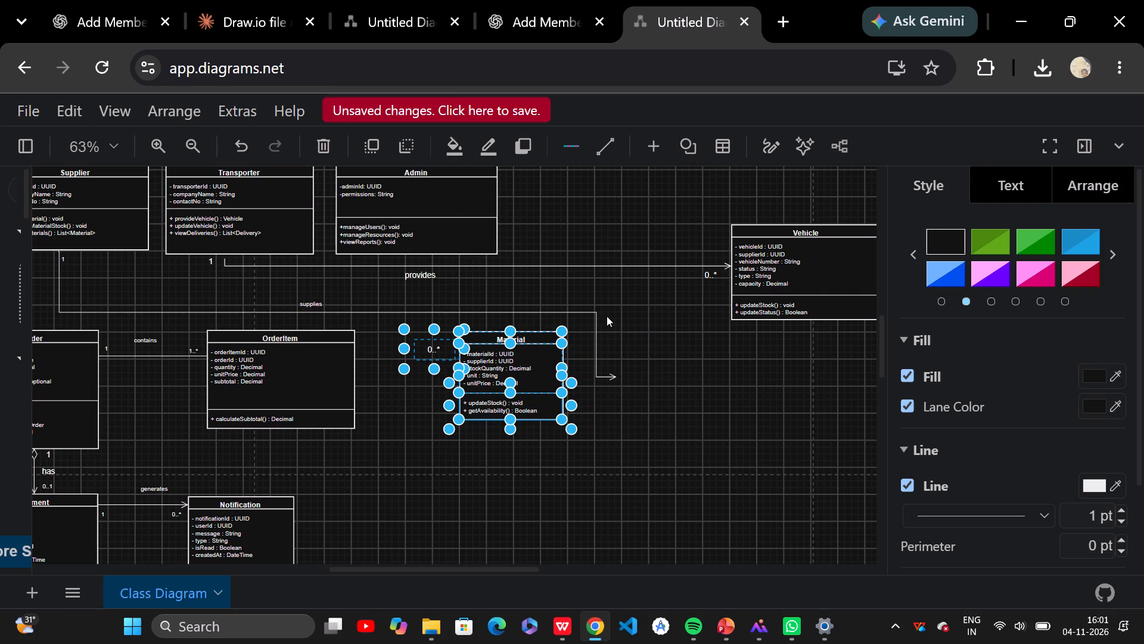
Reattach the supplies connector's arrow end to the side of Material facing OrderItem and route its vertical segment between those two classes.
drag(564, 301, 628, 363)
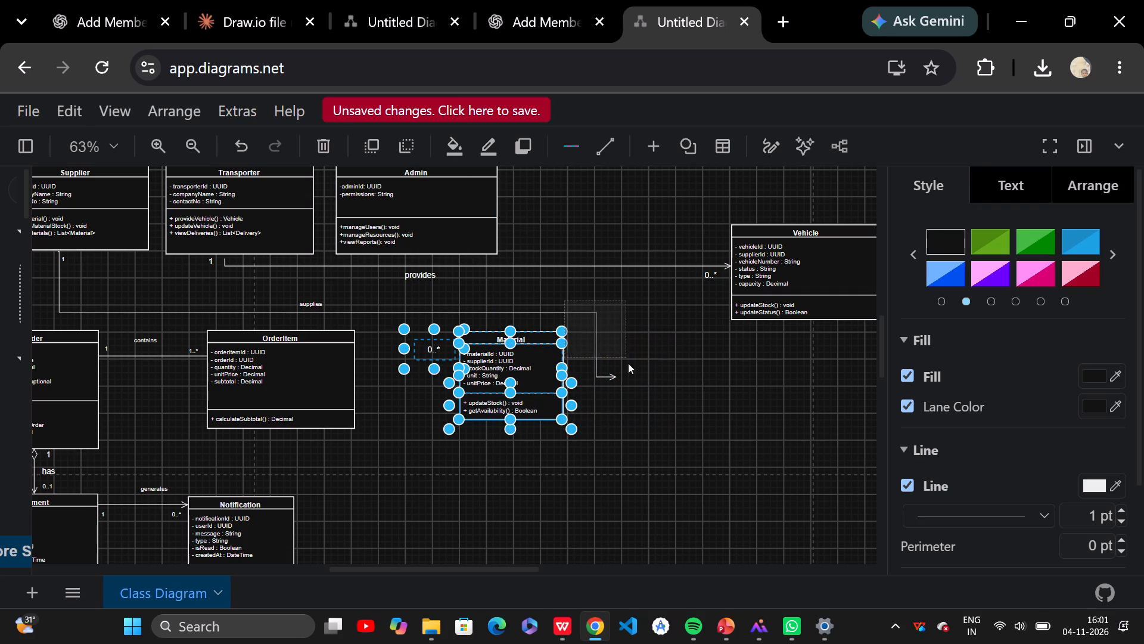
drag(628, 363, 665, 392)
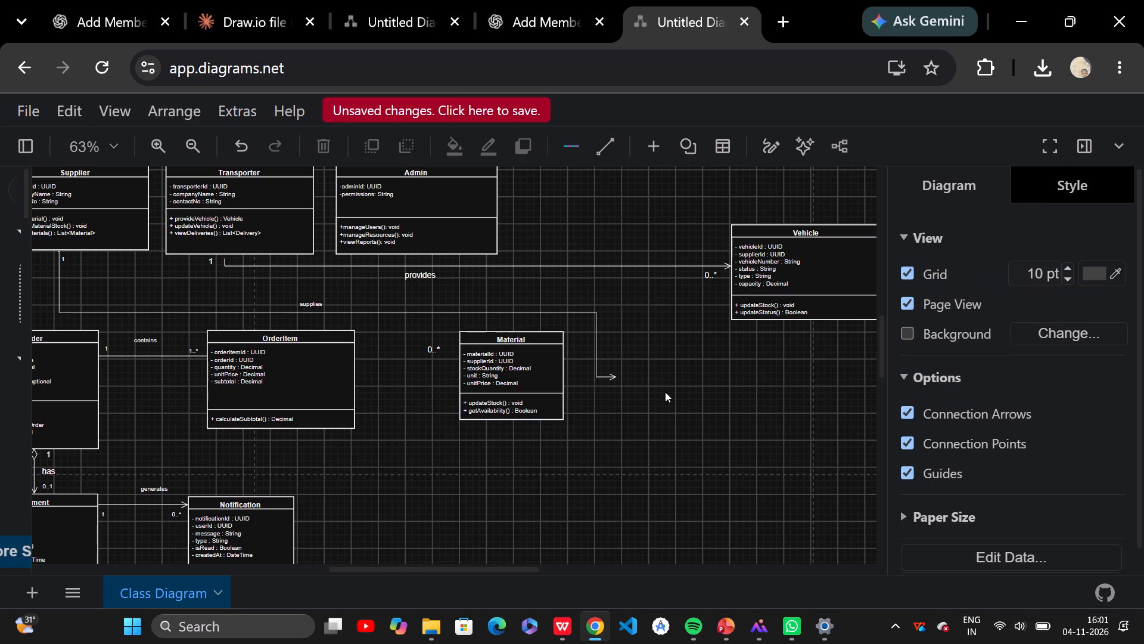
click(613, 373)
drag(613, 373, 458, 379)
drag(592, 344, 407, 357)
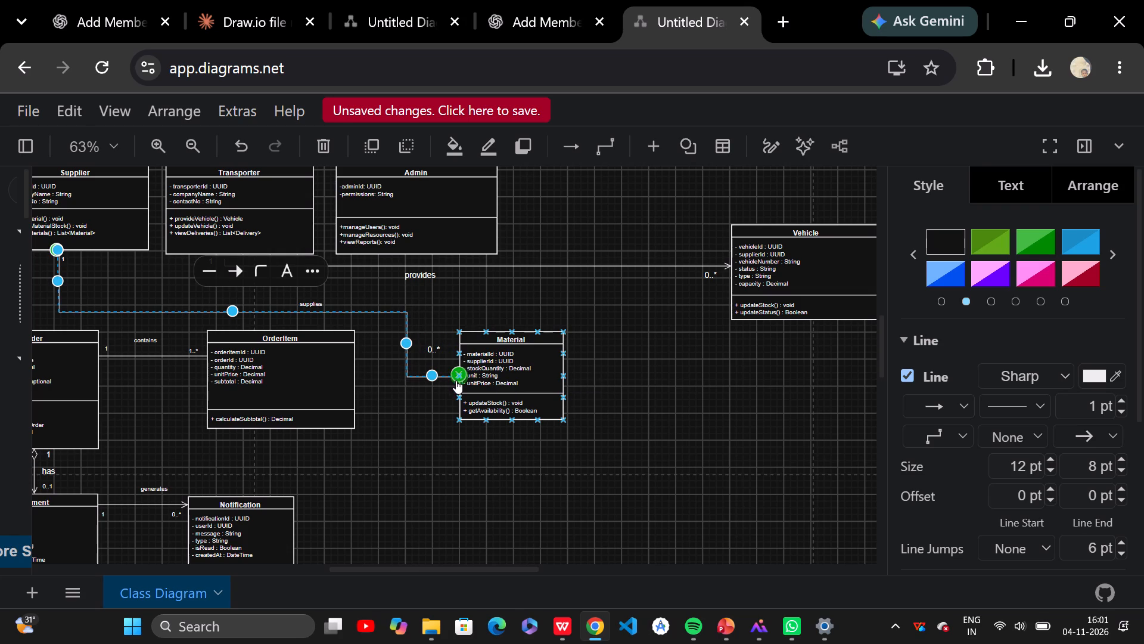
drag(456, 380, 440, 373)
click(421, 413)
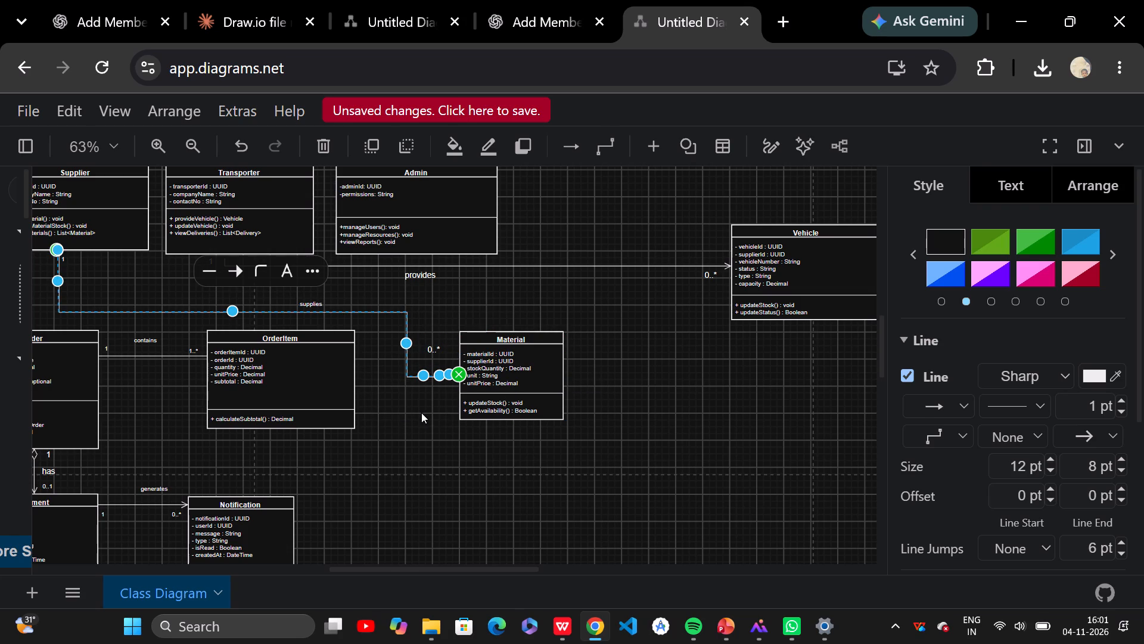
scroll(423, 376, up, 1)
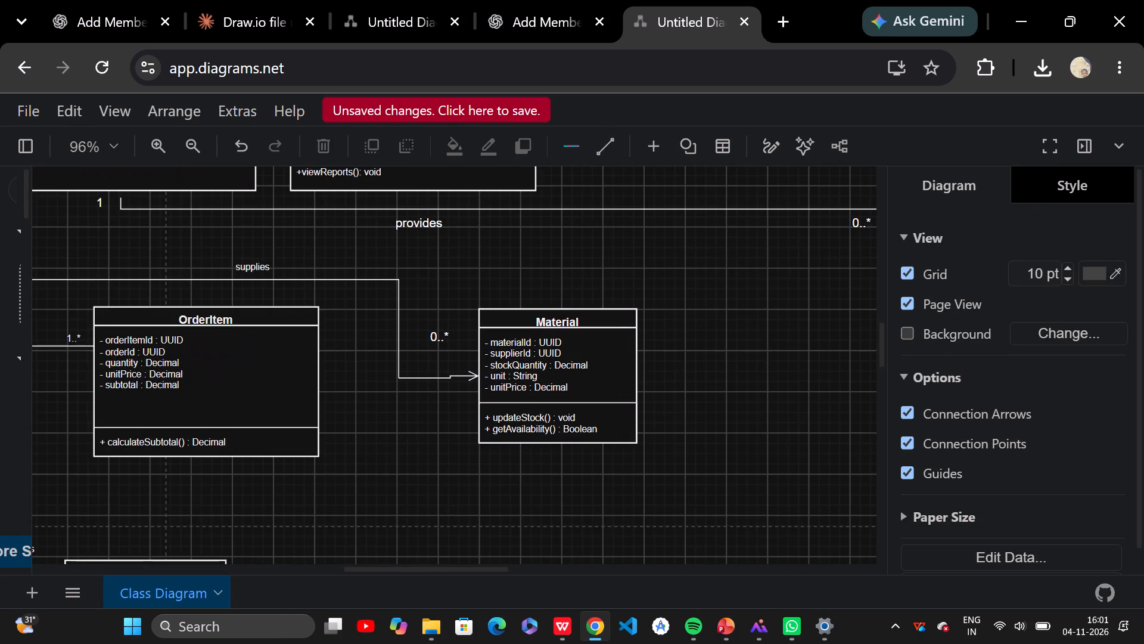
click(440, 380)
click(440, 380)
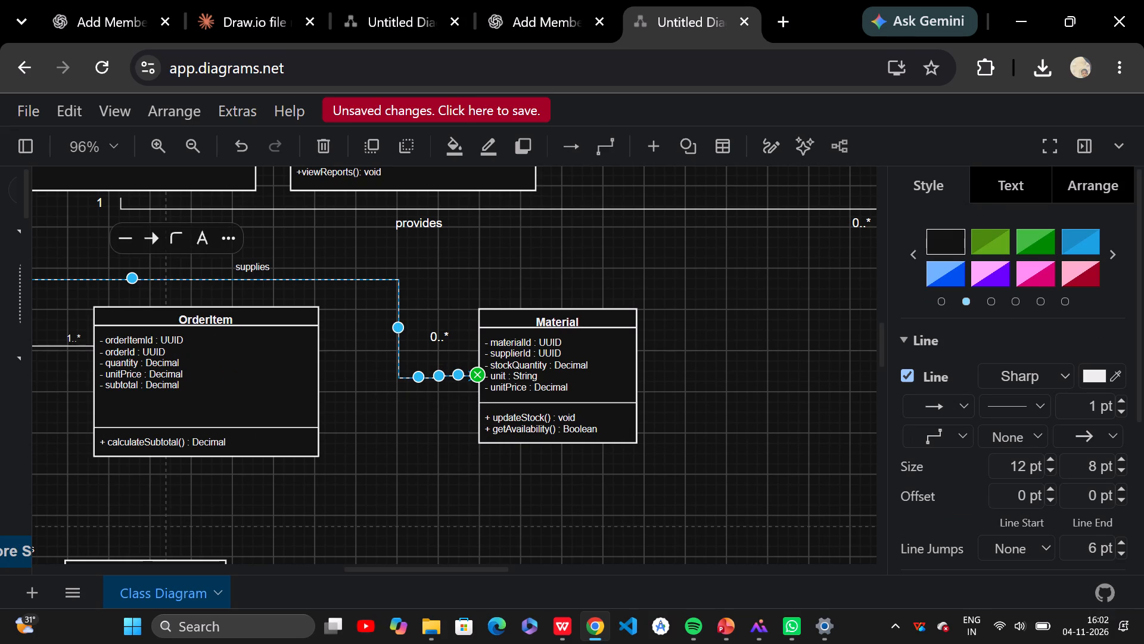
click(440, 423)
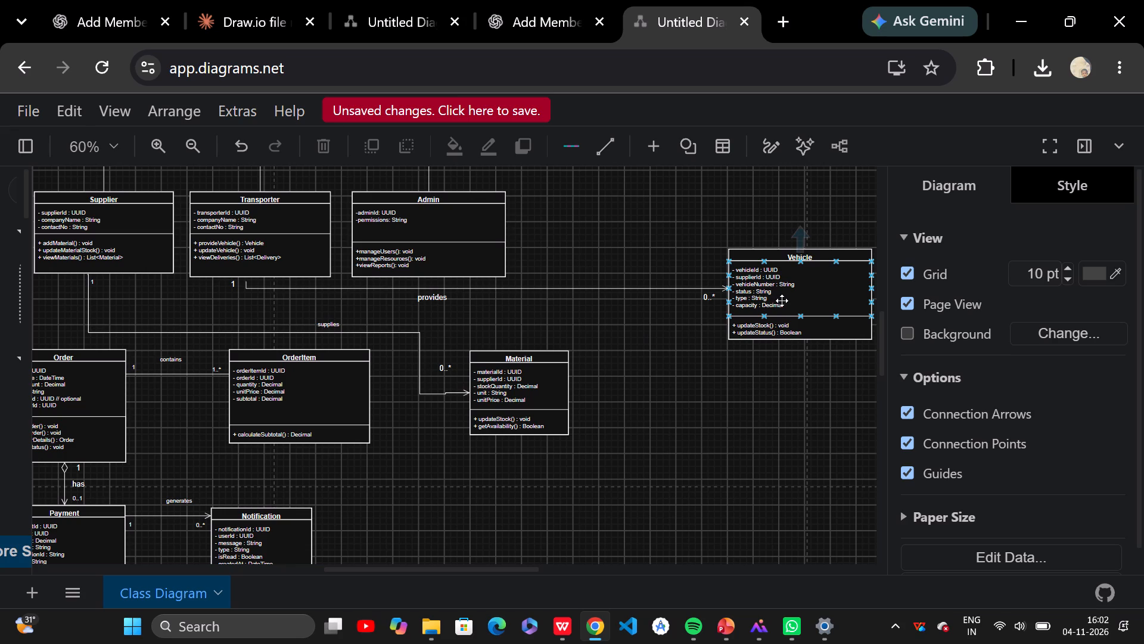
Move the Vehicle class together with its "0..*" multiplicity label horizontally toward Admin.
drag(687, 241, 867, 360)
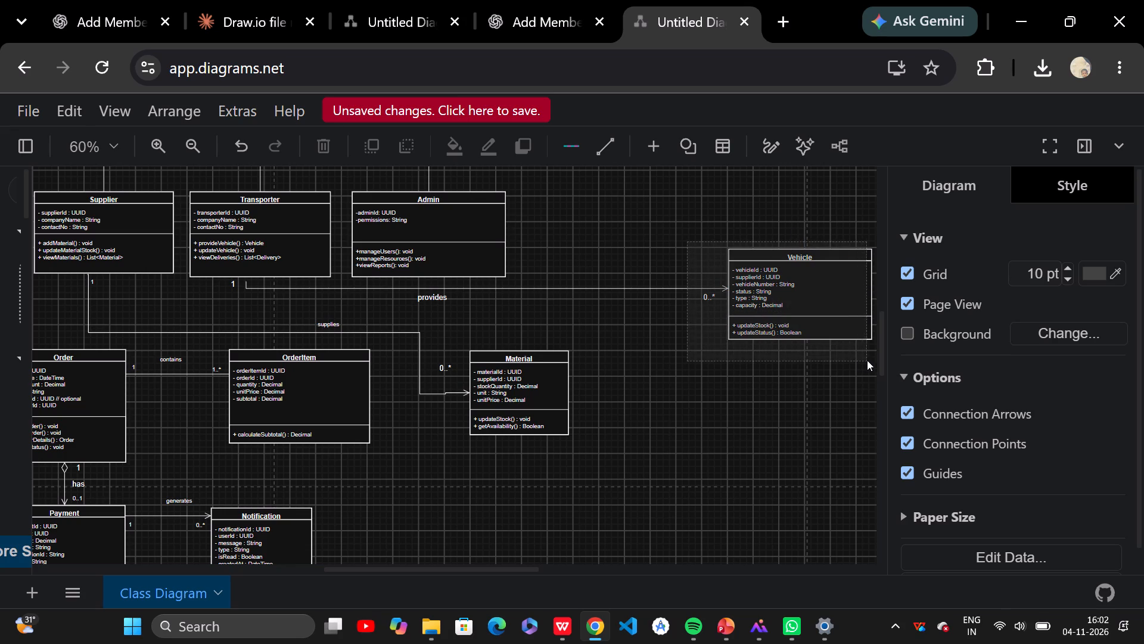
drag(867, 360, 829, 367)
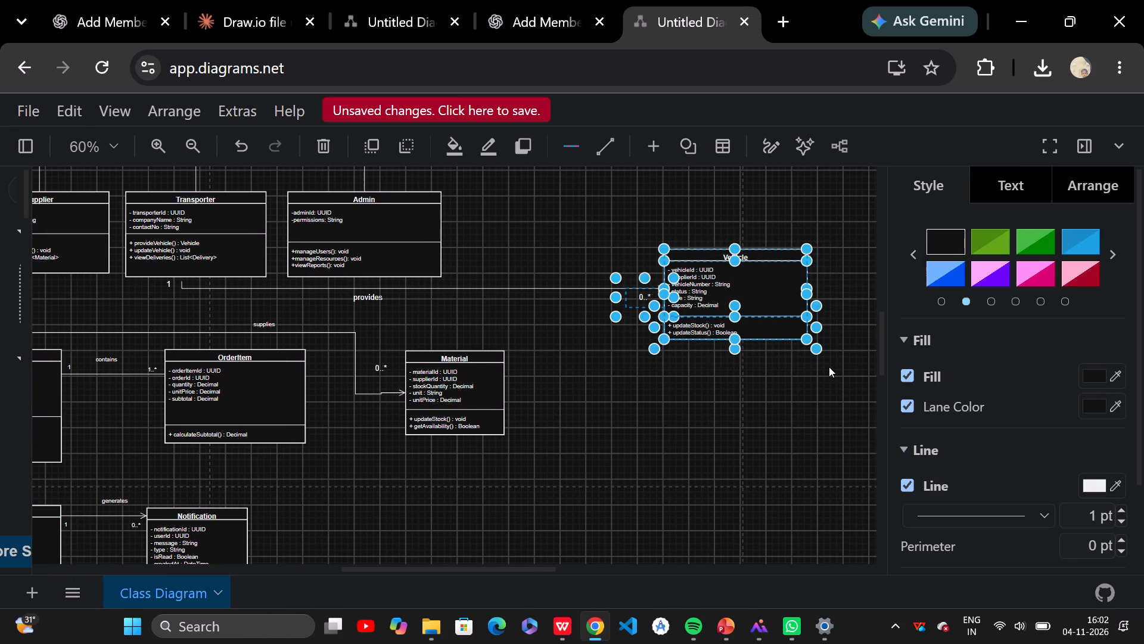
key(Left)
key(Left)
key(Left)
key(Left)
key(Left)
key(Left)
key(Left)
key(Left)
key(Left)
key(Left)
key(Left)
key(Left)
key(Left)
key(Left)
key(Left)
key(Left)
key(Left)
key(Left)
key(Left)
key(Left)
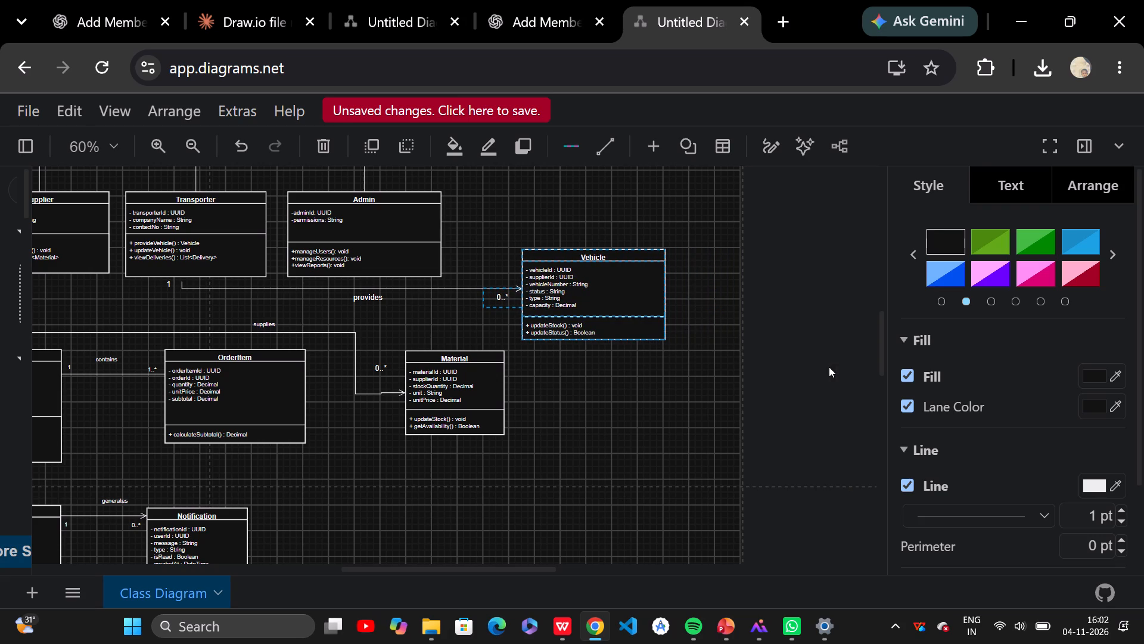
Move the Vehicle class and its "0..*" label down until Vehicle sits beside Material, roughly level with it.
key(Down)
key(Down)
key(Down)
key(Down)
key(Down)
key(Down)
key(Down)
key(Down)
key(Up)
key(Up)
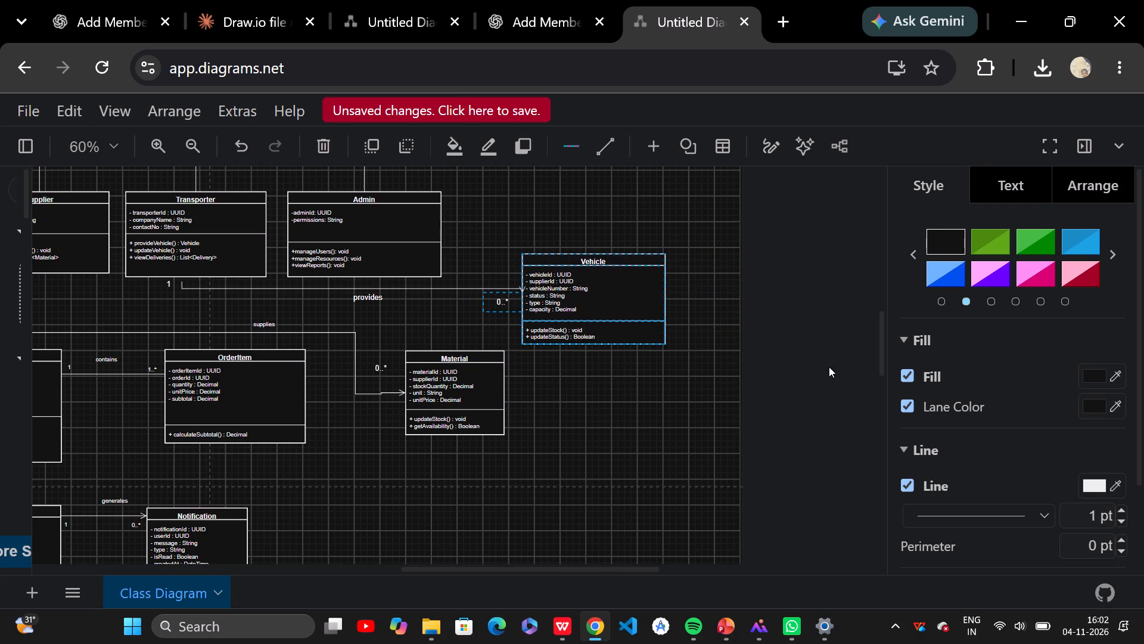
key(Up)
key(Up)
key(Up)
key(Up)
key(Up)
key(Down)
key(Down)
key(Down)
key(Down)
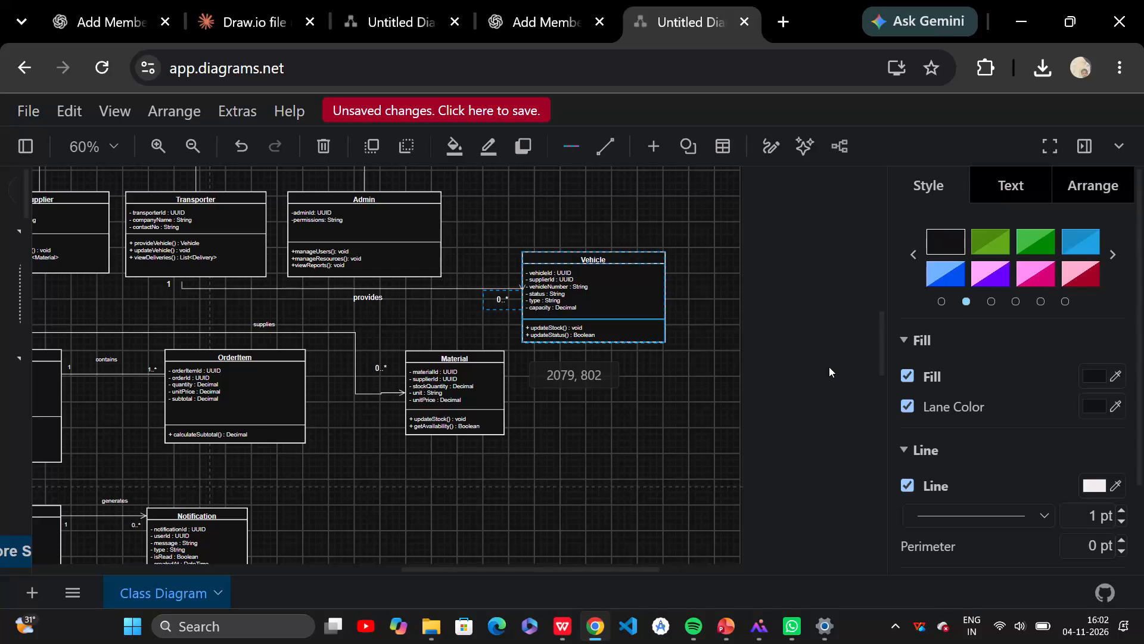
key(Down)
key(Down)
key(Down)
key(Down)
key(Down)
key(Down)
key(Down)
key(Down)
key(Down)
key(Down)
key(Down)
key(Down)
key(Down)
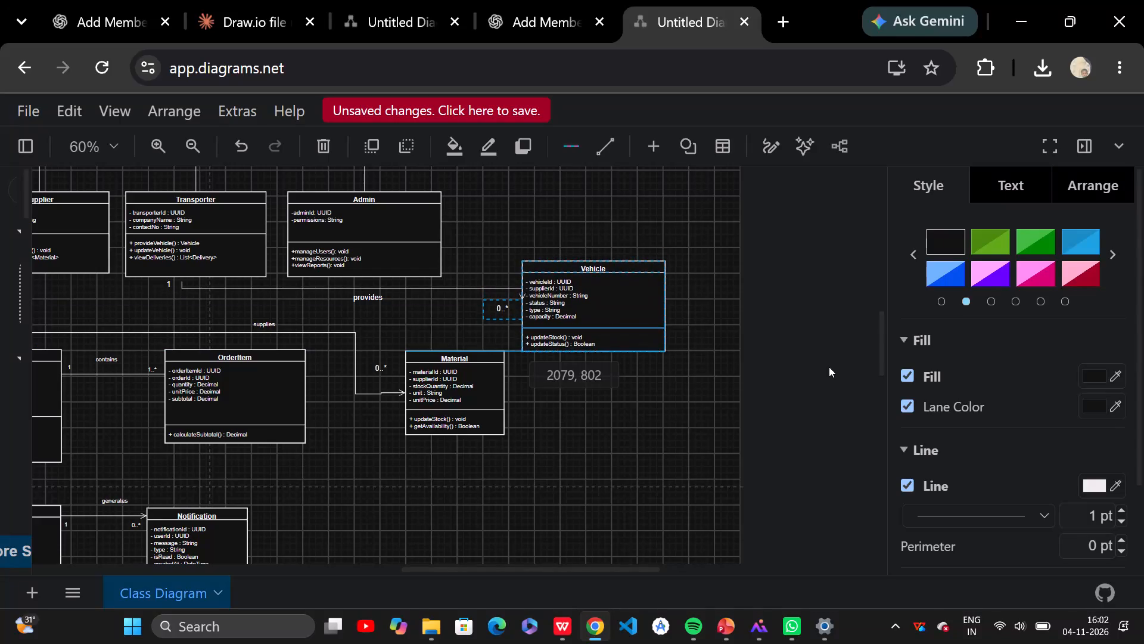
key(Down)
key(Down)
key(Down)
key(Down)
key(Down)
key(Down)
key(Down)
key(Down)
key(Down)
key(Down)
key(Down)
key(Down)
key(Down)
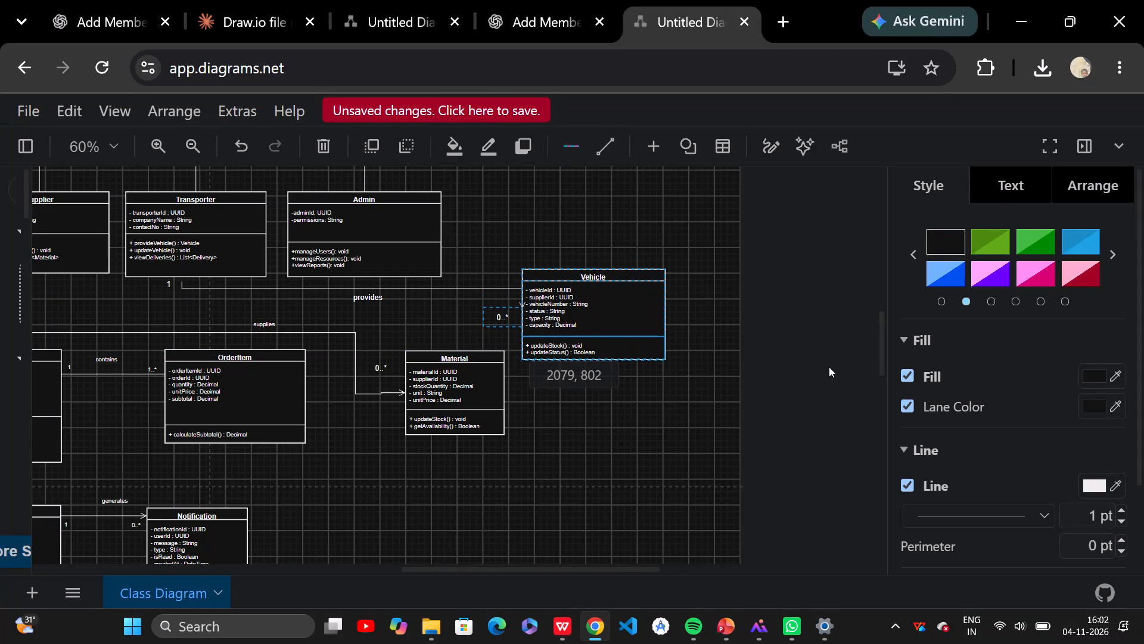
key(Down)
key(Down)
key(Down)
key(Down)
key(Down)
key(Down)
key(Down)
key(Down)
key(Down)
key(Down)
key(Down)
key(Down)
key(Down)
key(Down)
key(Down)
key(Down)
key(Down)
key(Down)
key(Down)
key(Down)
key(Down)
key(Down)
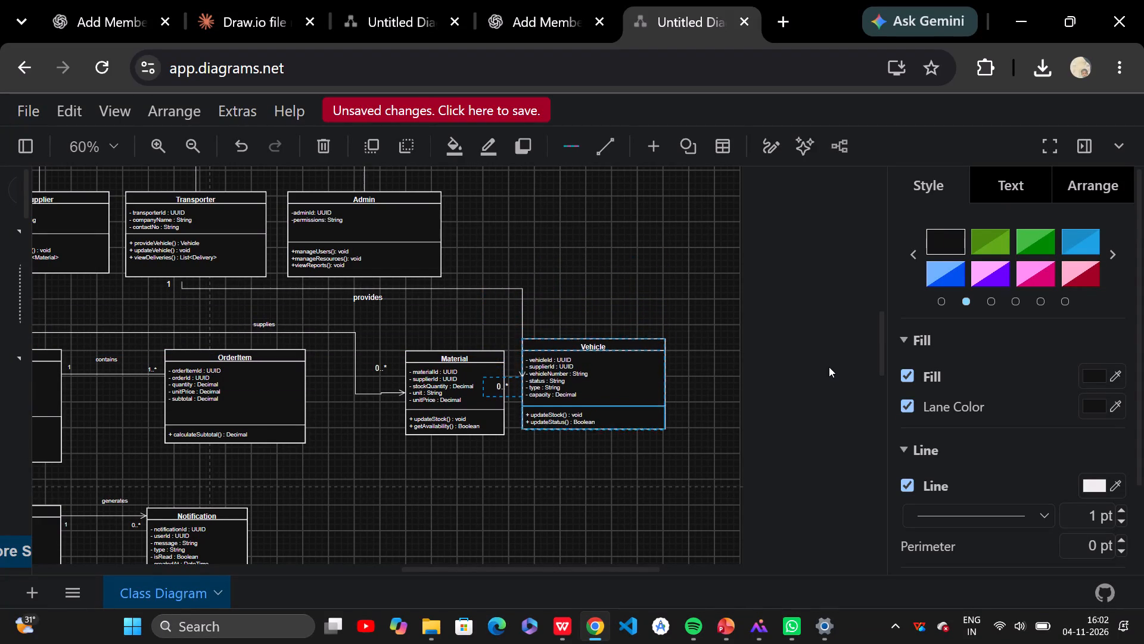
Shift the Vehicle class and its "0..*" label slightly away from Material to widen the gap between the classes.
key(Right)
key(Right)
key(Right)
key(Right)
key(Right)
key(Right)
key(Right)
key(Right)
key(Right)
key(Right)
key(Right)
key(Right)
key(Right)
key(Right)
key(Right)
key(Right)
key(Right)
key(Right)
key(Right)
key(Right)
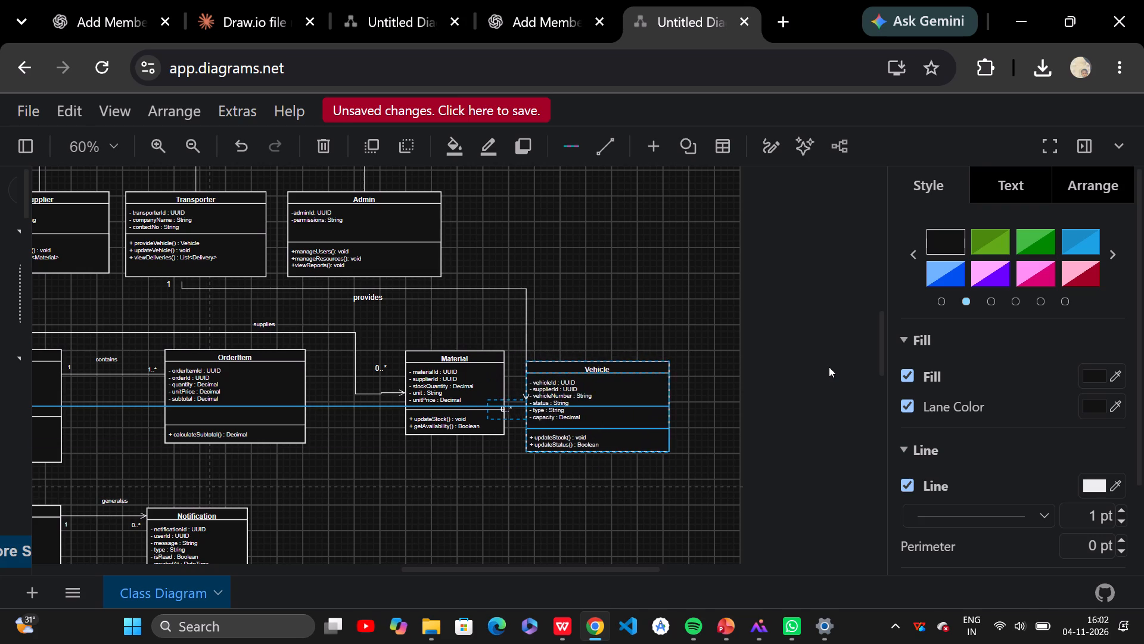
Reroute the provides connector from Transporter so it steps down outside Vehicle and its arrow ends at Vehicle's top edge.
click(542, 304)
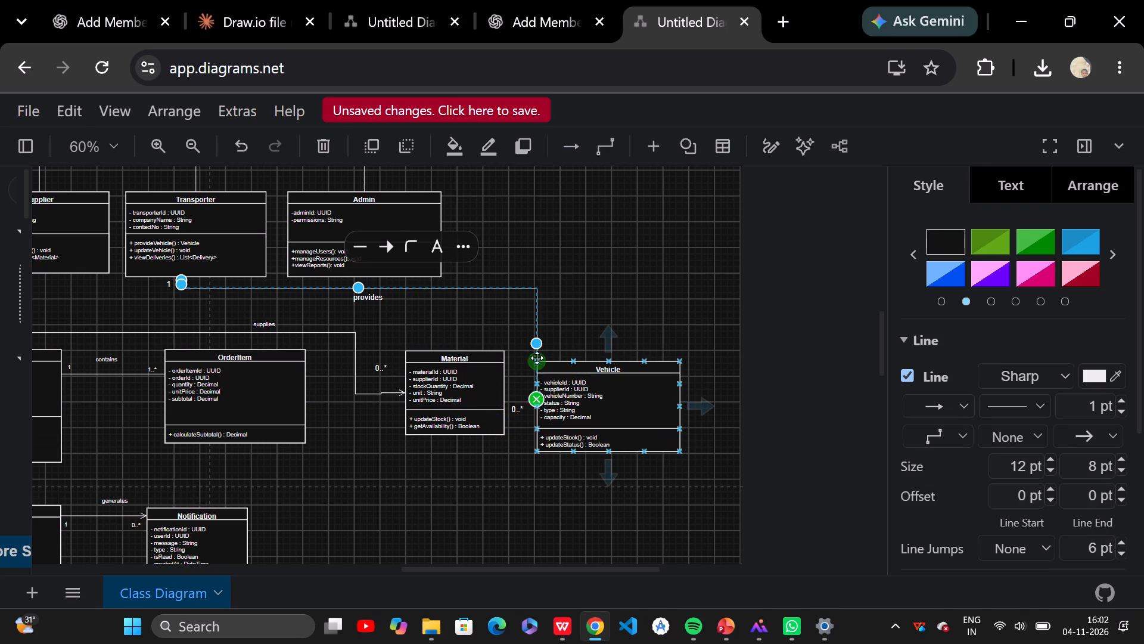
drag(537, 349, 554, 302)
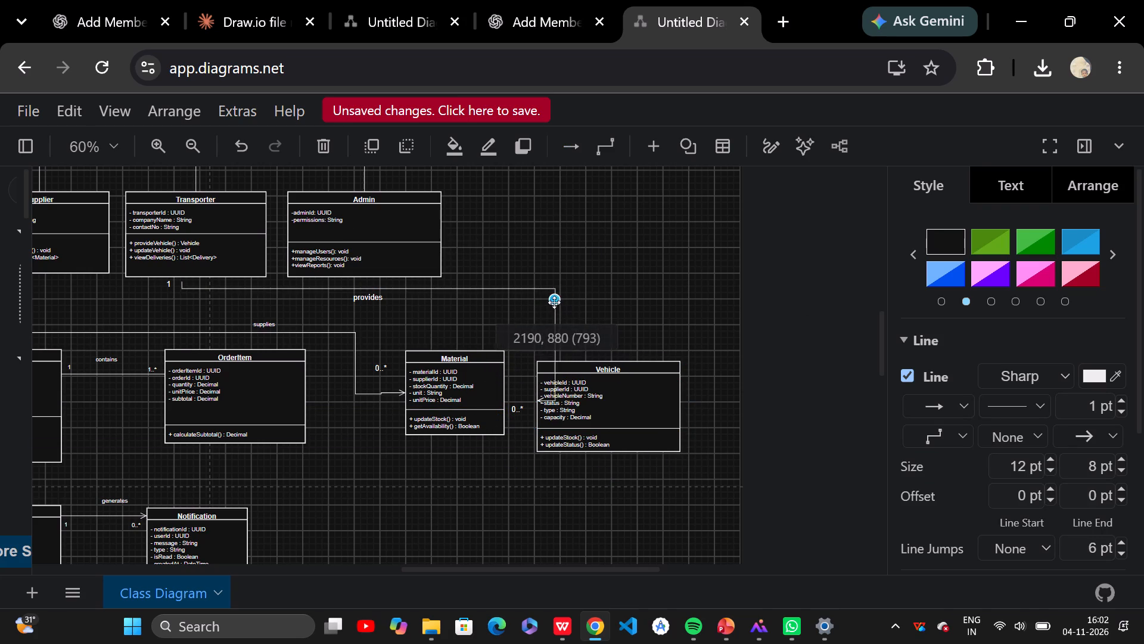
drag(554, 302, 554, 281)
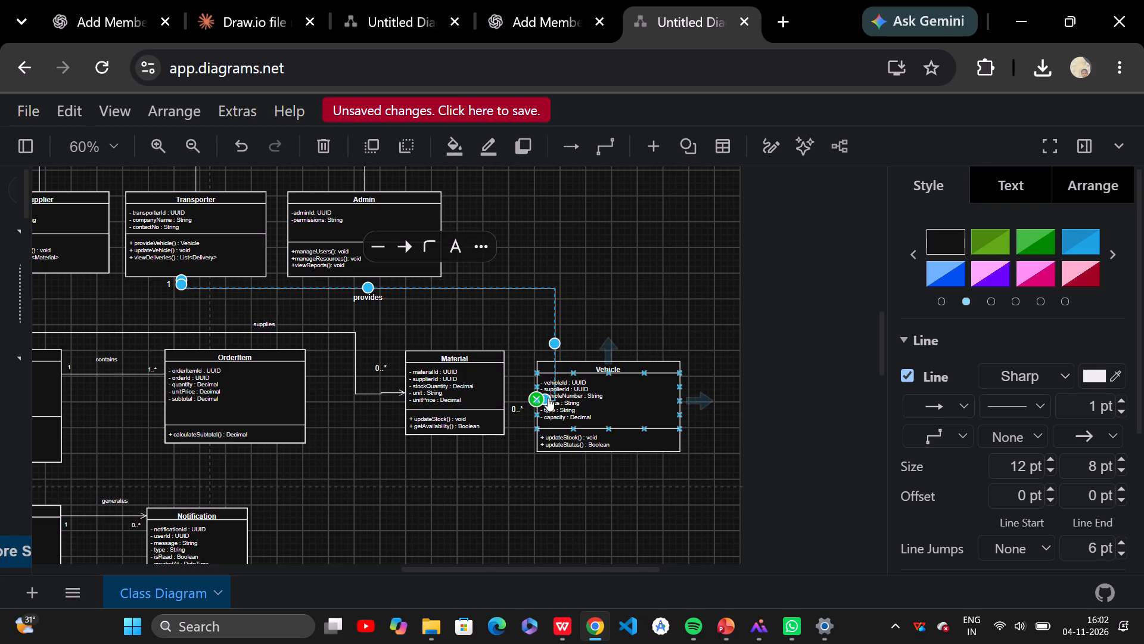
drag(548, 399, 586, 330)
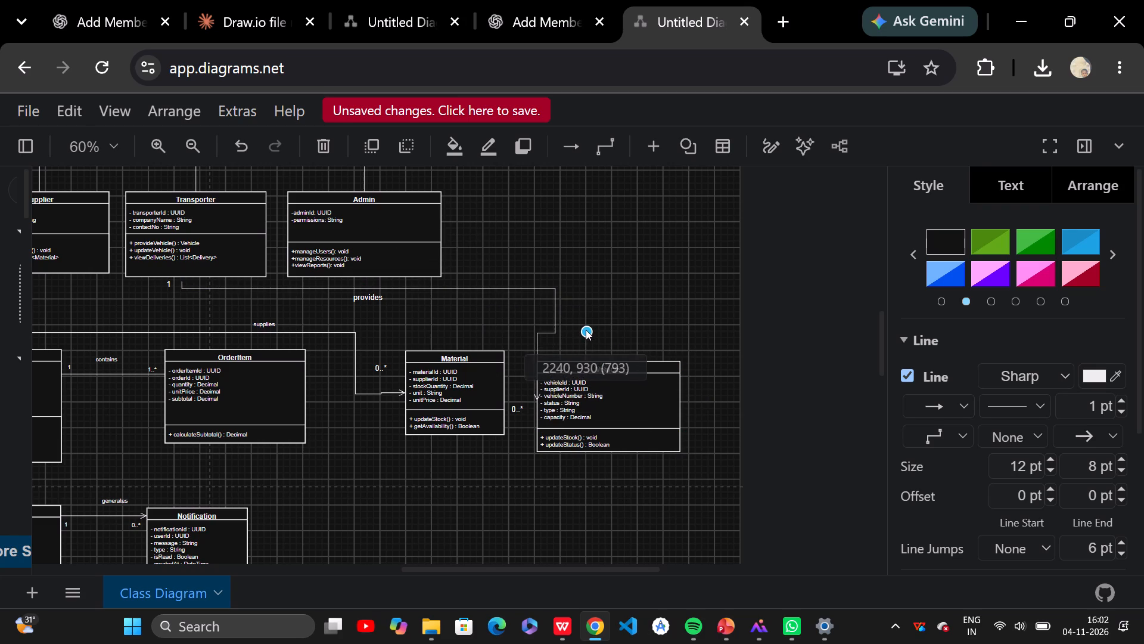
drag(586, 330, 585, 329)
drag(536, 394, 579, 350)
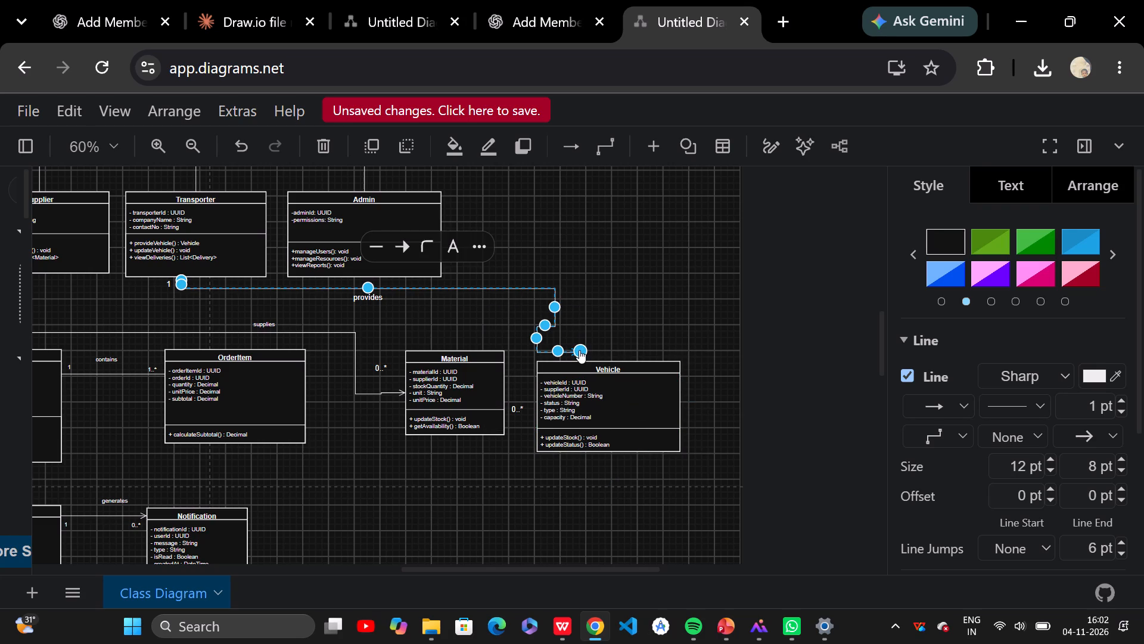
click(587, 345)
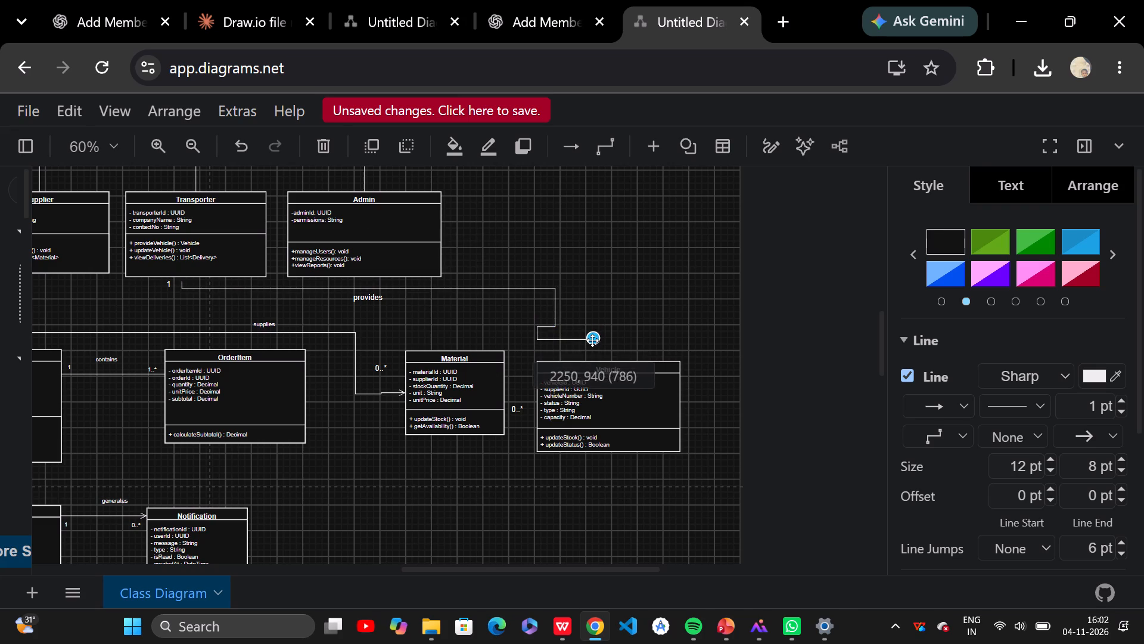
drag(539, 330, 579, 327)
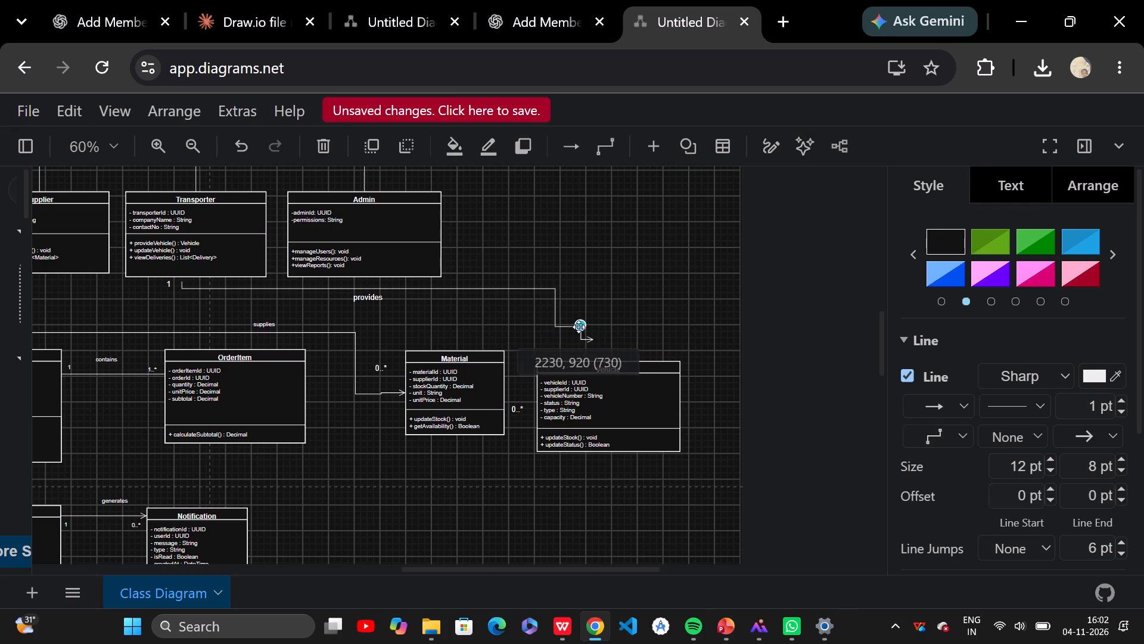
drag(579, 327, 596, 326)
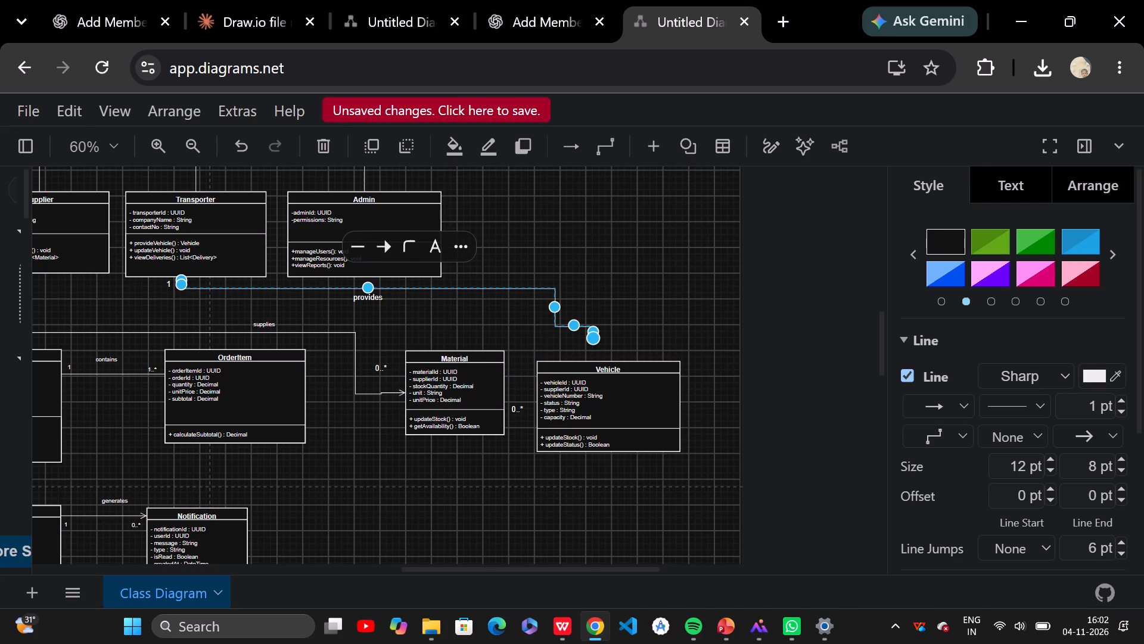
drag(589, 339, 593, 358)
click(632, 327)
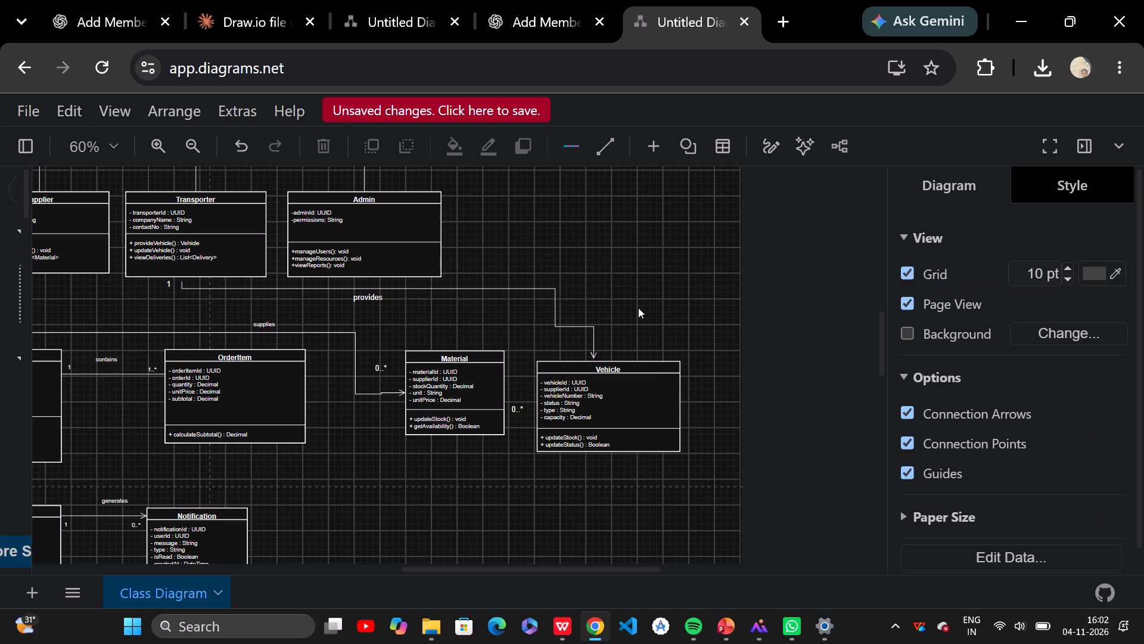
Move the "0..*" label between Material and Vehicle to just above Vehicle's top edge, beside the provides arrow.
click(516, 400)
key(Up)
key(Up)
key(Up)
key(Up)
key(Up)
key(Up)
key(Up)
key(Up)
key(Up)
key(Up)
key(Up)
key(Up)
key(Up)
key(Up)
key(Up)
key(Up)
key(Up)
key(Up)
key(Up)
key(Up)
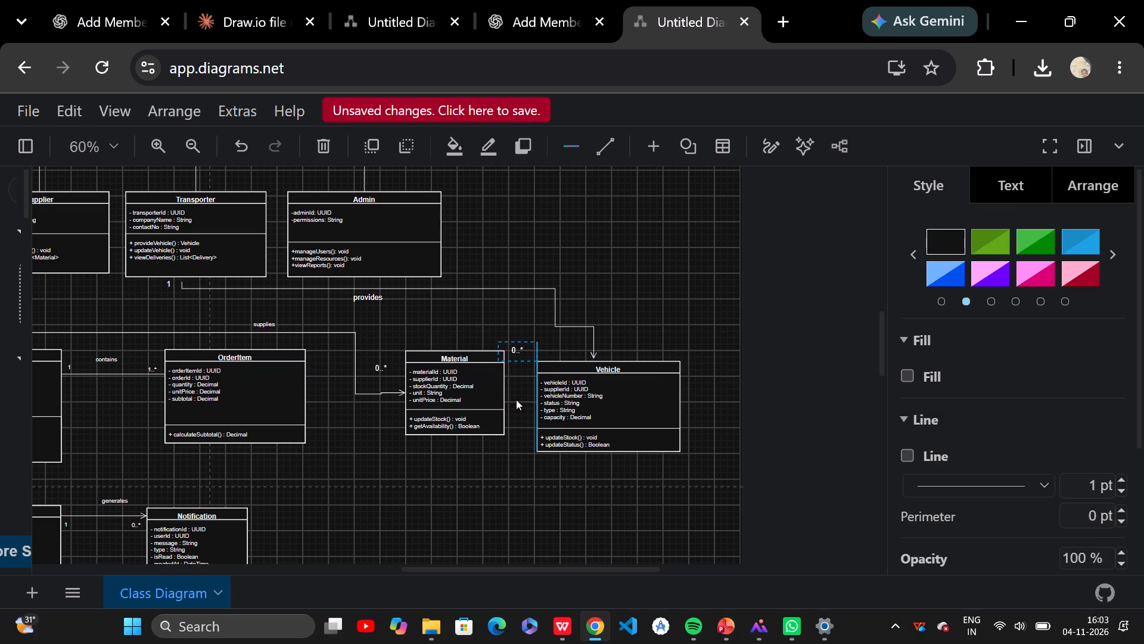
key(Right)
key(Right)
key(Right)
key(Right)
key(Right)
key(Right)
key(Right)
key(Right)
key(Right)
key(Right)
key(Right)
key(Right)
key(Right)
key(Right)
key(Right)
key(Right)
key(Right)
key(Right)
key(Right)
key(Right)
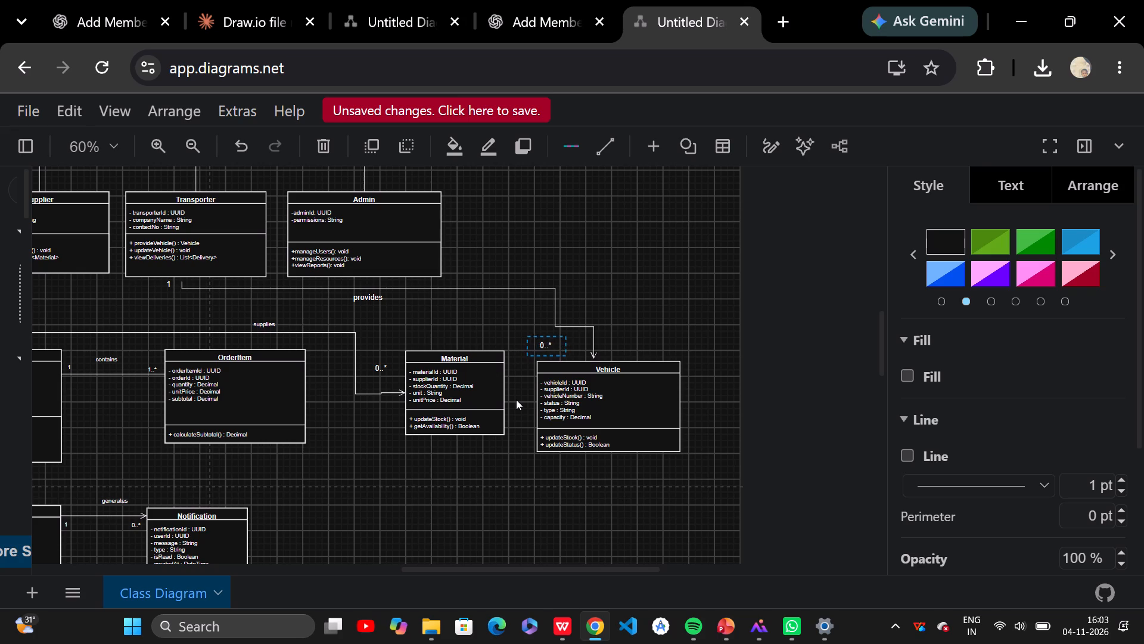
key(Right)
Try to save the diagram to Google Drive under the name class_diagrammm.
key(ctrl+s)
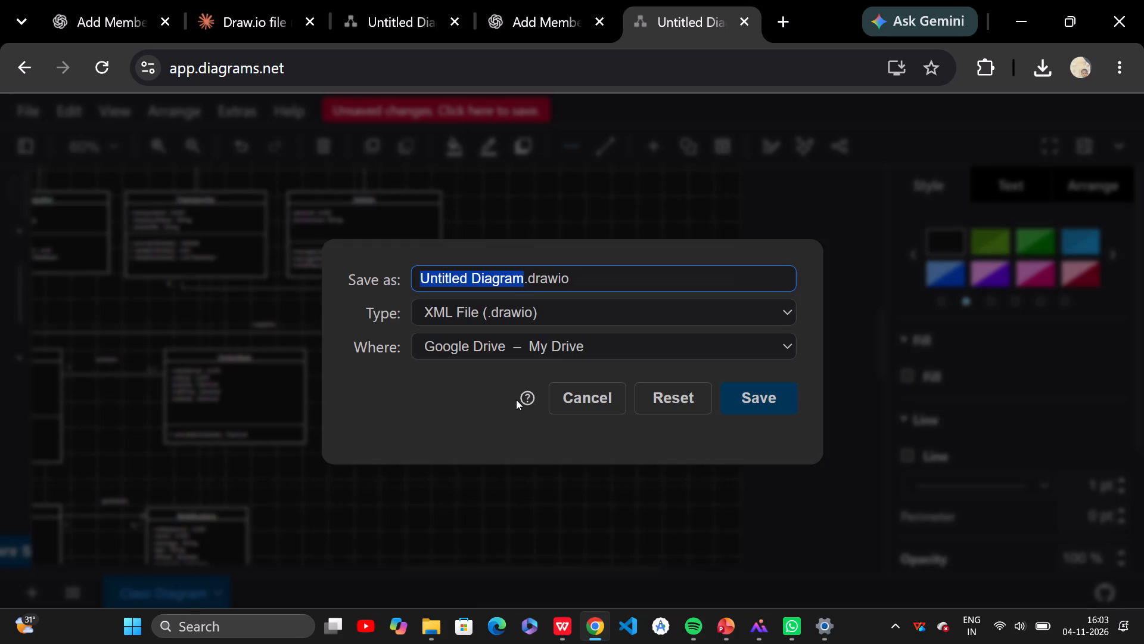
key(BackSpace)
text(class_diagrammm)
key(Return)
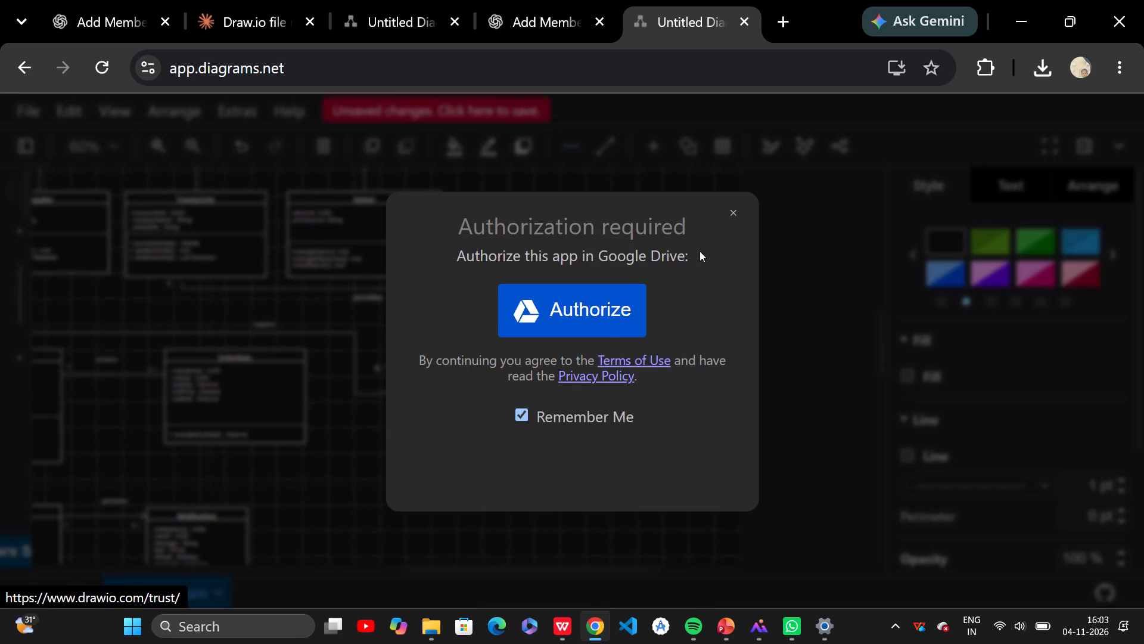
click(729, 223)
Download the diagram as an editable bitmap image (.png) named class_diagram.
key(ctrl+s)
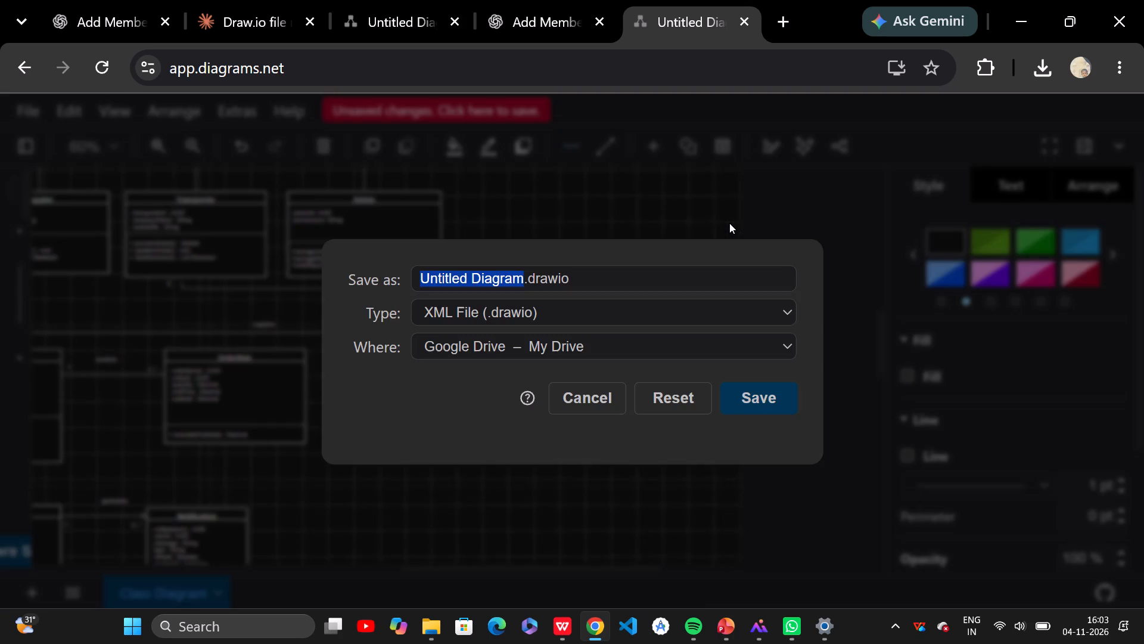
key(BackSpace)
text(class)
key(shift+underscore)
text(diagram)
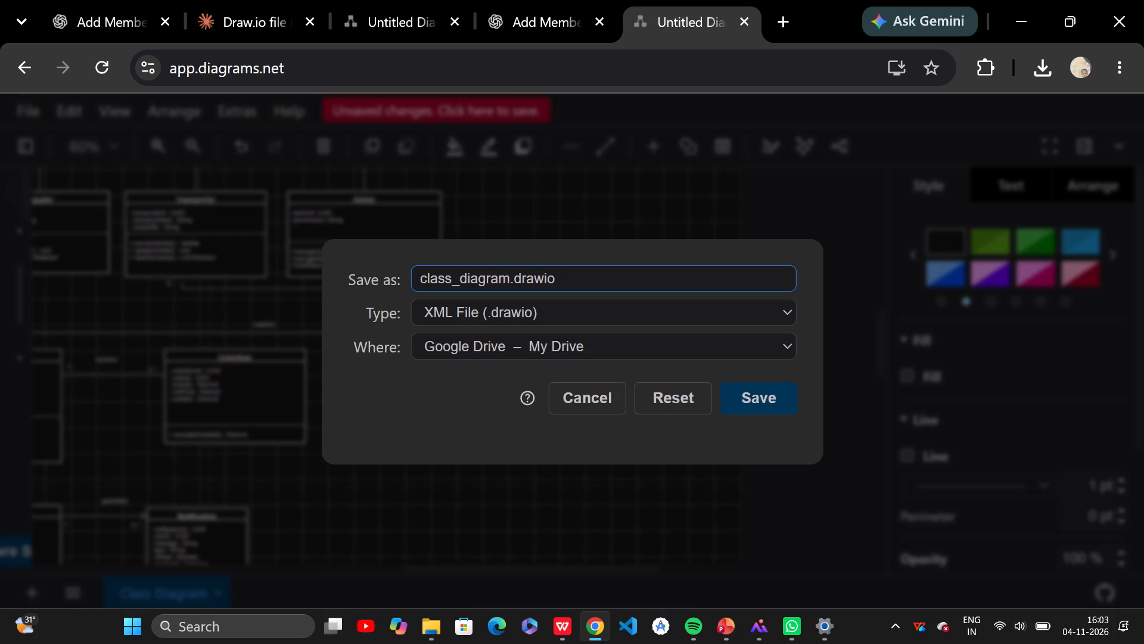
click(624, 348)
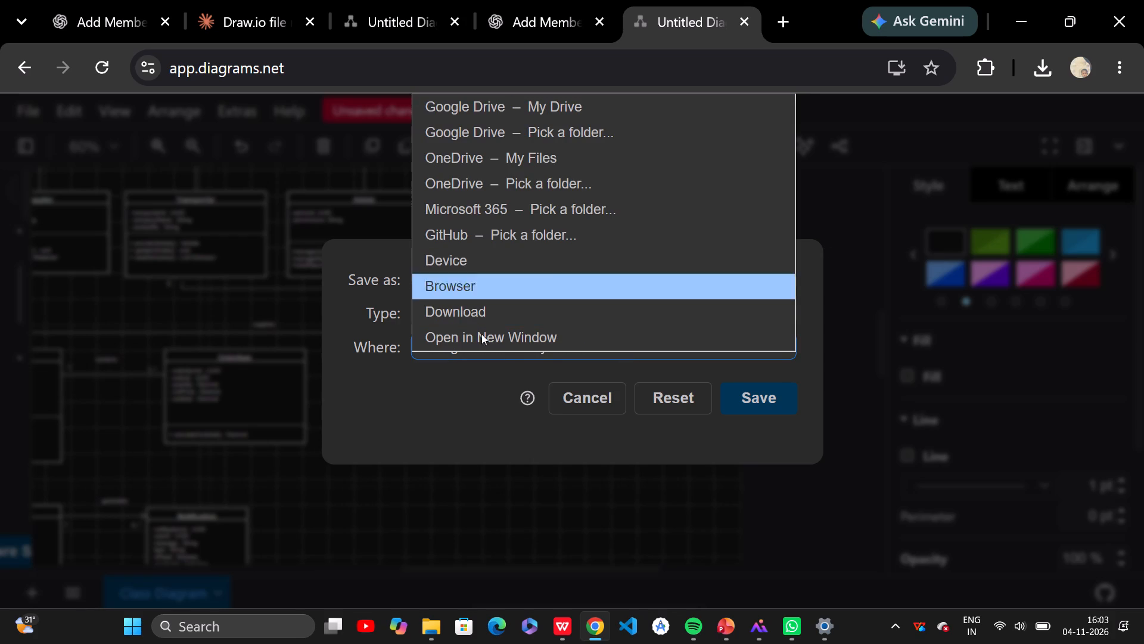
click(434, 347)
click(528, 325)
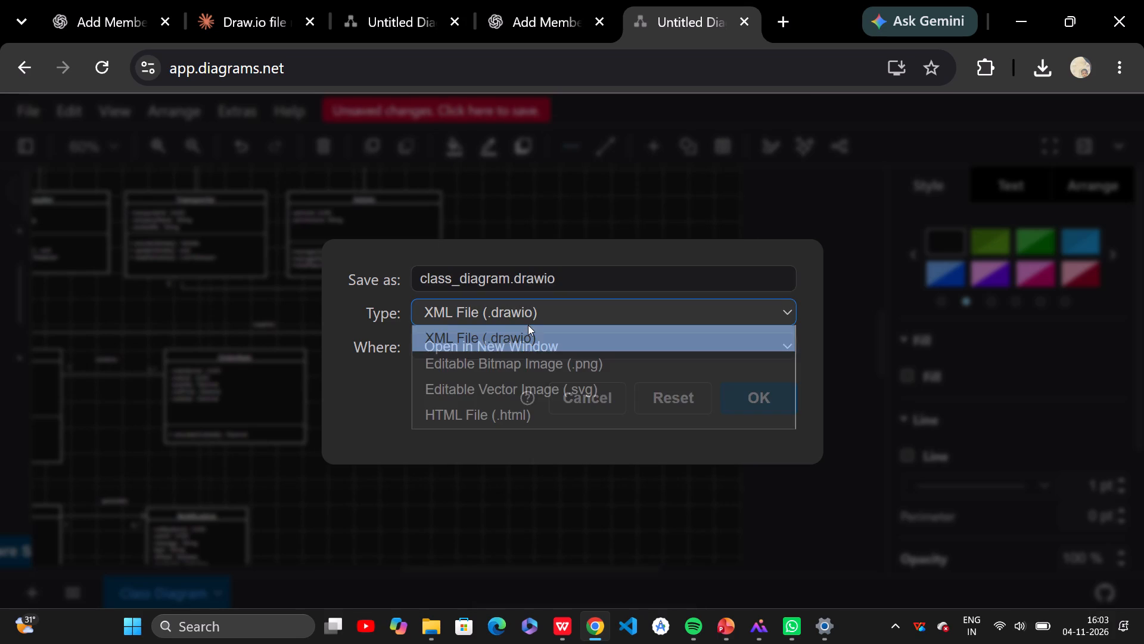
click(524, 366)
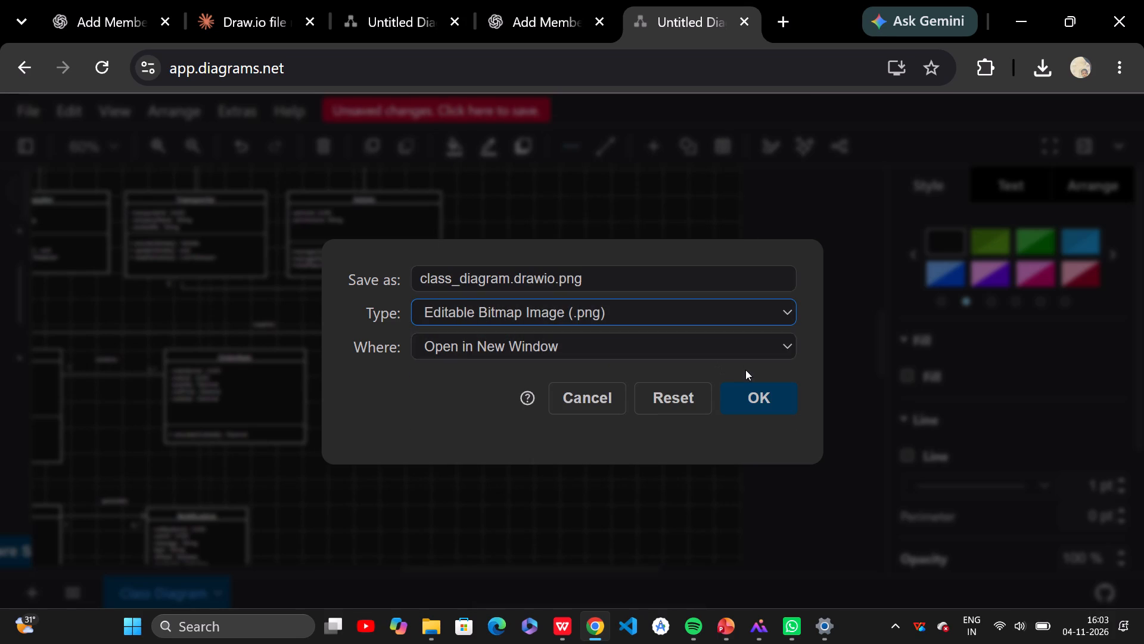
click(710, 352)
click(612, 256)
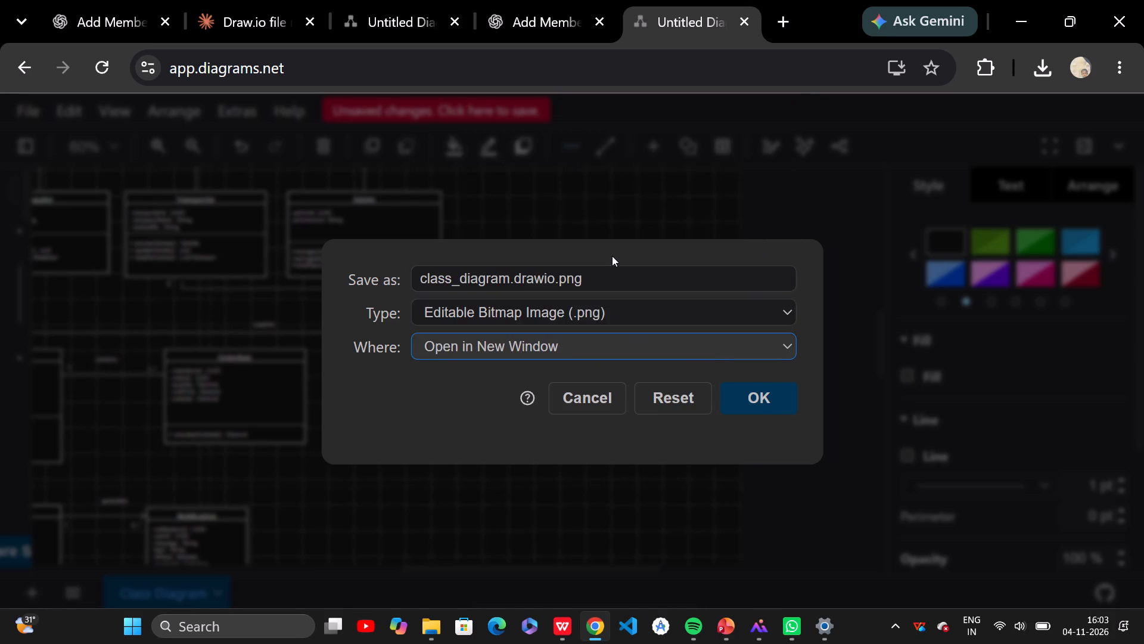
click(593, 346)
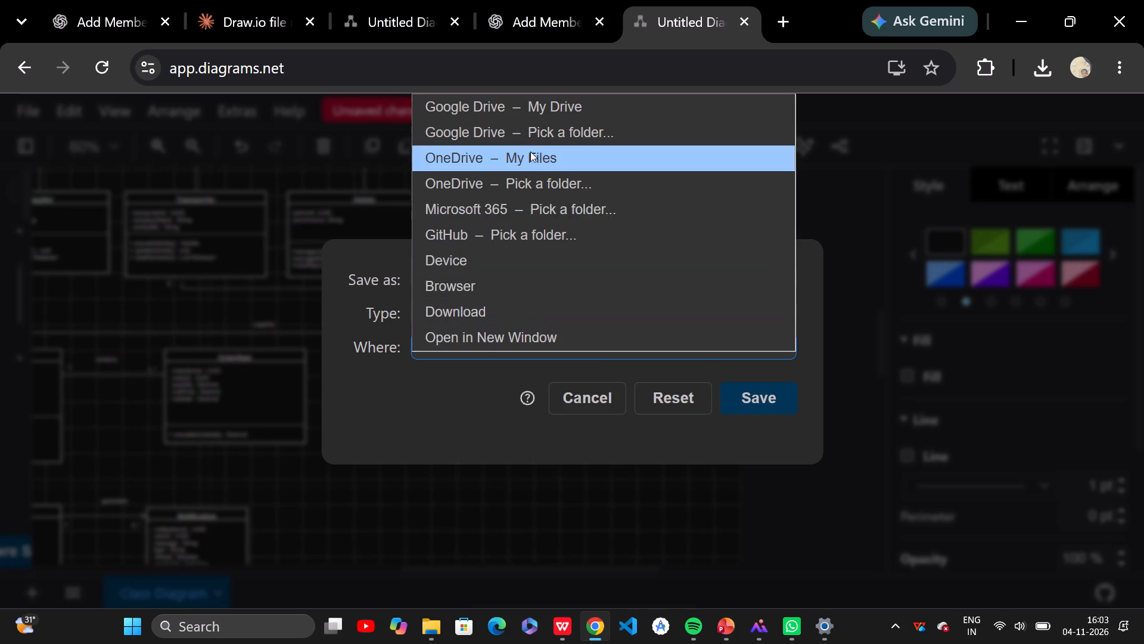
click(512, 315)
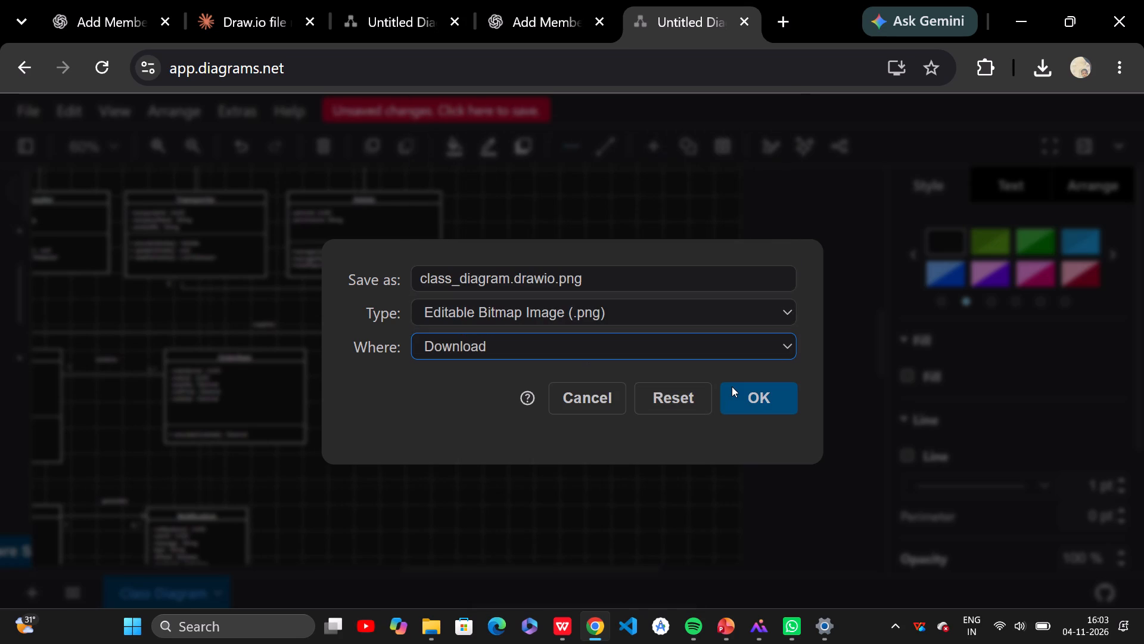
click(732, 386)
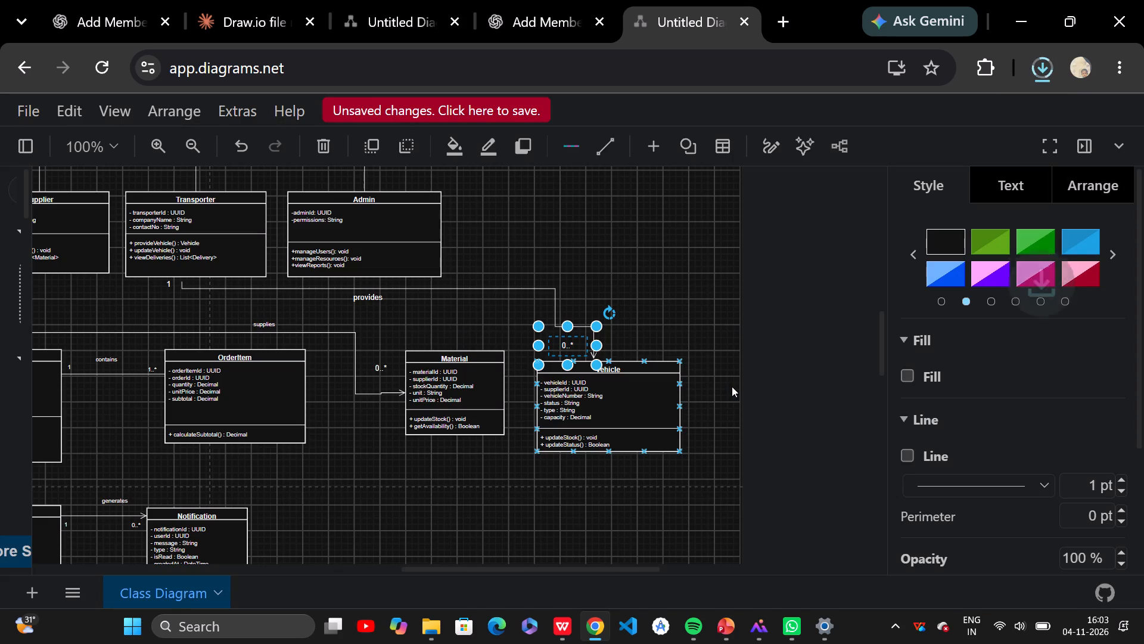
Show the downloaded class_diagram image in the Downloads folder and copy it.
click(1034, 78)
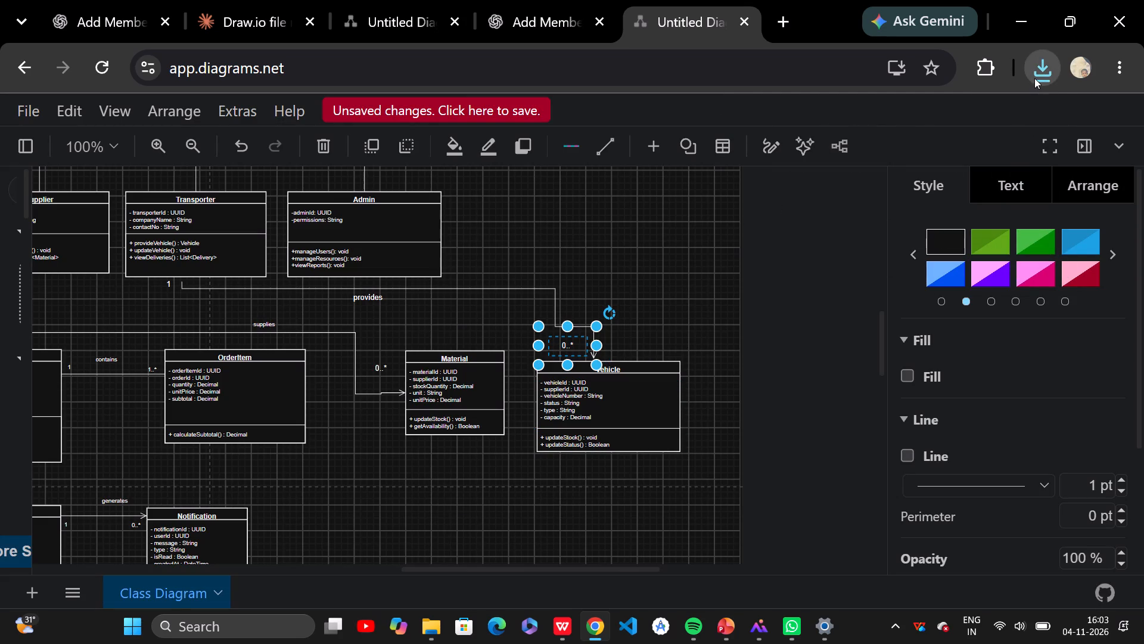
click(1036, 61)
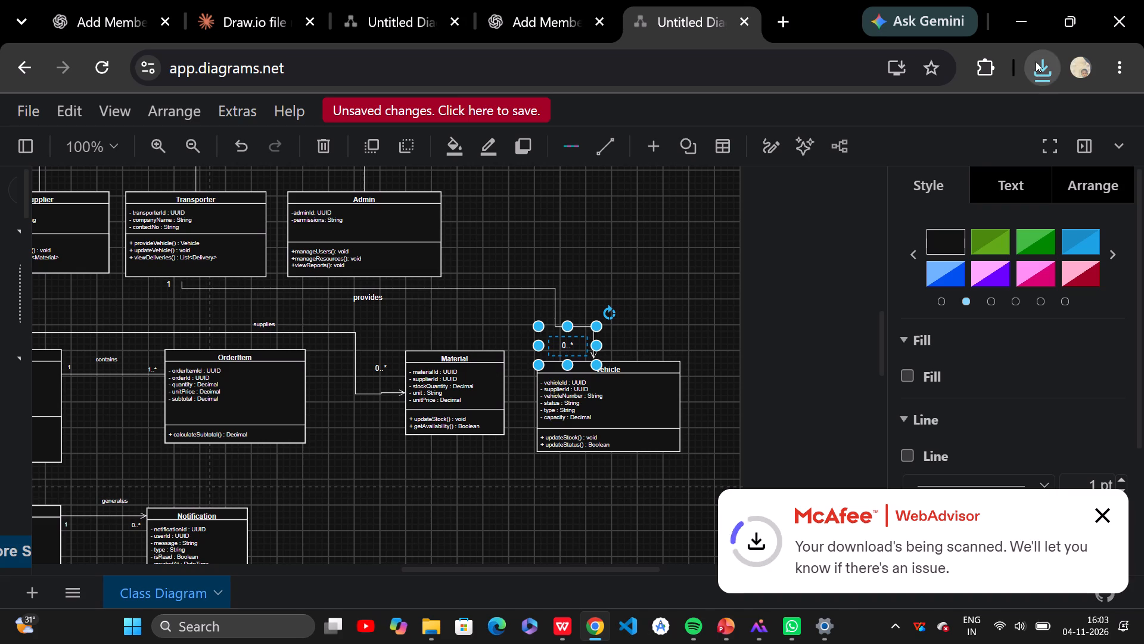
click(964, 159)
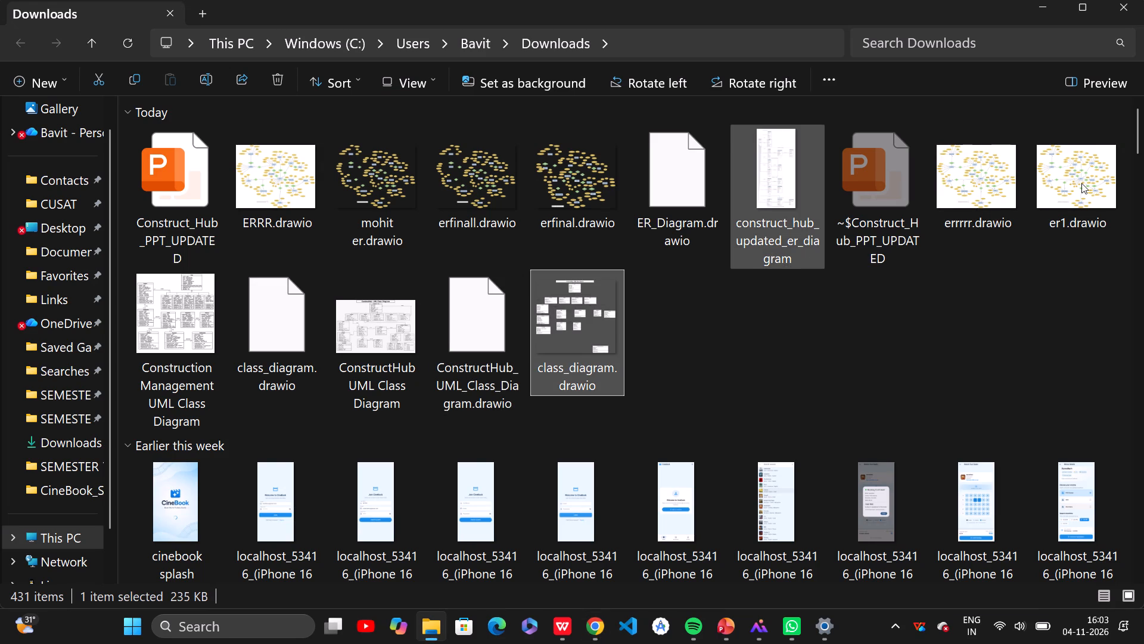
click(565, 341)
key(ctrl+c)
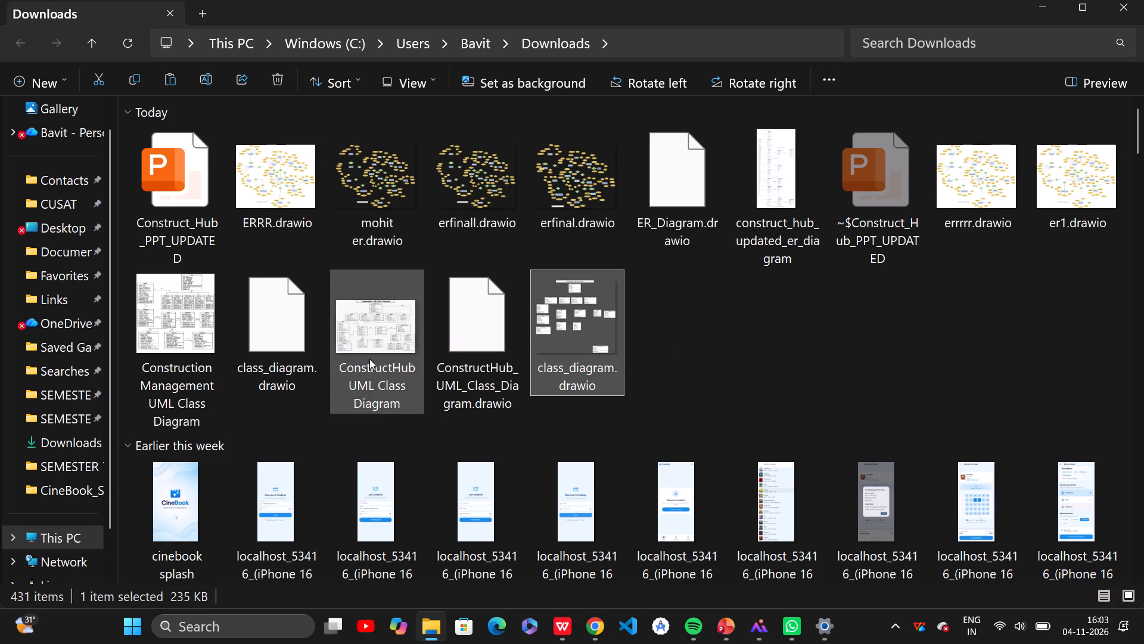
Switch to the Construct_Hub_PPT_UPDATED presentation in PowerPoint and replace slide 13's old class diagram picture with the copied image.
key(alt+Tab)
key(alt+Tab)
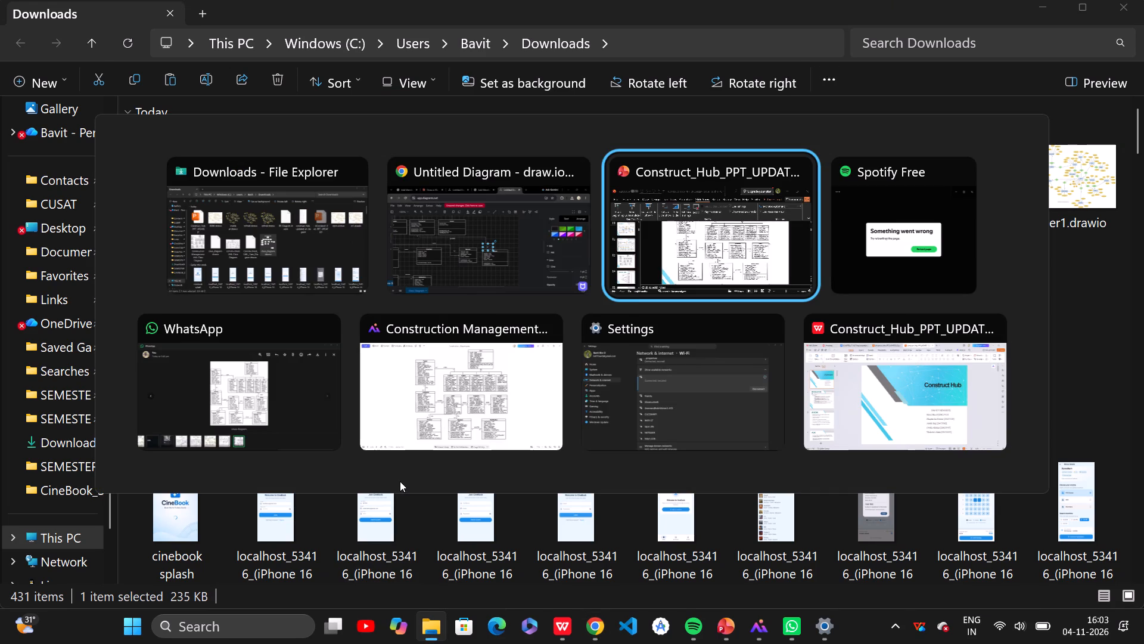
click(493, 398)
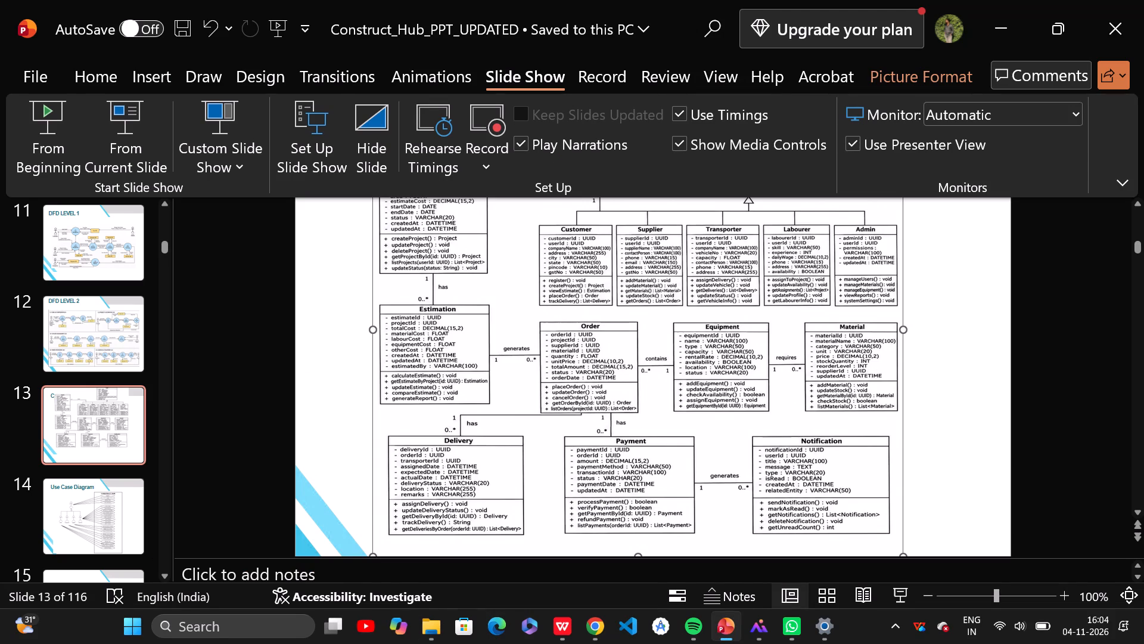
key(ctrl+Home)
key(Delete)
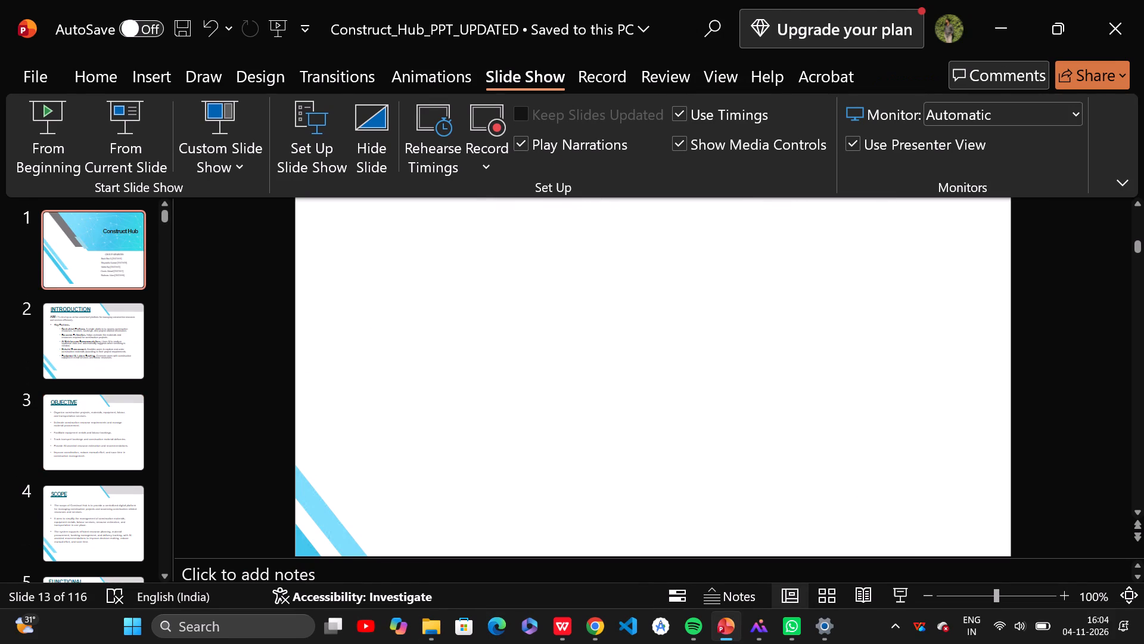
key(ctrl+v)
Reduce the pasted picture's height to about 12.5 cm so it starts below the Class Diagram title and ends above the slide's bottom edge.
ctrl+scroll(493, 398, down, 1)
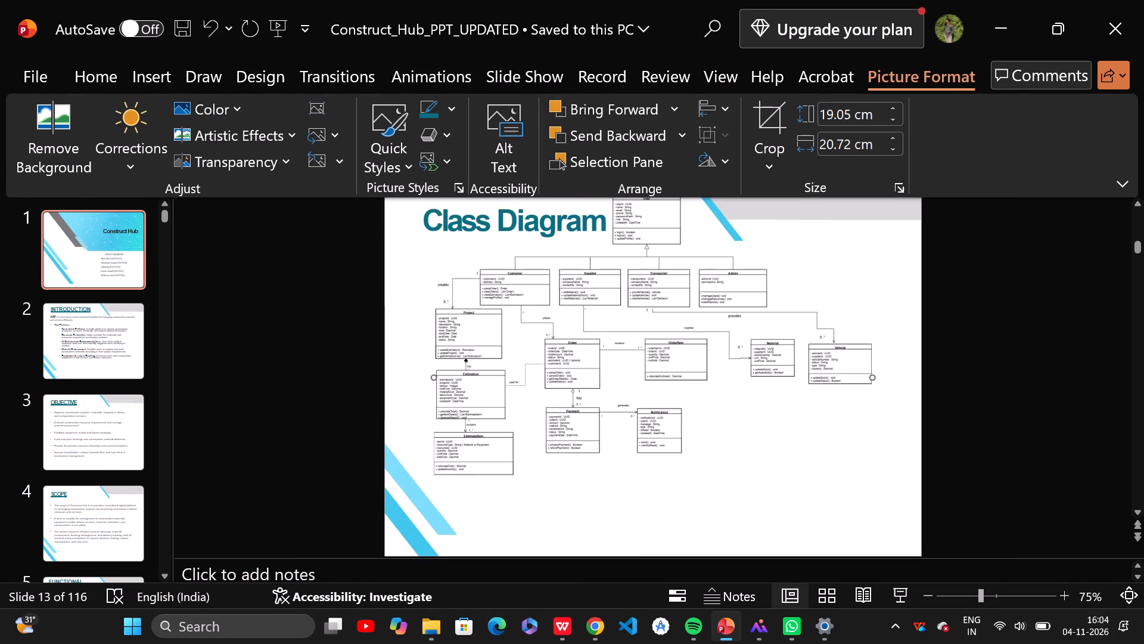
scroll(589, 366, up, 1)
ctrl+scroll(589, 366, down, 1)
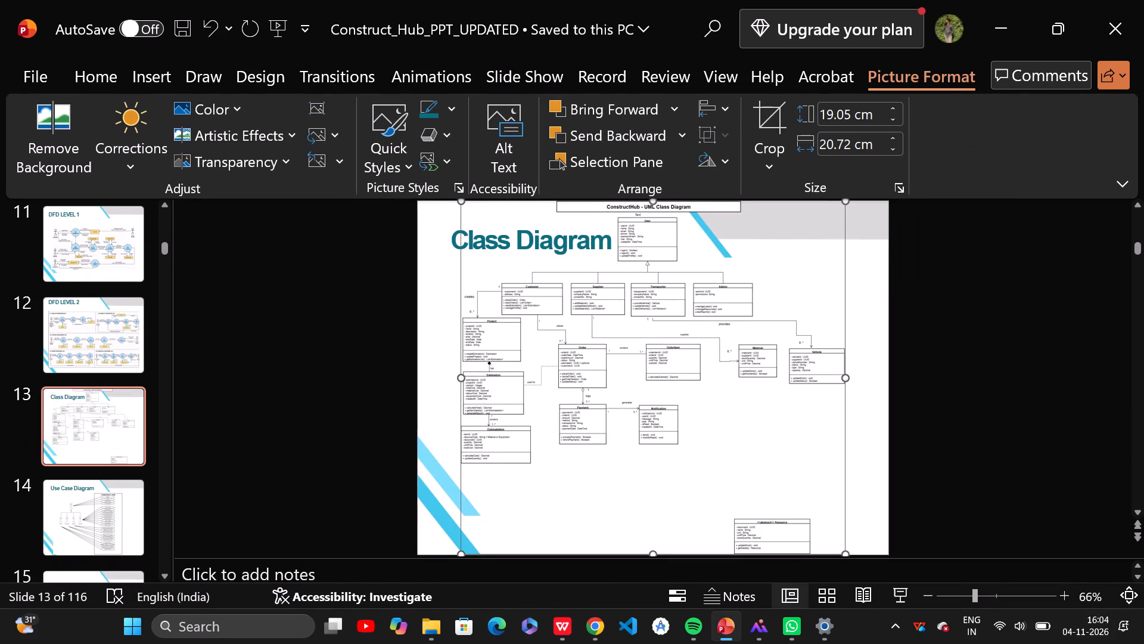
ctrl+scroll(651, 245, down, 1)
drag(654, 206, 641, 267)
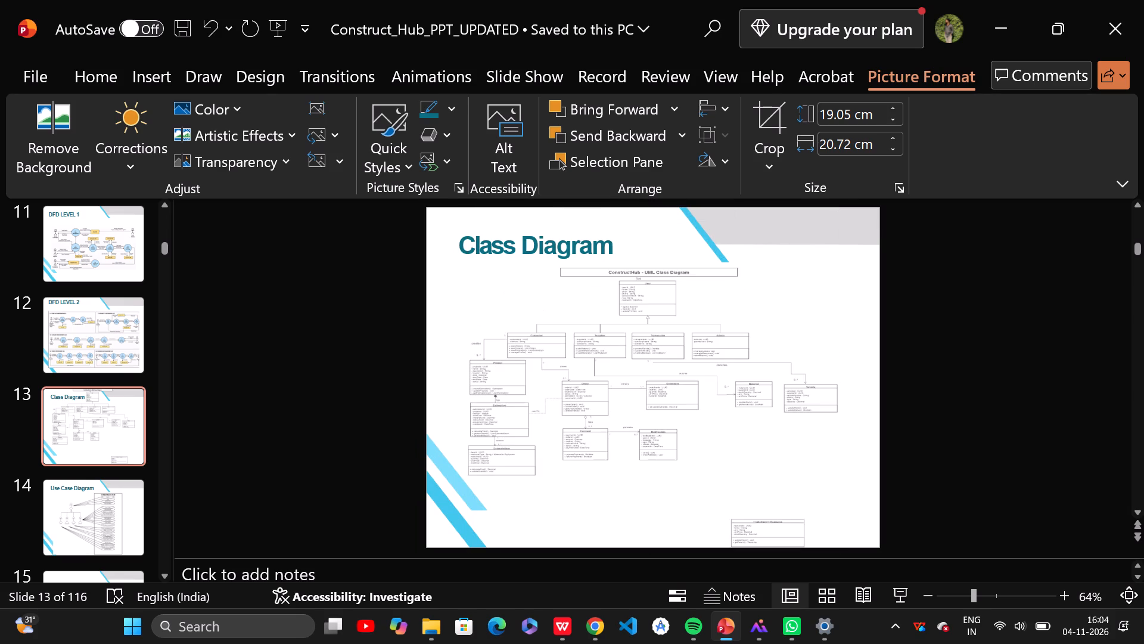
drag(641, 267, 633, 285)
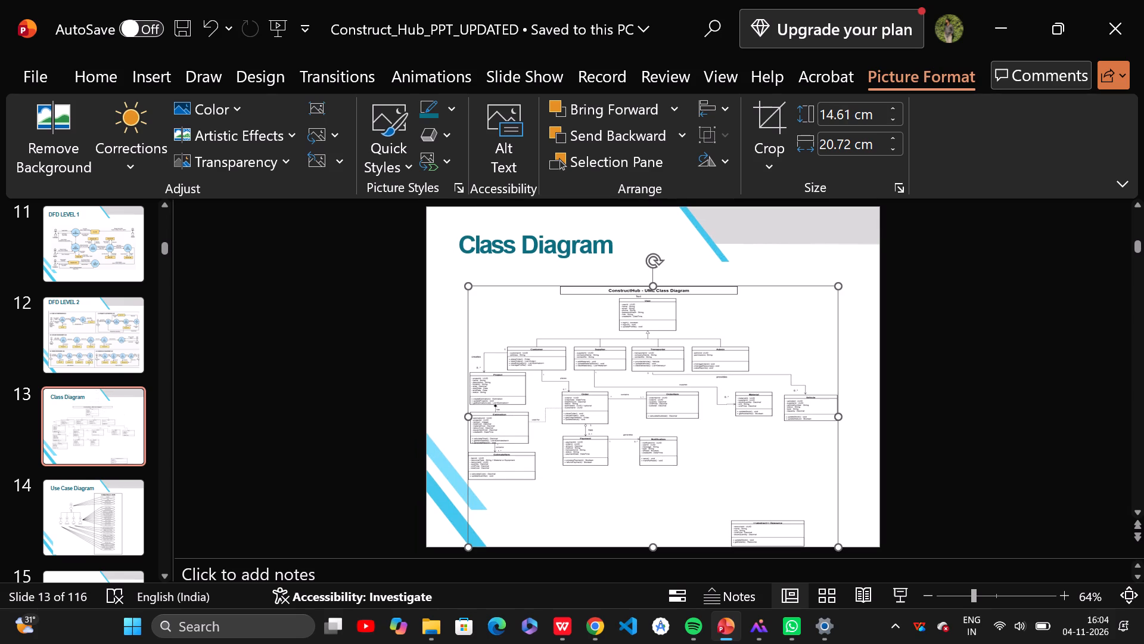
drag(651, 544, 652, 512)
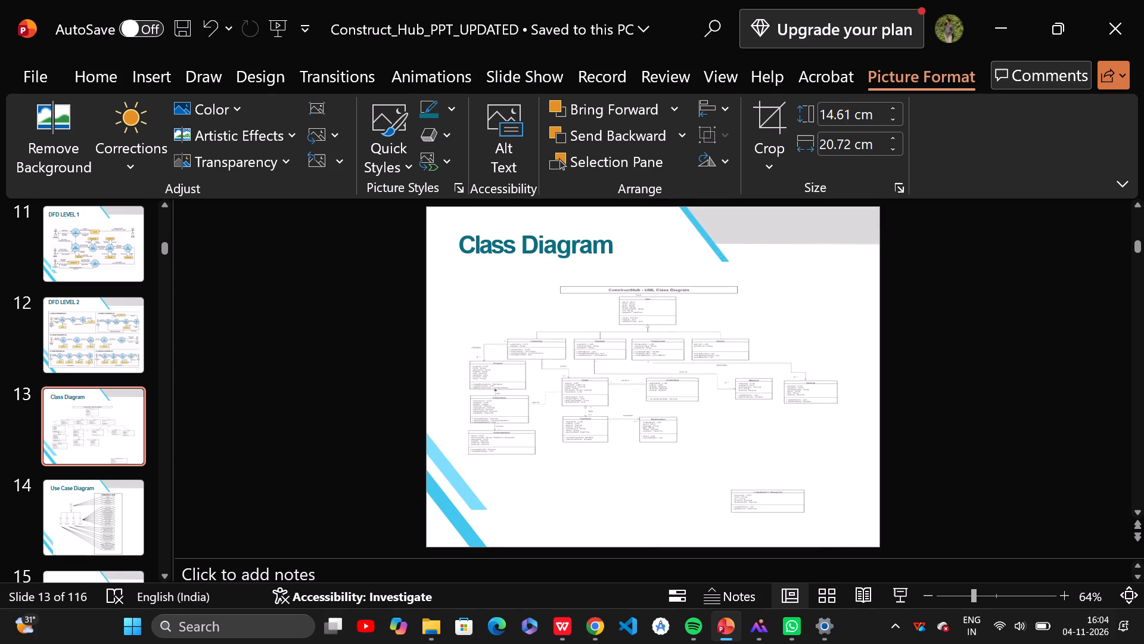
drag(652, 512, 652, 510)
Examine the pasted class diagram up close, including the detached abstract Resource class.
click(773, 496)
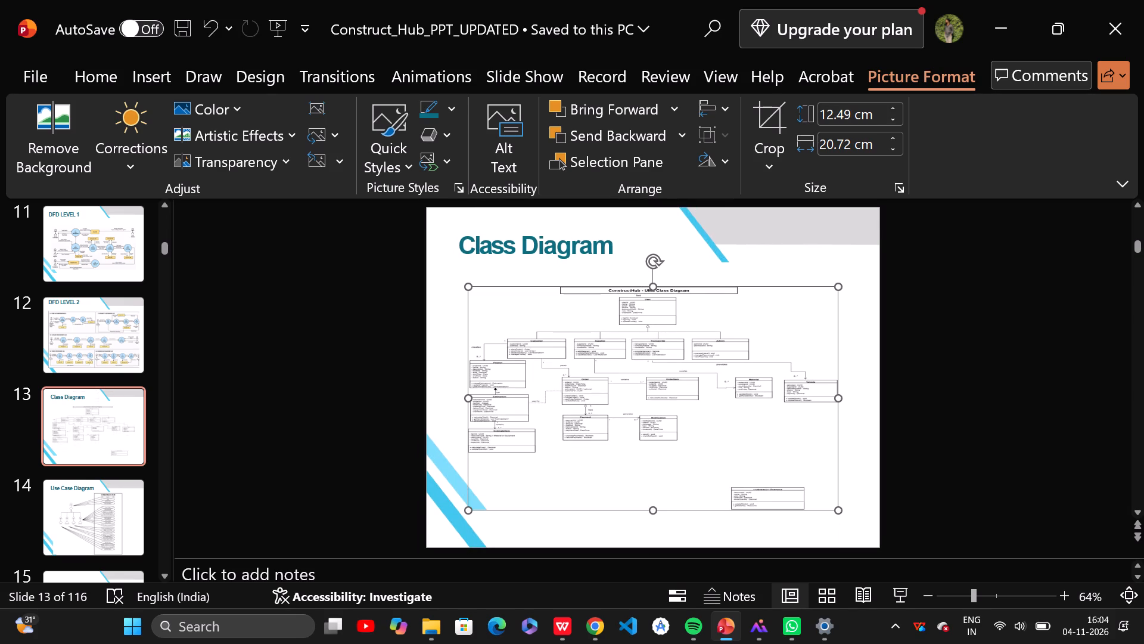
click(757, 492)
ctrl+scroll(757, 489, up, 4)
scroll(783, 497, down, 1)
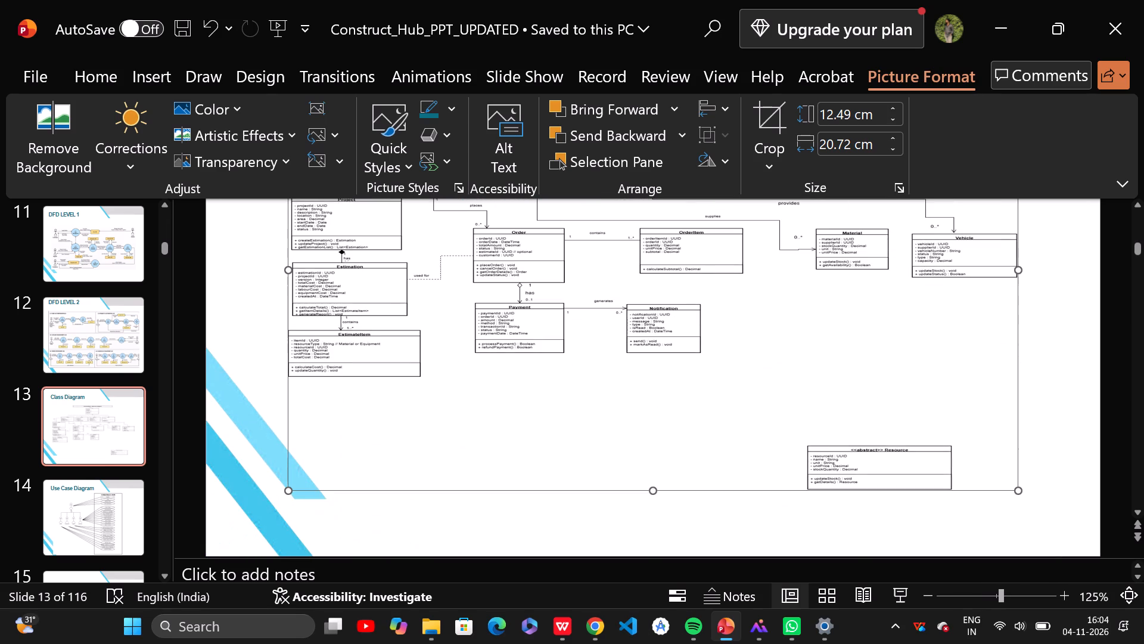
scroll(783, 497, down, 1)
ctrl+scroll(831, 486, up, 1)
click(831, 486)
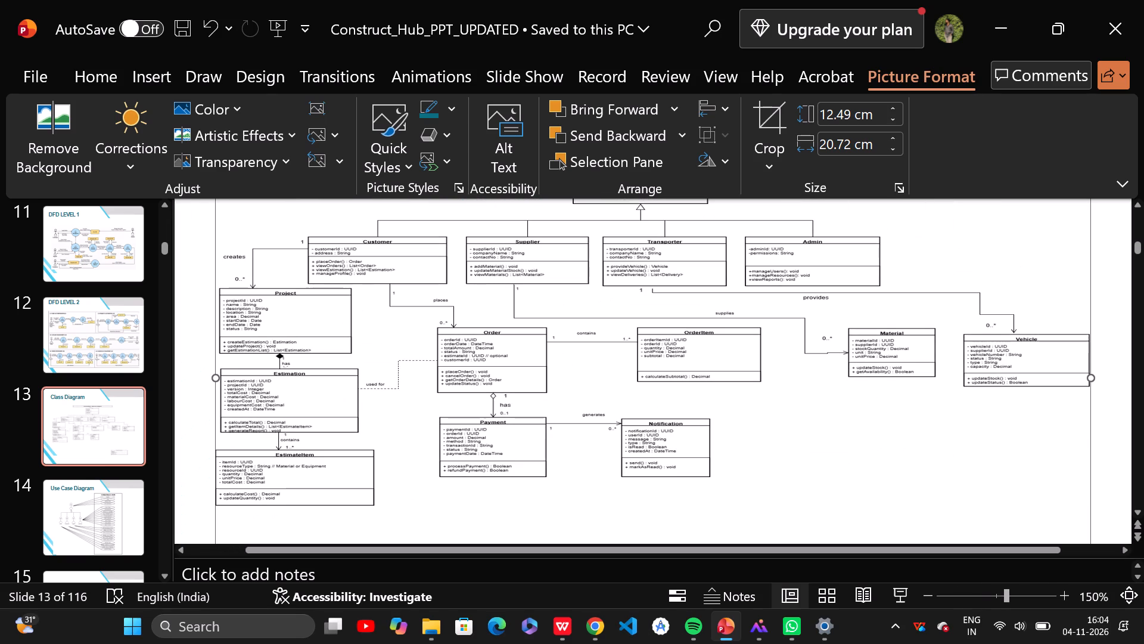
Switch back to the draw.io diagram in Chrome and delete the detached abstract Resource class with all its compartments.
key(alt+Tab)
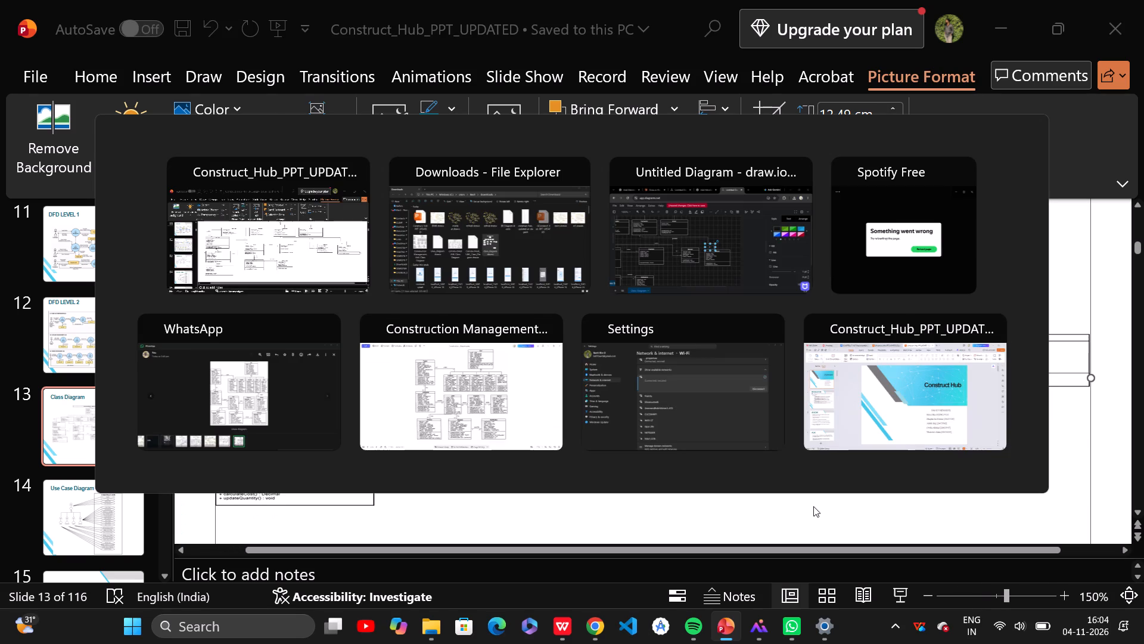
key(alt+Tab)
scroll(582, 439, down, 2)
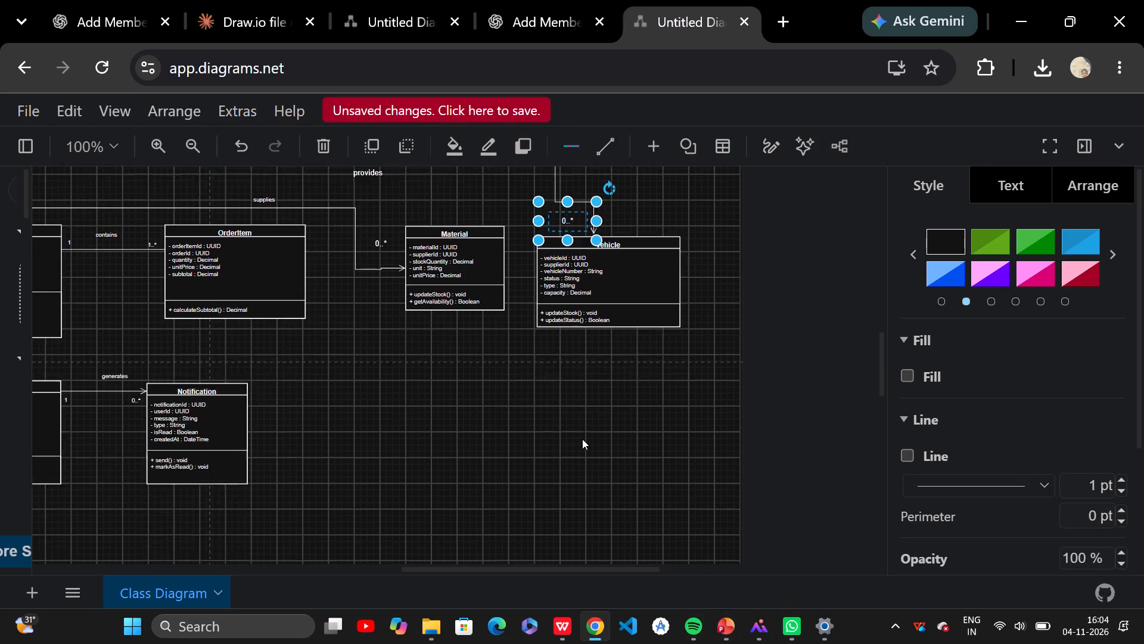
scroll(582, 439, down, 2)
click(555, 475)
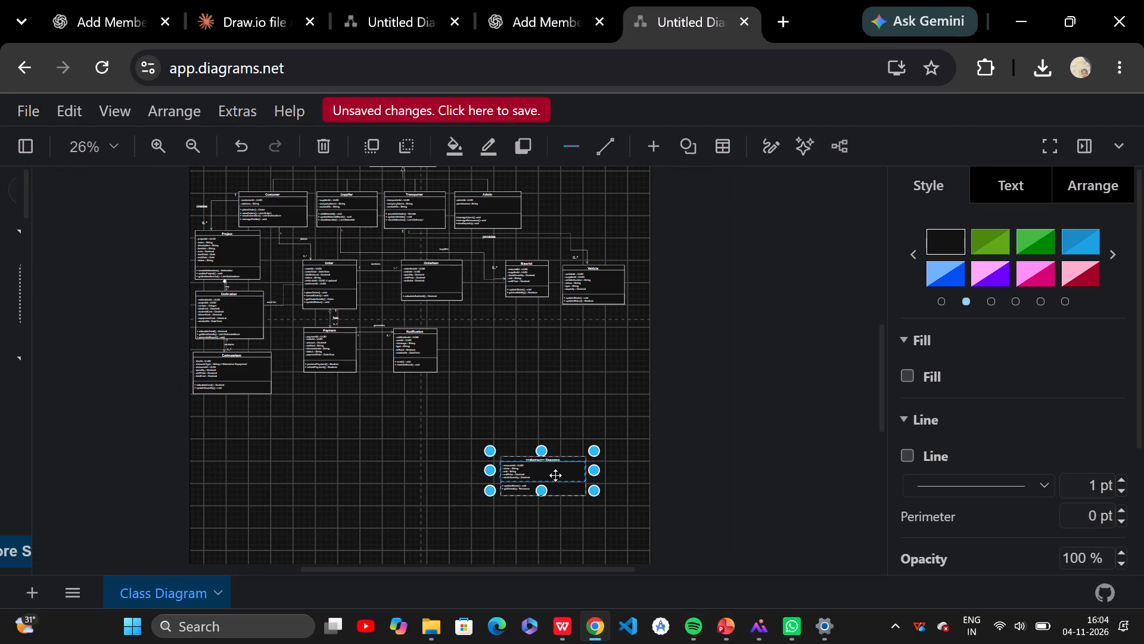
key(Delete)
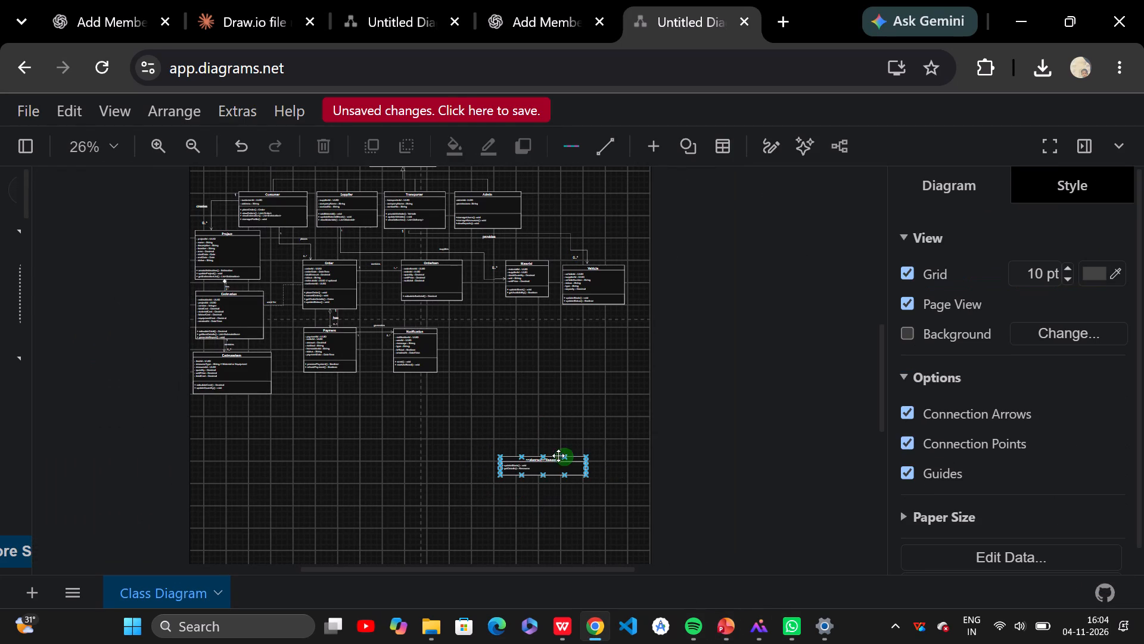
click(557, 463)
key(Delete)
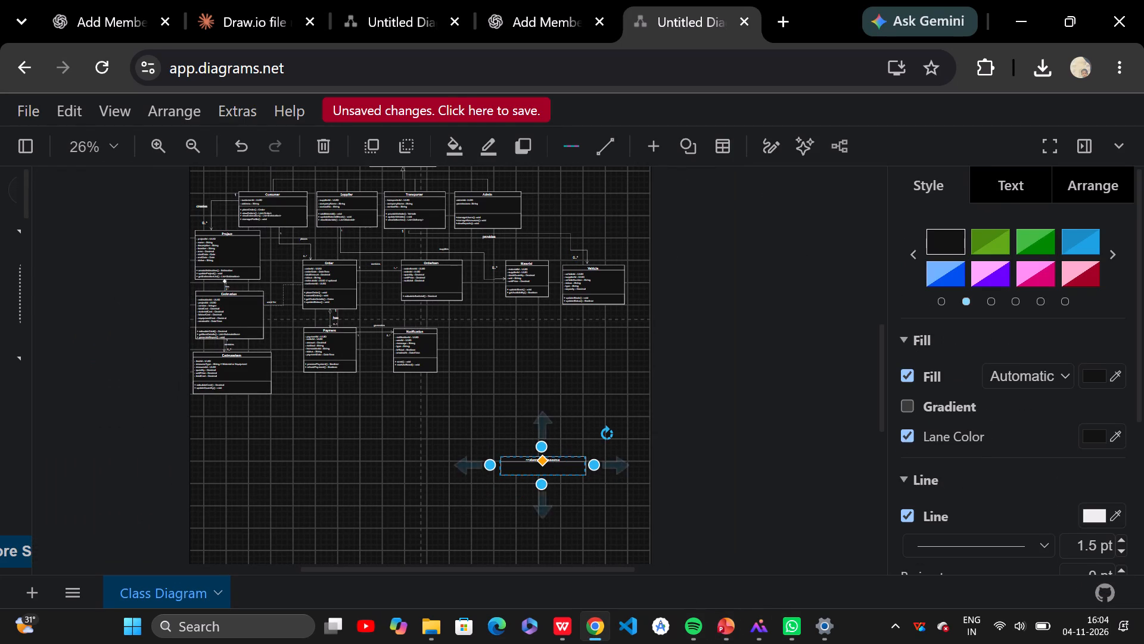
key(Delete)
scroll(557, 469, up, 1)
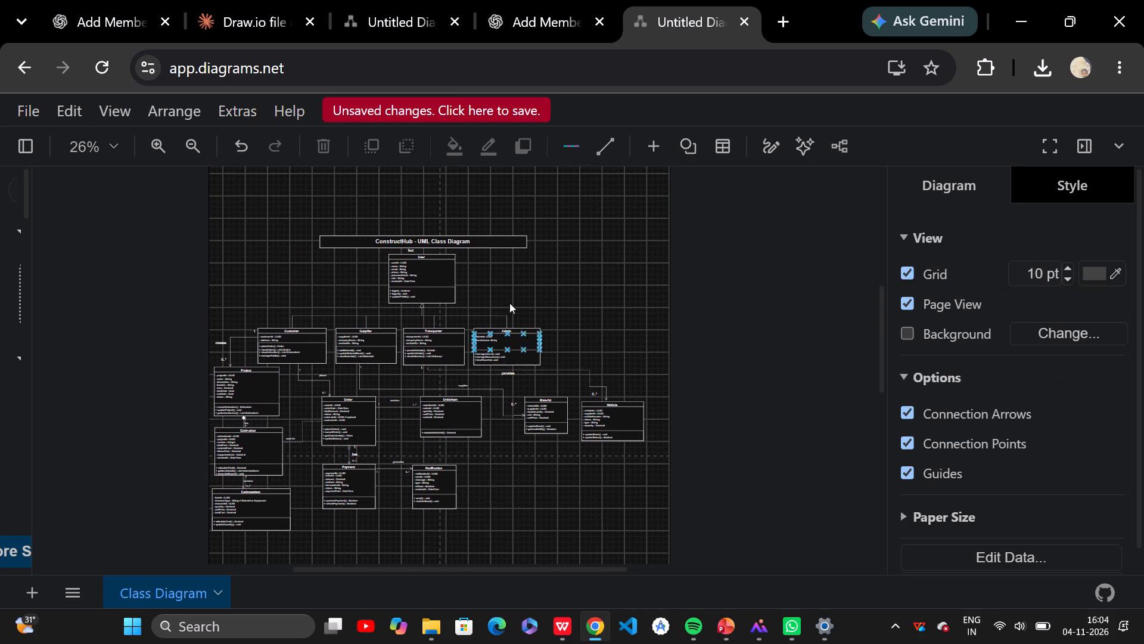
Delete the "ConstructHub - UML Class Diagram" title box and the stray Text label above the User class.
click(483, 243)
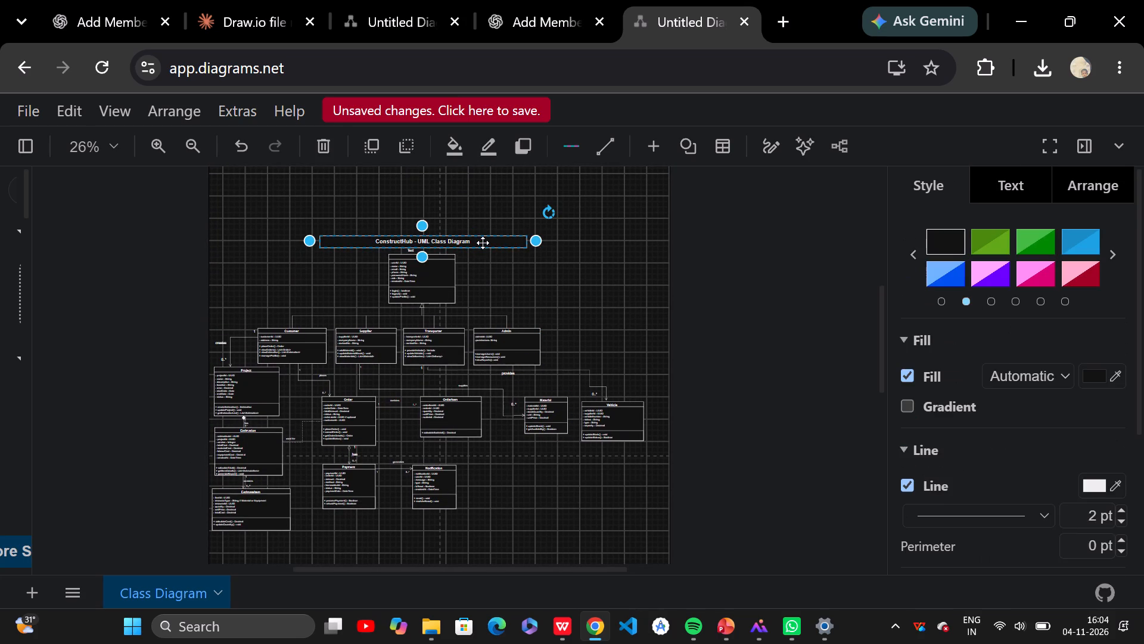
key(Delete)
key(ctrl+s)
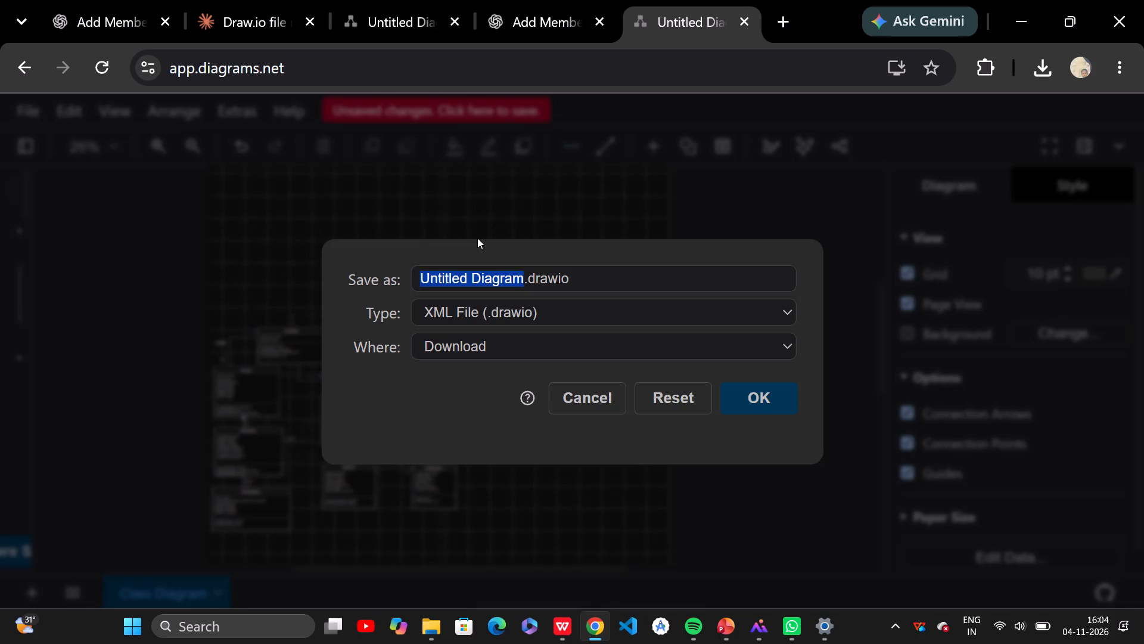
click(594, 407)
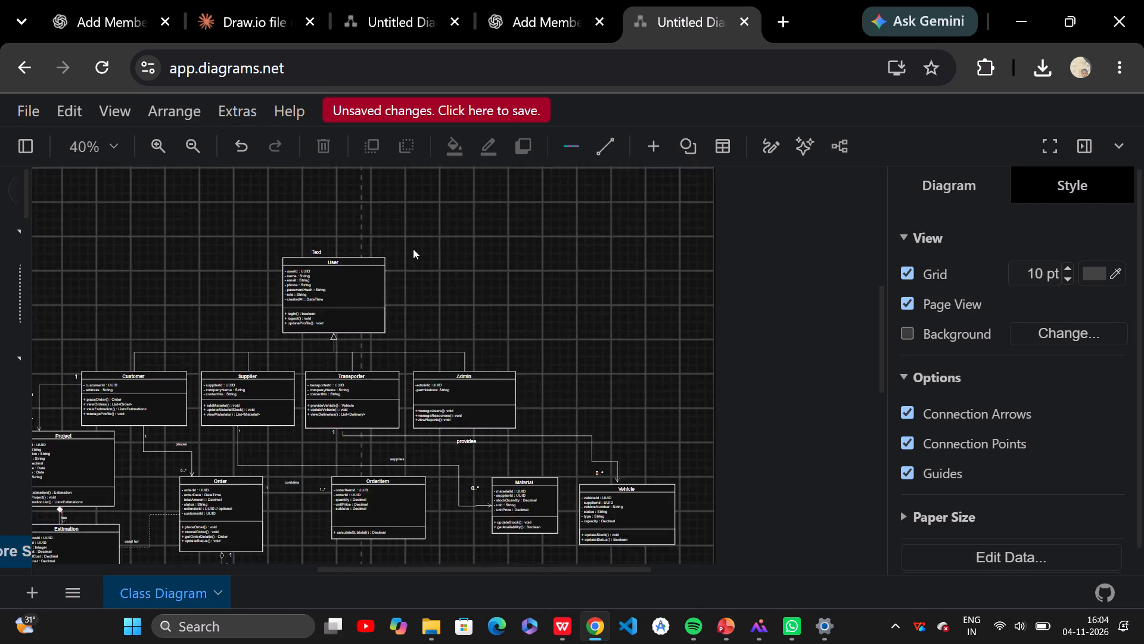
click(247, 256)
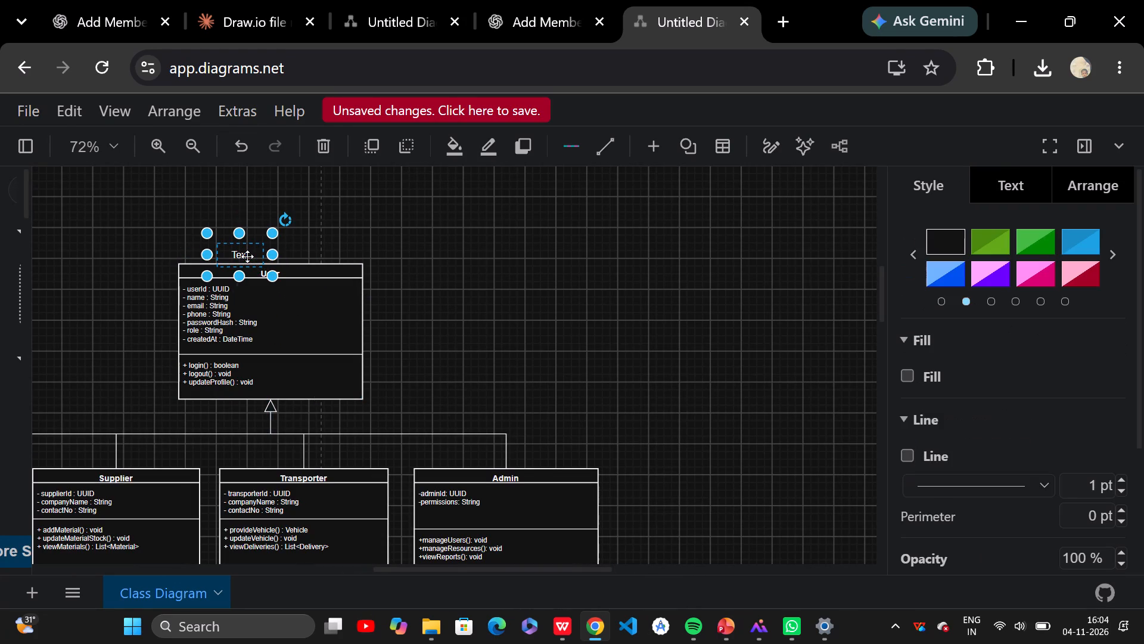
key(Delete)
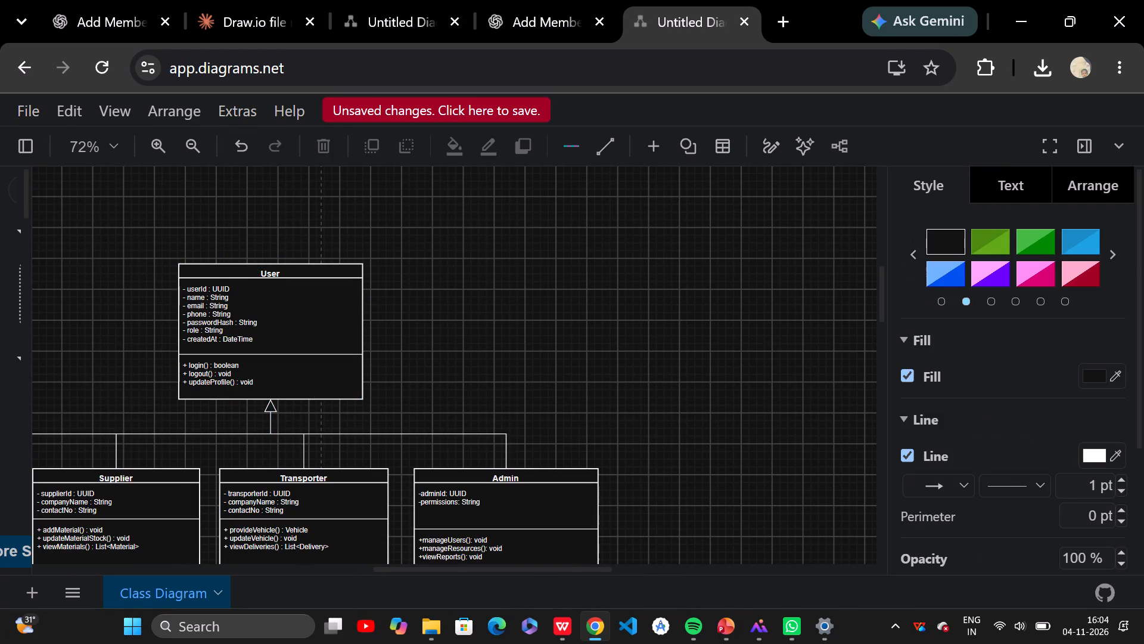
Save the diagram to Downloads as an editable bitmap image (.png) named class.
key(ctrl+s)
key(BackSpace)
text(class)
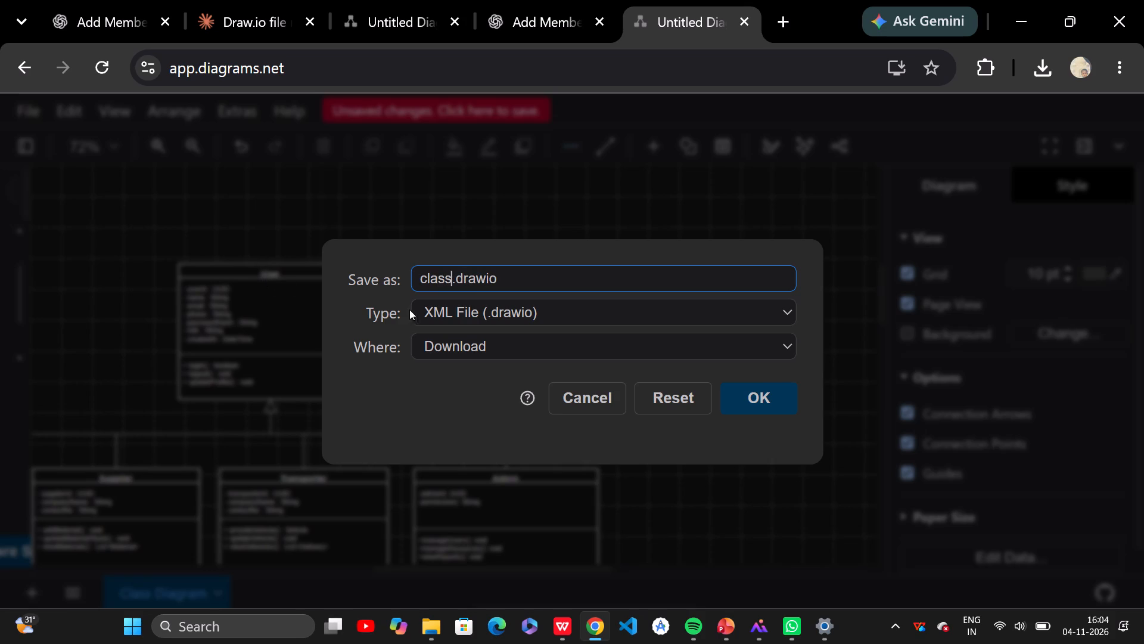
click(442, 317)
click(492, 371)
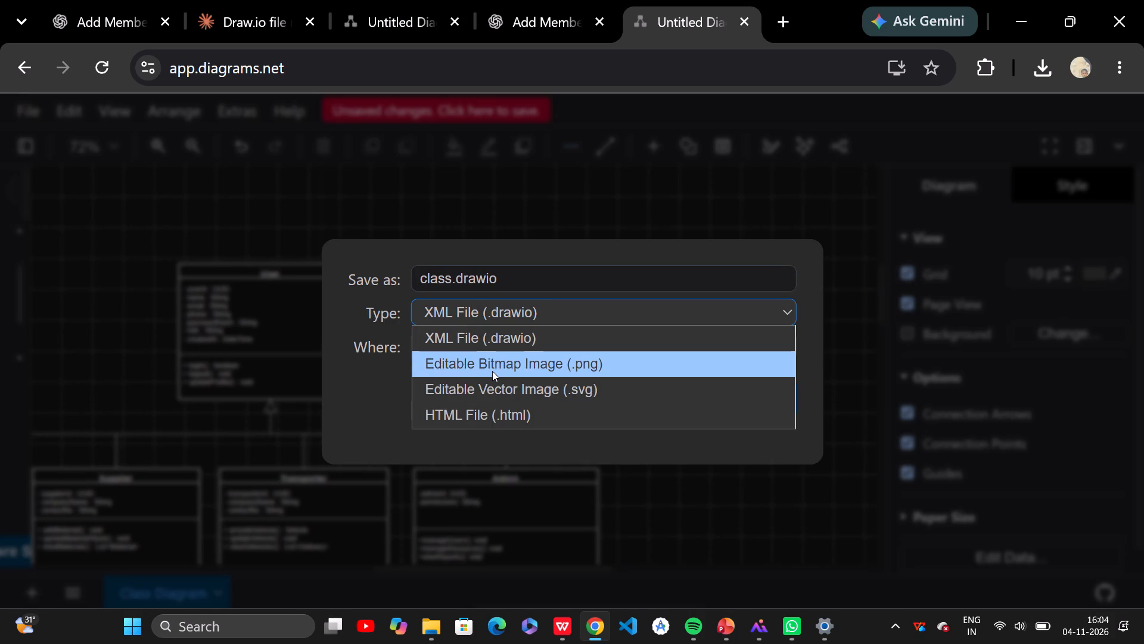
click(745, 404)
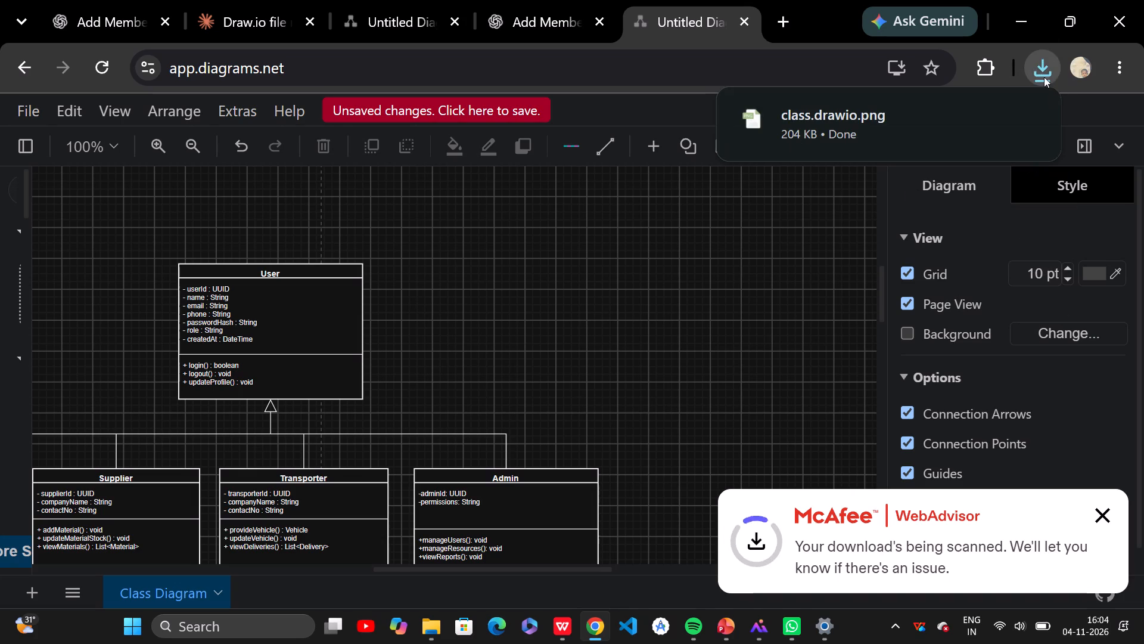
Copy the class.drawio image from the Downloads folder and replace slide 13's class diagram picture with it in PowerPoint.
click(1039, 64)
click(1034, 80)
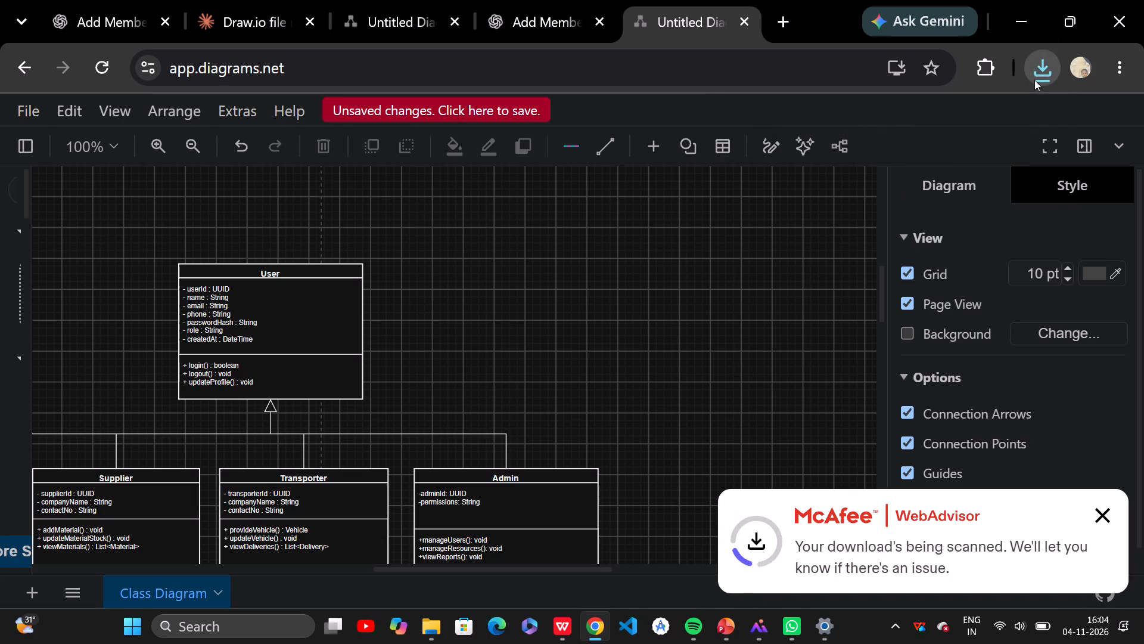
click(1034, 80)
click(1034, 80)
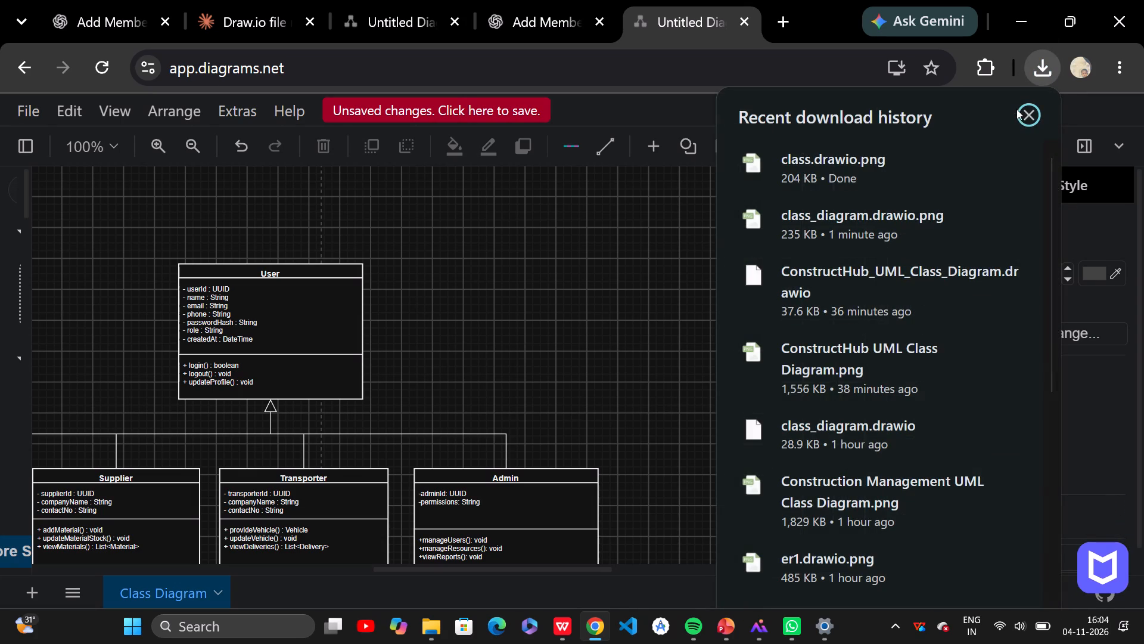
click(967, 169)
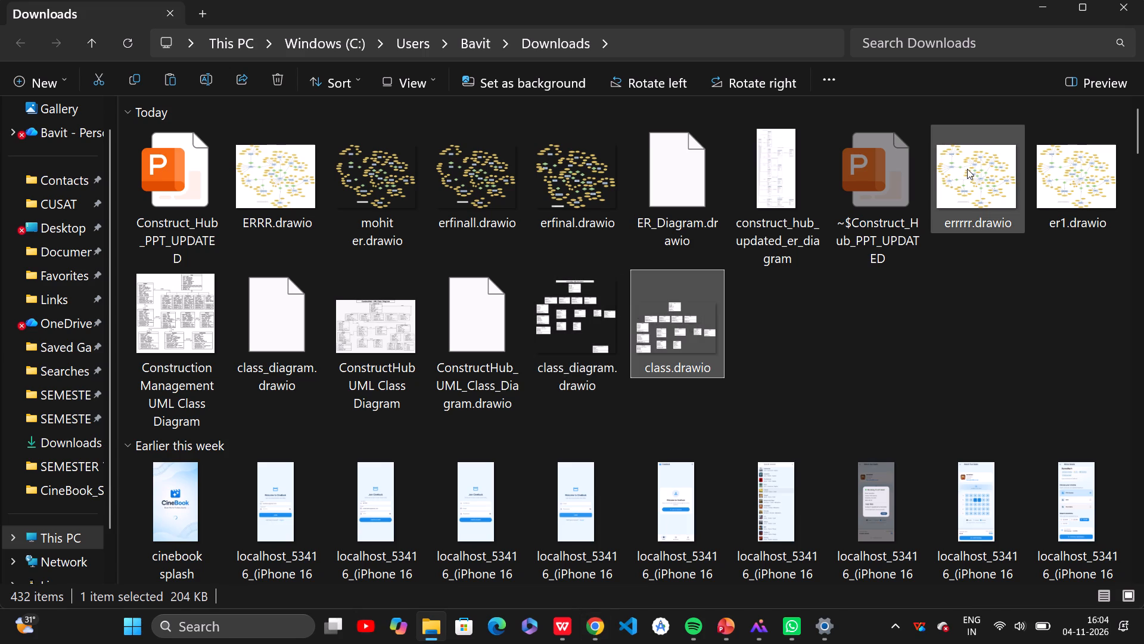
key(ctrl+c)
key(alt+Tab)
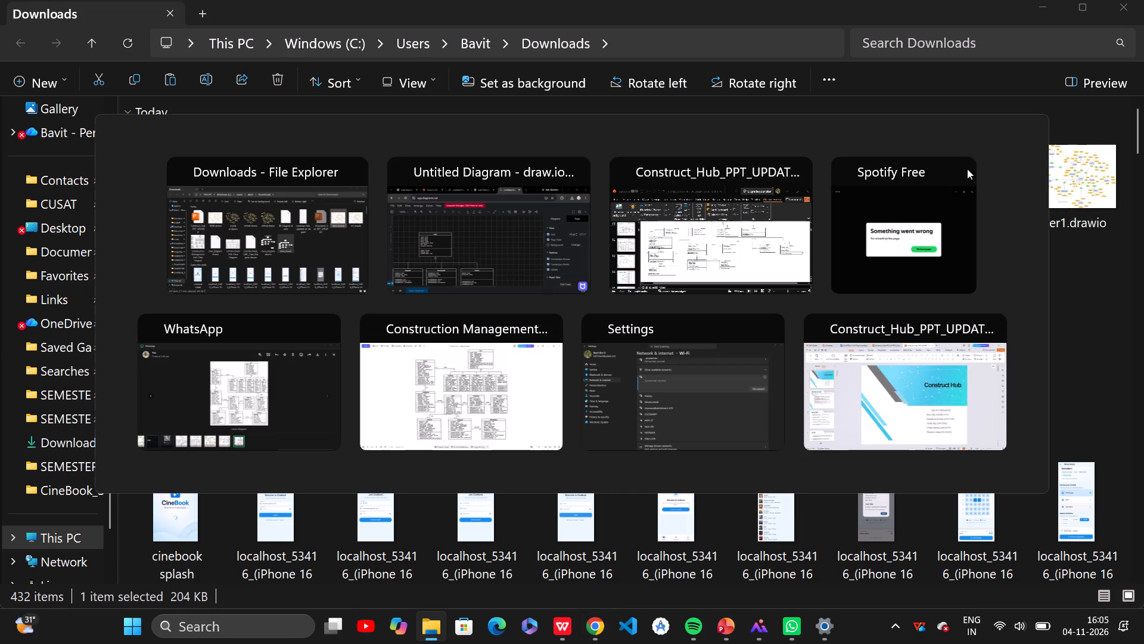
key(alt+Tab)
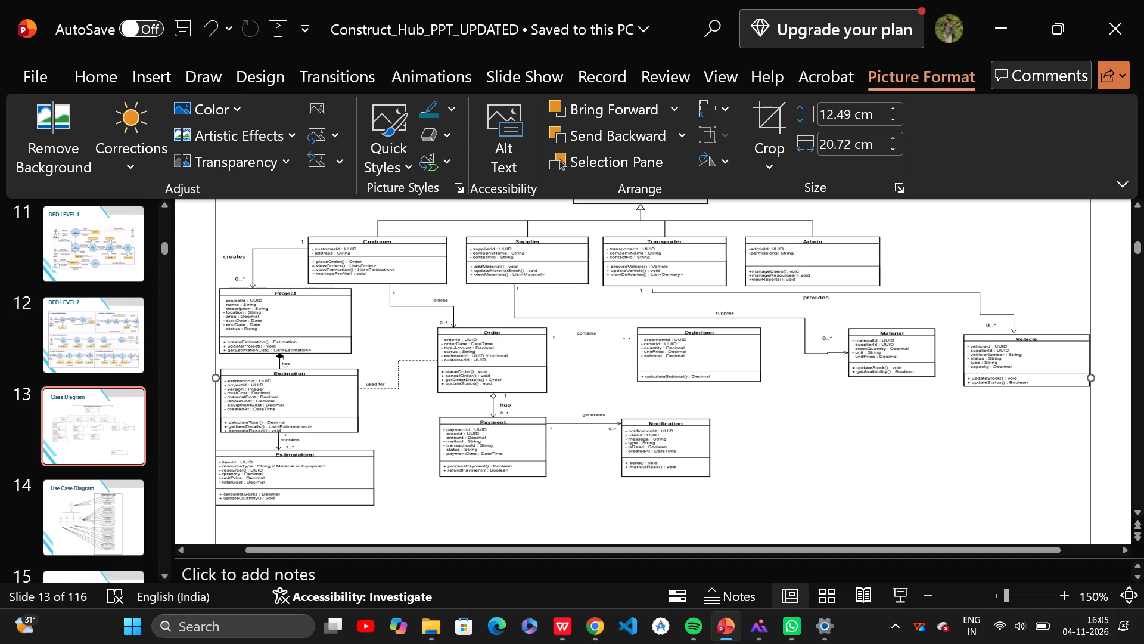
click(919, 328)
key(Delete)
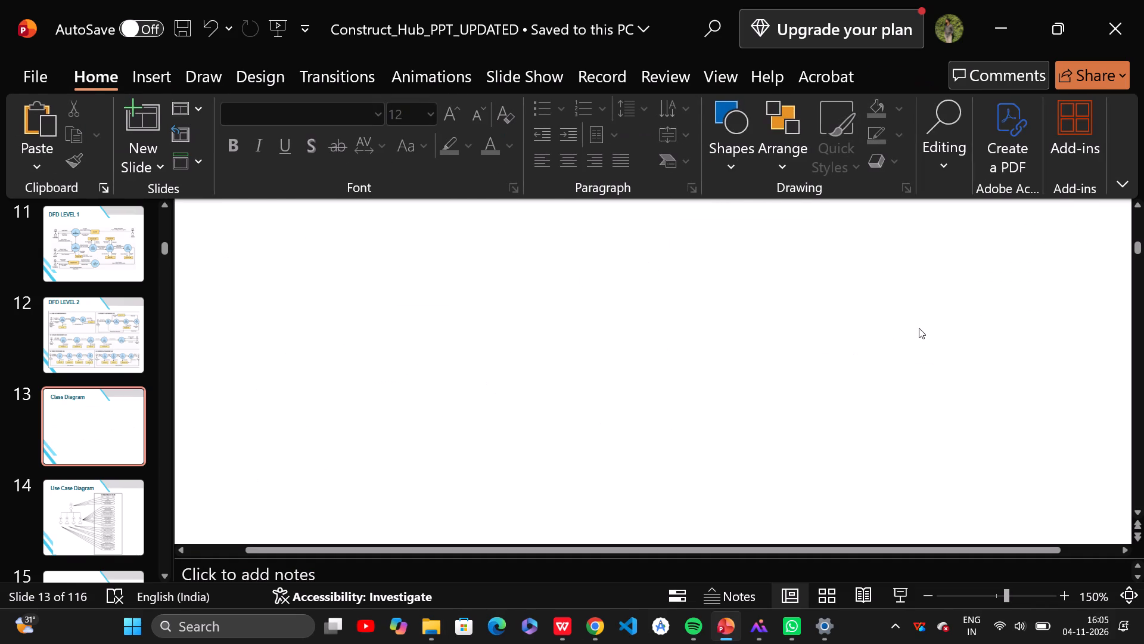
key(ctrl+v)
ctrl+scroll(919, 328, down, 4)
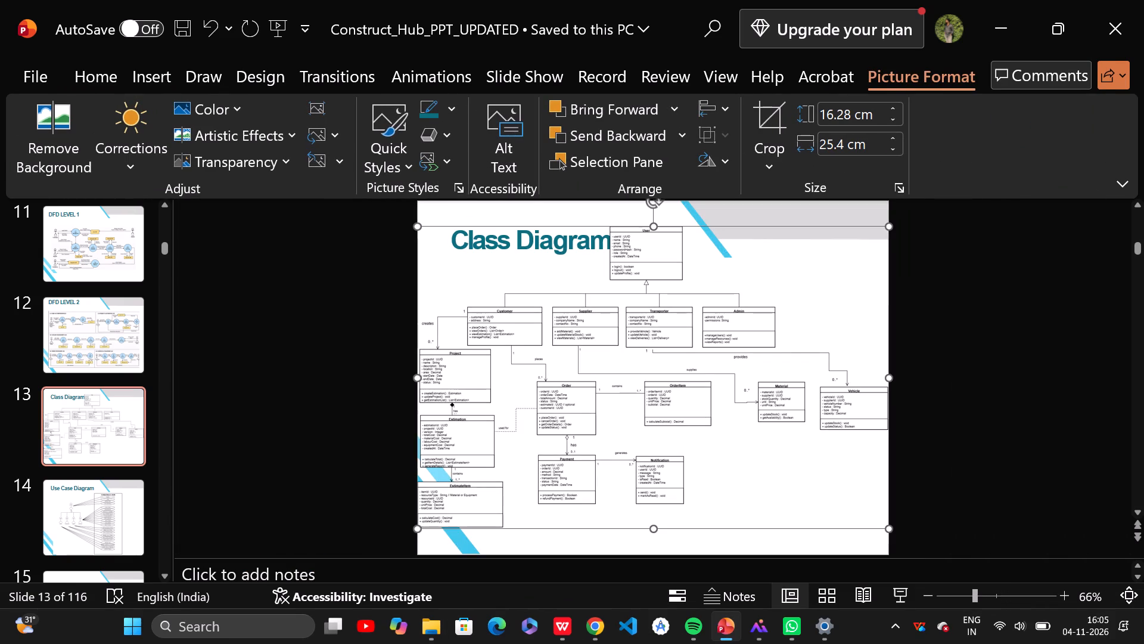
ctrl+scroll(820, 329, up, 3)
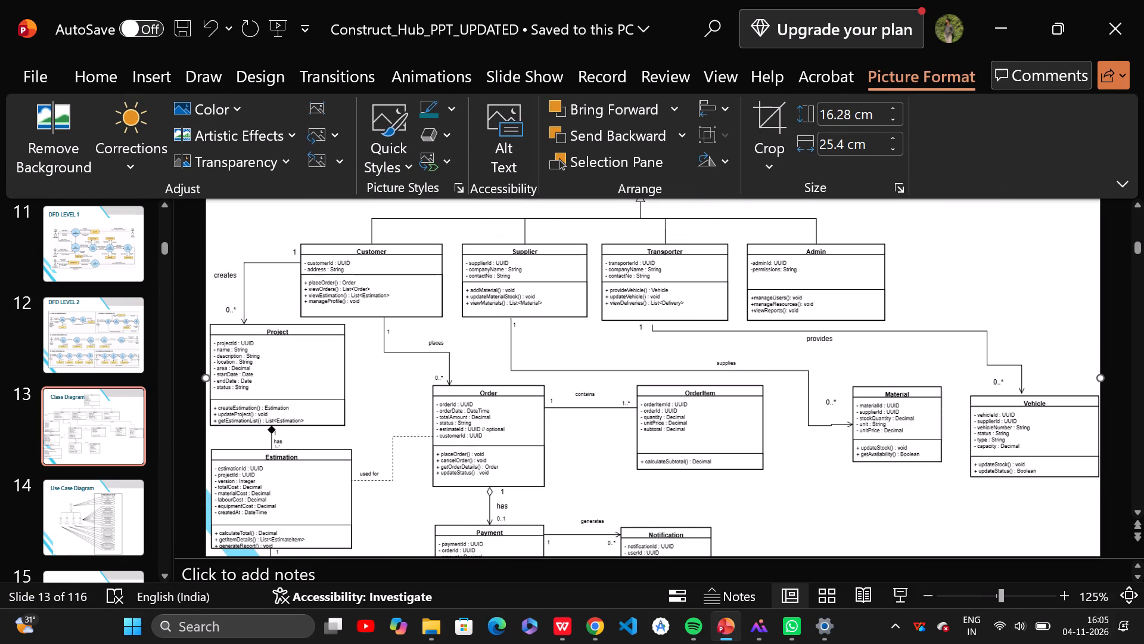
Switch back to draw.io in Chrome and extend the start of the Transporter–Vehicle "provides" connector up to the Transporter class's bottom edge.
key(alt+Tab)
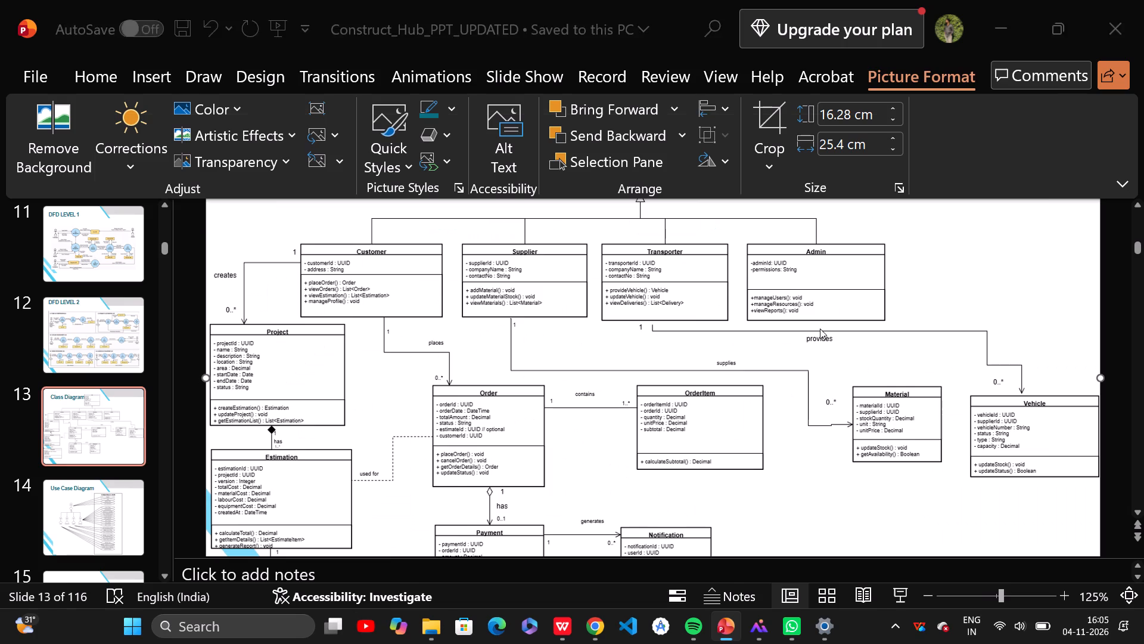
key(alt+Tab)
key(alt+Tab)
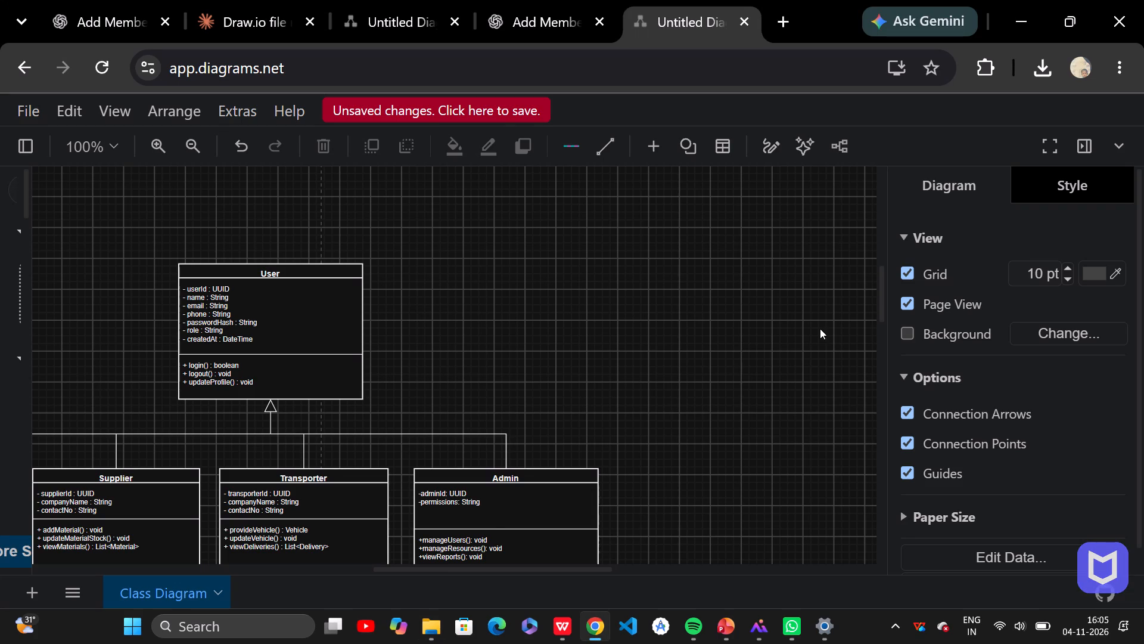
scroll(581, 302, down, 2)
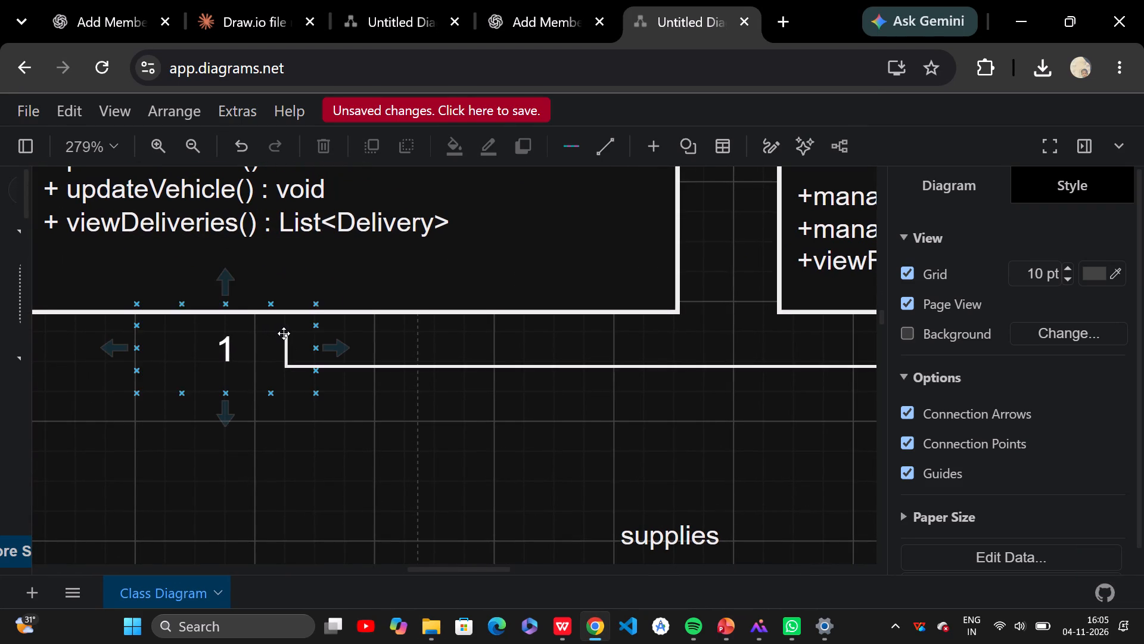
click(284, 335)
click(288, 334)
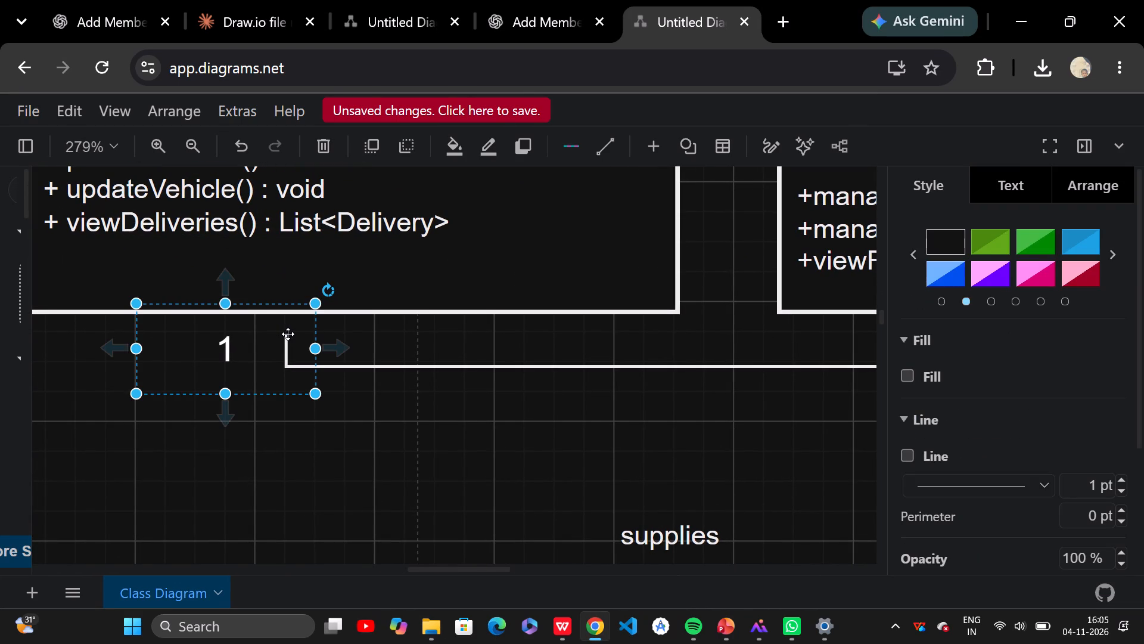
click(287, 333)
drag(343, 337, 339, 369)
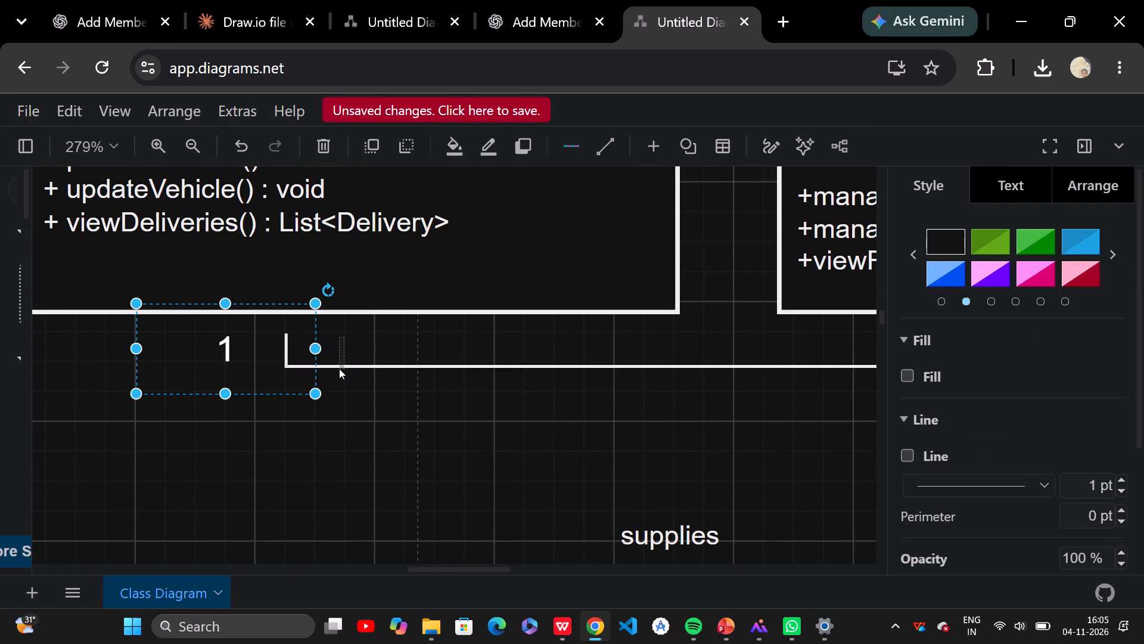
drag(339, 369, 343, 360)
click(343, 360)
click(344, 363)
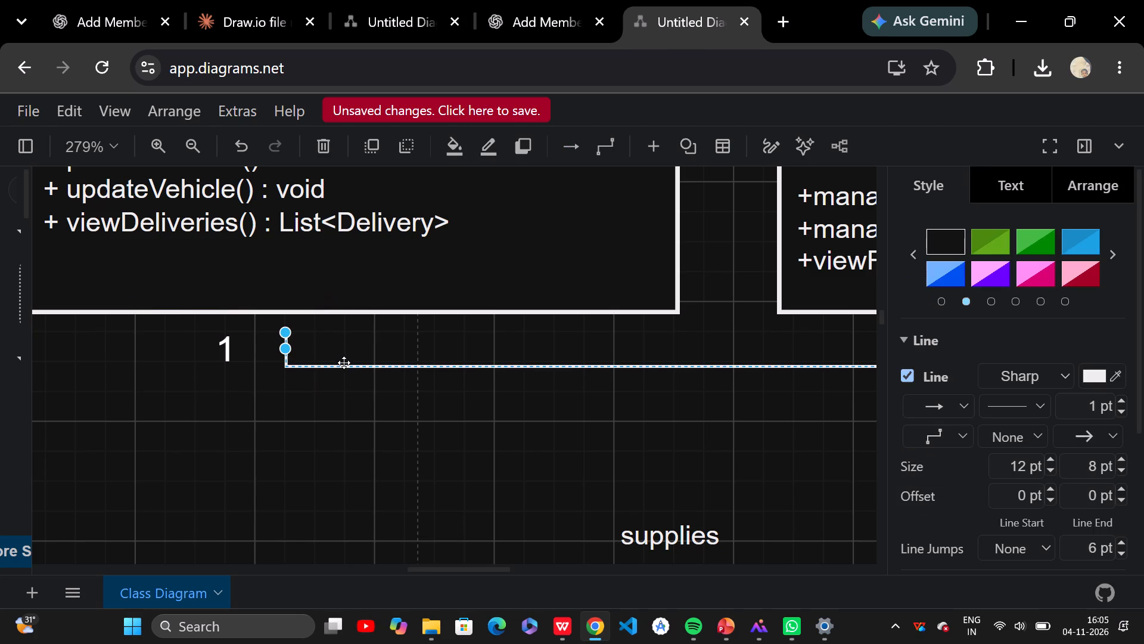
drag(286, 330, 285, 309)
click(352, 329)
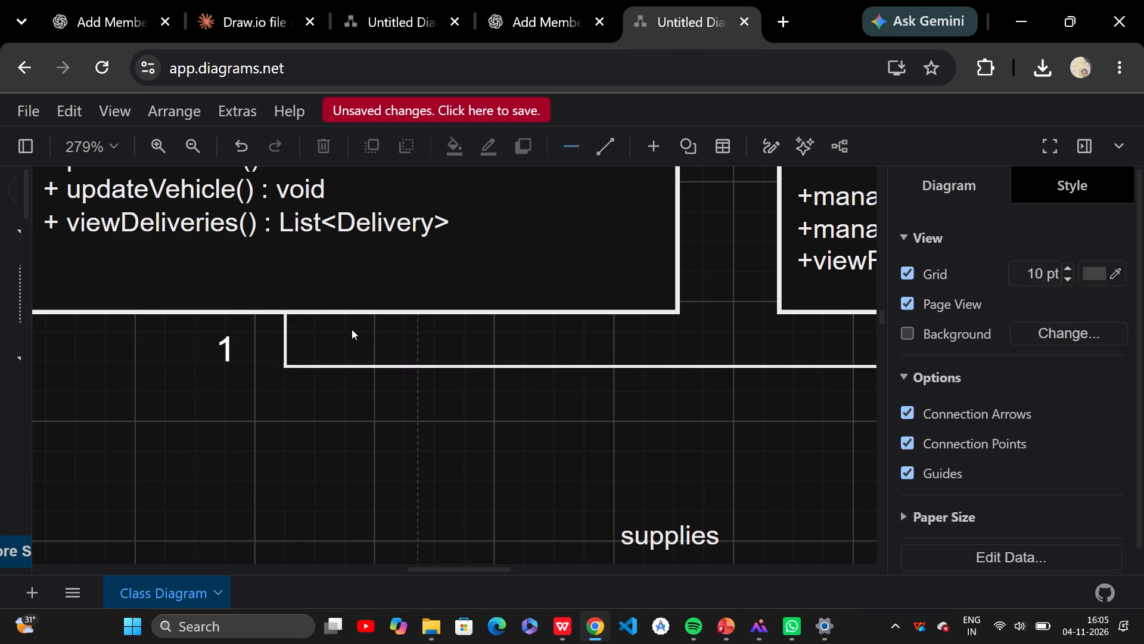
Save the corrected diagram to Downloads as an editable bitmap image (.png) named cl.
key(ctrl+s)
key(BackSpace)
text(cl)
click(568, 317)
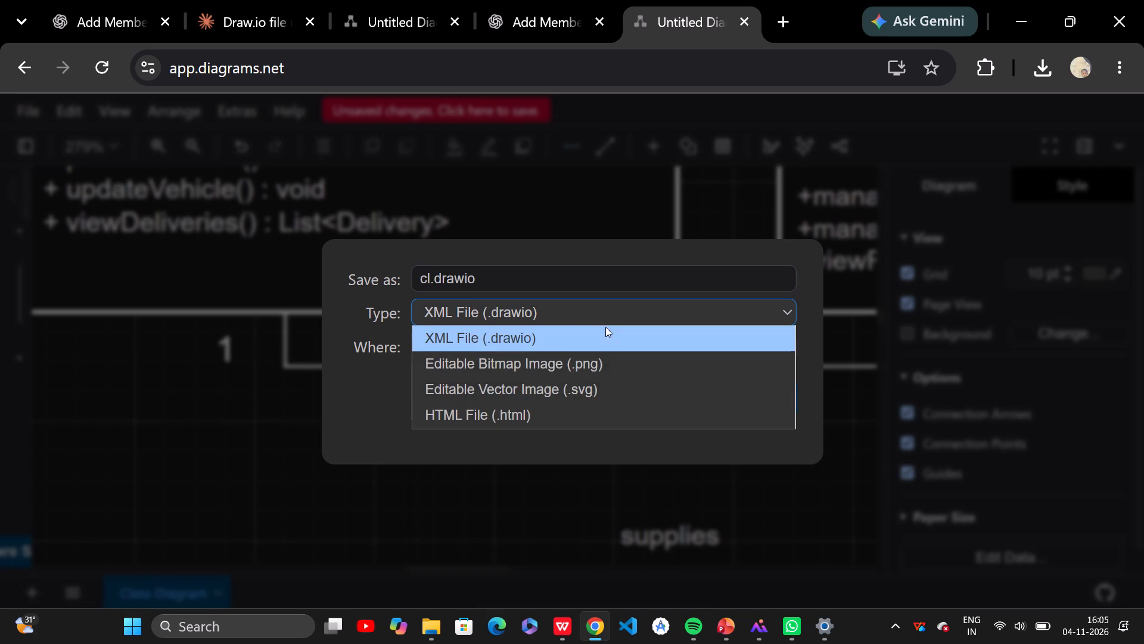
click(629, 360)
click(749, 402)
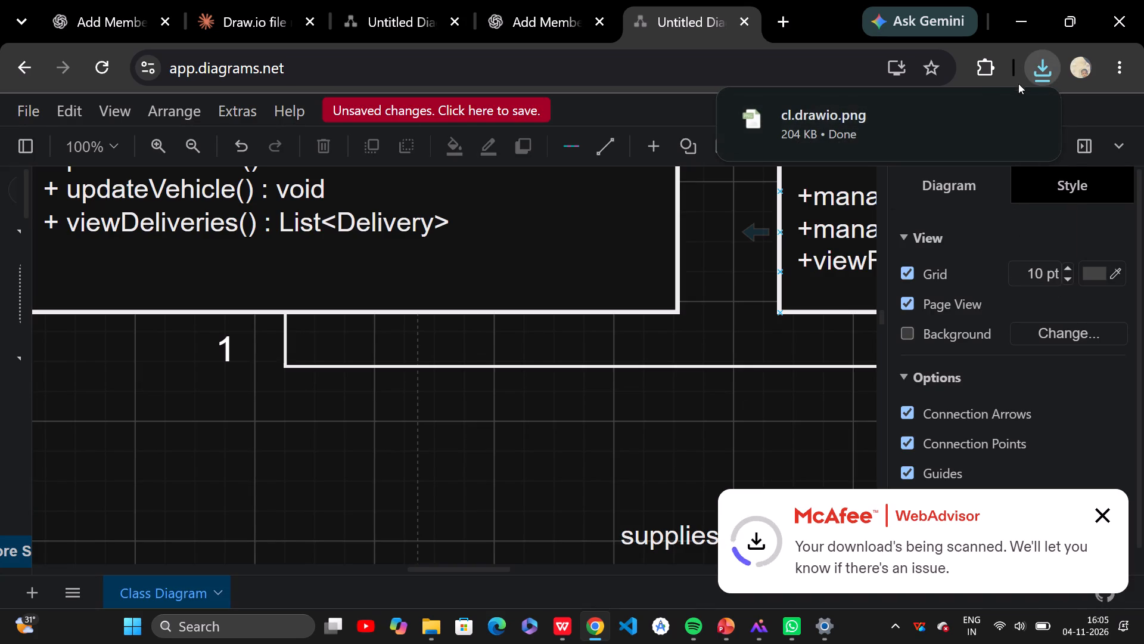
Copy the cl.drawio image from the Downloads folder and replace slide 13's class diagram picture with it in PowerPoint.
click(989, 125)
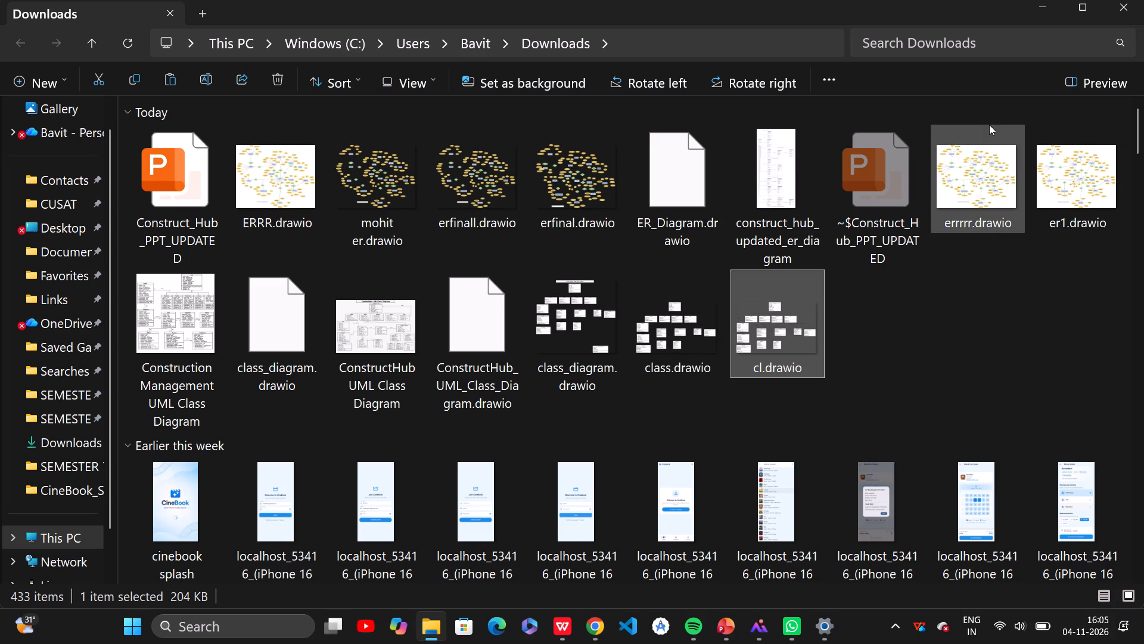
key(ctrl+c)
key(alt+Tab)
key(alt+Tab)
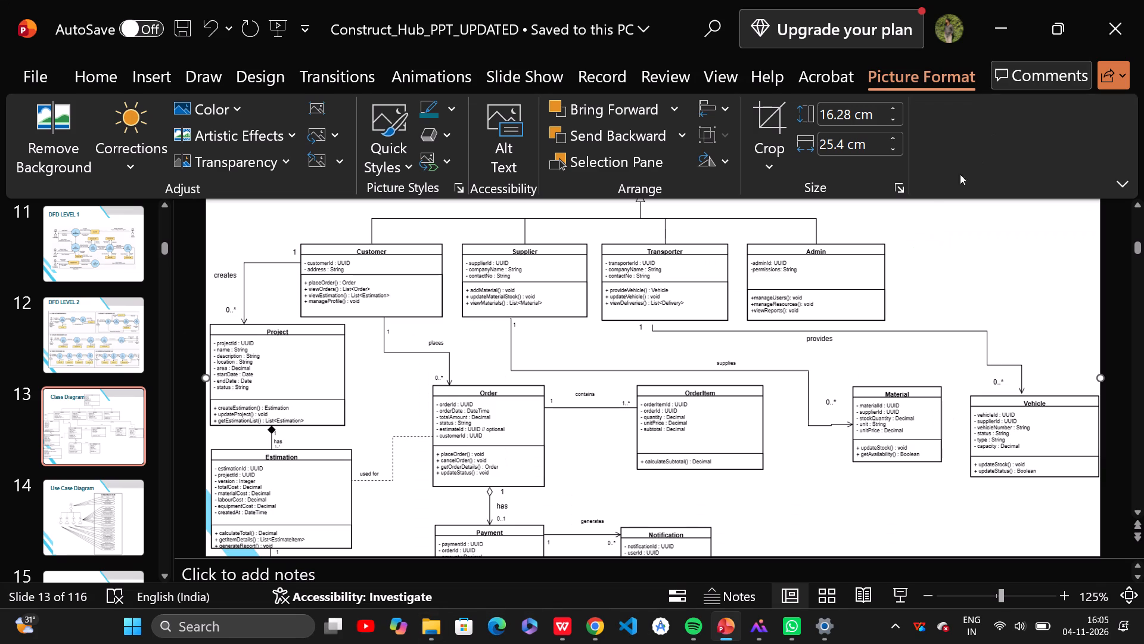
click(882, 270)
key(Delete)
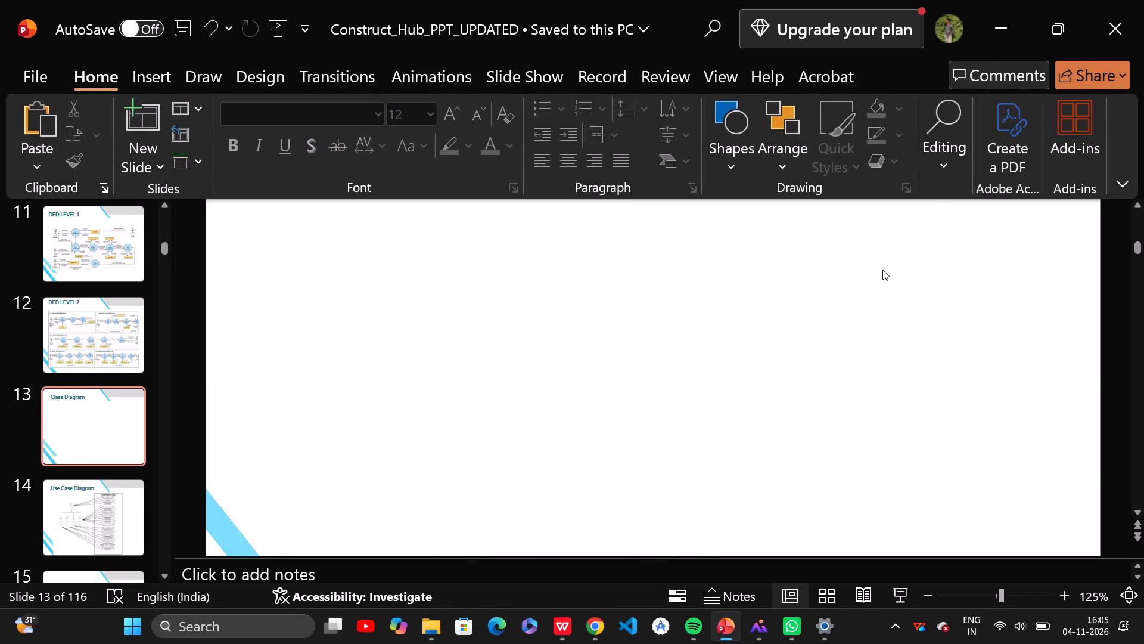
key(ctrl+v)
Resize the pasted picture to about 15.25 cm high and 24.55 cm wide, below the Class Diagram title and inside the slide edges.
ctrl+scroll(882, 270, down, 4)
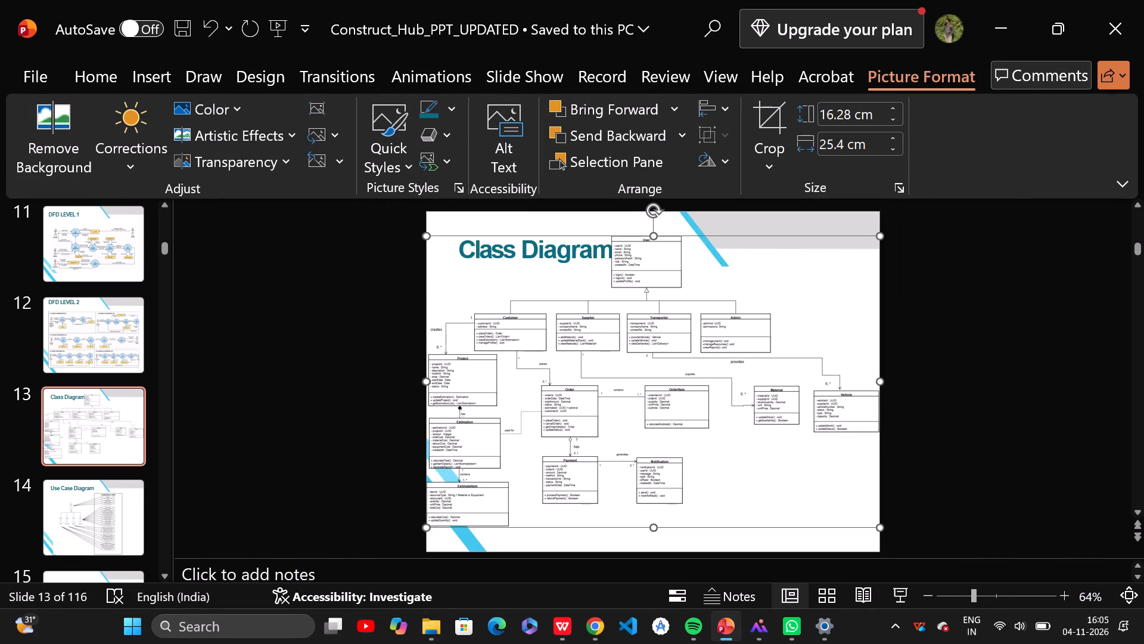
drag(654, 234, 648, 267)
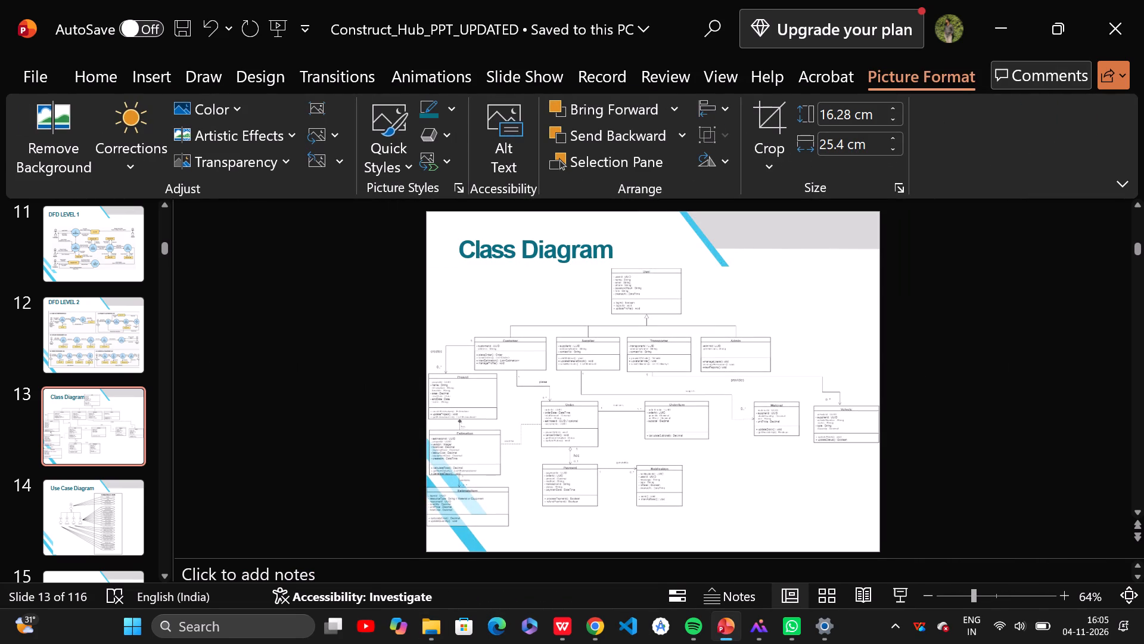
drag(648, 267, 648, 264)
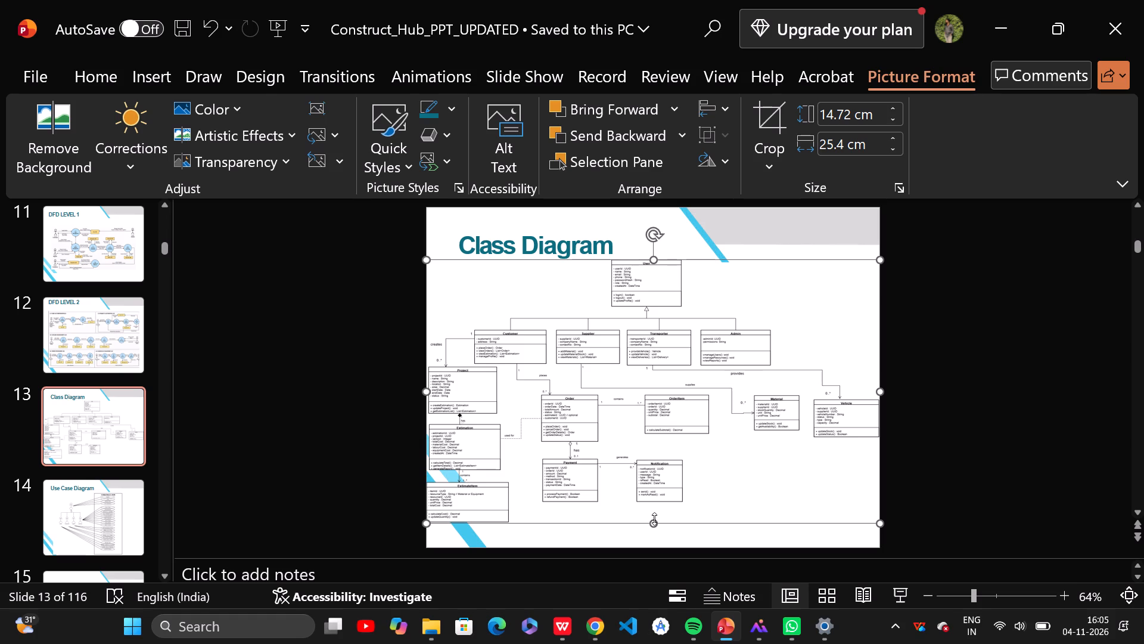
drag(657, 522, 656, 534)
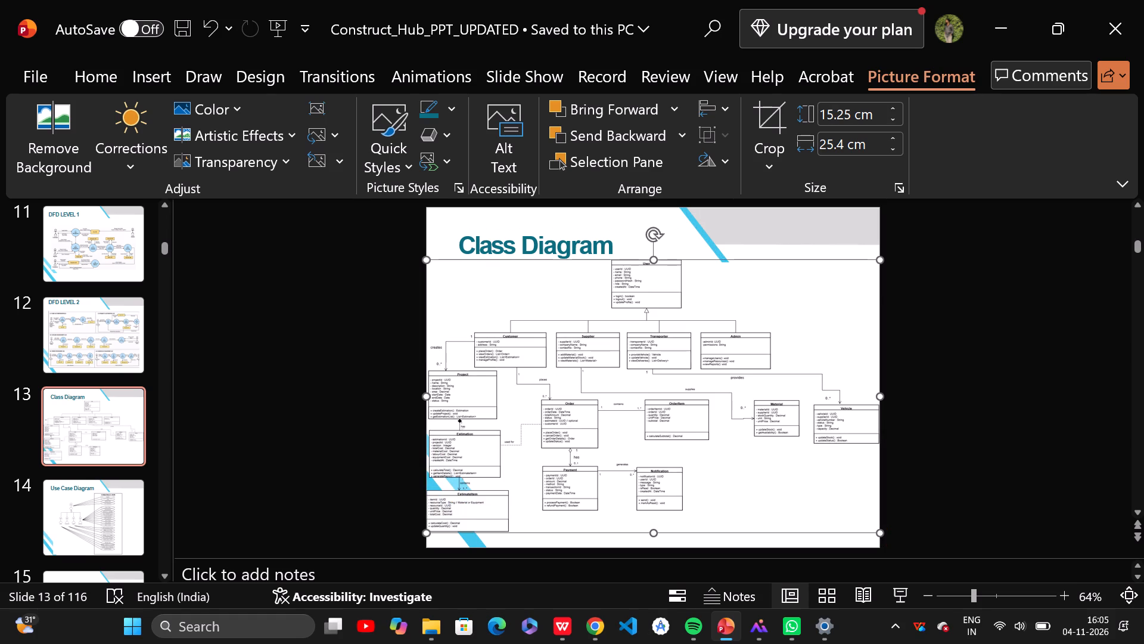
drag(424, 394, 432, 395)
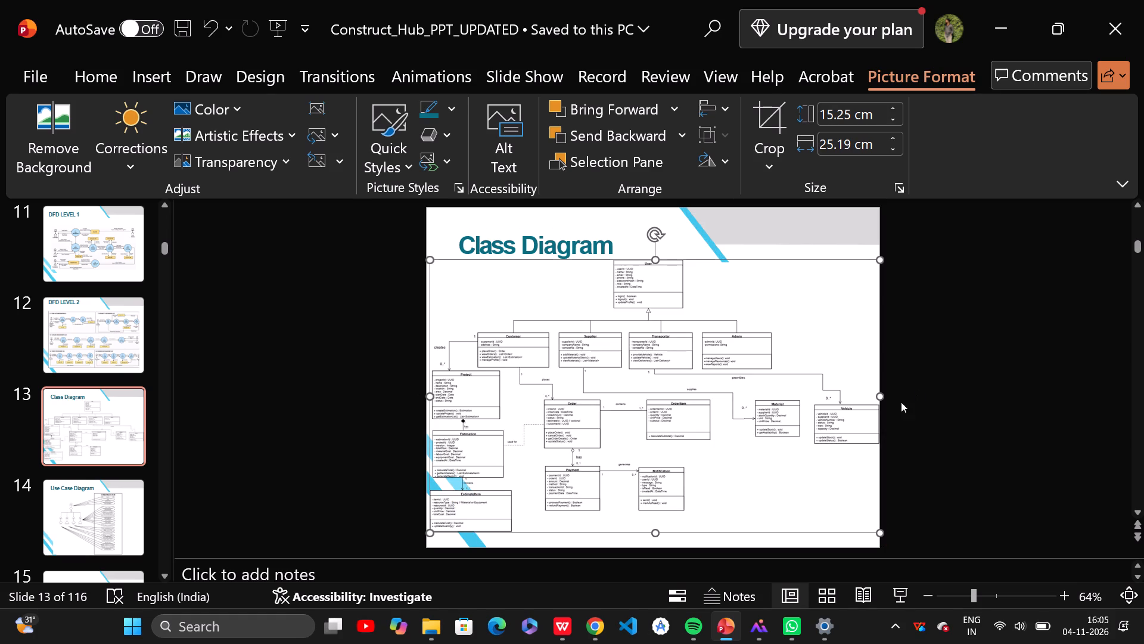
drag(883, 397, 868, 398)
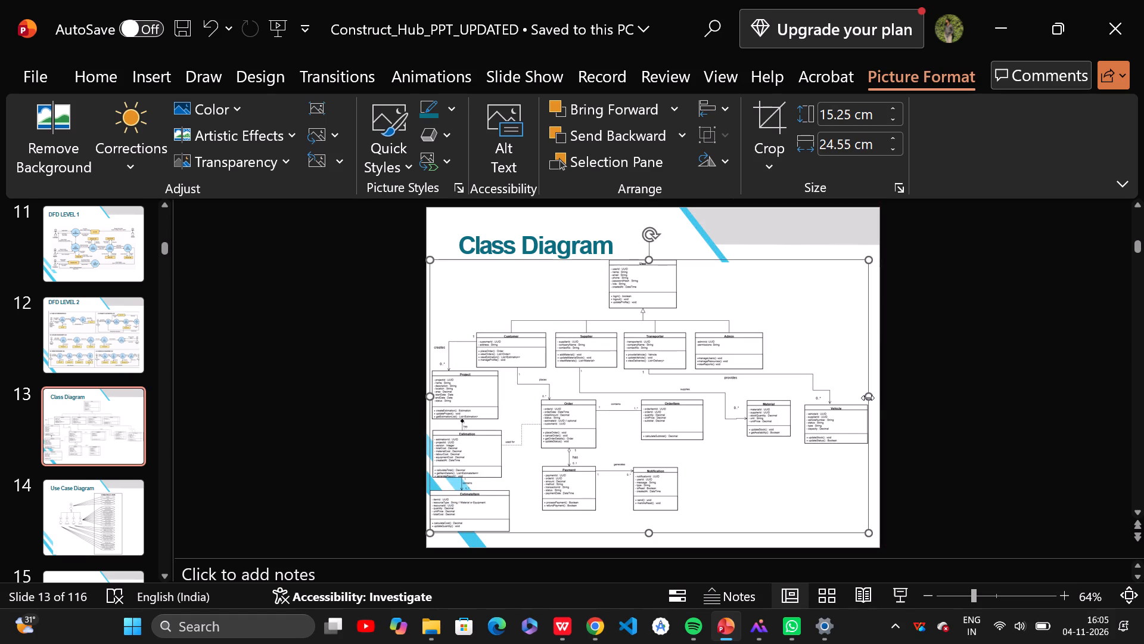
click(913, 405)
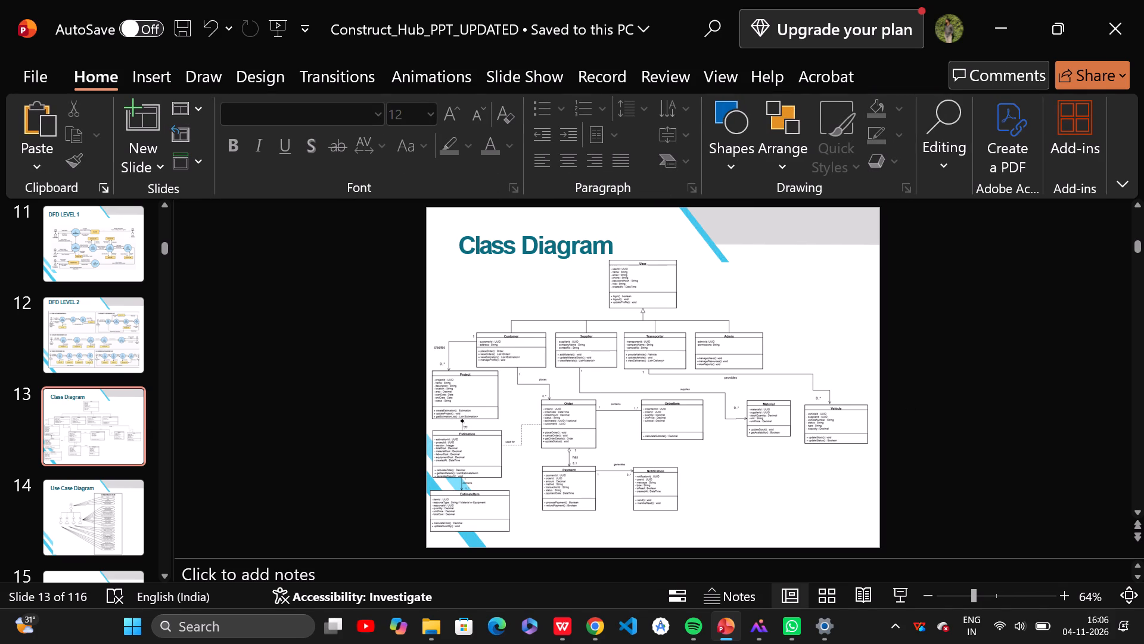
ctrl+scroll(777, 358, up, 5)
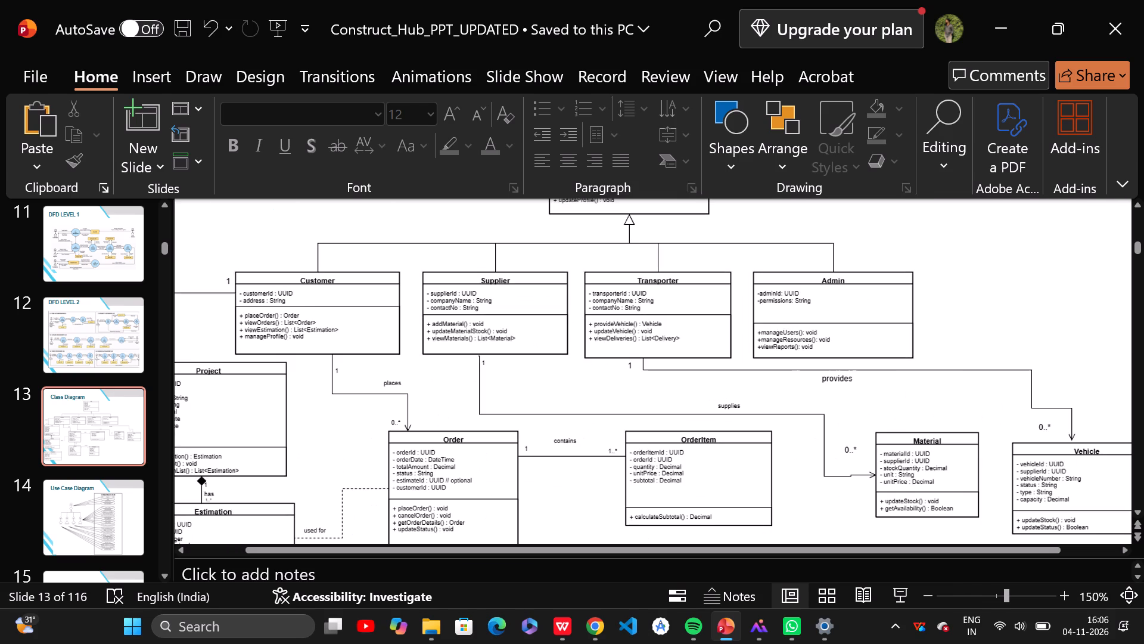
Play the slide show from the beginning and look through the slides up to the Login use case specification (UC-02).
click(524, 68)
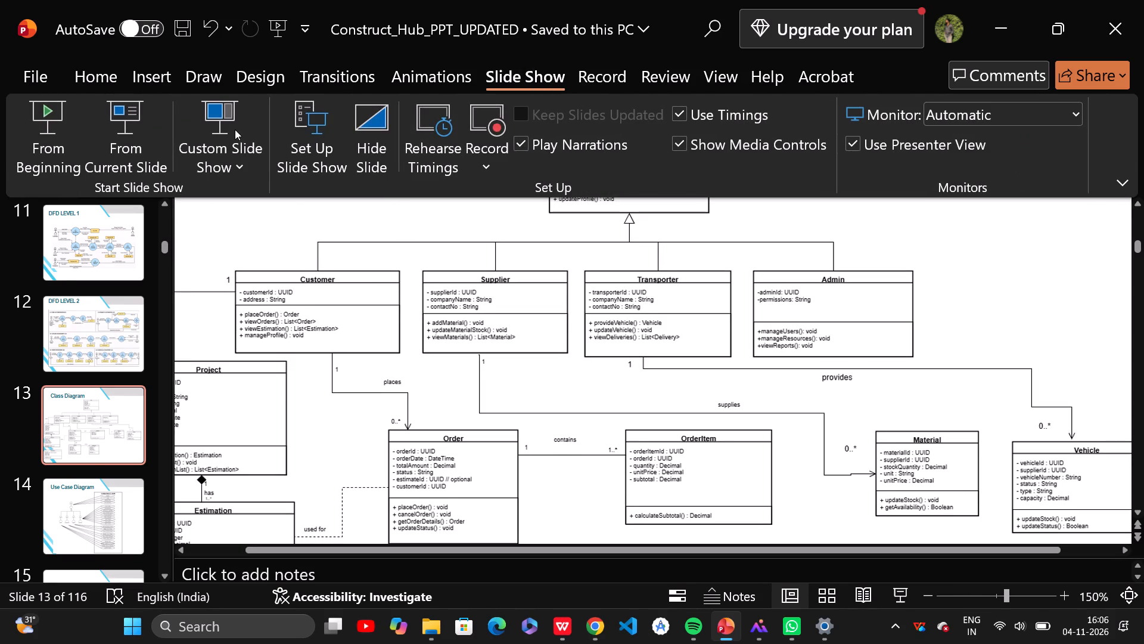
click(51, 139)
key(Down)
key(Down)
key(Down)
key(Down)
key(Down)
key(Down)
key(Down)
key(Down)
key(Down)
key(Down)
key(Down)
key(Down)
key(Down)
key(Down)
key(Down)
key(Down)
key(Down)
key(Down)
key(Down)
key(Down)
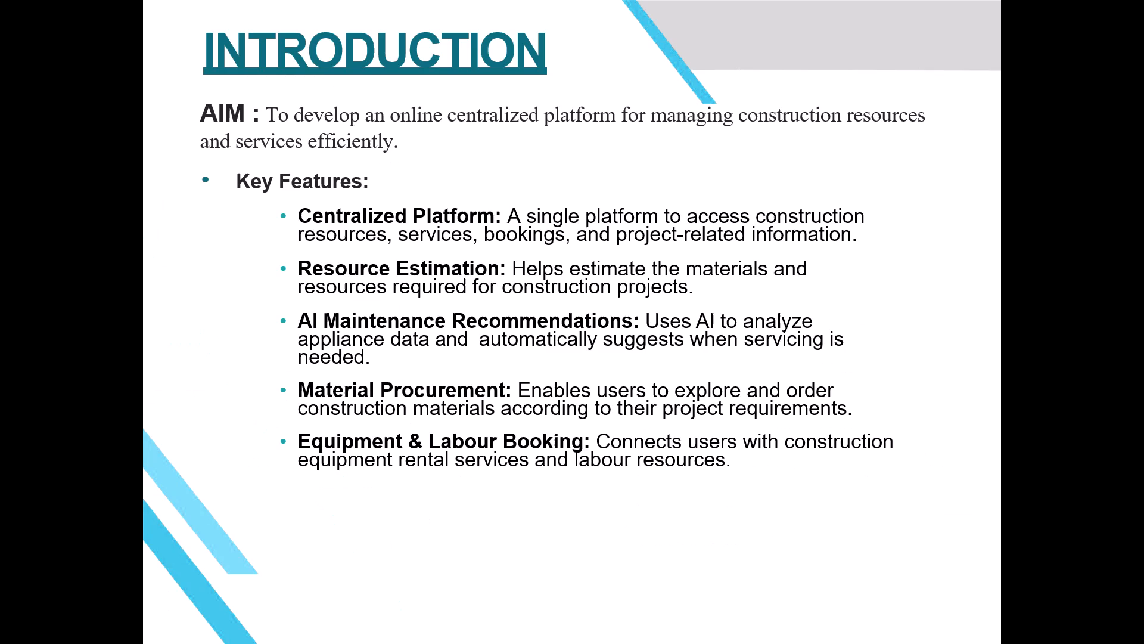
key(Down)
key(Down)
key(Down)
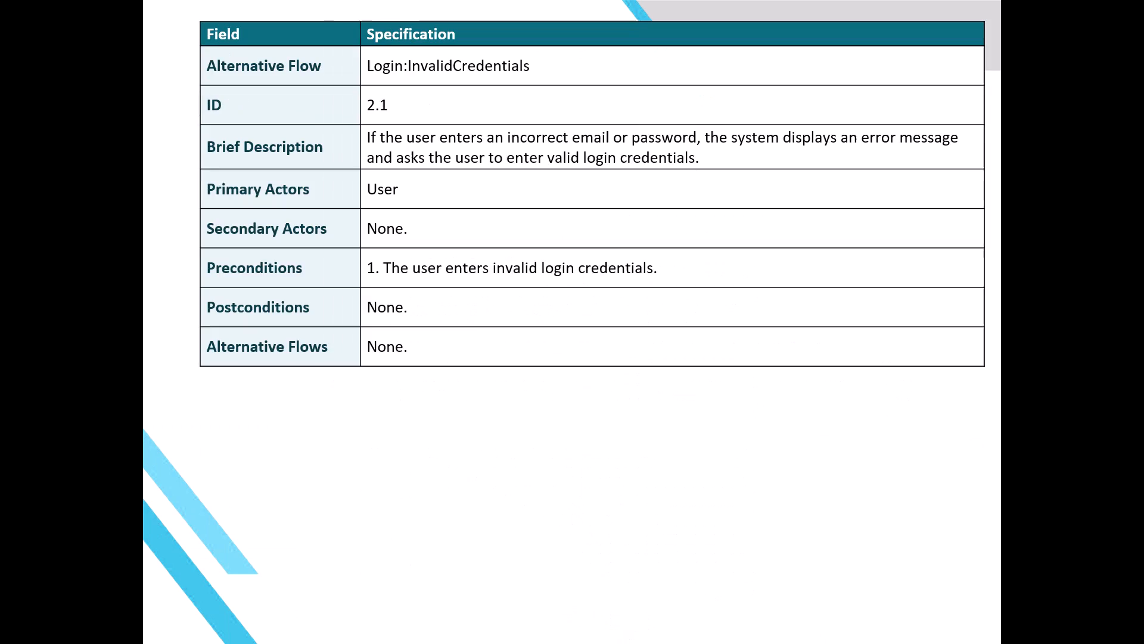
key(Down)
key(Up)
key(Up)
key(Up)
key(Up)
key(Down)
key(Down)
key(Down)
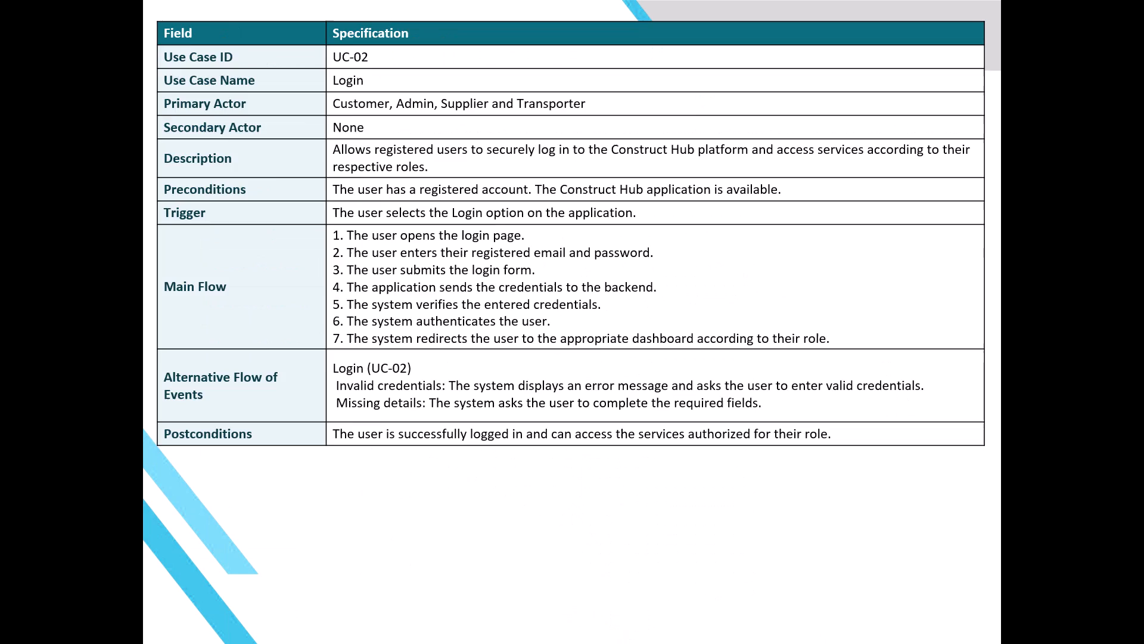
Look through the use case and alternative flow specification slides from Login through Manage Users in the running slide show.
key(Down)
key(Down)
key(Down)
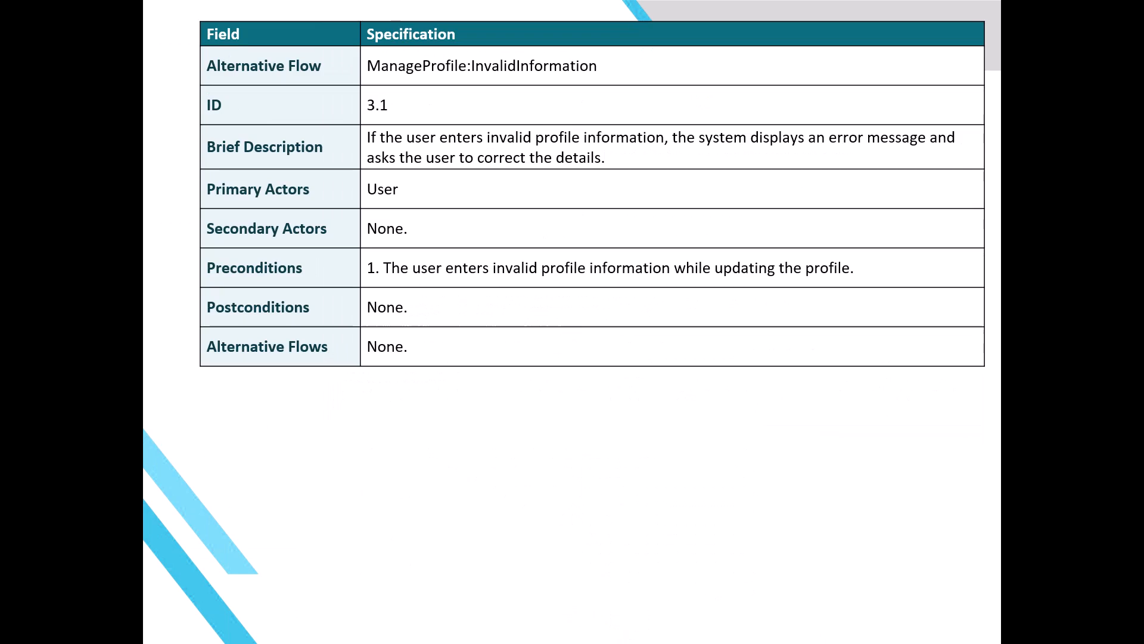
key(Down)
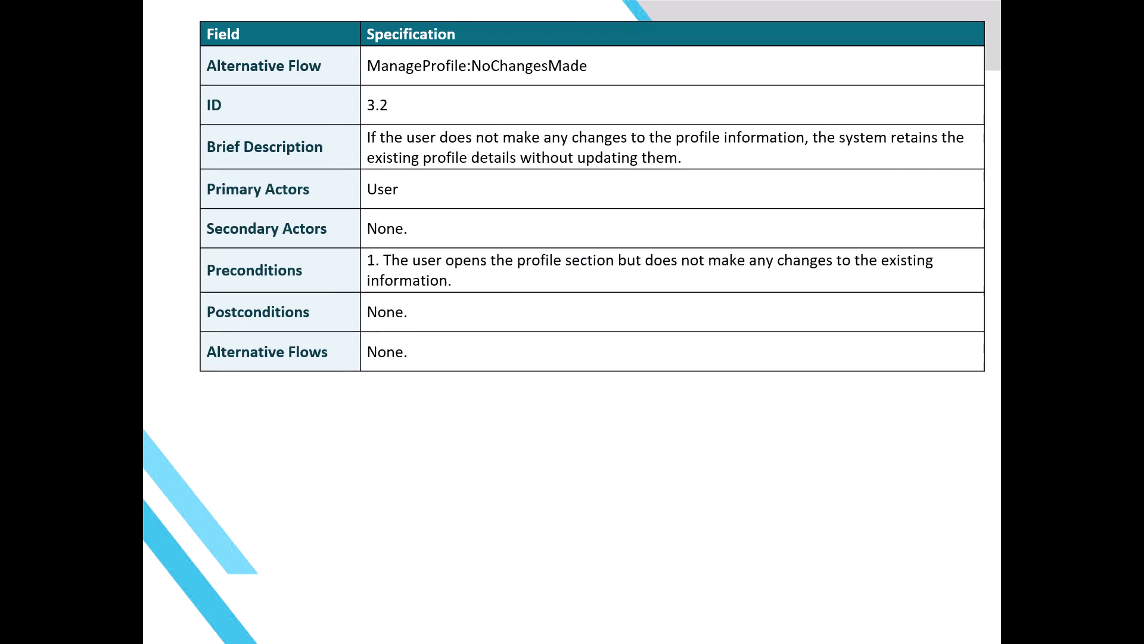
key(Down)
key(Down)
key(Down)
key(Down)
key(Down)
key(Down)
key(Down)
key(Down)
key(Down)
key(Down)
key(Down)
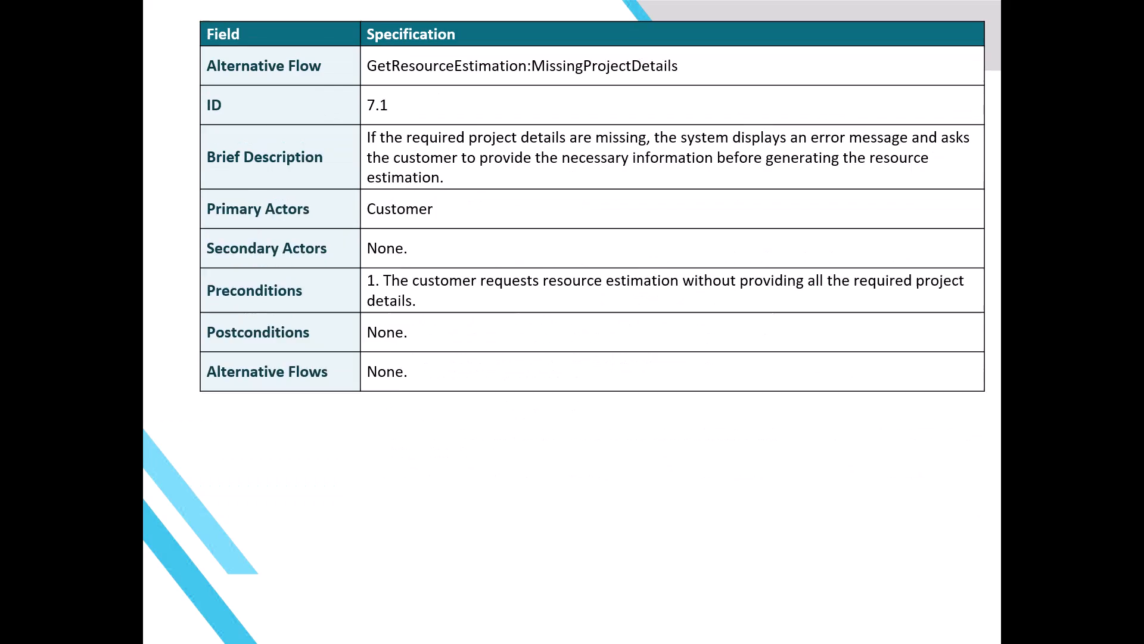
key(Down)
key(Down)
key(Down)
key(Down)
key(Down)
key(Down)
key(Down)
key(Down)
key(Down)
key(Down)
key(Down)
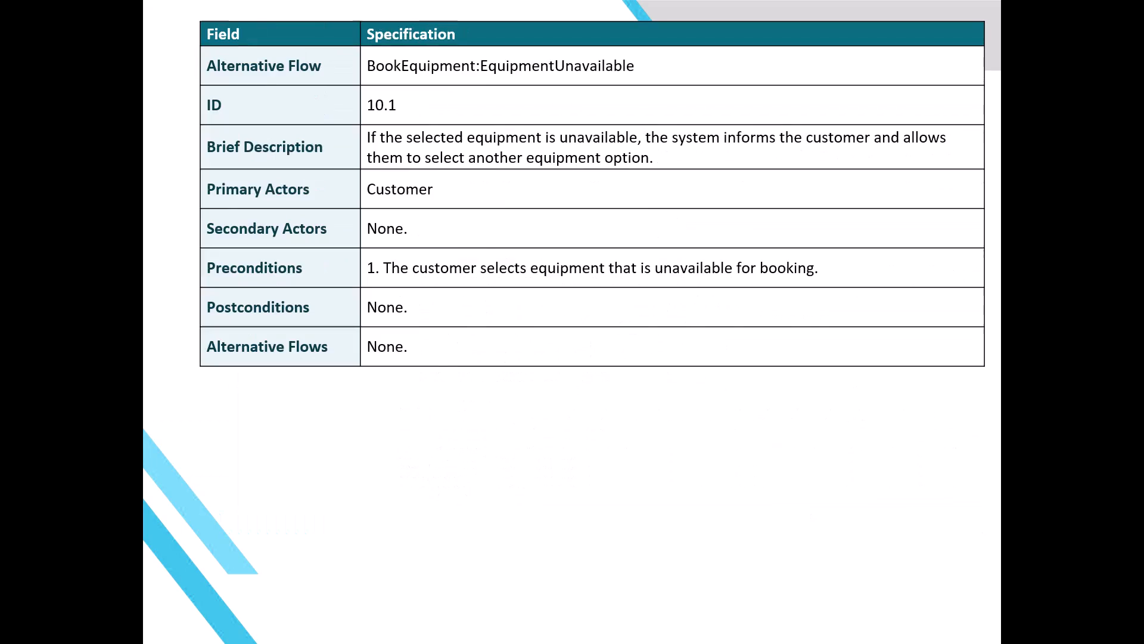
key(Down)
key(Down)
key(Down)
key(Down)
key(Down)
key(Down)
key(Down)
key(Down)
key(Down)
key(Down)
key(Down)
key(Down)
key(Down)
key(Down)
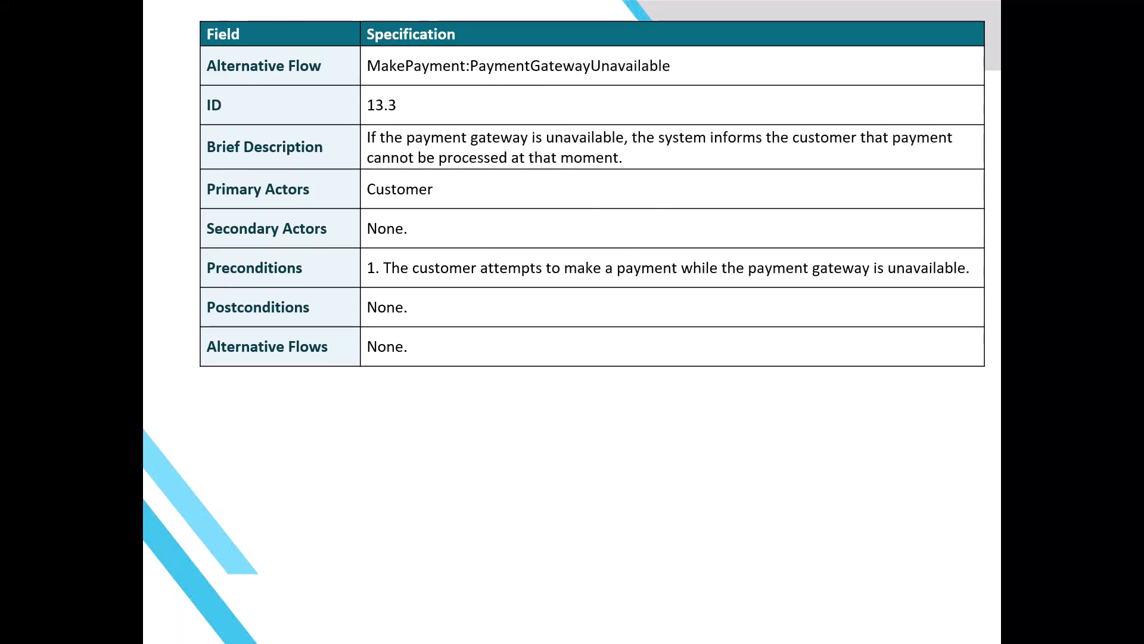
key(Down)
key(Down)
key(Down)
key(Down)
key(Down)
key(Down)
key(Down)
key(Down)
key(Down)
key(Down)
key(Down)
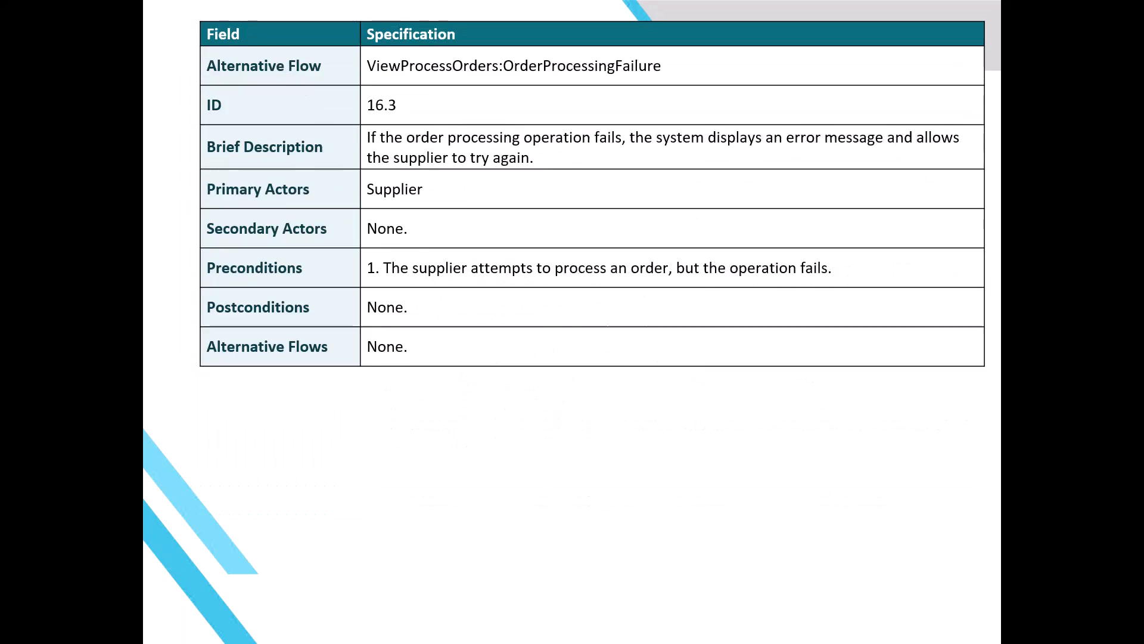
key(Down)
key(Down)
key(Down)
key(Down)
key(Down)
key(Down)
key(Down)
key(Down)
key(Down)
key(Down)
key(Down)
key(Down)
key(Down)
key(Down)
key(Down)
key(Down)
key(Down)
key(Down)
key(Down)
key(Down)
key(Down)
key(Down)
key(Down)
key(Down)
key(Down)
key(Down)
key(Down)
key(Down)
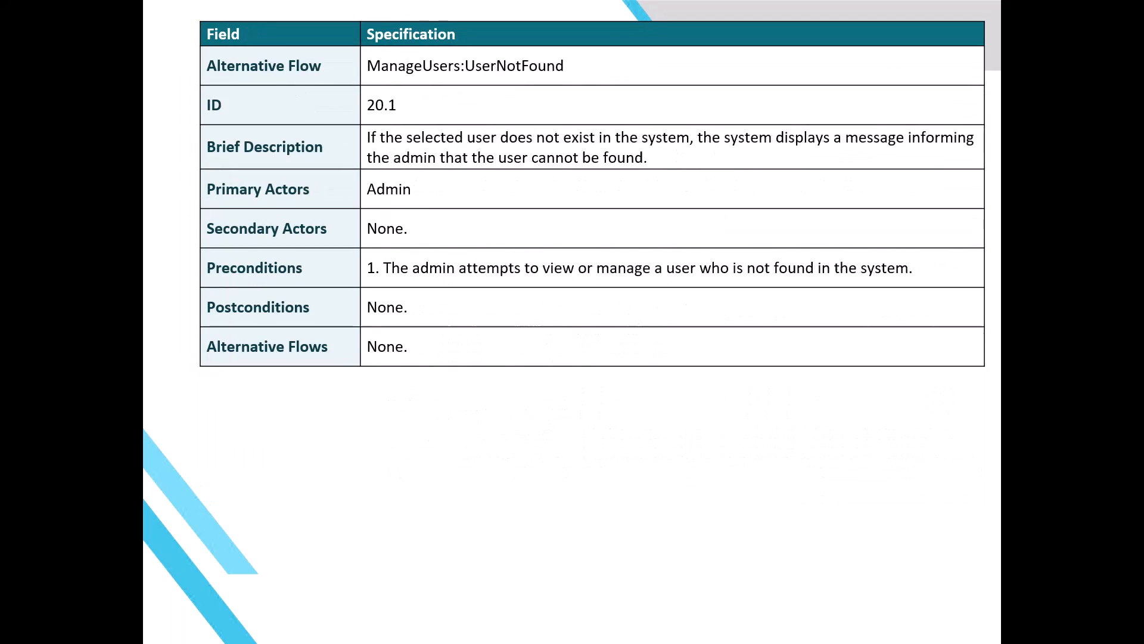
Continue through the slide show past the use case specifications to examine the database table slides around the Material Table.
key(Down)
key(Down)
key(Down)
key(Down)
key(Down)
key(Down)
key(Down)
key(Down)
key(Down)
key(Down)
key(Down)
key(Down)
key(Down)
key(Down)
key(Down)
key(Down)
key(Down)
key(Down)
key(Down)
key(Down)
key(Down)
key(Down)
key(Down)
key(Down)
key(Down)
key(Down)
key(Down)
key(Down)
key(Down)
key(Down)
key(Down)
key(Down)
key(Down)
key(Down)
key(Down)
key(Down)
key(Down)
key(Down)
key(Down)
key(Down)
key(Down)
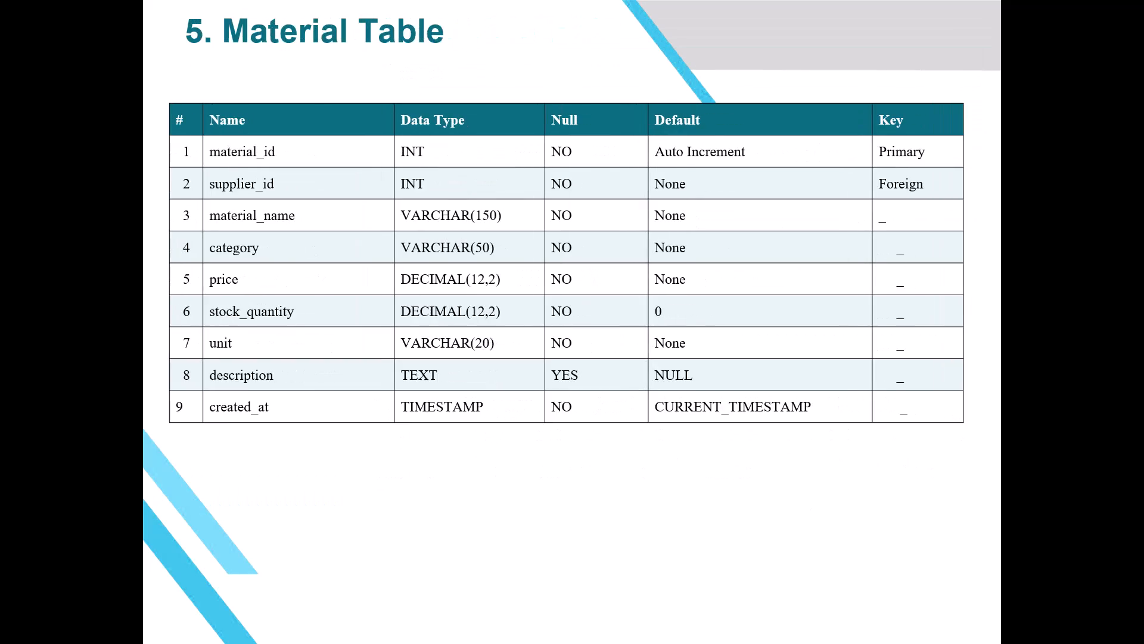
key(Down)
key(Up)
key(Up)
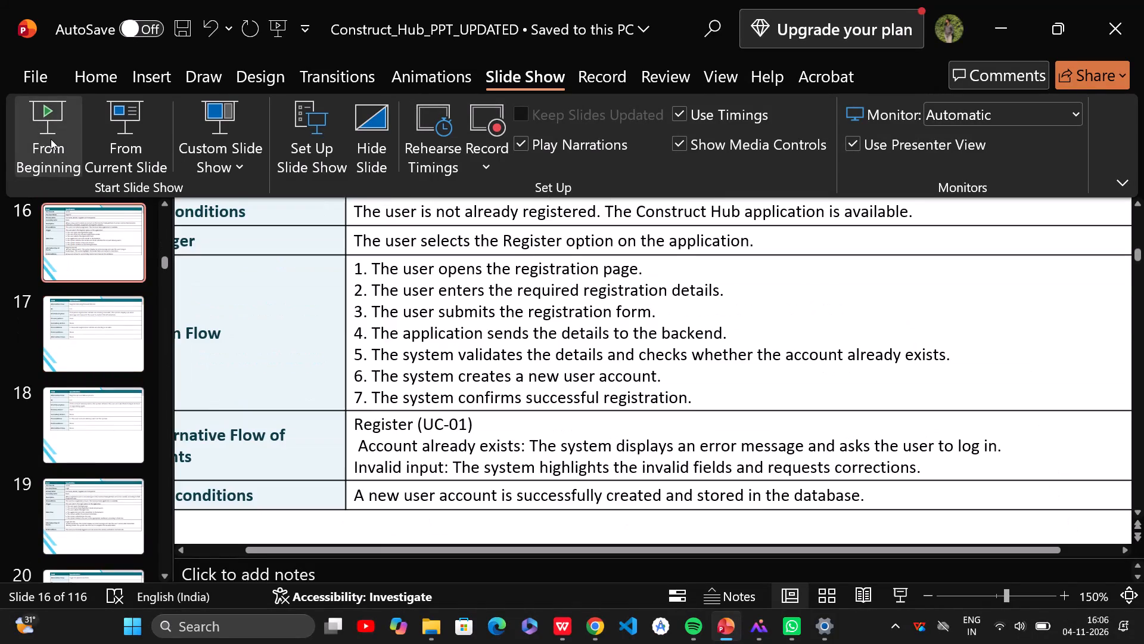
Start the slide show from the Class Diagram slide and inspect the diagram's classes and relationships.
key(Up)
key(Down)
key(Down)
key(Down)
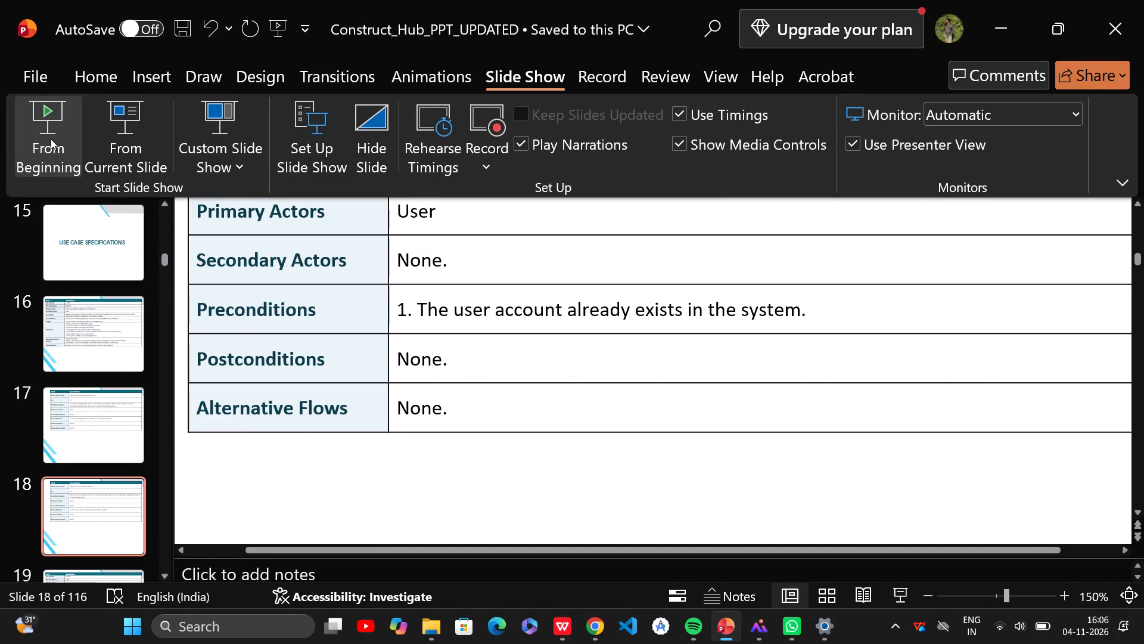
scroll(100, 290, up, 2)
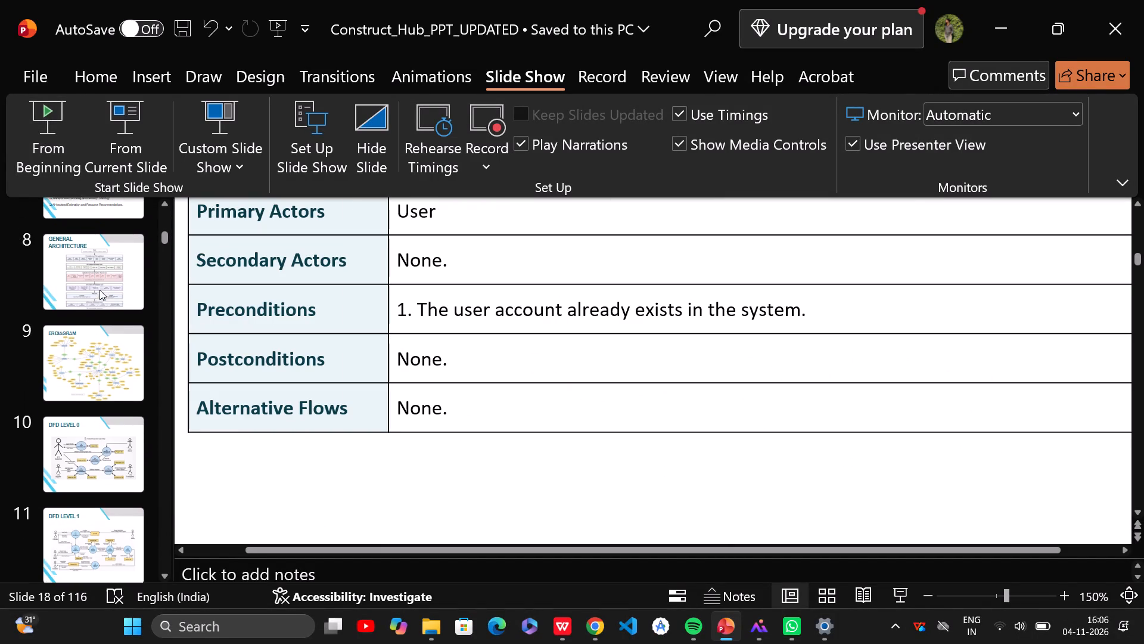
scroll(100, 290, up, 2)
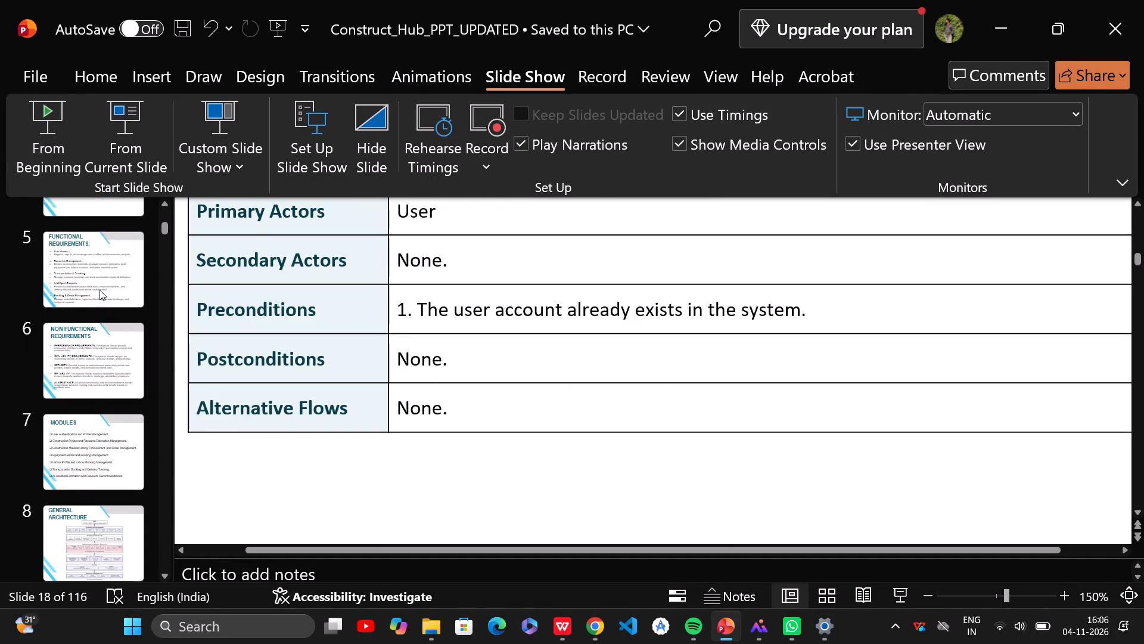
scroll(100, 290, up, 2)
scroll(100, 290, down, 2)
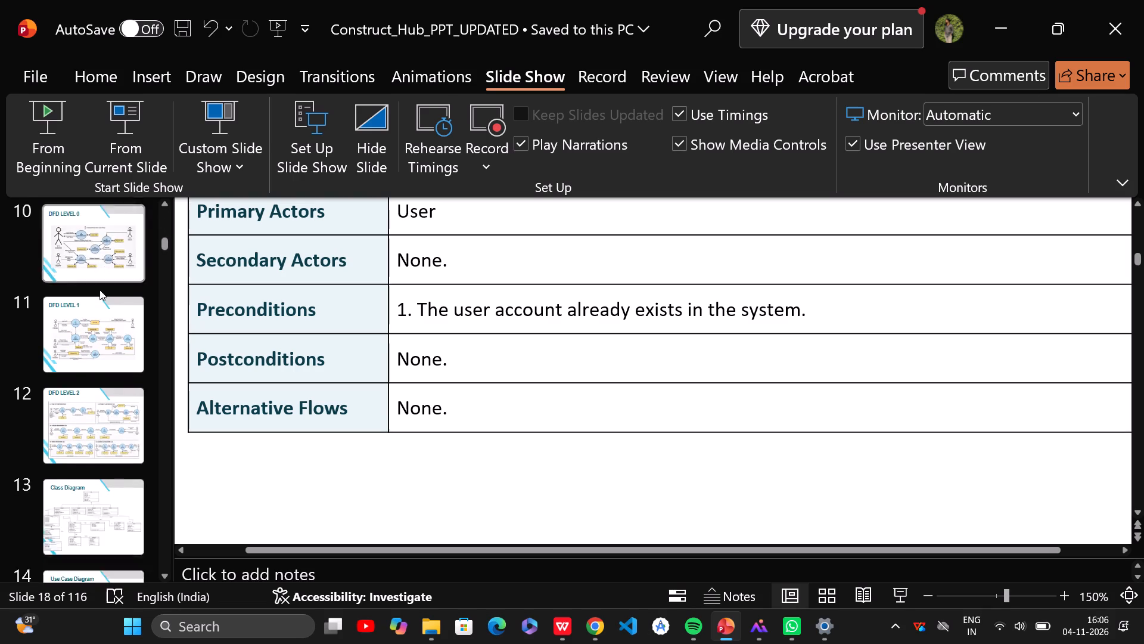
scroll(100, 290, down, 3)
click(100, 244)
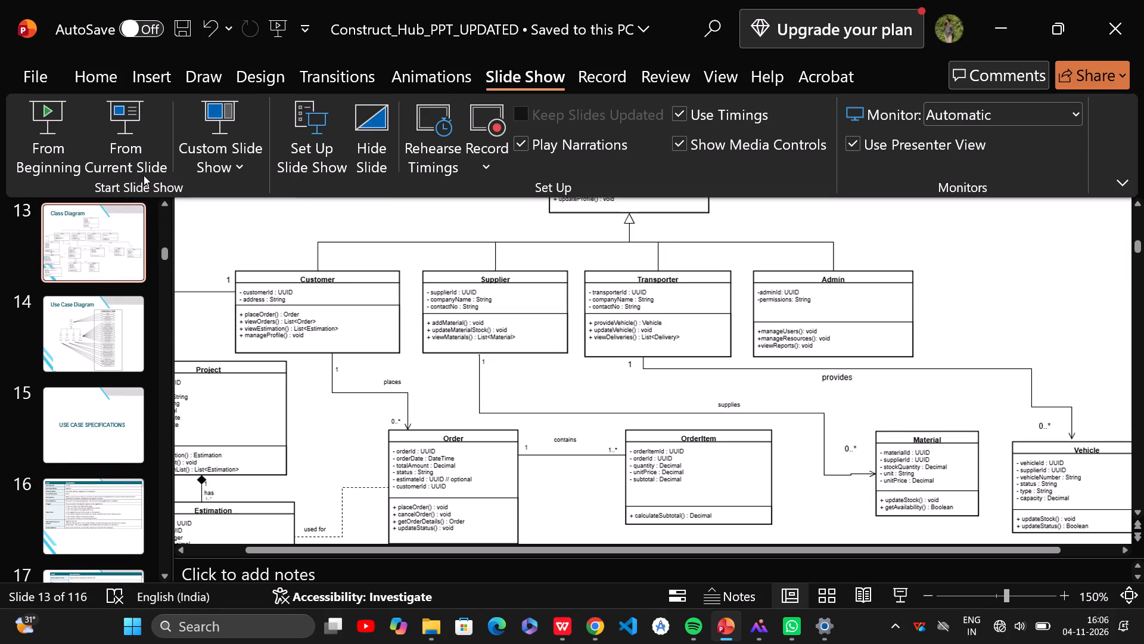
click(132, 148)
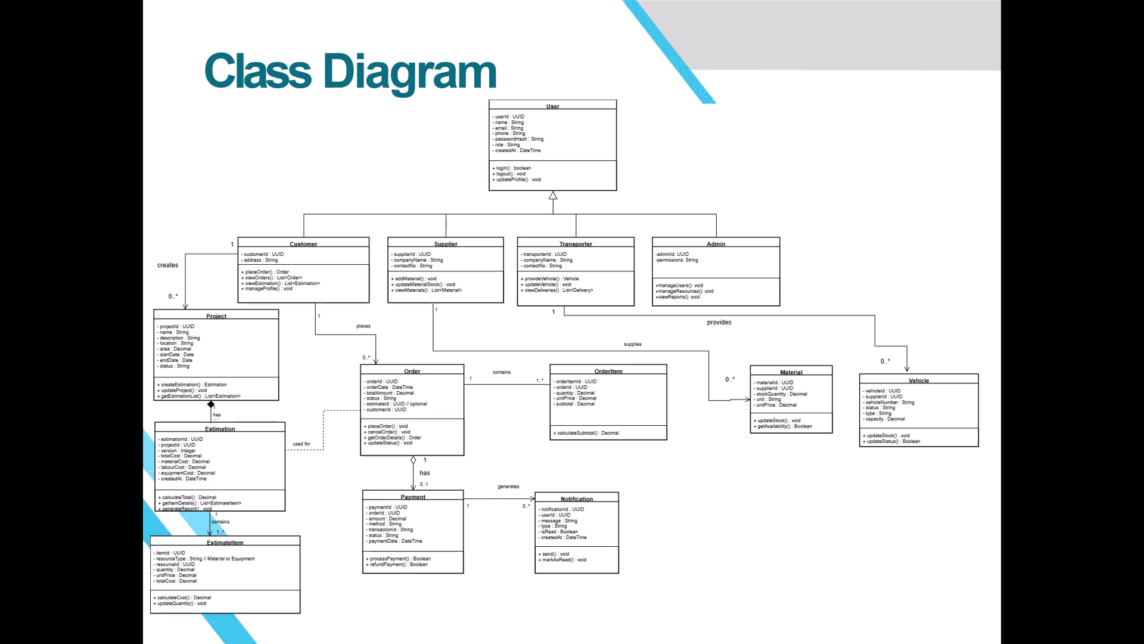
ctrl+scroll(57, 296, up, 3)
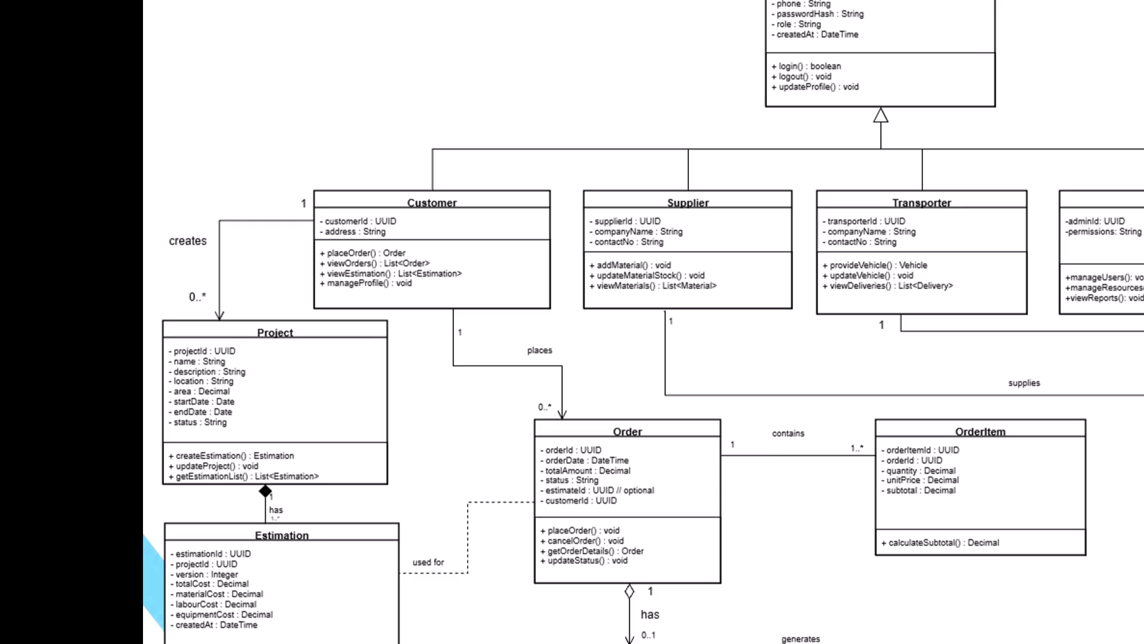
ctrl+scroll(57, 296, down, 5)
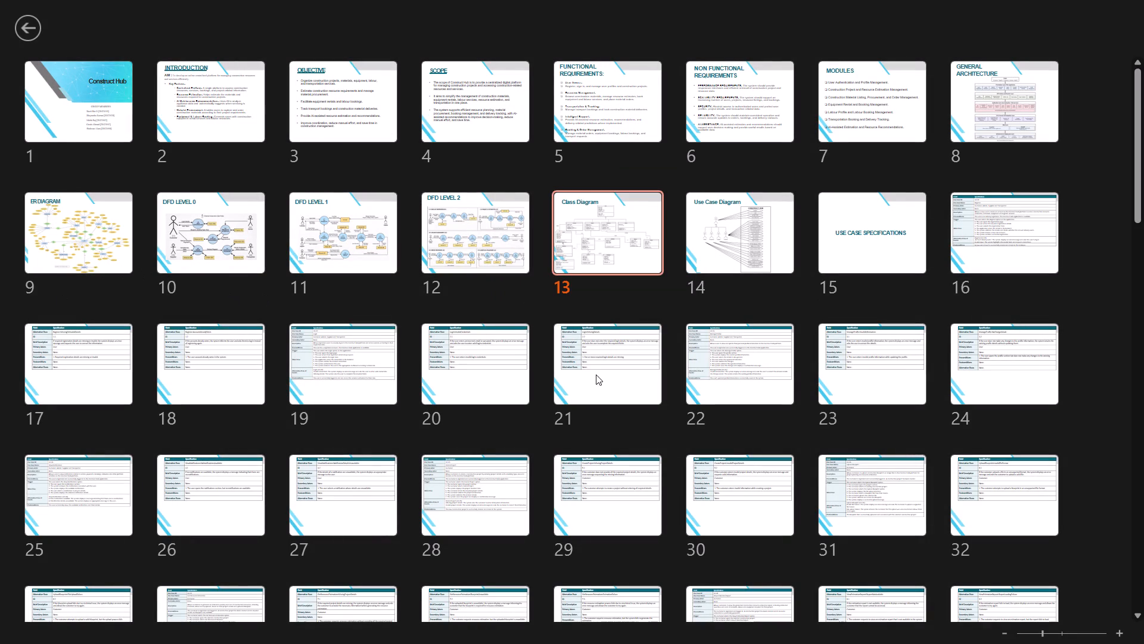
Jump to the Use Case Diagram slide and read on through the specification slides from Register (UC-01) to View Notifications (UC-04).
click(708, 257)
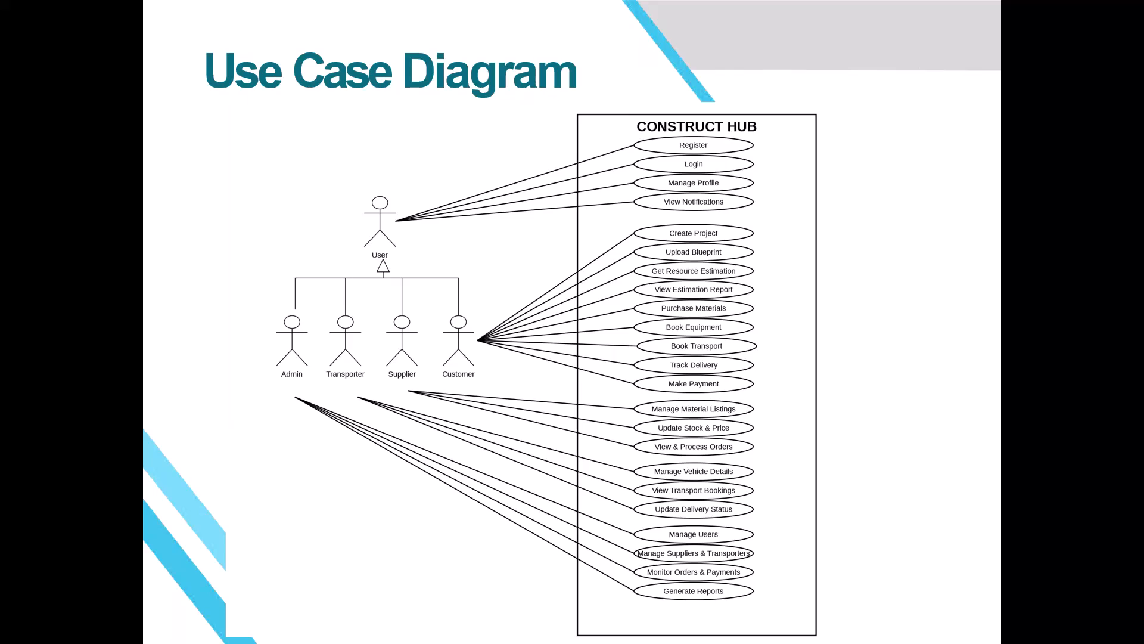
key(Down)
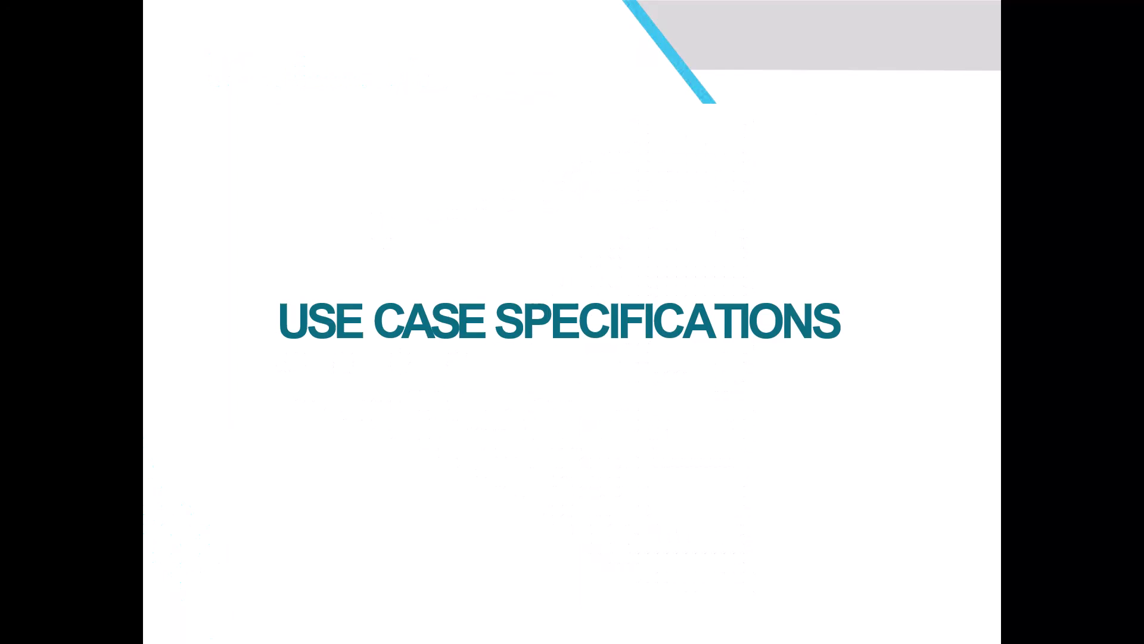
key(Down)
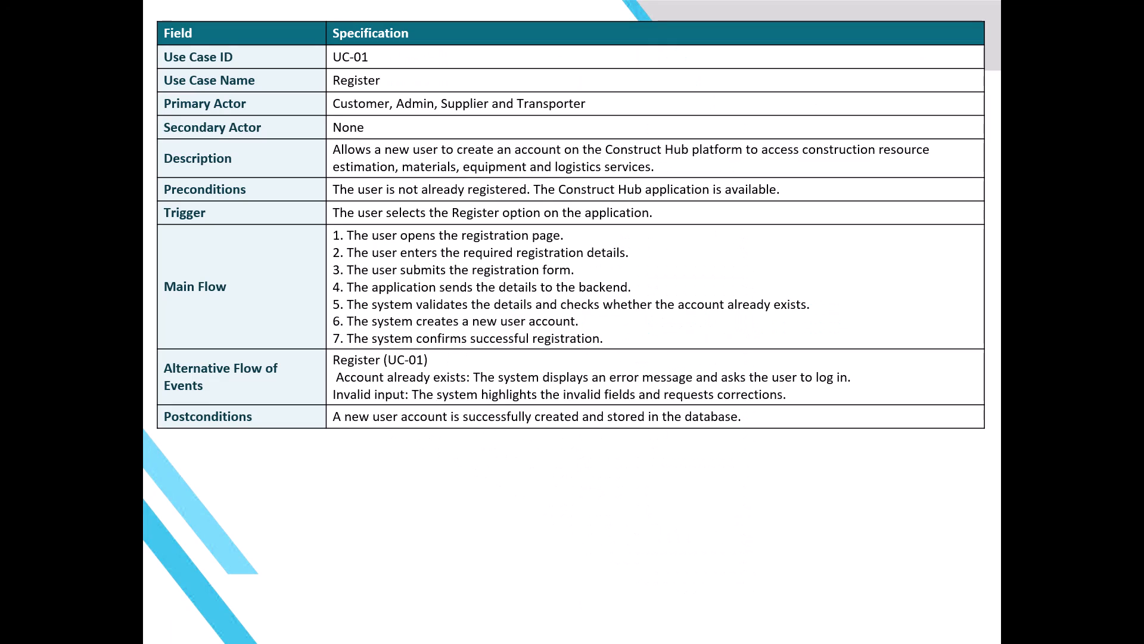
key(Down)
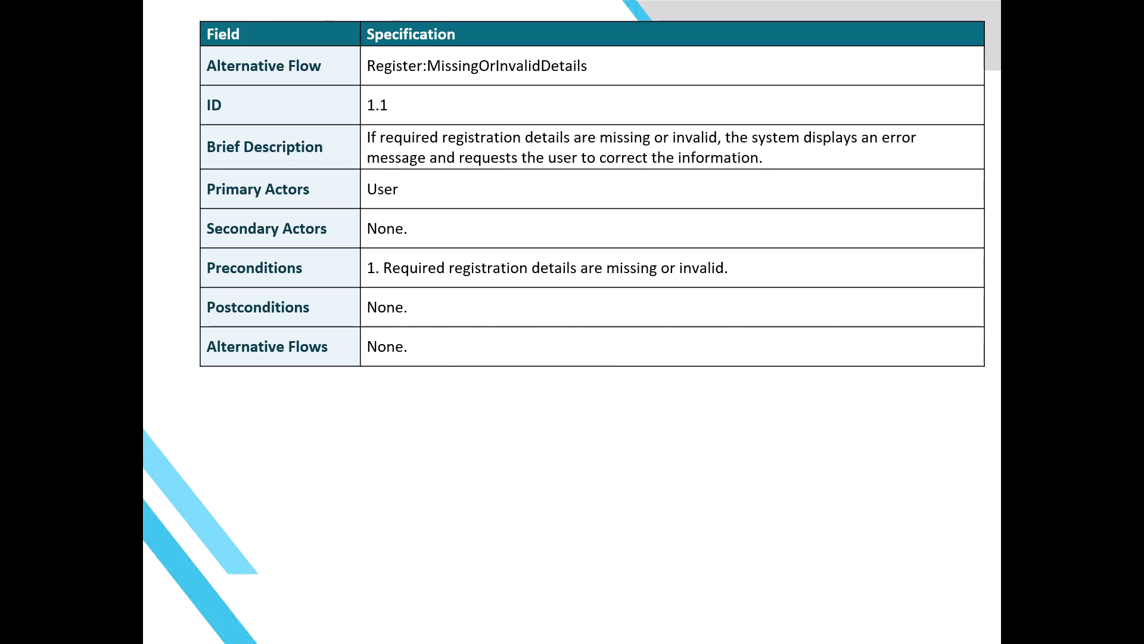
key(Down)
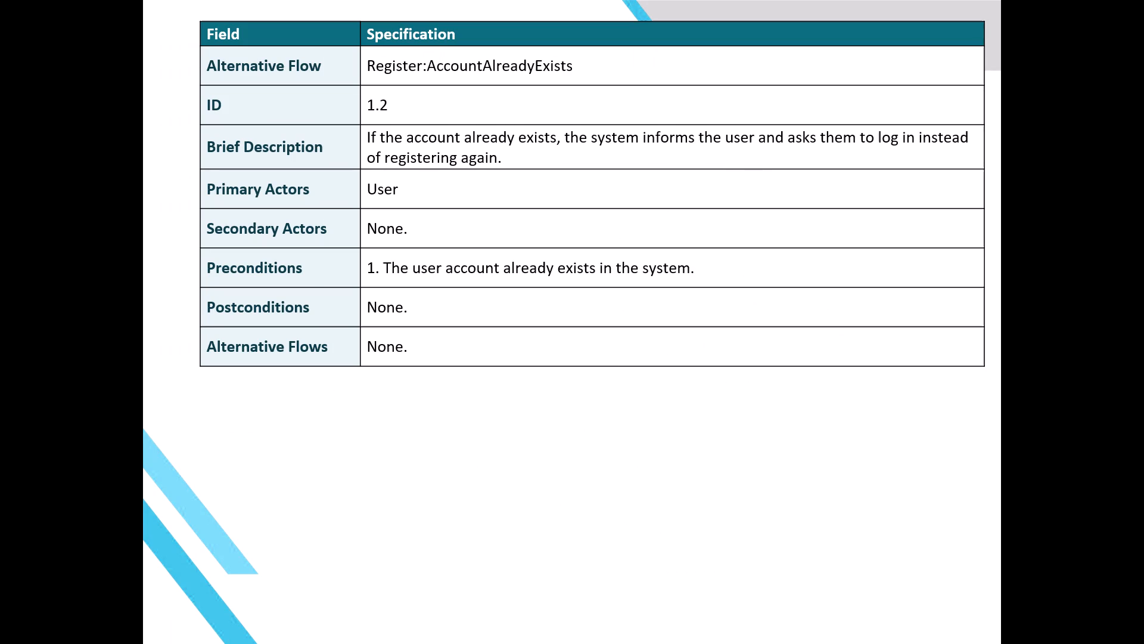
key(Up)
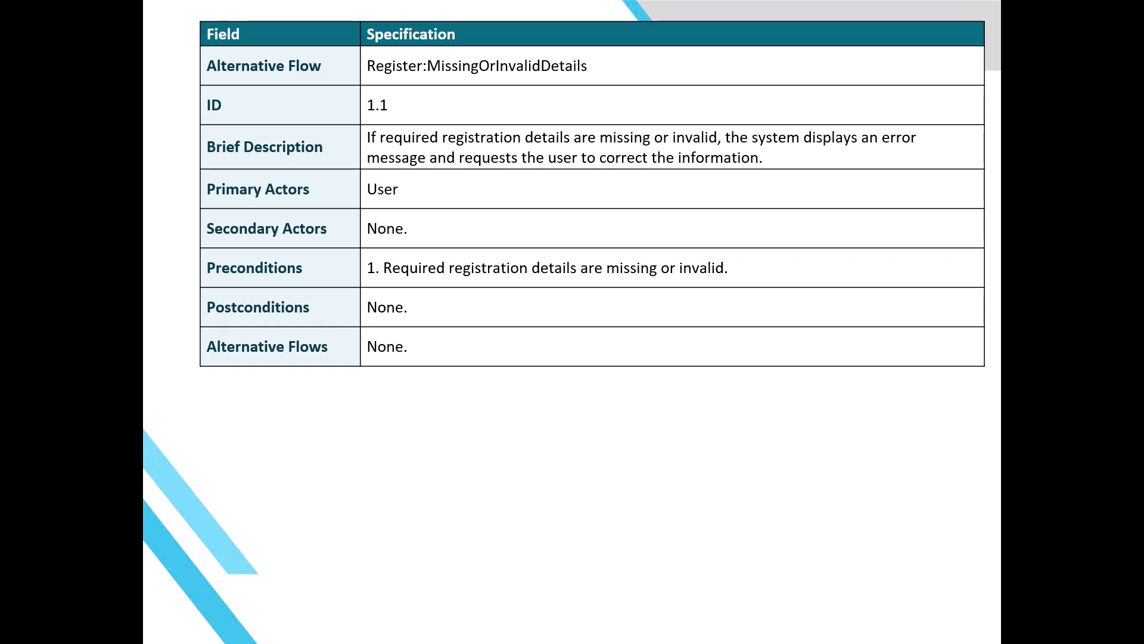
key(Down)
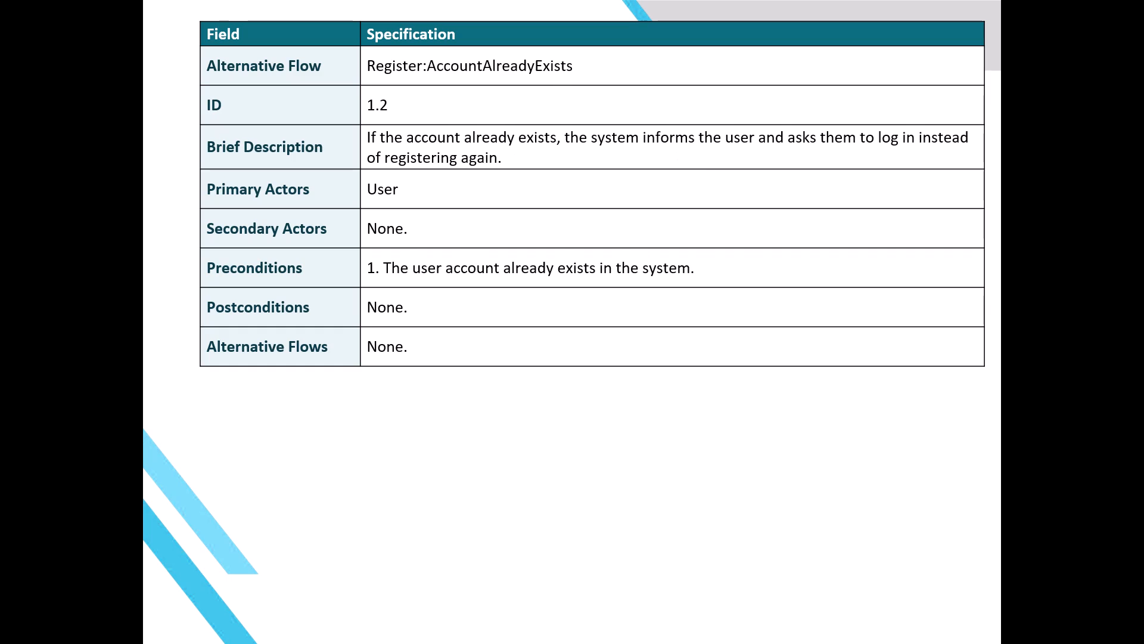
key(Down)
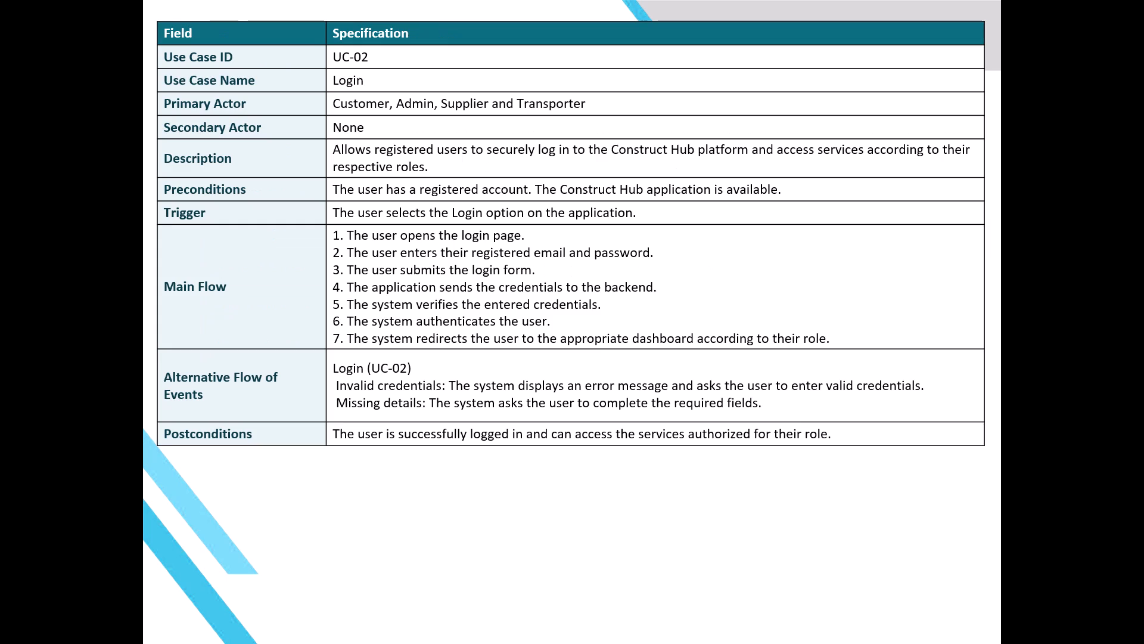
key(Down)
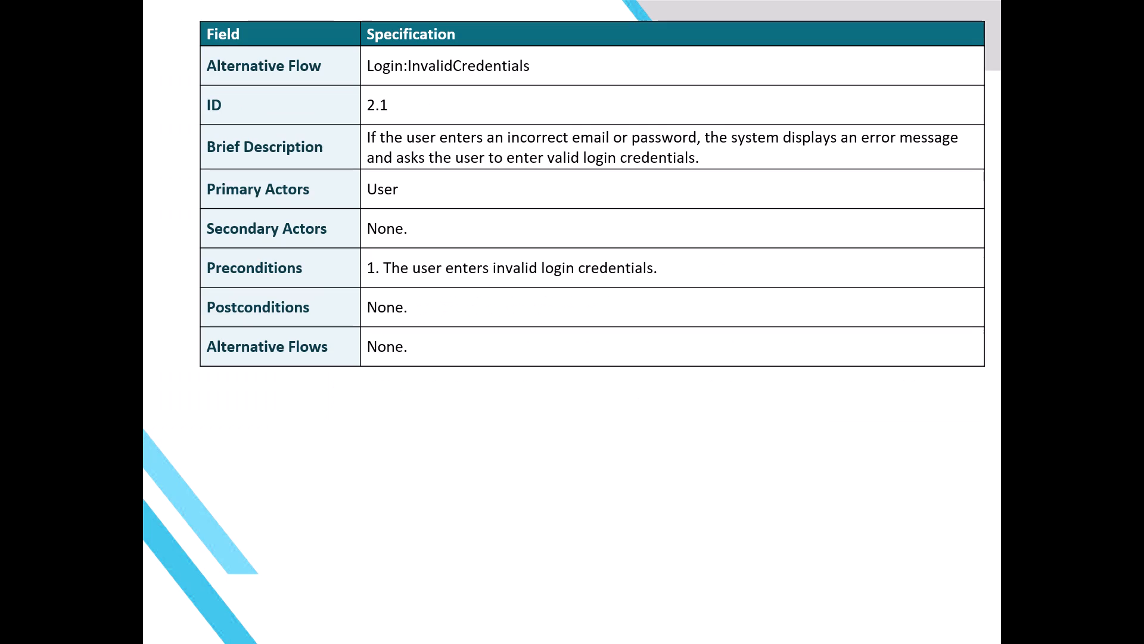
key(Down)
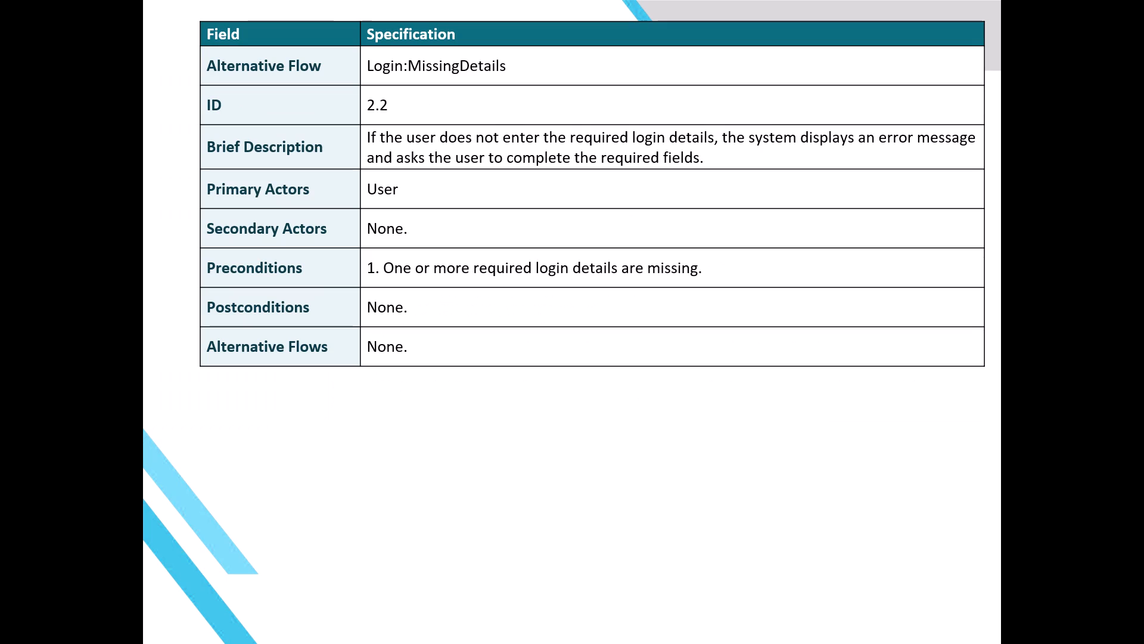
key(Down)
key(Down)
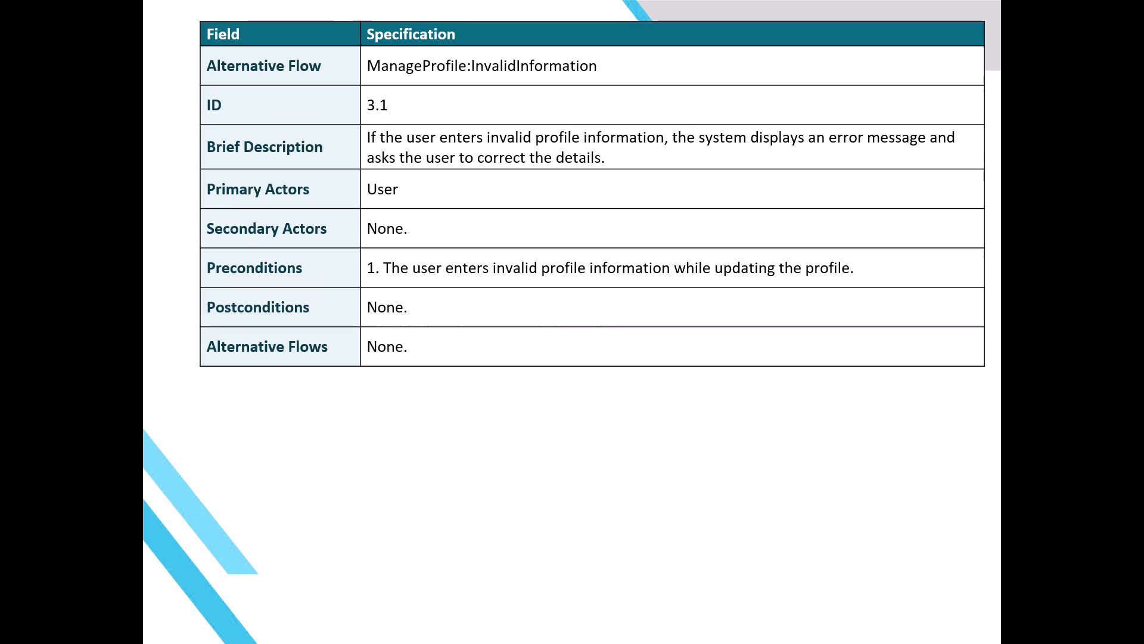
key(Down)
key(Down)
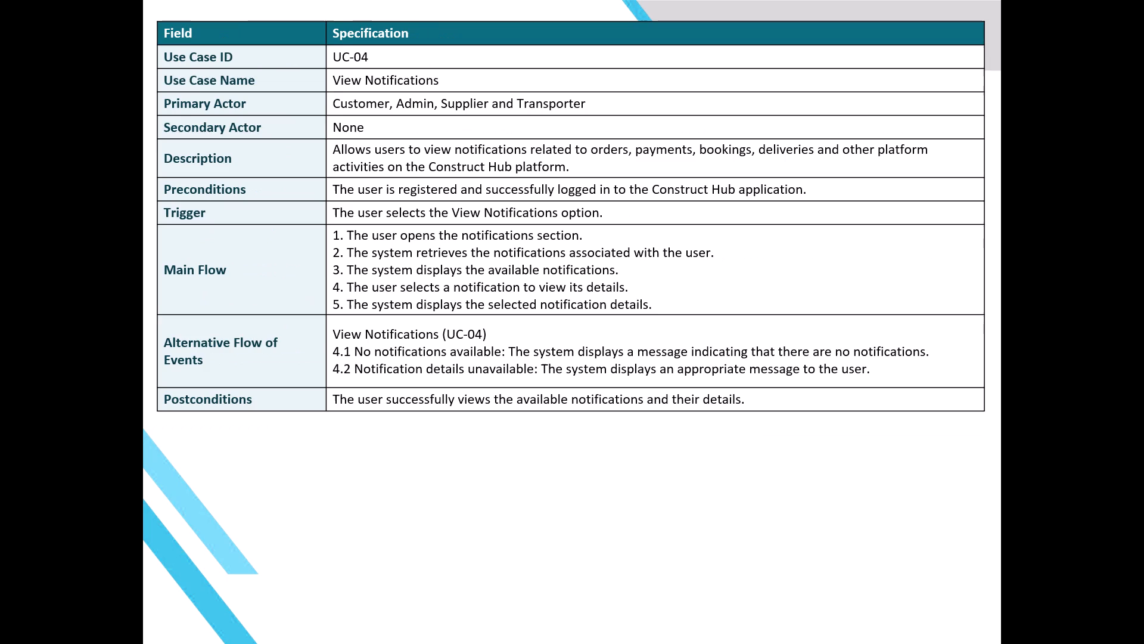
Page through the use case and alternative flow specifications from View Notifications (UC-04) to Manage Vehicle Details (UC-17) in the slide show.
key(Down)
key(Down)
key(Down)
key(Down)
key(Down)
key(Down)
key(Down)
key(Down)
key(Down)
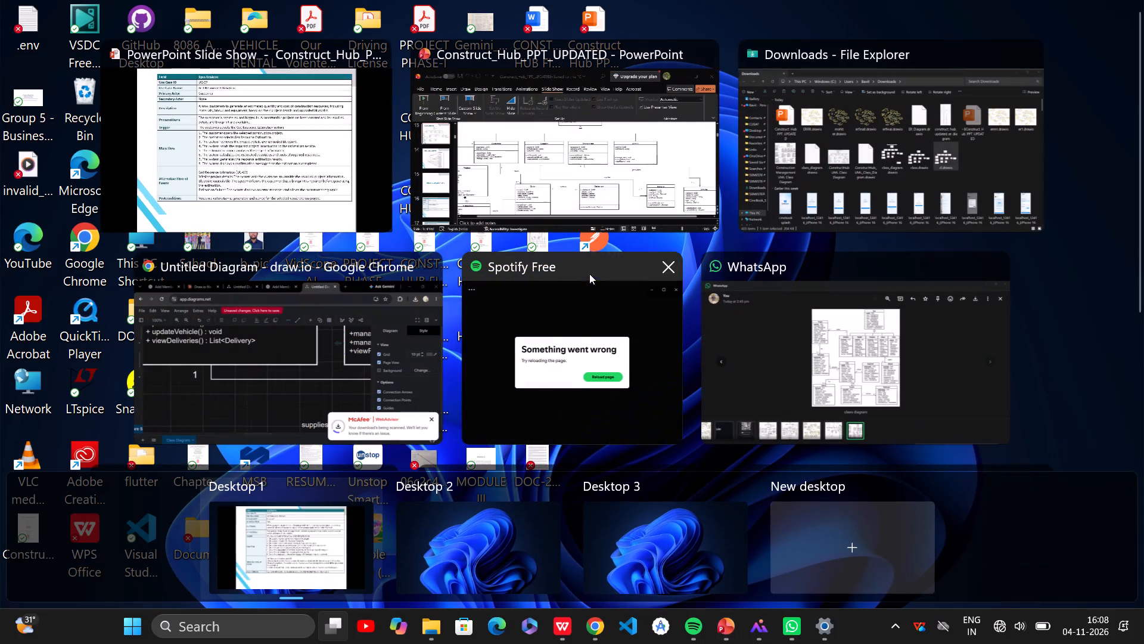
click(282, 135)
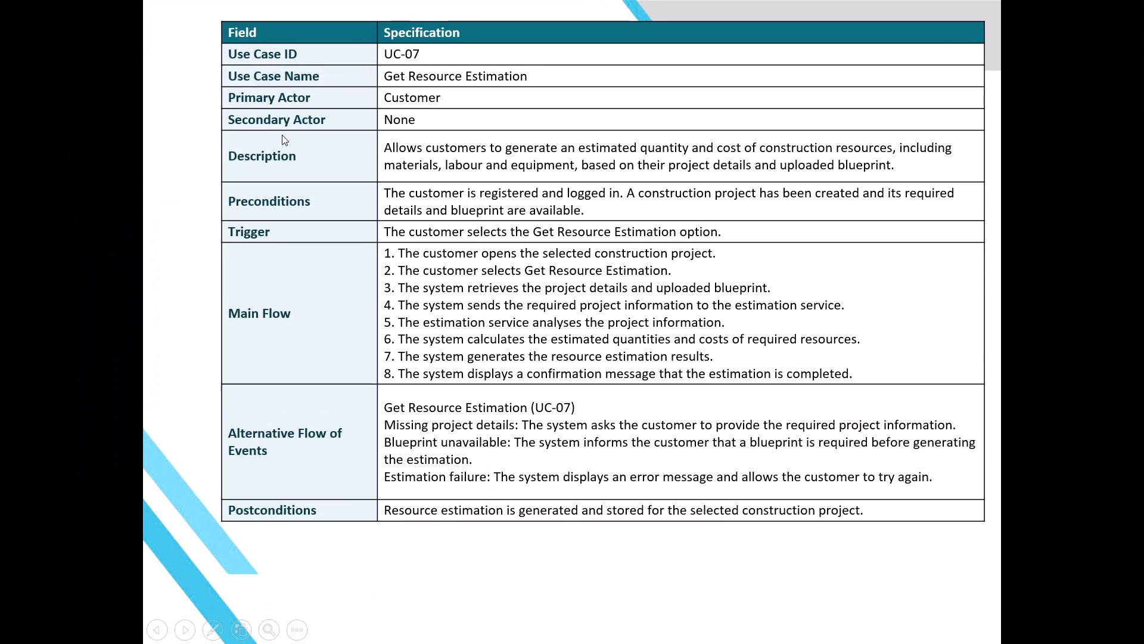
key(Down)
key(Down)
key(Down)
key(Down)
key(Down)
key(Down)
key(Down)
key(Down)
key(Down)
key(Down)
key(Down)
key(Down)
key(Down)
key(Down)
key(Down)
key(Down)
key(Down)
key(Down)
key(Down)
key(Down)
key(Down)
key(Down)
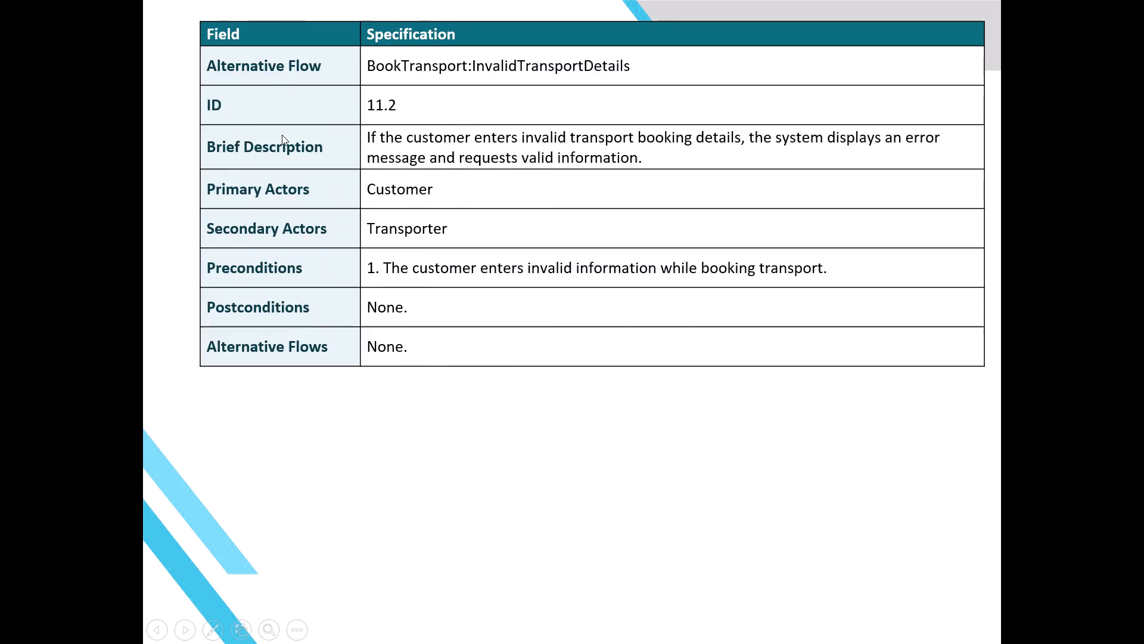
key(Down)
key(Down)
key(Down)
key(Down)
key(Down)
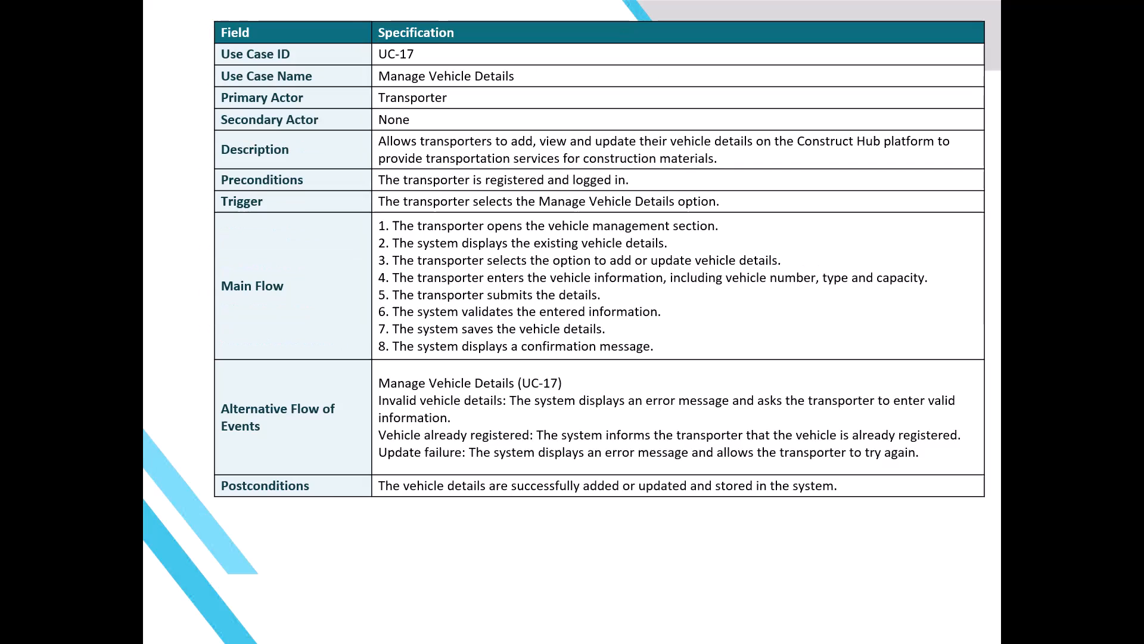
Page through the remaining use case specifications and the database table slides until the slide show ends.
key(Down)
key(Down)
key(Down)
key(Down)
key(Down)
key(Down)
key(Down)
key(Down)
key(Down)
key(Down)
key(Down)
key(Down)
key(Down)
key(Down)
key(Down)
key(Down)
key(Down)
key(Down)
key(Down)
key(Down)
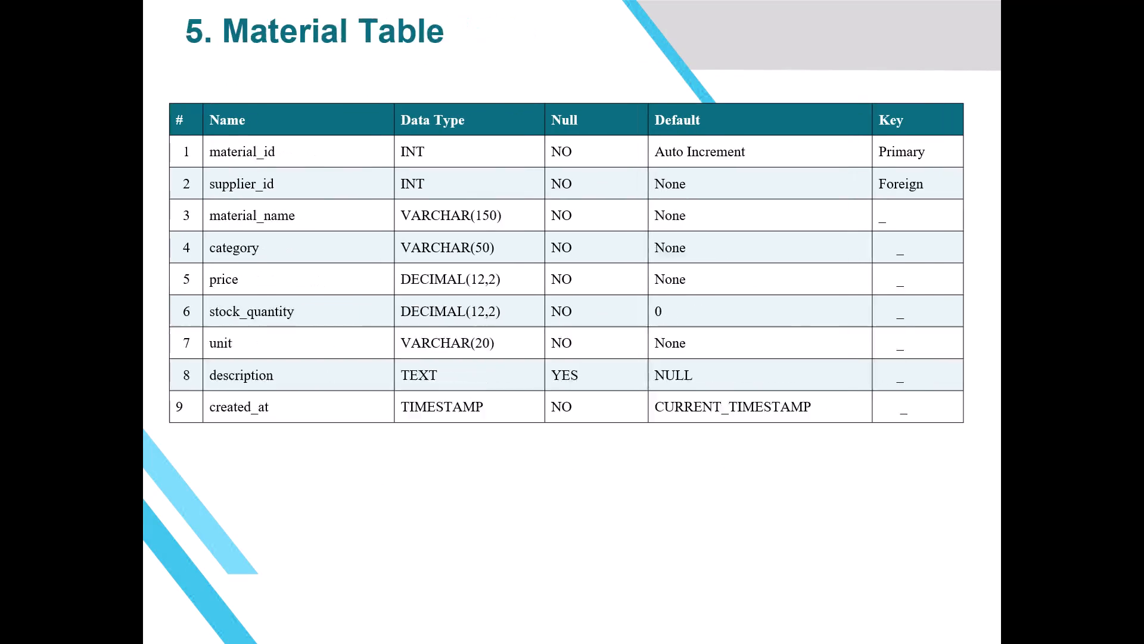
key(Down)
key(Down)
key(Down)
key(Down)
key(Down)
key(Down)
key(Down)
key(Down)
key(Down)
key(Down)
key(Down)
key(Down)
key(Down)
key(Down)
key(Down)
key(Down)
key(Down)
key(Down)
key(Down)
key(Down)
key(Down)
key(Down)
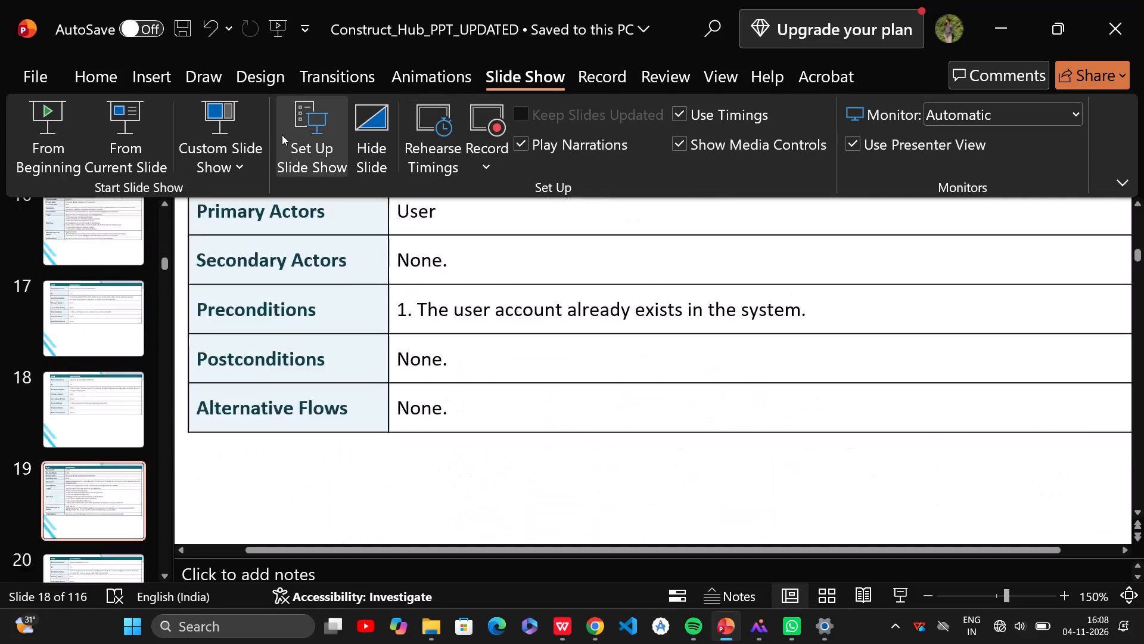
Look over the slide thumbnails from the Use Case Diagram slide to the closing slide, and open the Activity Diagram slide.
key(Up)
key(Up)
key(Up)
key(Up)
key(Up)
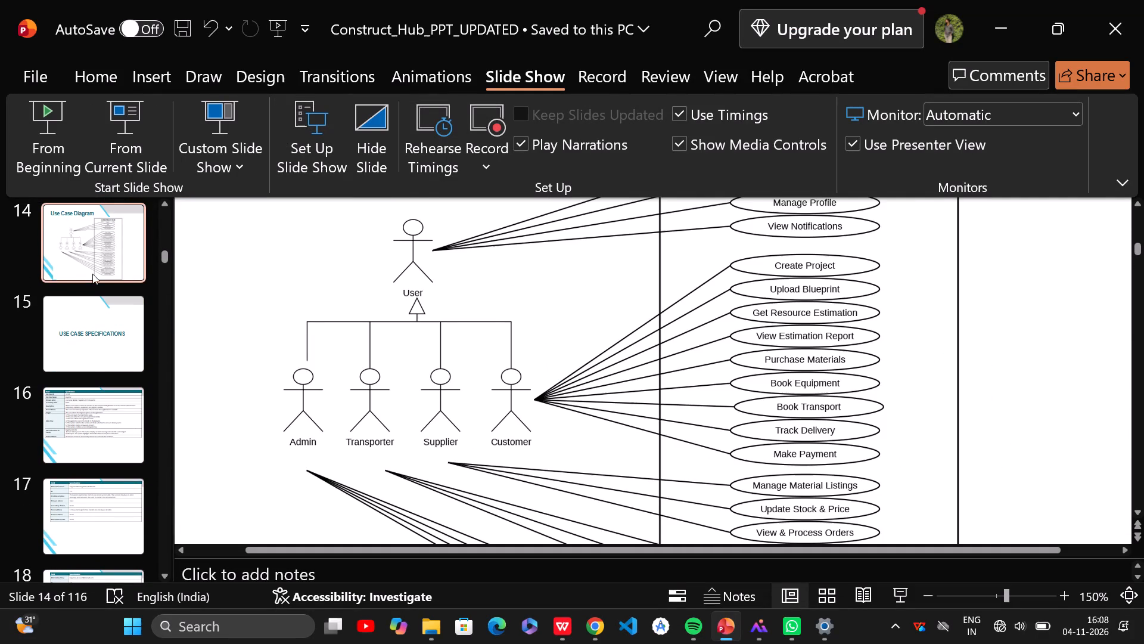
scroll(92, 274, down, 5)
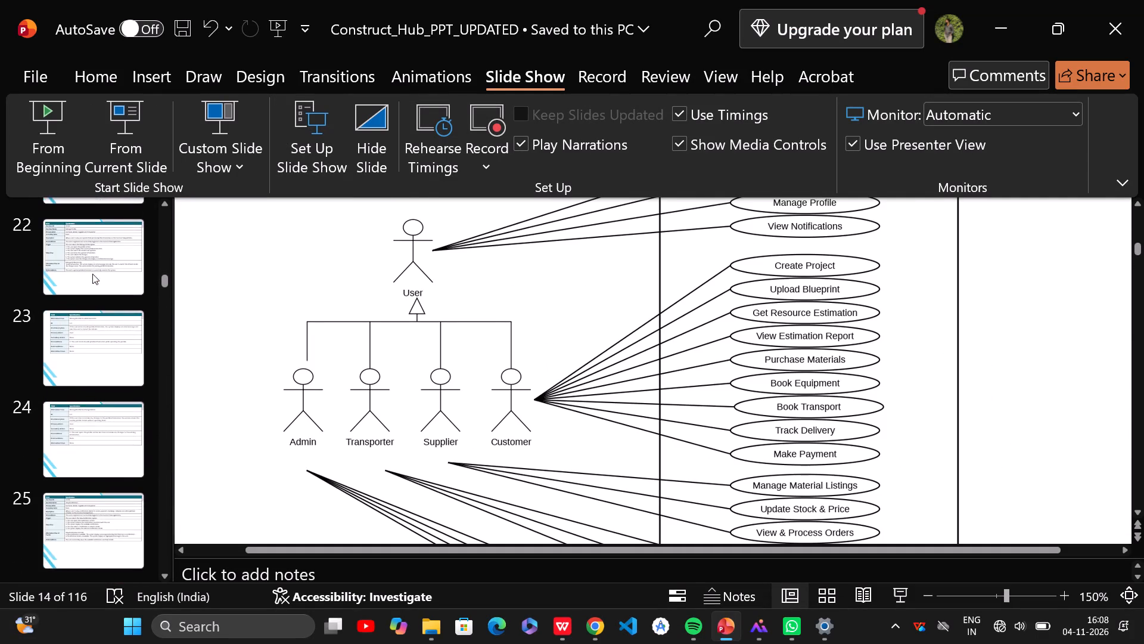
scroll(92, 274, down, 5)
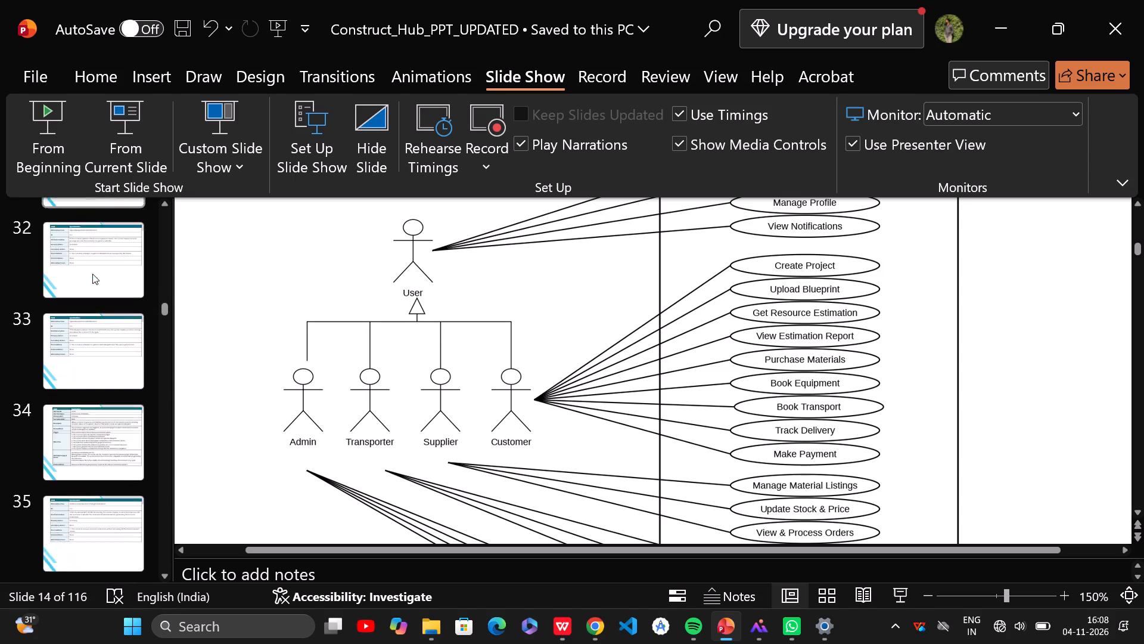
scroll(92, 274, down, 1)
scroll(92, 274, down, 20)
scroll(92, 274, down, 1)
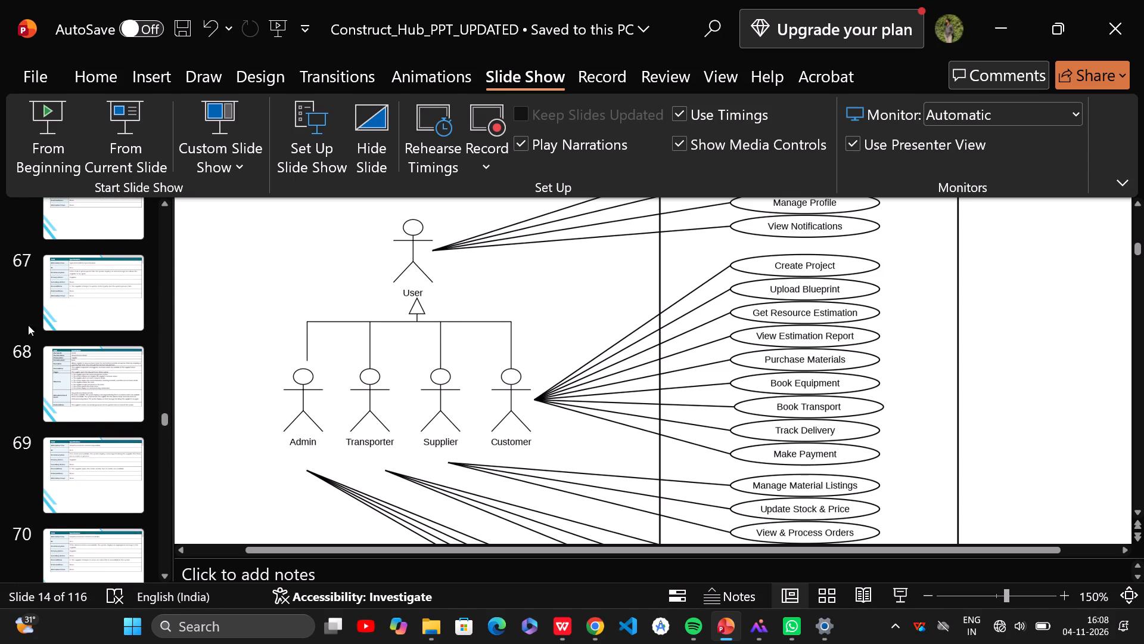
scroll(93, 402, down, 6)
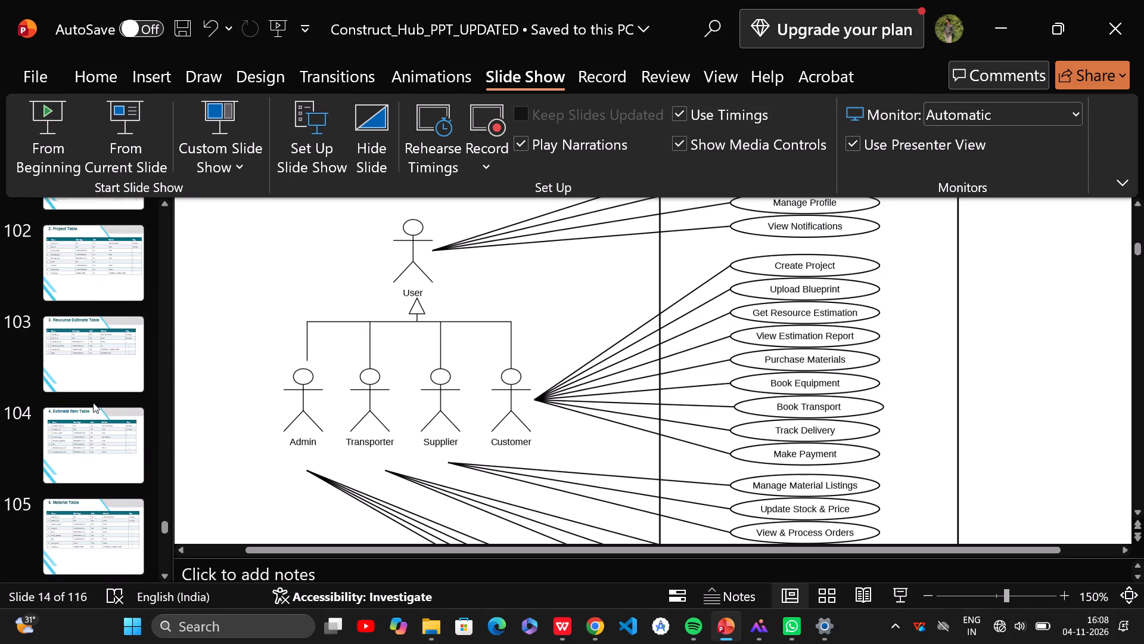
scroll(93, 402, down, 7)
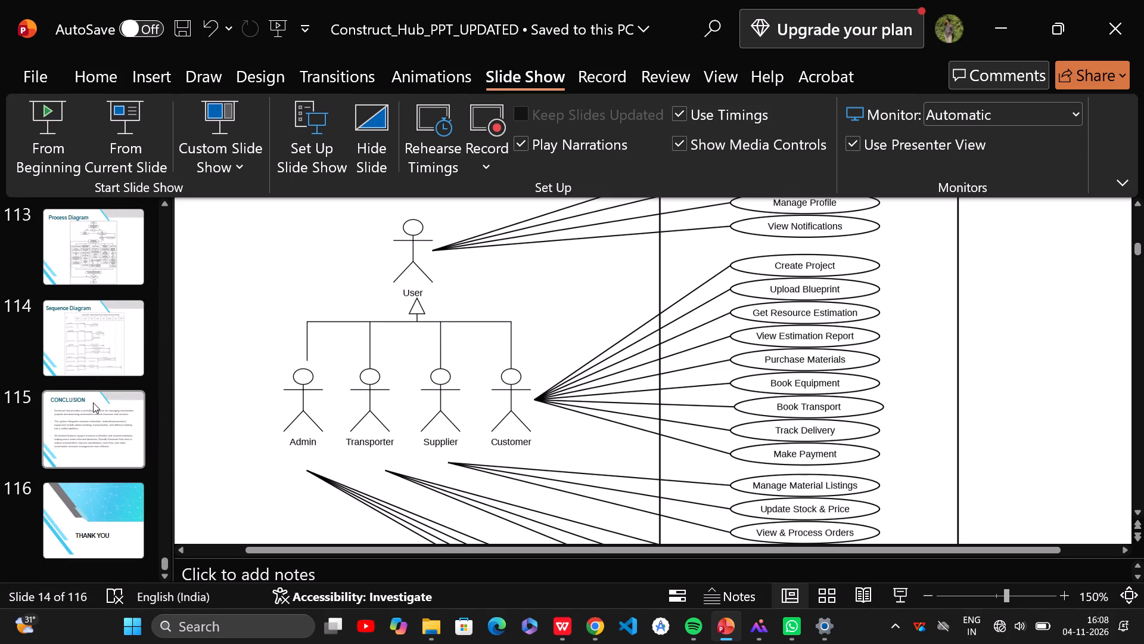
scroll(93, 402, down, 1)
scroll(93, 402, up, 1)
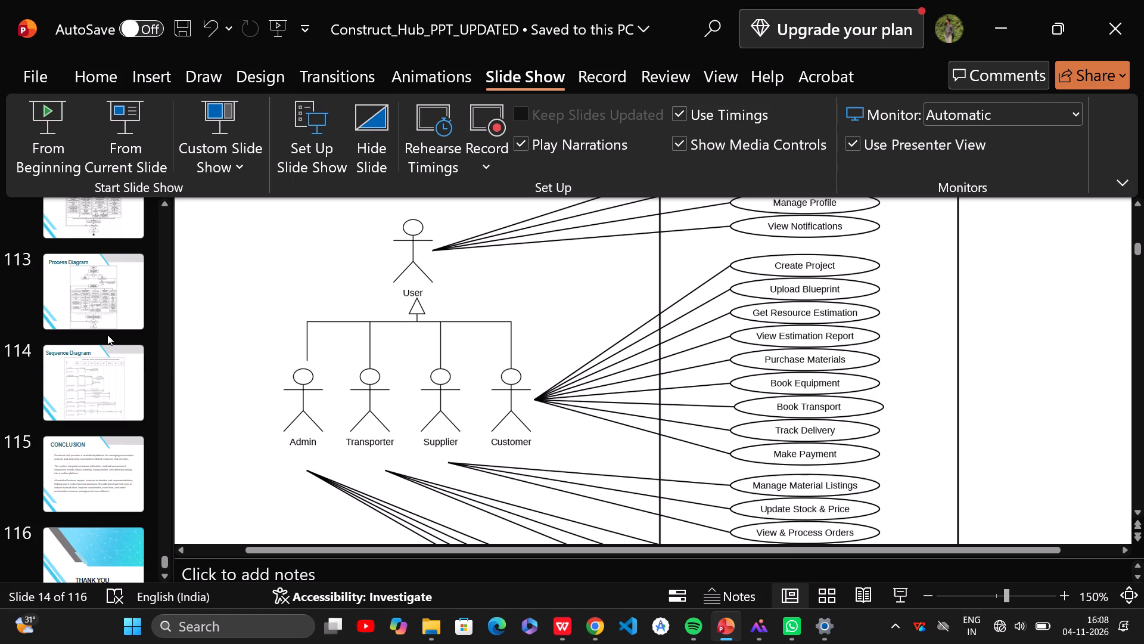
scroll(106, 333, up, 1)
click(96, 315)
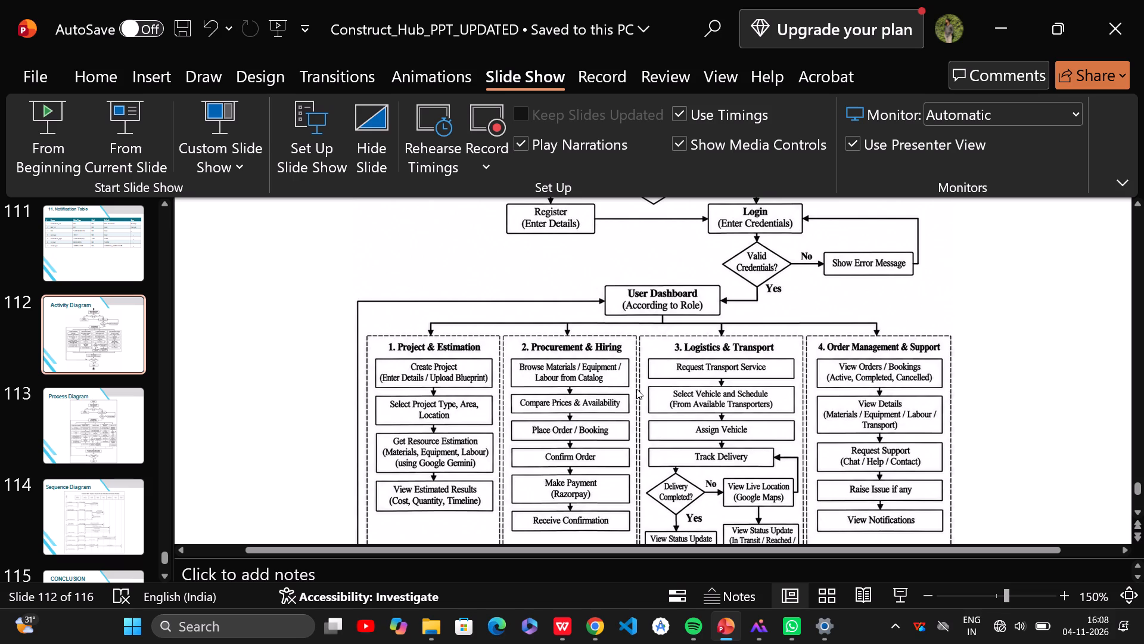
Start the slide show from the Activity Diagram slide and view the Process Diagram, Sequence Diagram and remaining slides through THANK YOU.
ctrl+scroll(636, 389, down, 2)
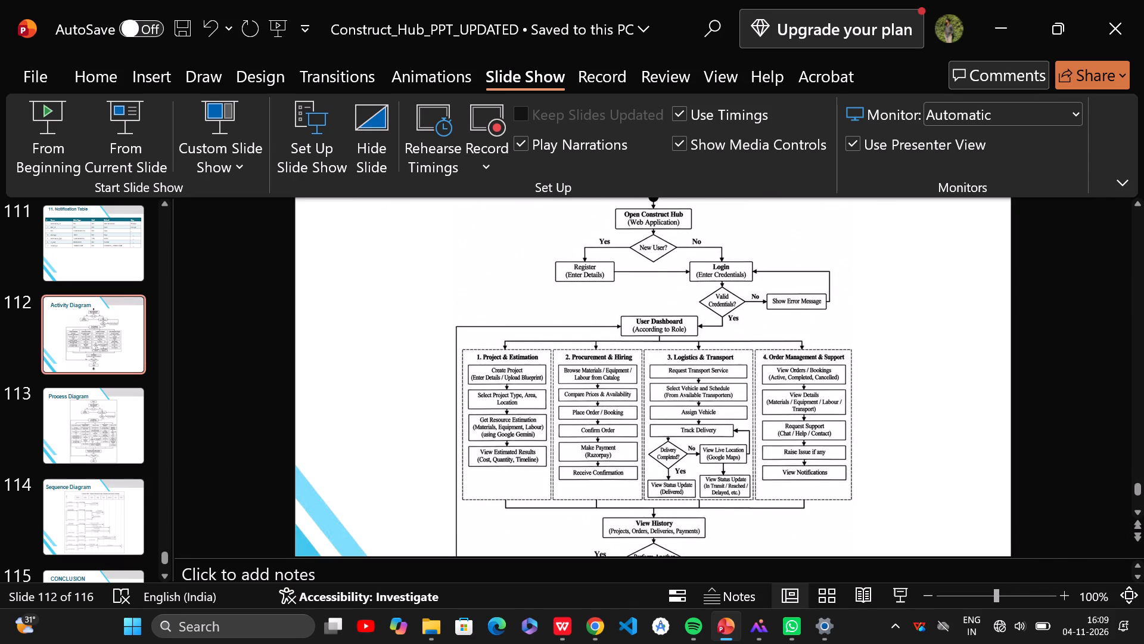
click(214, 132)
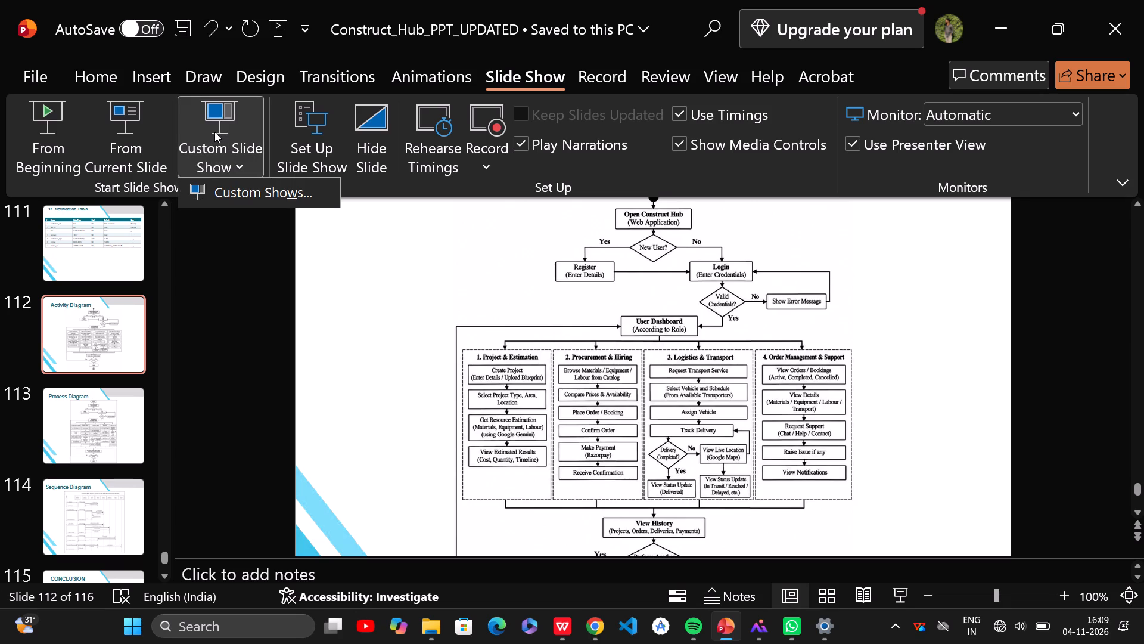
click(223, 127)
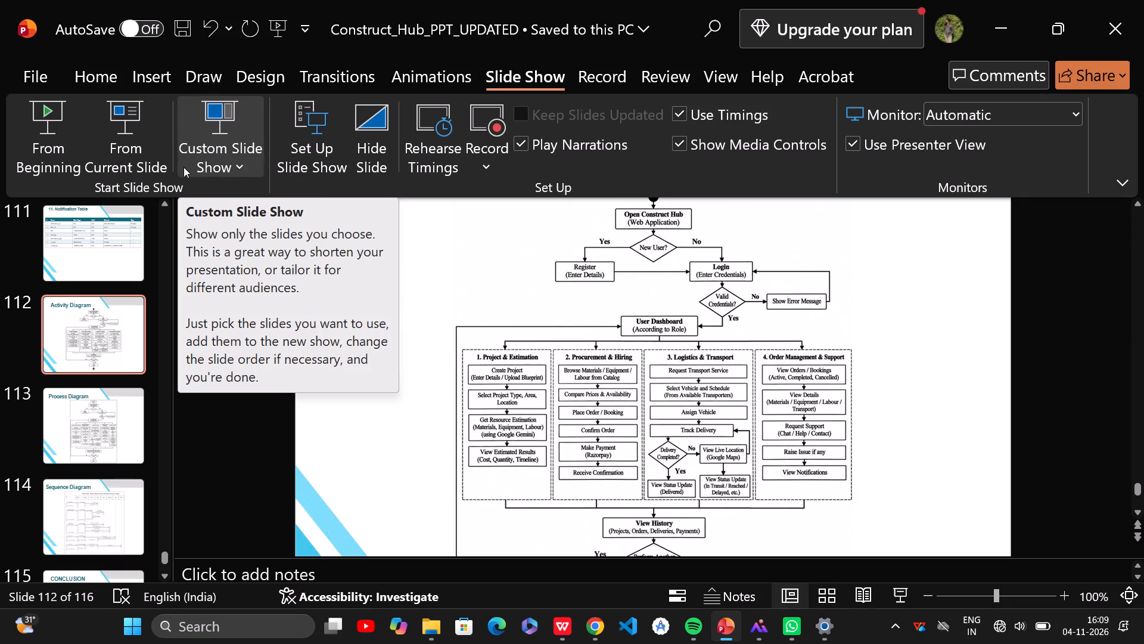
click(144, 143)
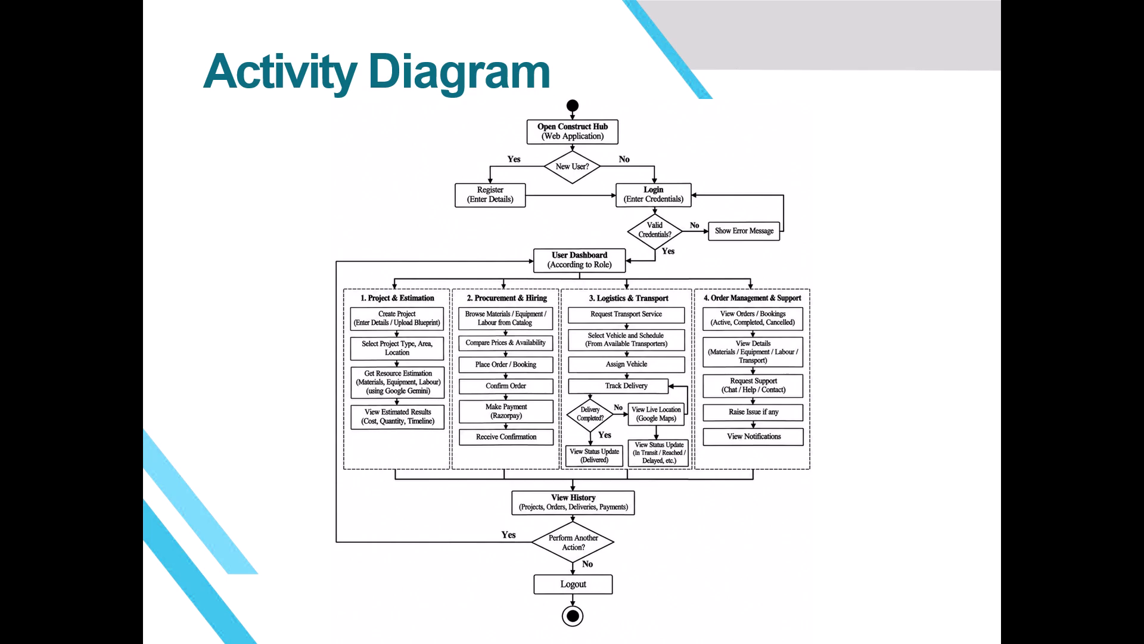
key(Down)
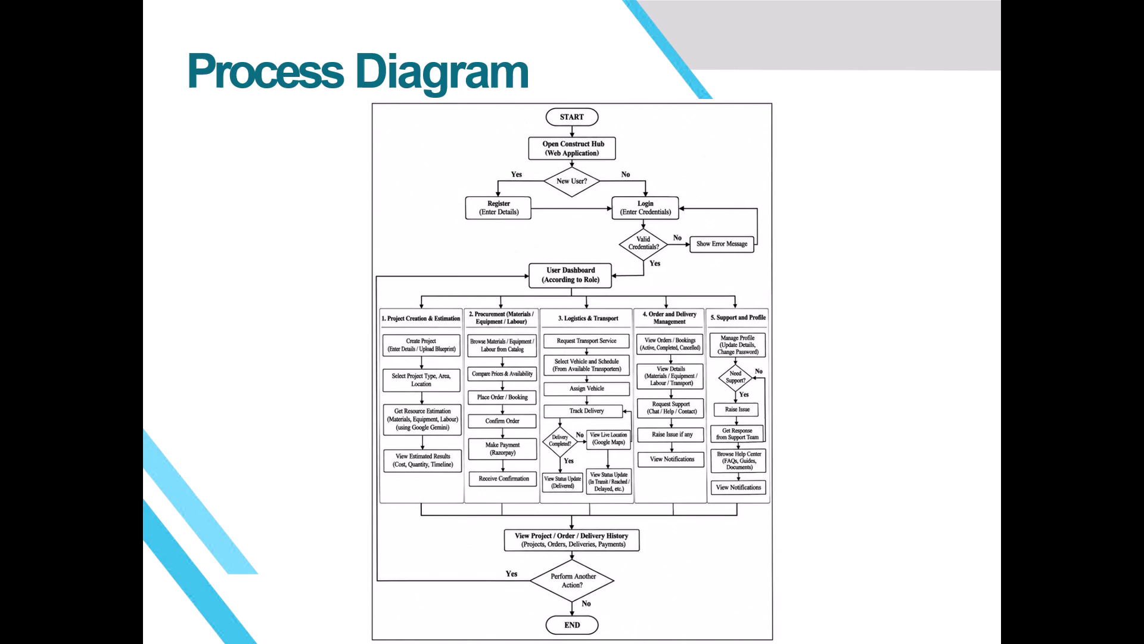
key(Down)
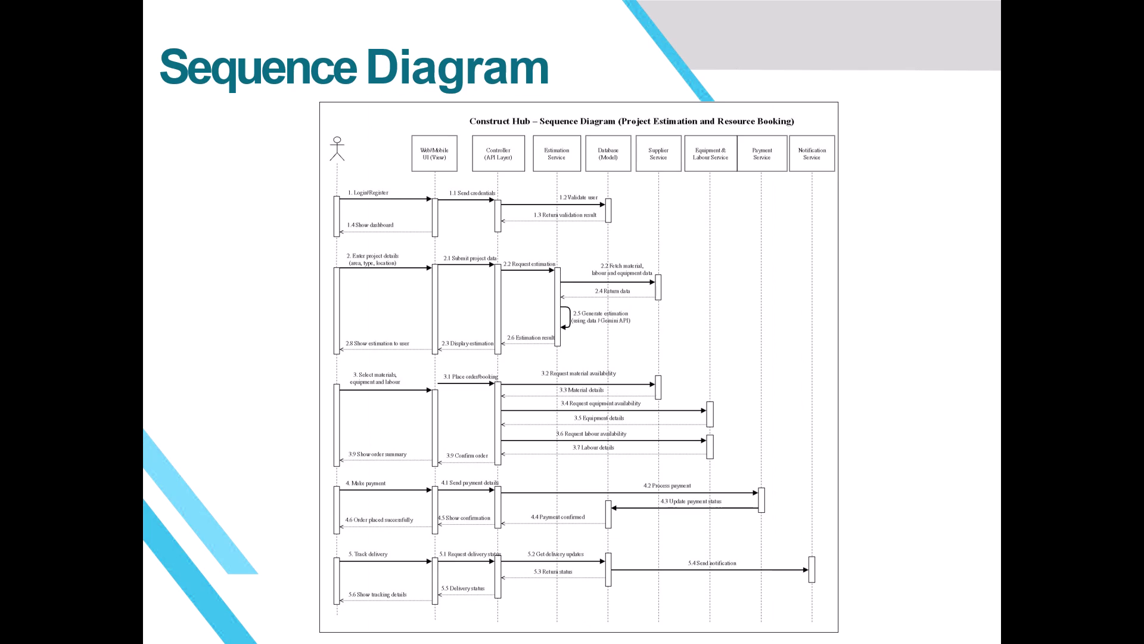
key(Down)
key(Down)
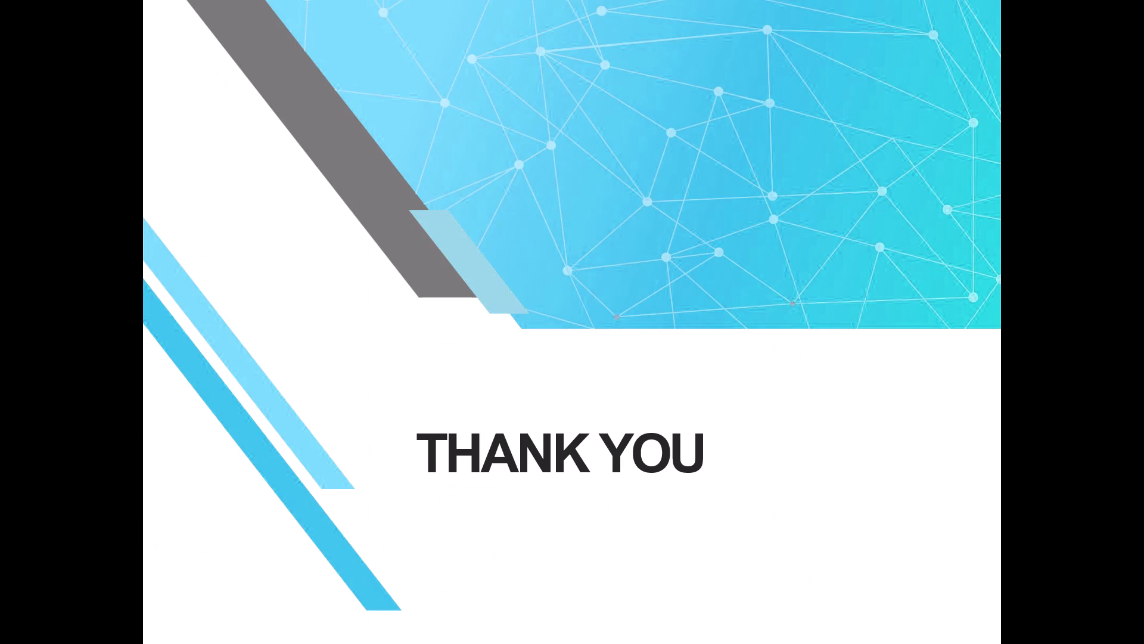
Page back in the slide show from the THANK YOU slide through the diagrams and database tables to the User Table slide.
key(Up)
key(Up)
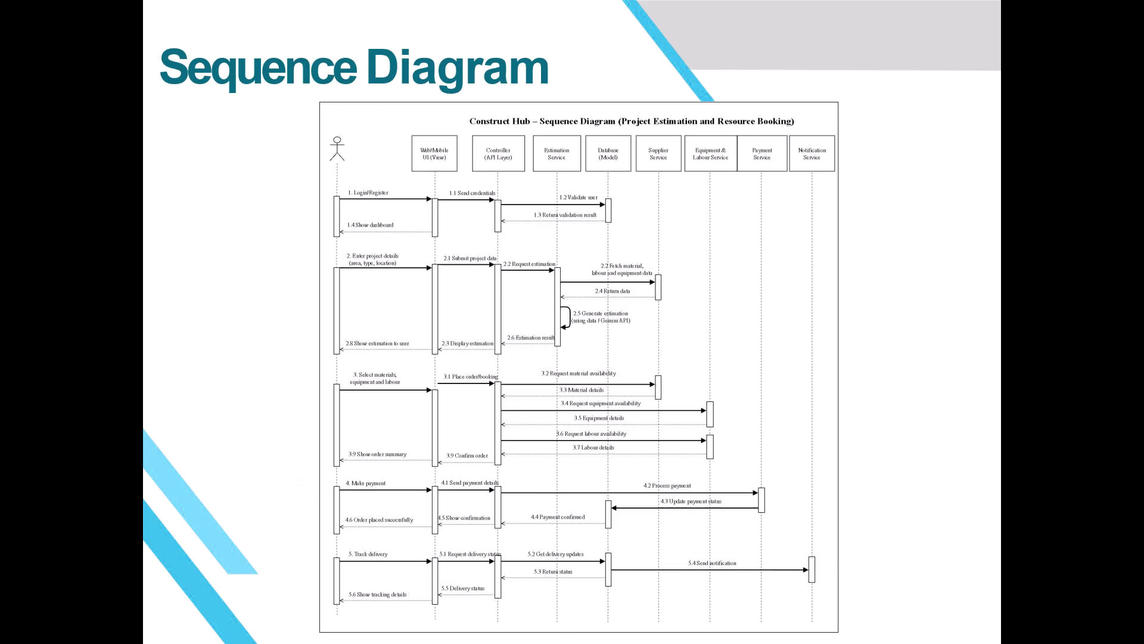
key(Up)
key(Up)
key(Up)
key(Up)
key(Up)
key(Up)
key(Up)
key(Up)
key(Up)
key(Up)
key(Up)
key(Up)
key(Up)
key(Up)
key(Up)
key(Up)
key(Up)
key(Up)
key(Up)
key(Up)
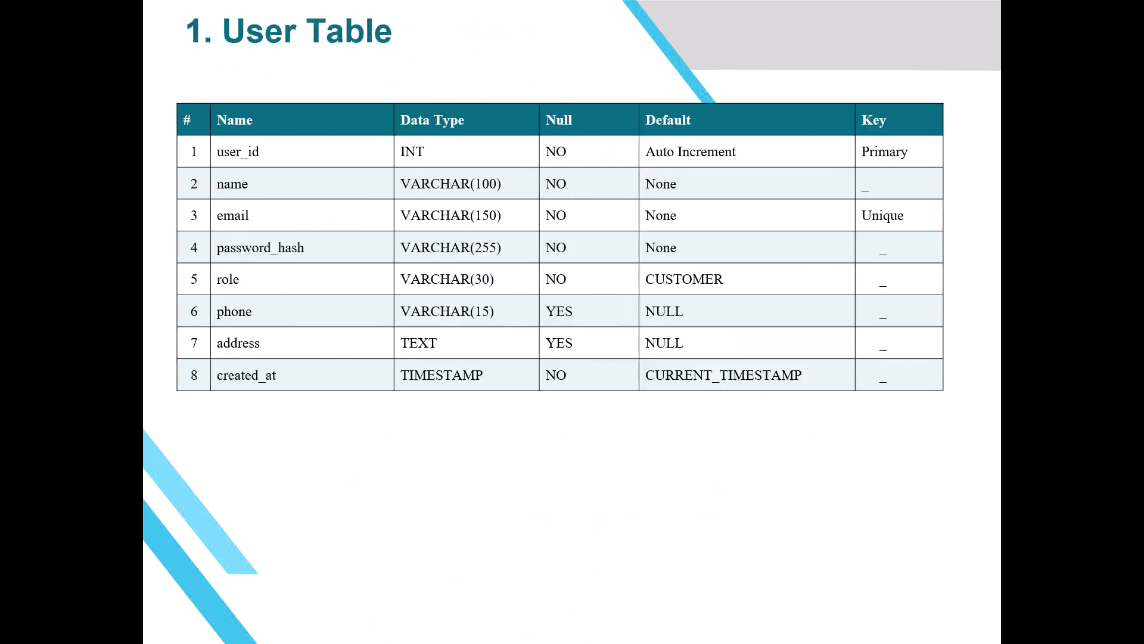
Page back from the User Table slide through the use case specifications to the alternative flow ManageVehicleDetails:VehicleAlreadyRegistered (17.2).
key(Up)
key(Up)
key(Up)
key(Up)
key(Up)
key(Up)
key(Up)
key(Up)
key(Up)
key(Up)
key(Up)
key(Up)
key(Up)
key(Up)
key(Up)
key(Up)
key(Up)
key(Up)
key(Up)
key(Up)
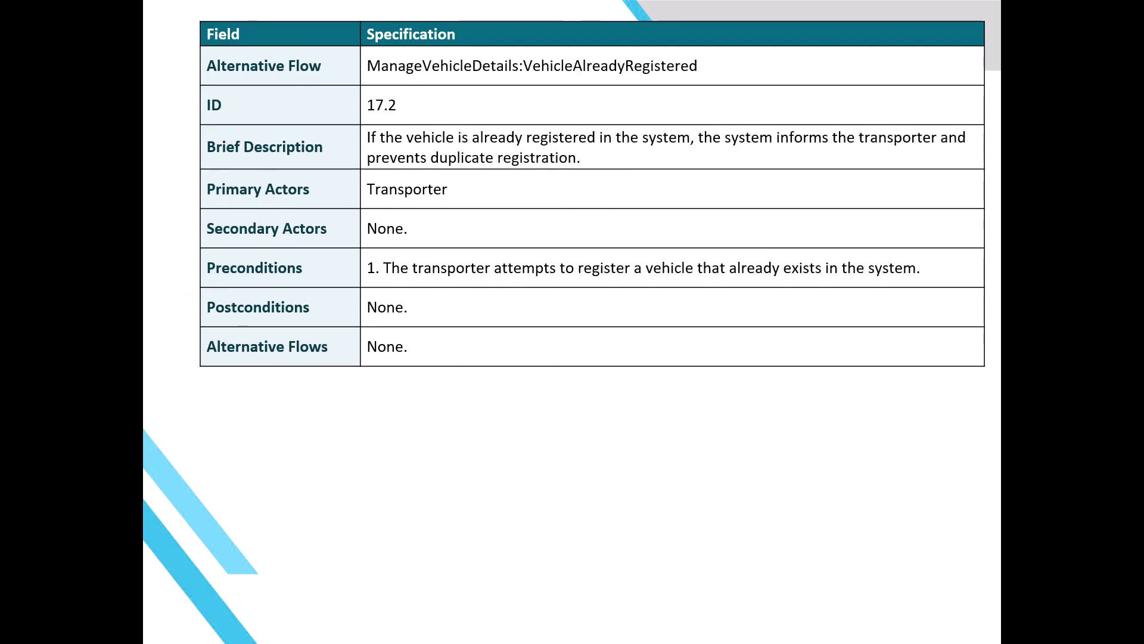
Page back in the slide show from alternative flow 17.2 through the remaining use case specifications to the Functional Requirements slide.
key(Up)
key(Up)
key(Up)
key(Up)
key(Up)
key(Up)
key(Up)
key(Up)
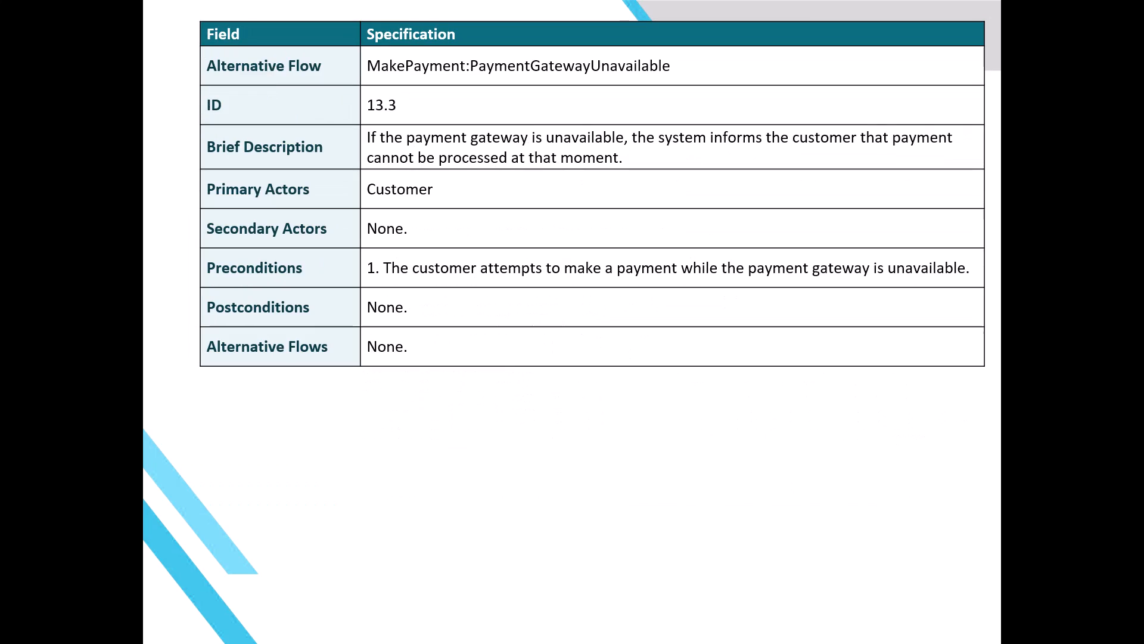
key(Up)
key(Up)
key(Up)
key(Up)
key(Up)
key(Up)
key(Up)
key(Up)
key(Up)
key(Up)
key(Up)
key(Up)
key(Up)
key(Up)
key(Up)
key(Up)
key(Up)
key(Up)
key(Up)
key(Up)
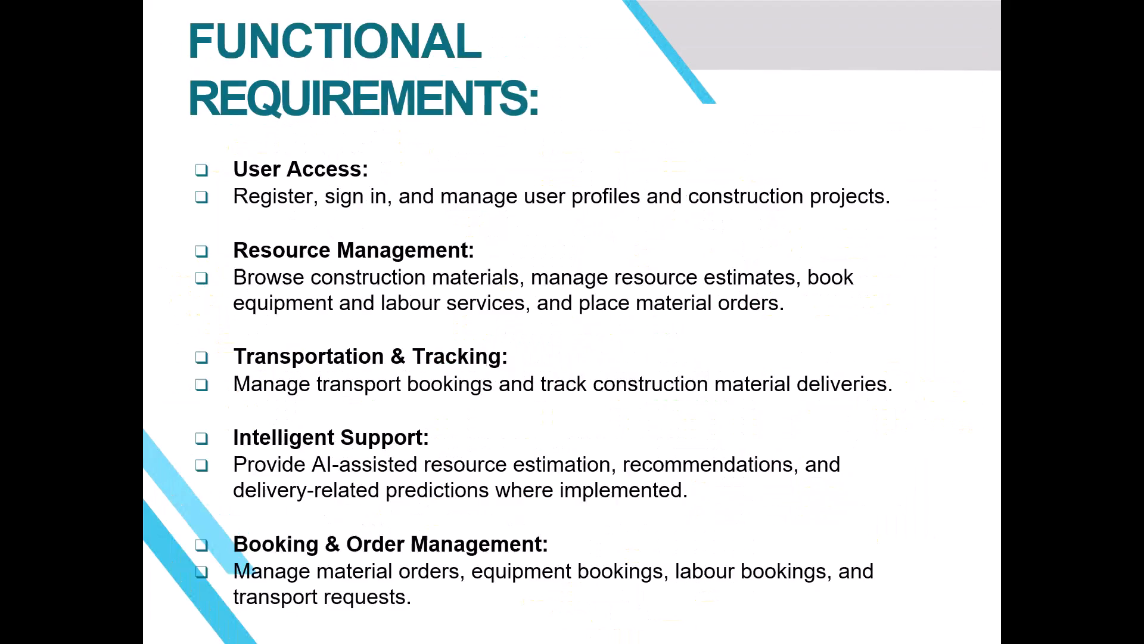
Page back from the Functional Requirements slide to the slide before Introduction.
key(Up)
key(Up)
key(Up)
key(Up)
key(Up)
Go forward through the opening slides, viewing Introduction, Objective and Scope.
key(Down)
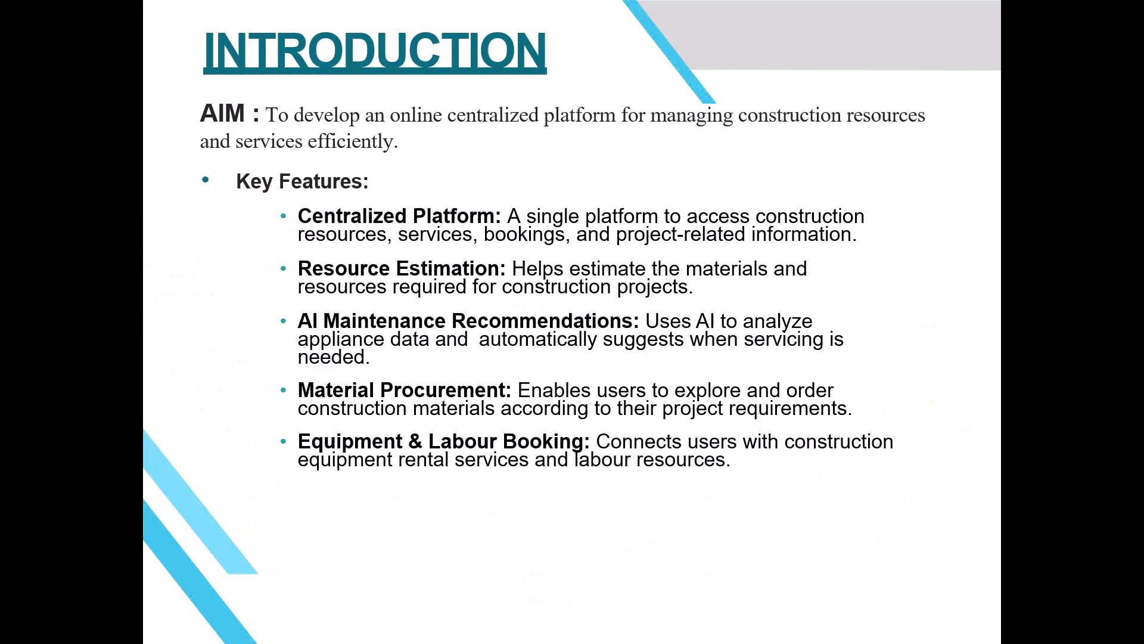
key(Down)
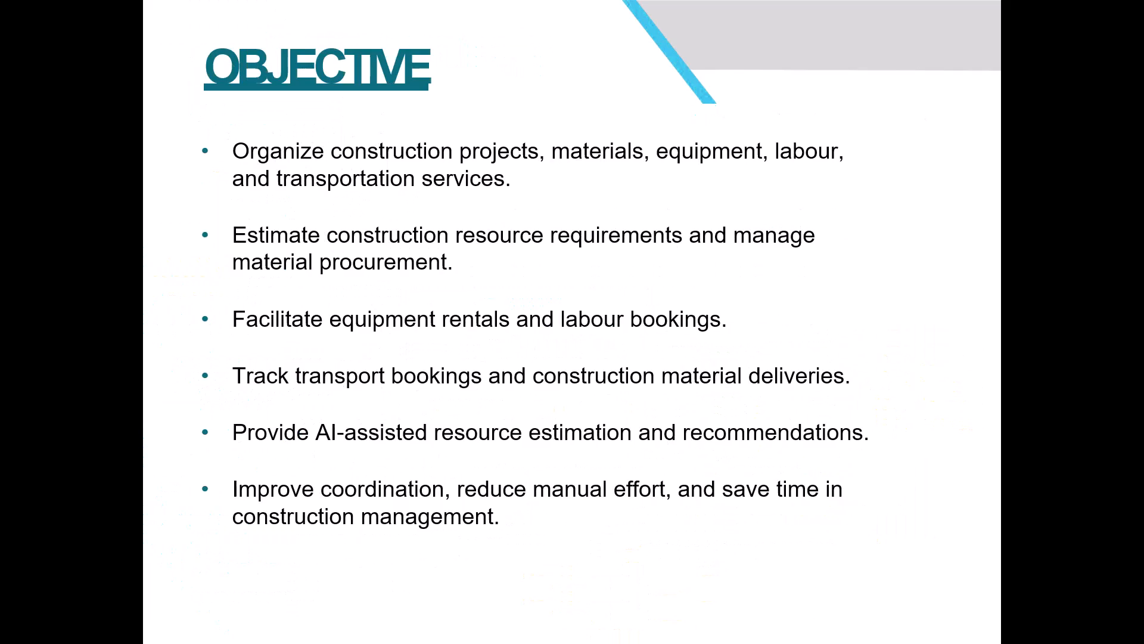
scroll(100, 120, down, 2)
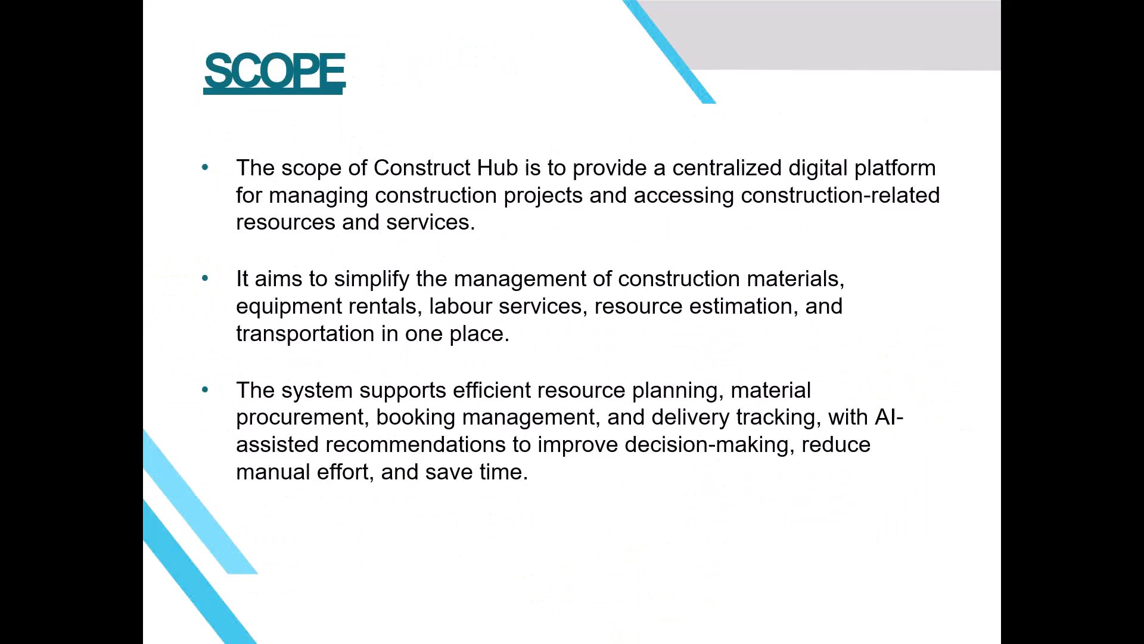